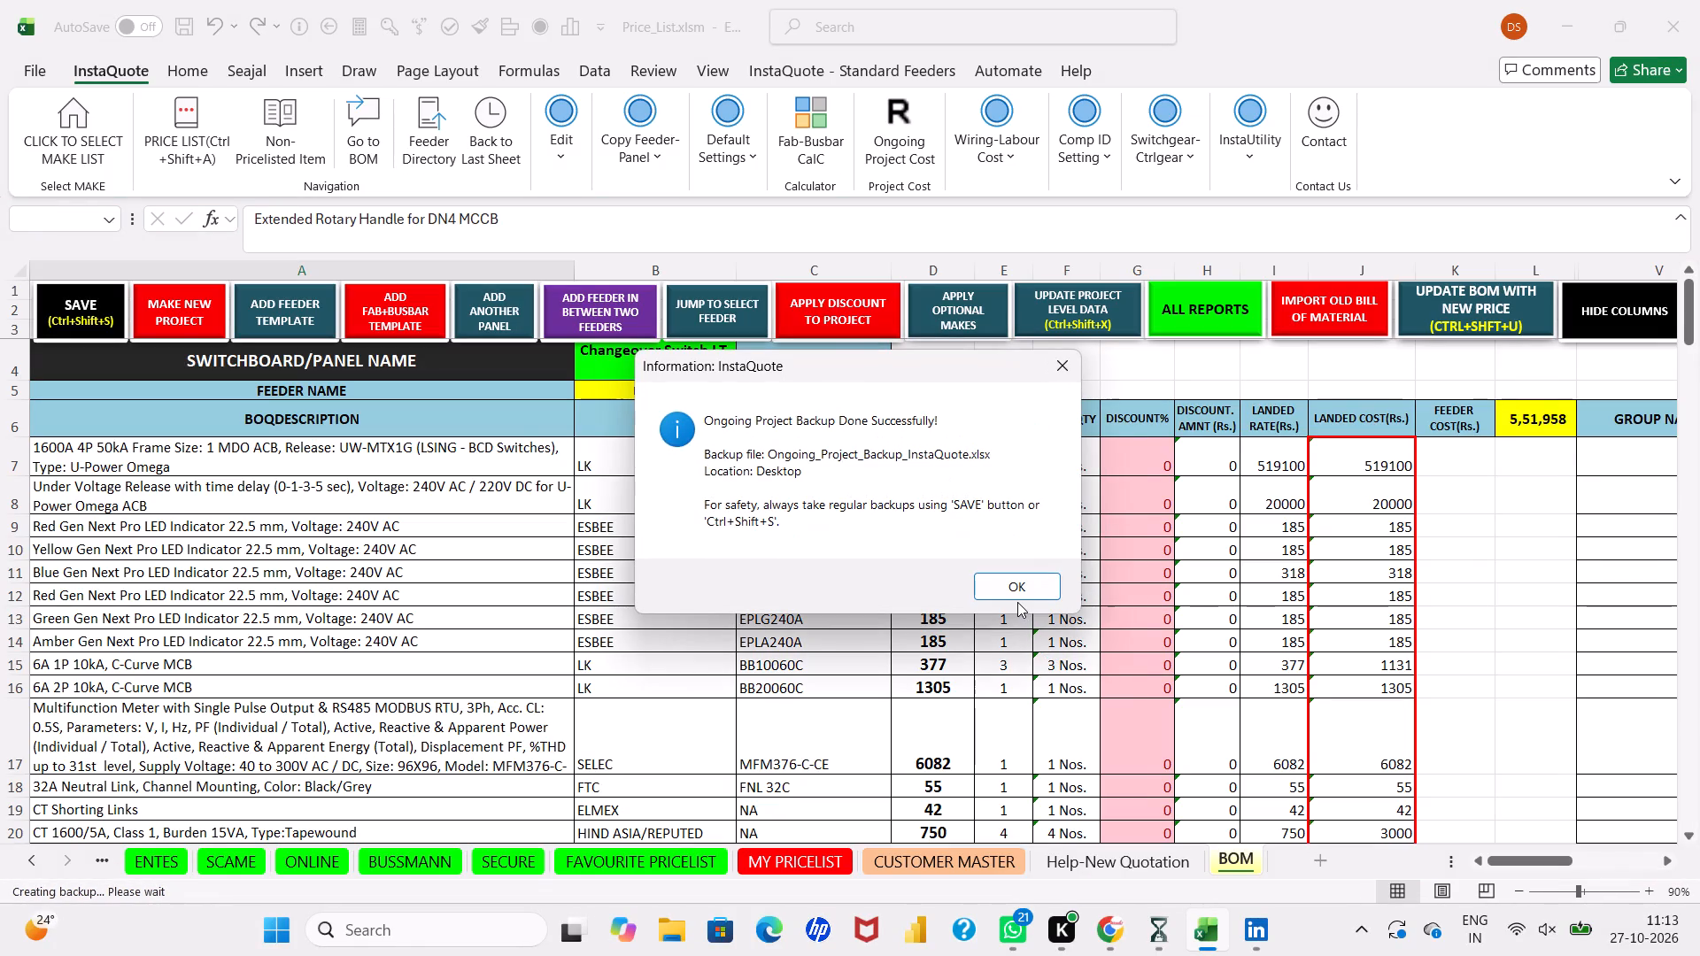
Dismiss the project backup message to return to the BOM sheet.
{"action": "left_click", "coordinate": [1017, 602]}
{"action": "left_click", "coordinate": [1017, 597]}
Review the BOM sheet's feeder items, total switchgear cost, and the fabrication, busbar, wiring and overhead cost sections.
{"action": "scroll", "coordinate": [1017, 597], "scroll_direction": "down", "scroll_amount": 3}
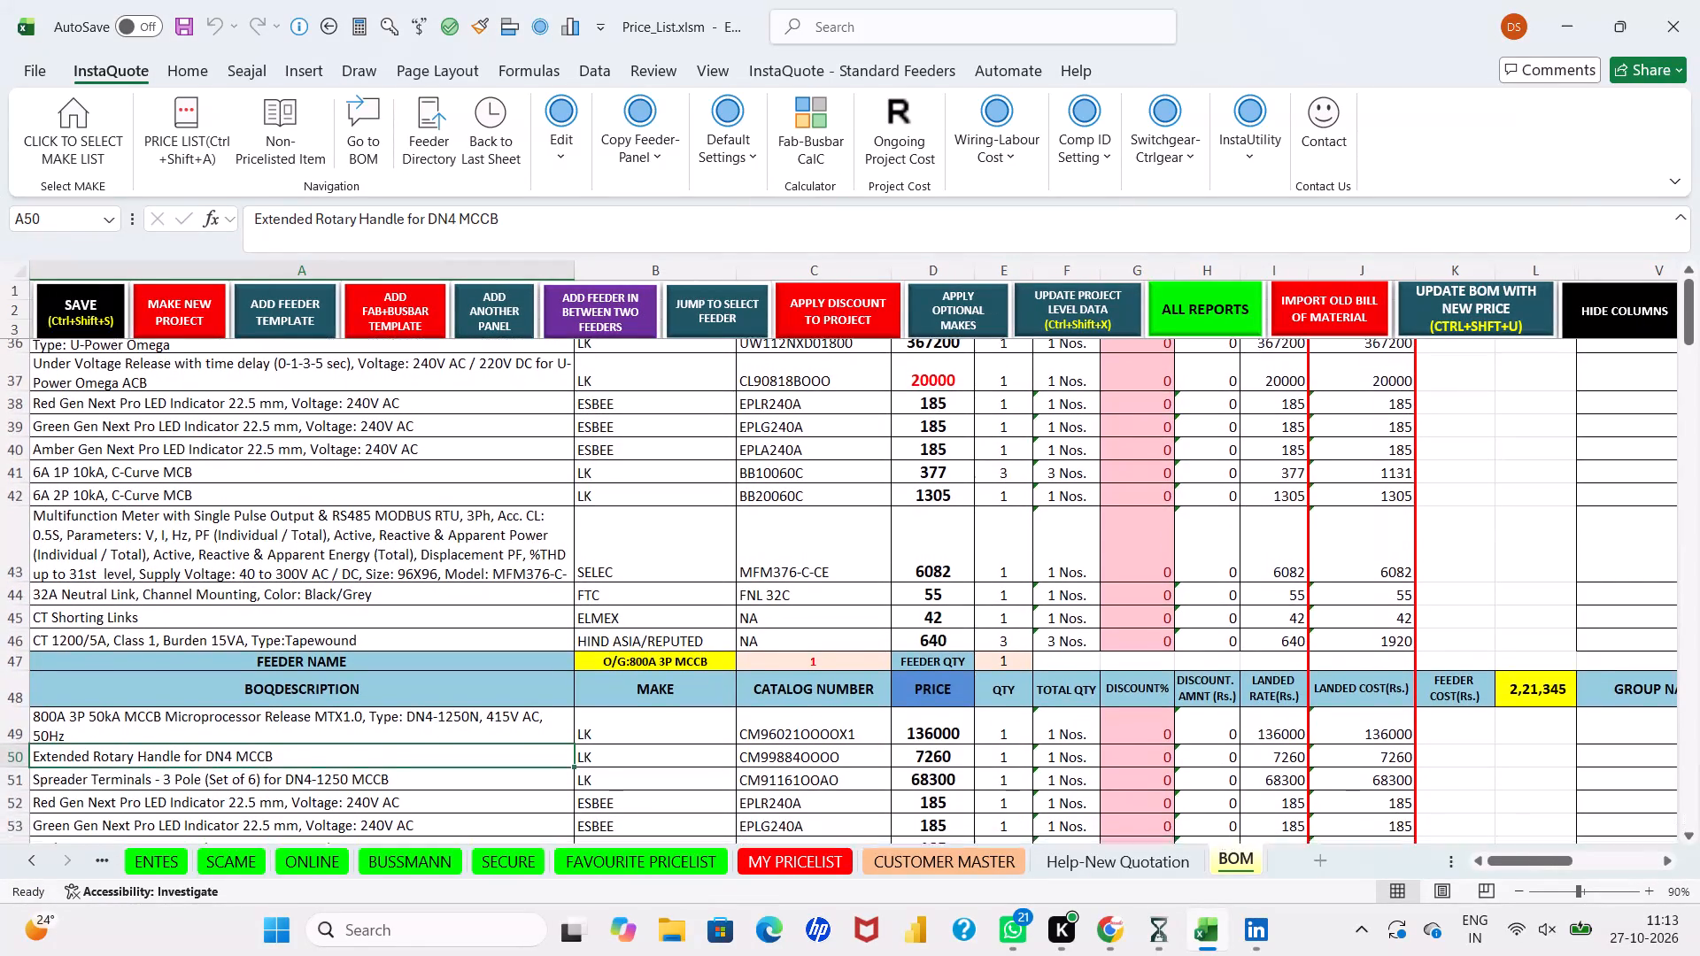
{"action": "scroll", "coordinate": [1017, 597], "scroll_direction": "down", "scroll_amount": 2}
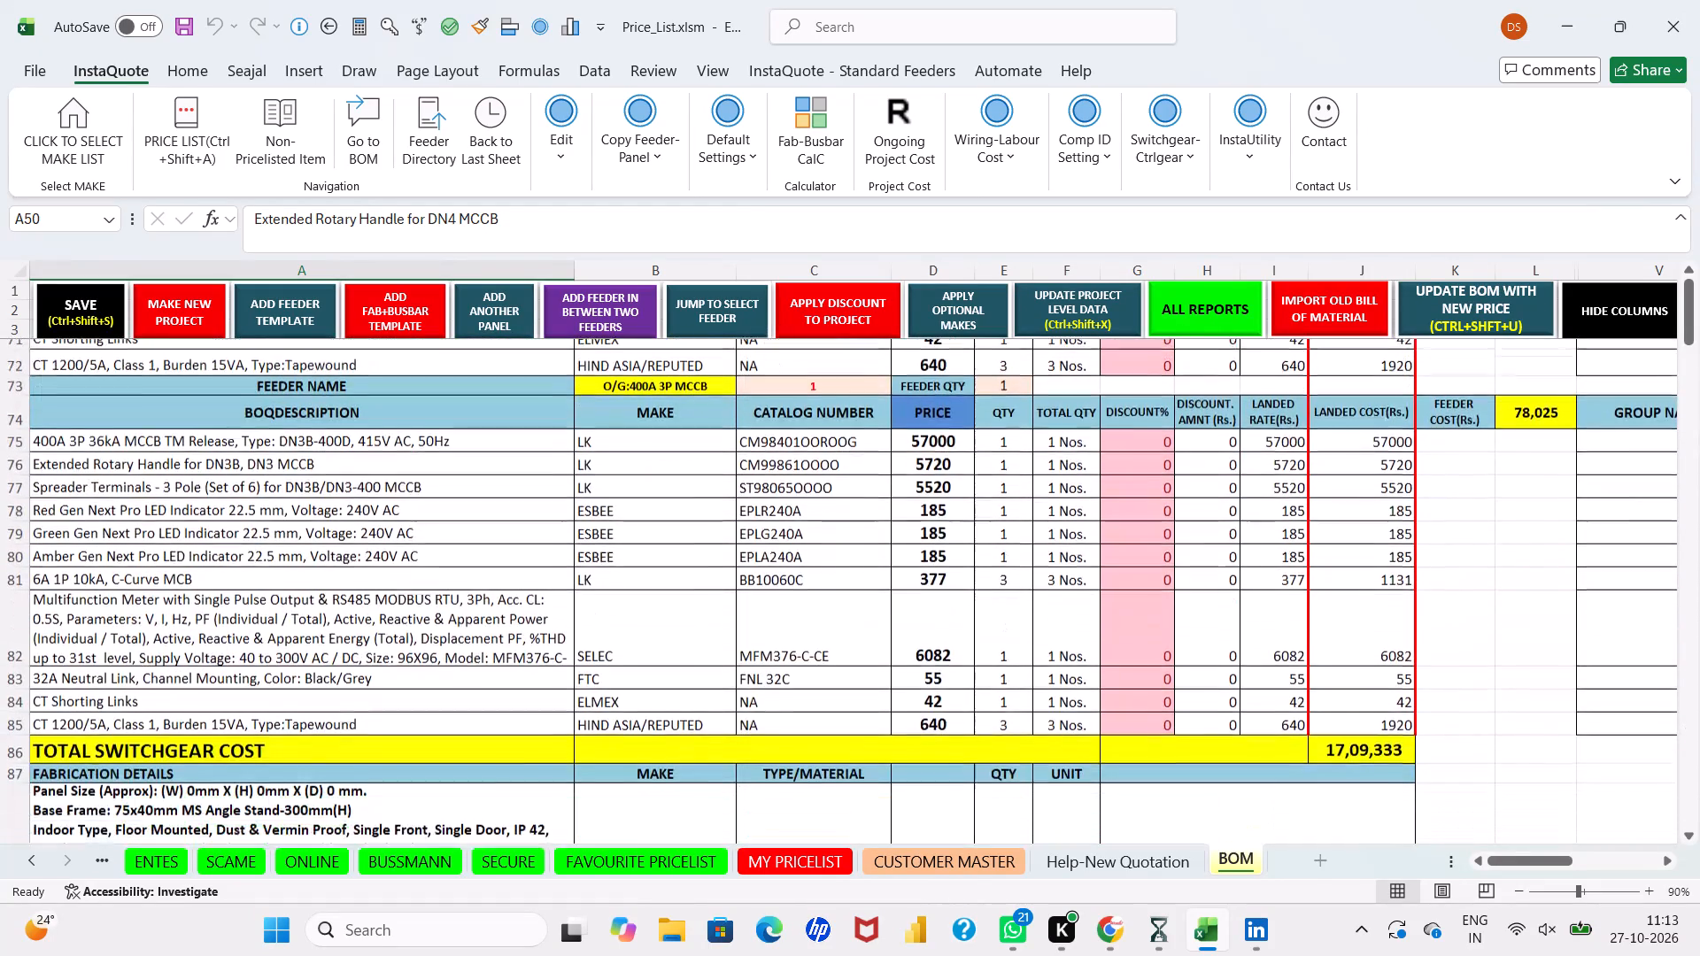
{"action": "scroll", "coordinate": [1017, 597], "scroll_direction": "down", "scroll_amount": 3}
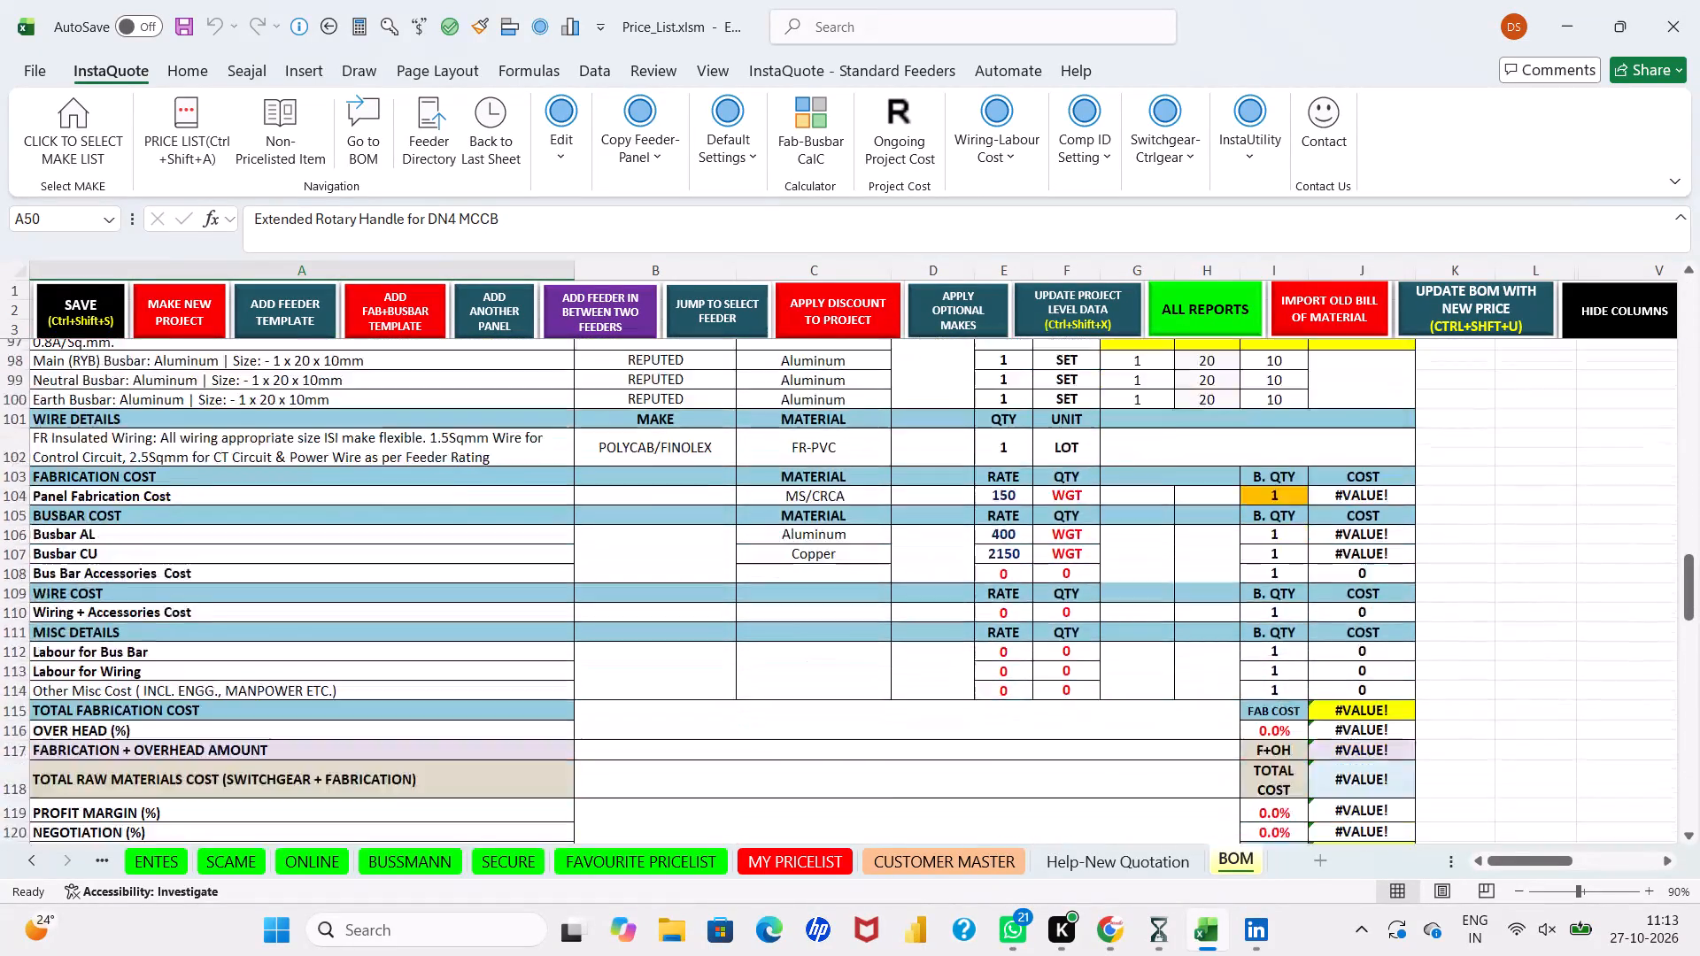
{"action": "scroll", "coordinate": [1017, 597], "scroll_direction": "up", "scroll_amount": 2}
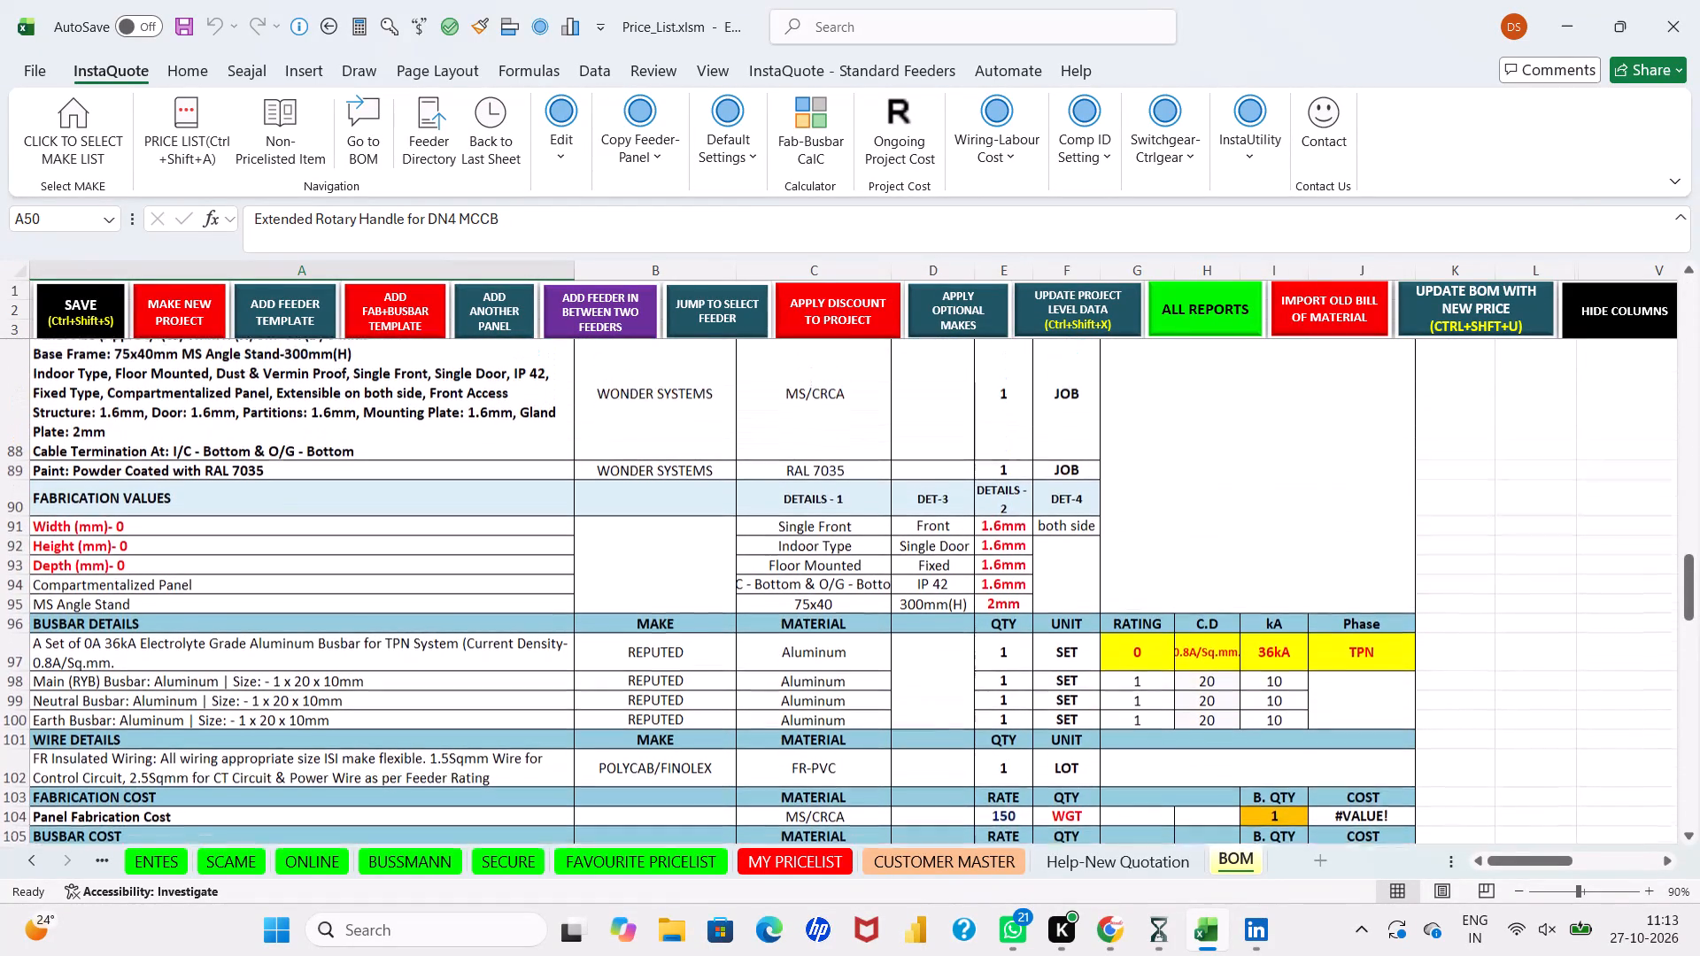
{"action": "scroll", "coordinate": [1017, 597], "scroll_direction": "up", "scroll_amount": 4}
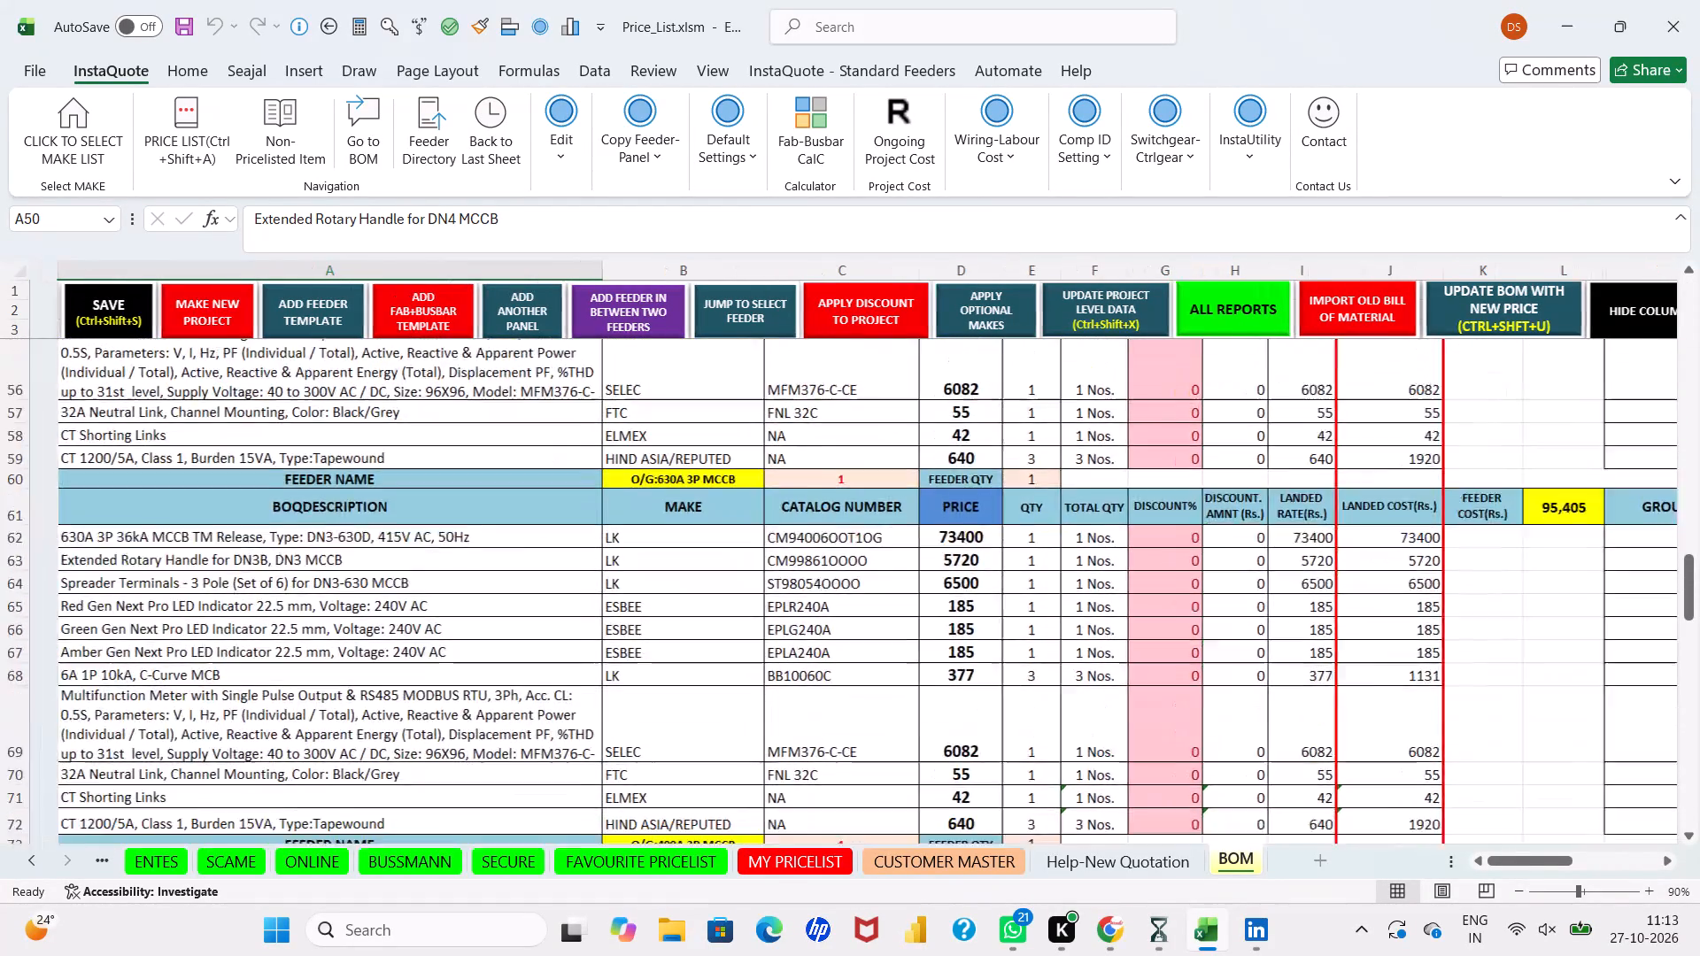
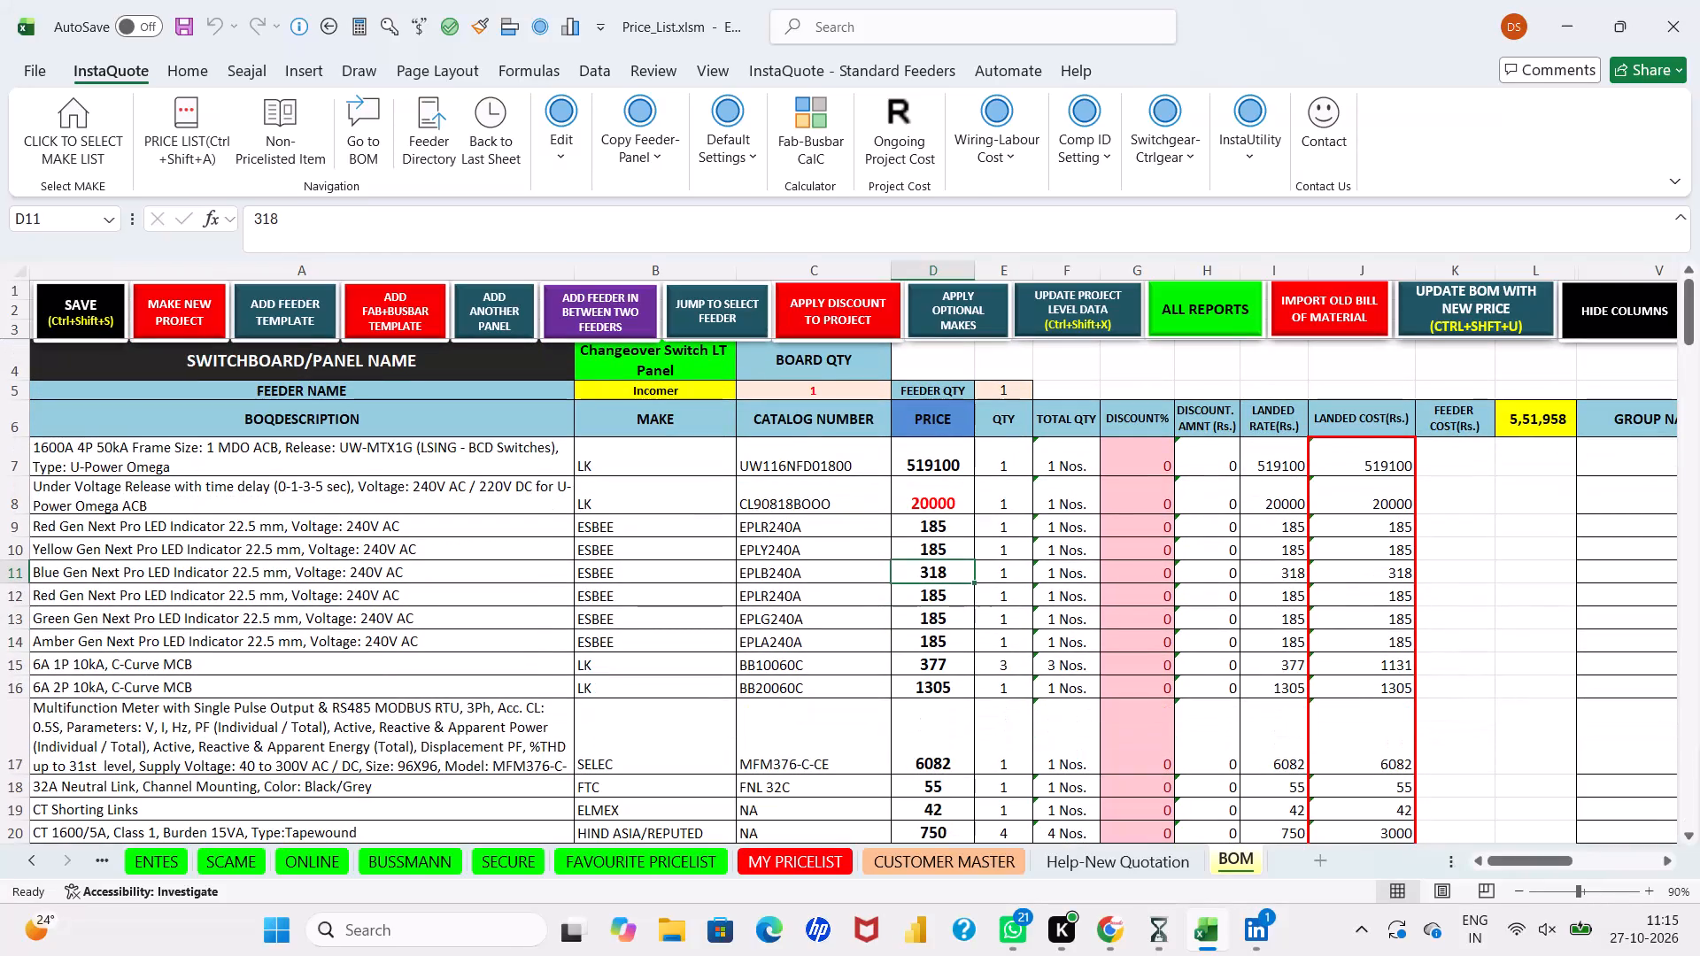
Save a backup of the ongoing project from the BOM sheet and dismiss the backup message.
{"action": "left_click", "coordinate": [80, 312]}
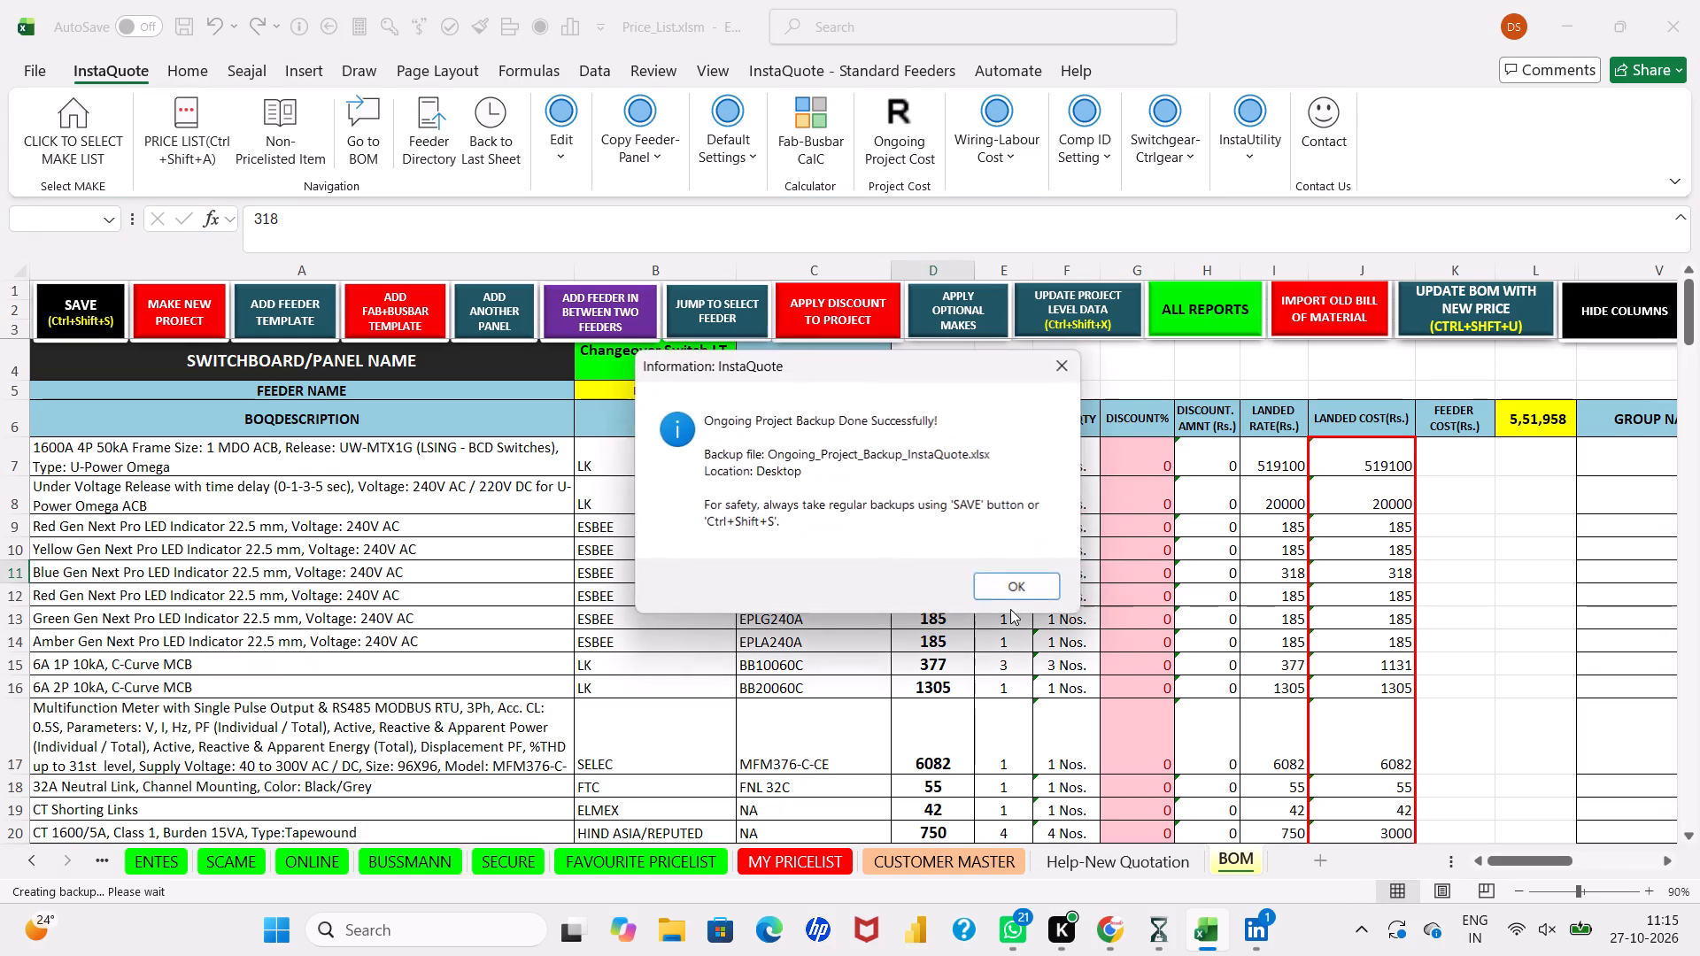
{"action": "left_click", "coordinate": [1023, 590]}
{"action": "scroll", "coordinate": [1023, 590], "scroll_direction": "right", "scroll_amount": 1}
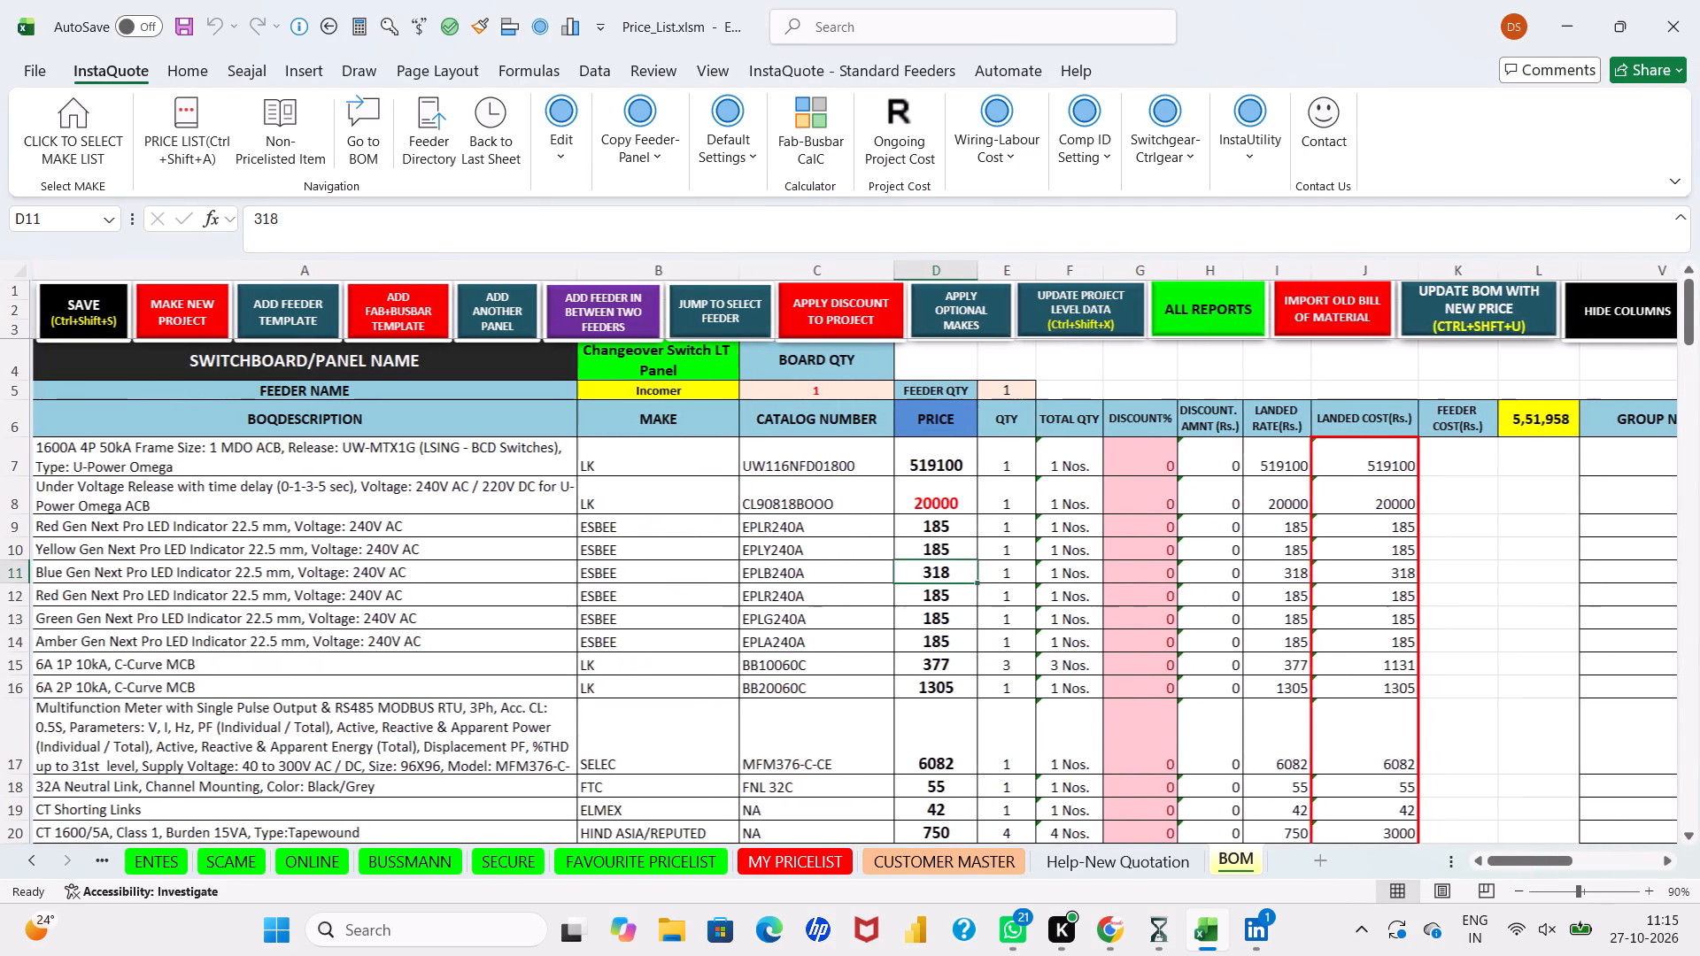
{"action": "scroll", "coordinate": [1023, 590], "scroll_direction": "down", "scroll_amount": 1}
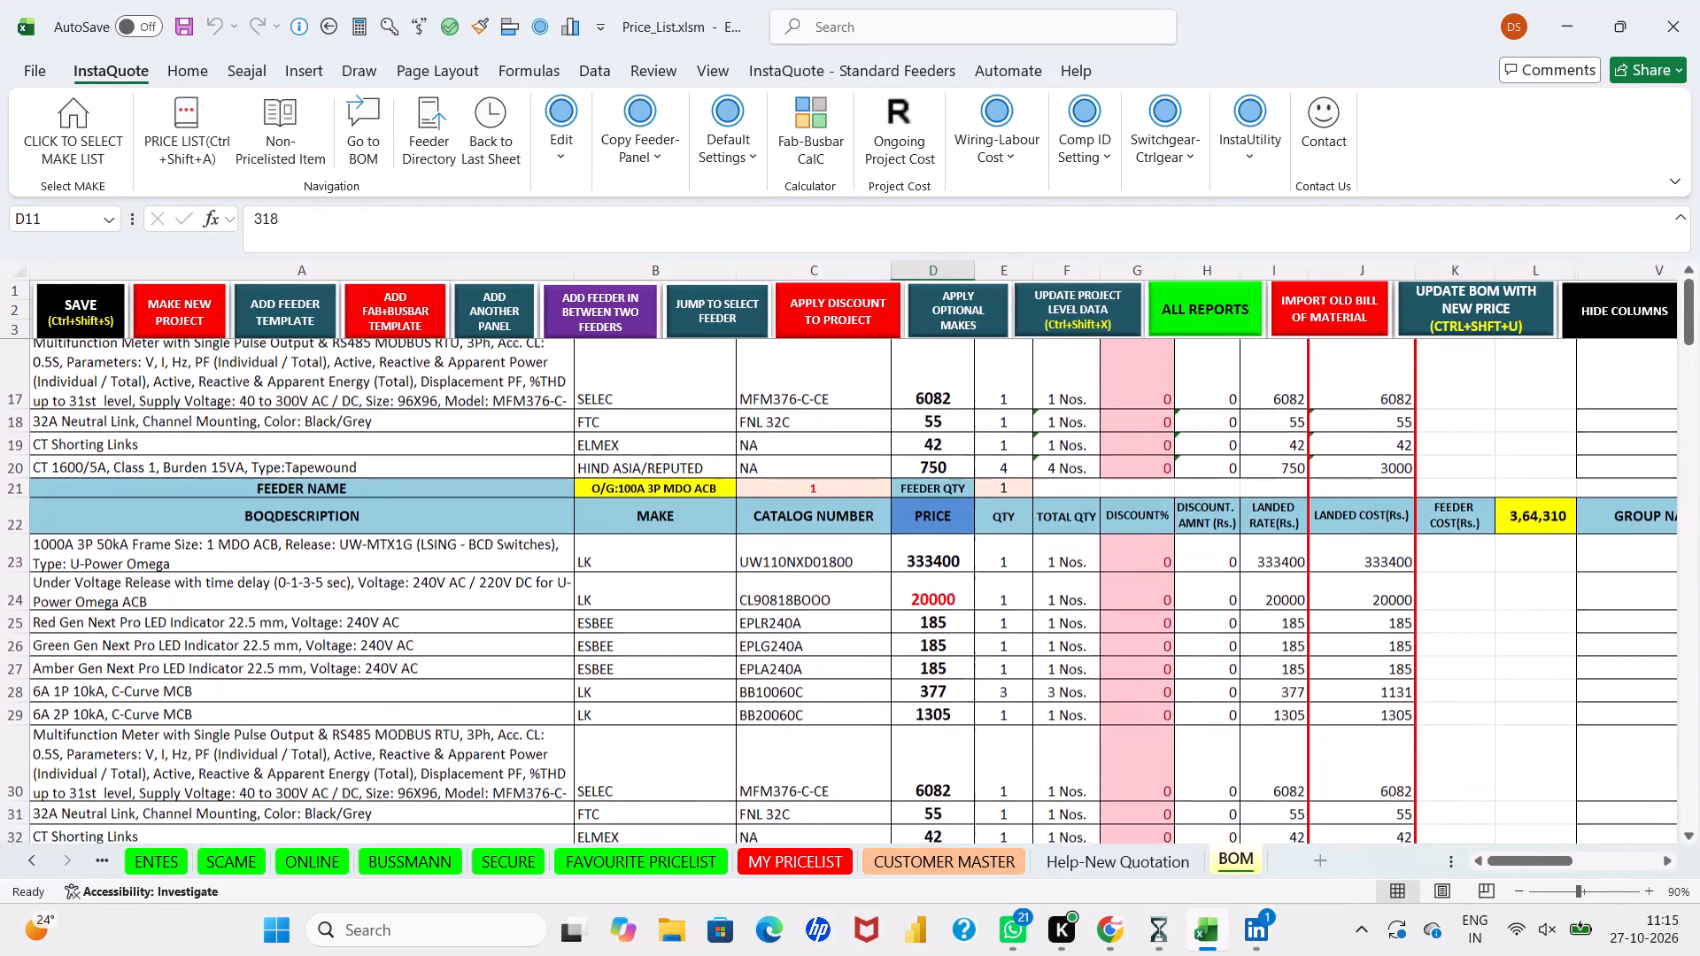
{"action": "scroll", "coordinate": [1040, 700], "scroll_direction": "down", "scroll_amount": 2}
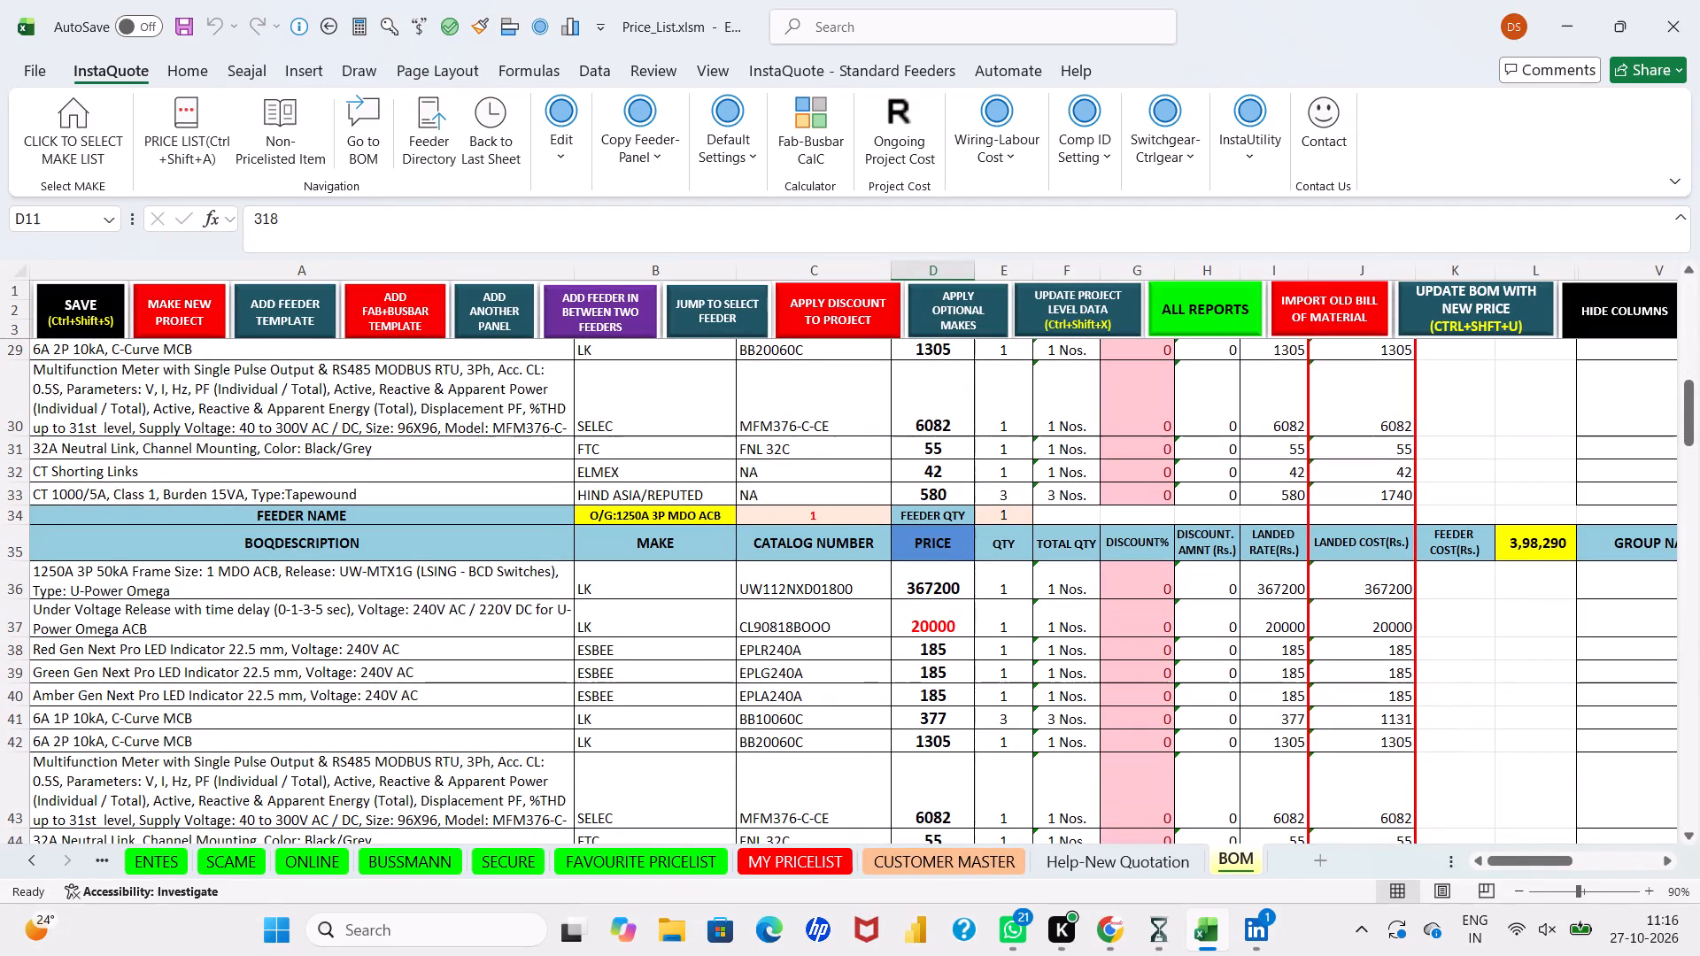
Open "SLD cos panel rev01 (1) (1).pdf" from Downloads in Chrome, rotate the drawing upright and view it in a maximized window.
{"action": "left_click", "coordinate": [683, 925]}
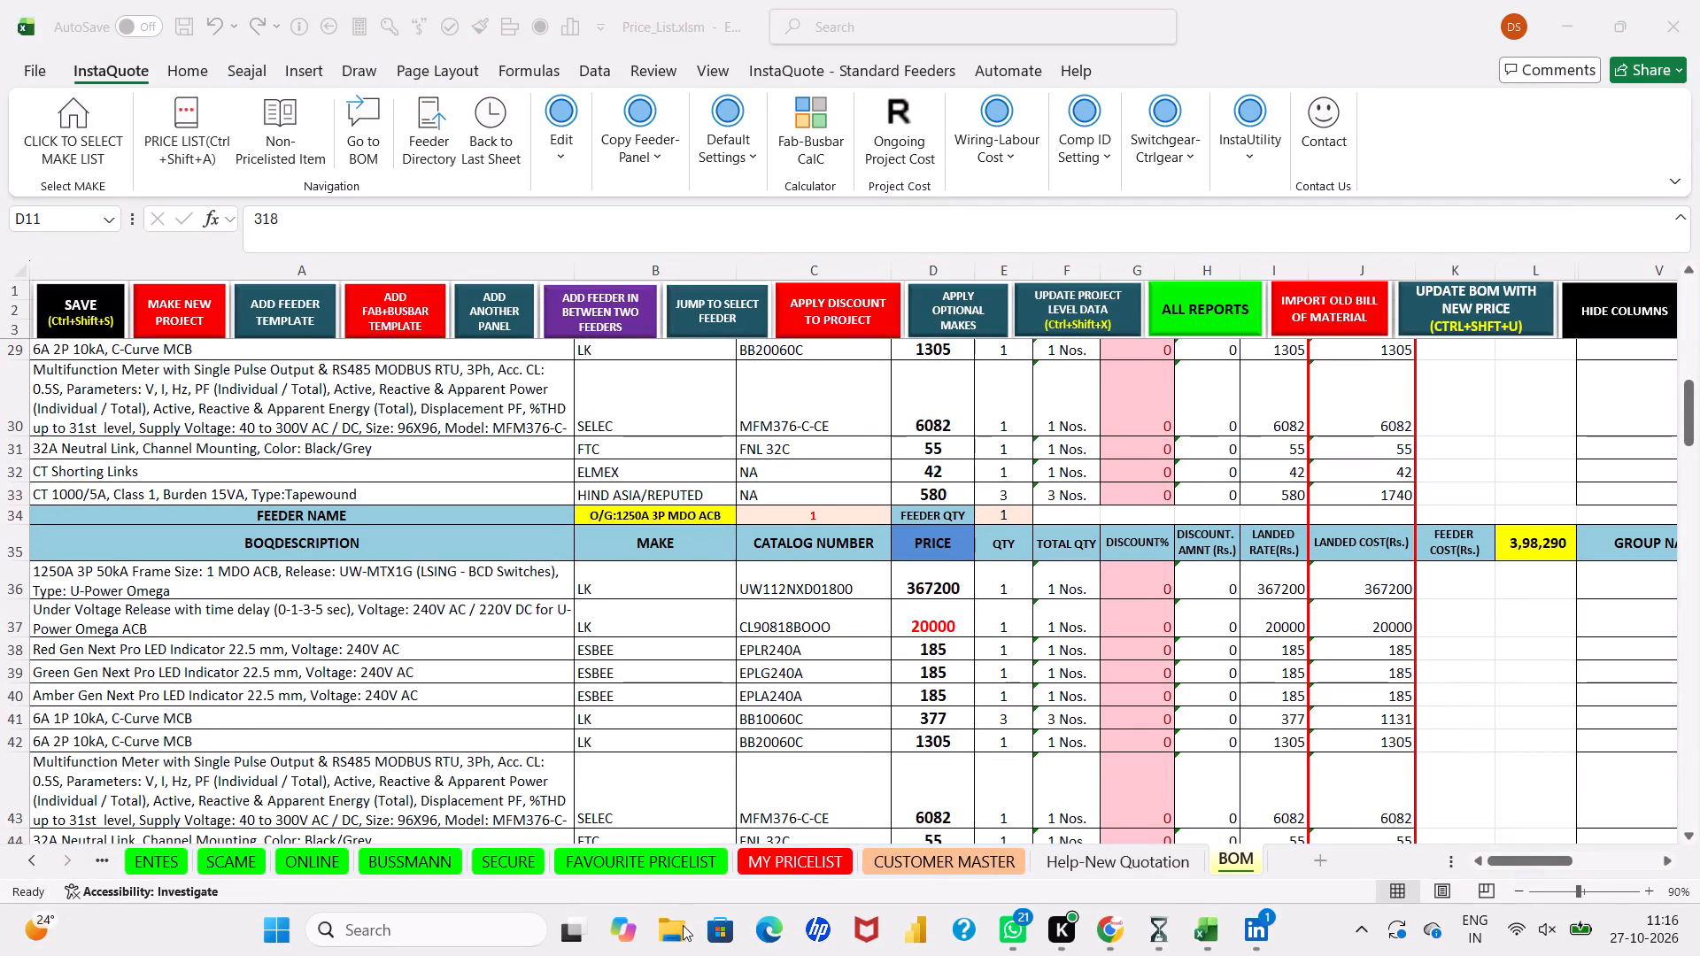
{"action": "double_click", "coordinate": [110, 529]}
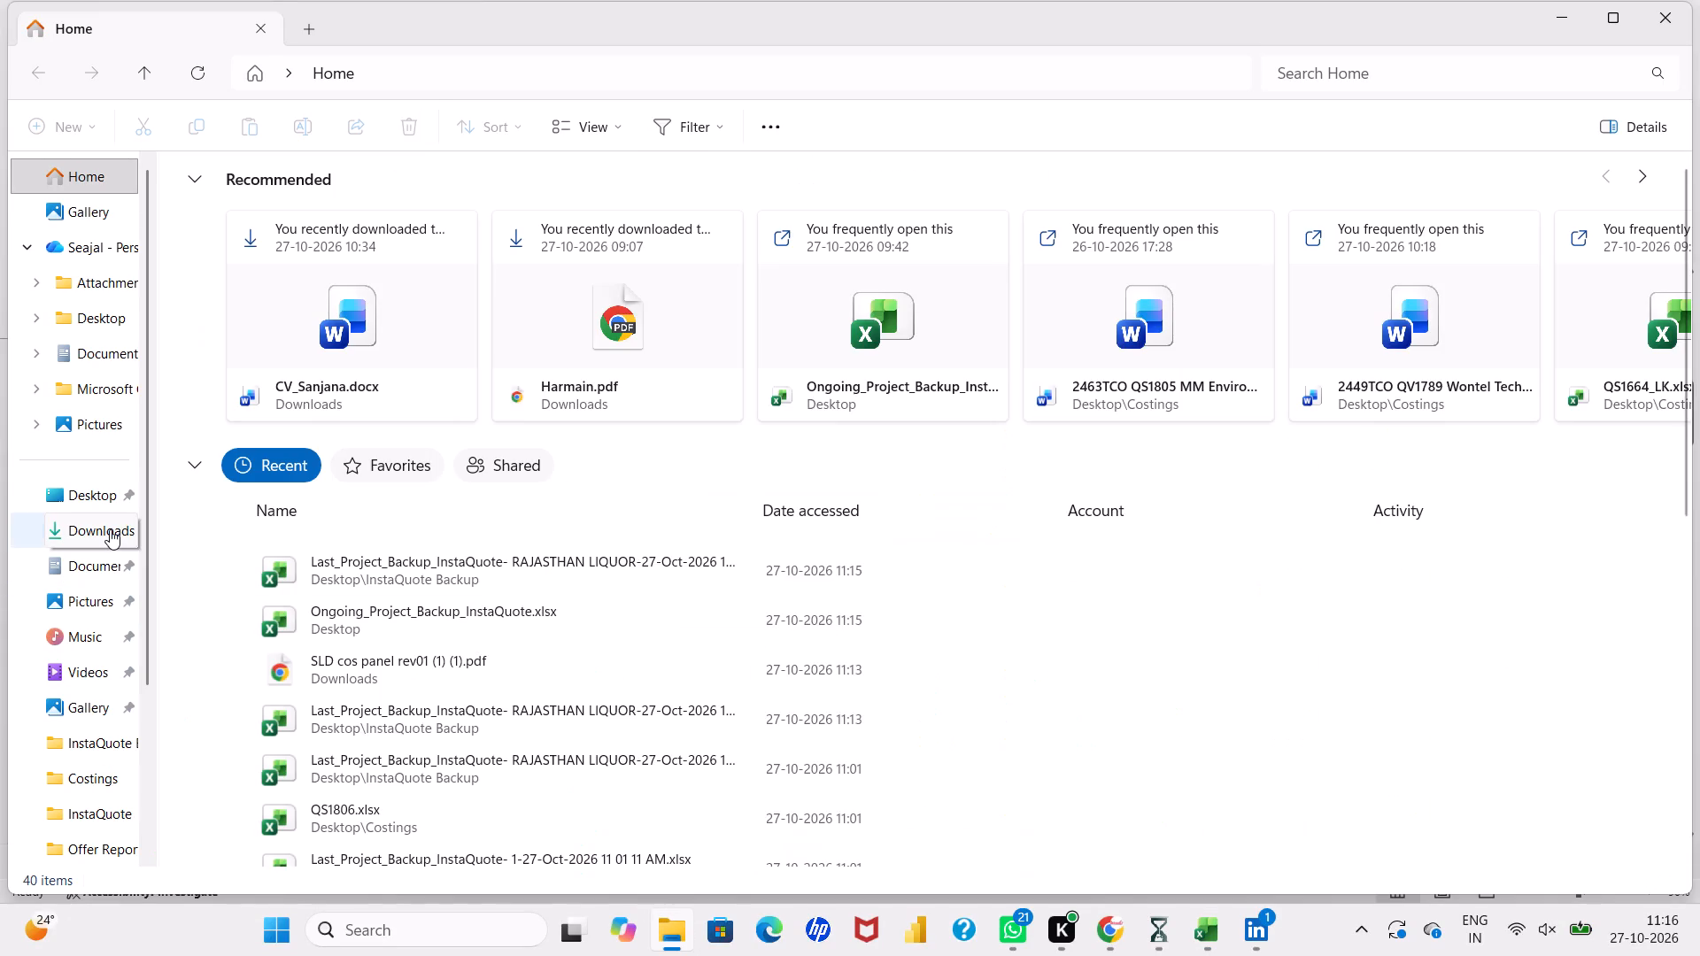
{"action": "double_click", "coordinate": [305, 227]}
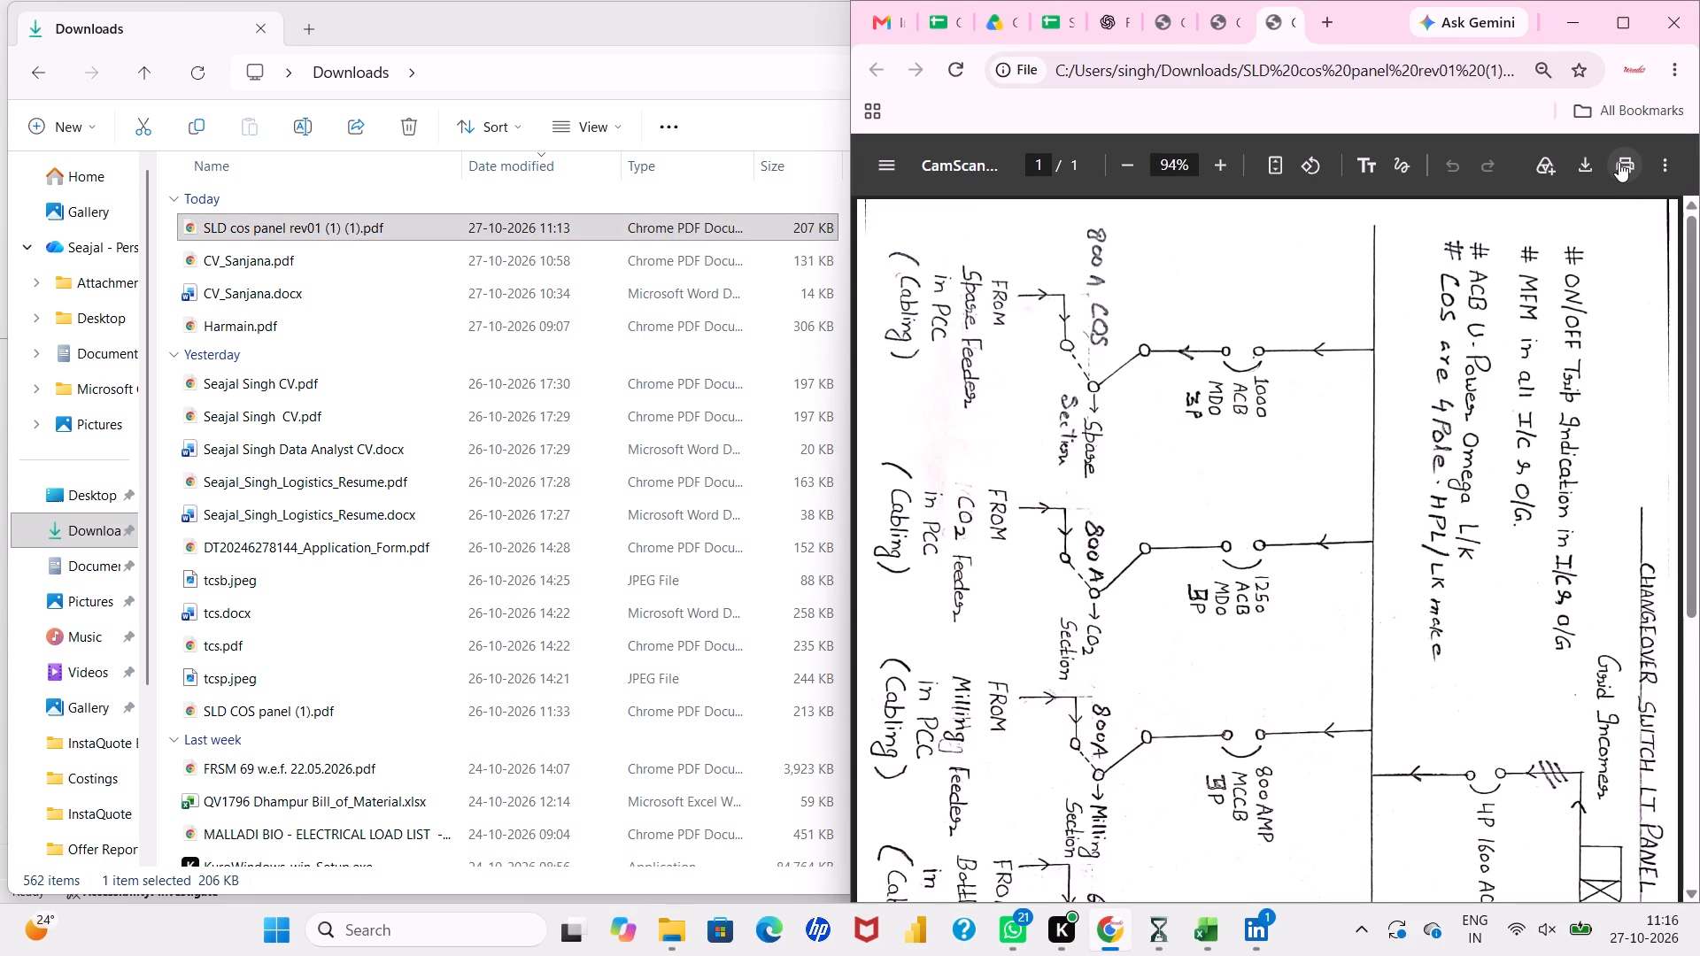
{"action": "left_click", "coordinate": [1308, 175]}
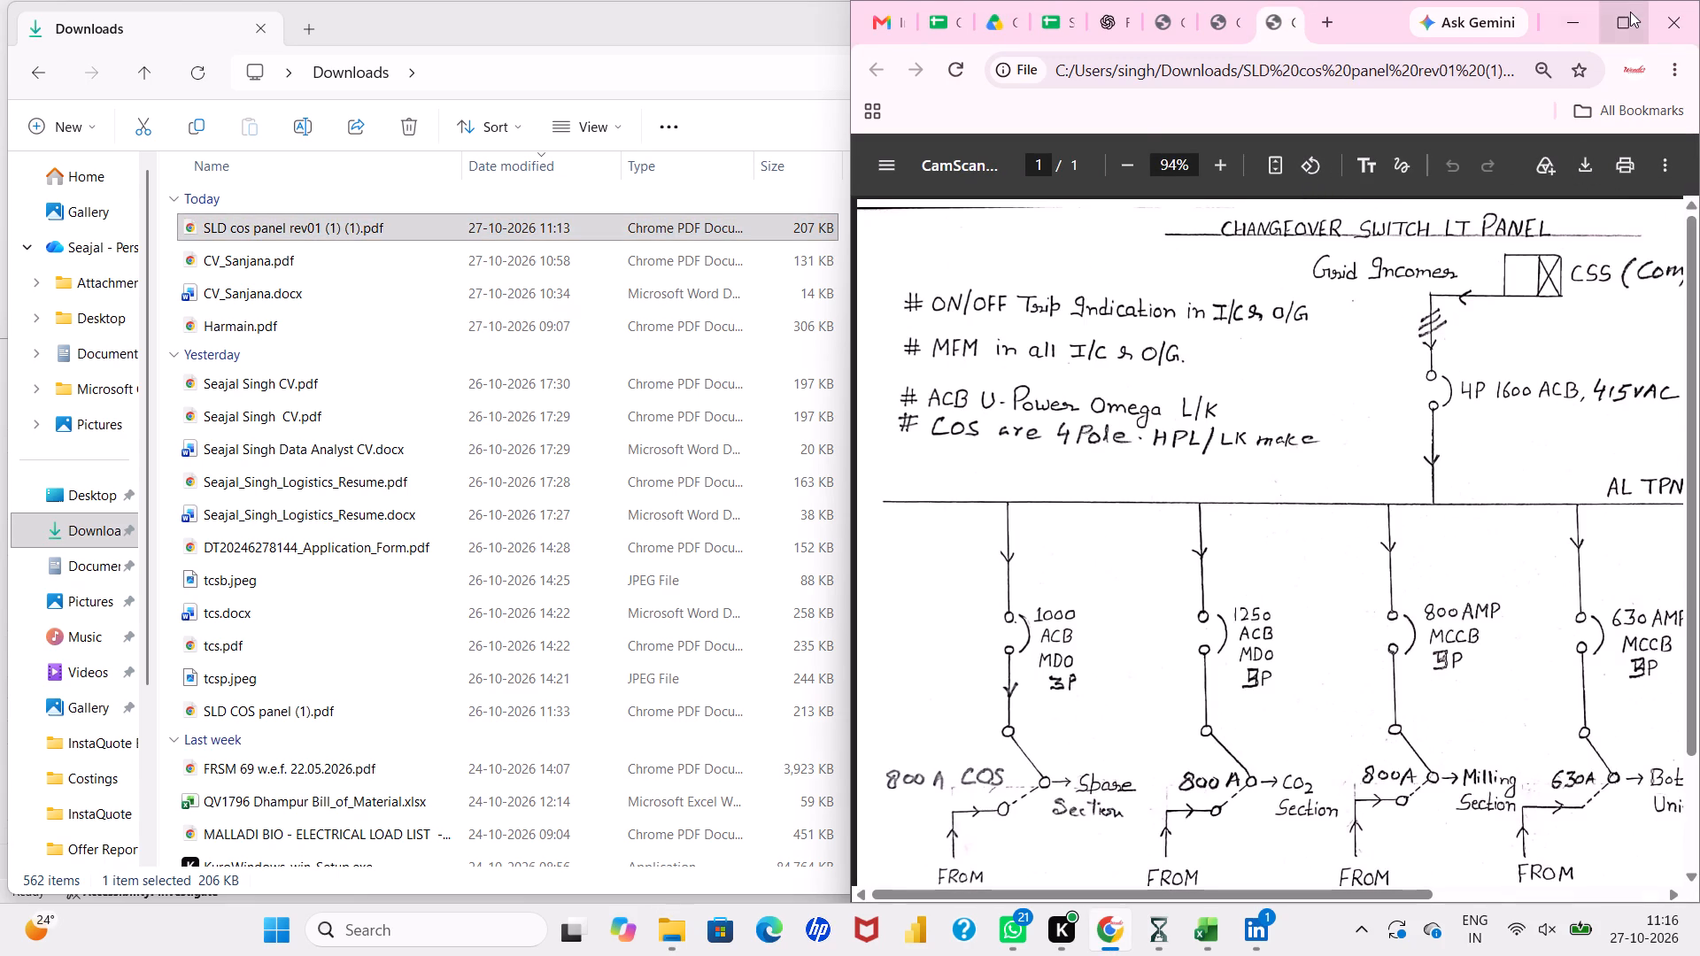
{"action": "left_click", "coordinate": [1630, 12]}
{"action": "scroll", "coordinate": [970, 546], "scroll_direction": "down", "scroll_amount": 2}
{"action": "scroll", "coordinate": [970, 546], "scroll_direction": "up", "scroll_amount": 3}
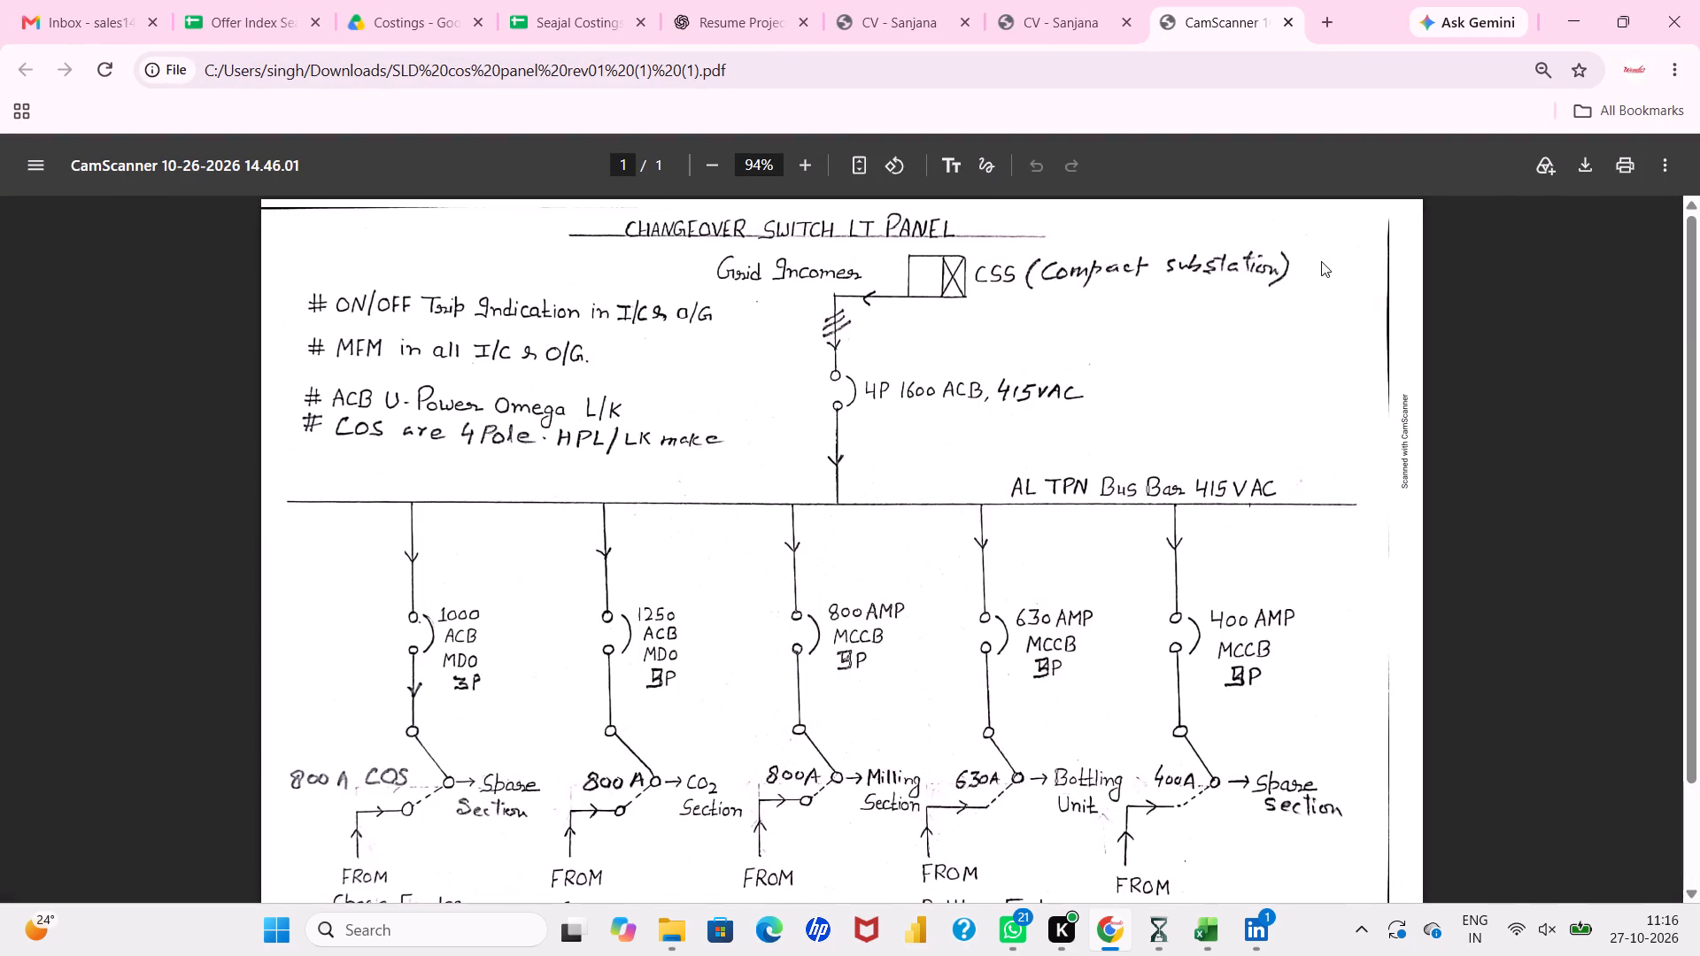
Print one copy of all pages of the changeover switch LT panel drawing on the MF280 Series printer.
{"action": "left_click", "coordinate": [1619, 159]}
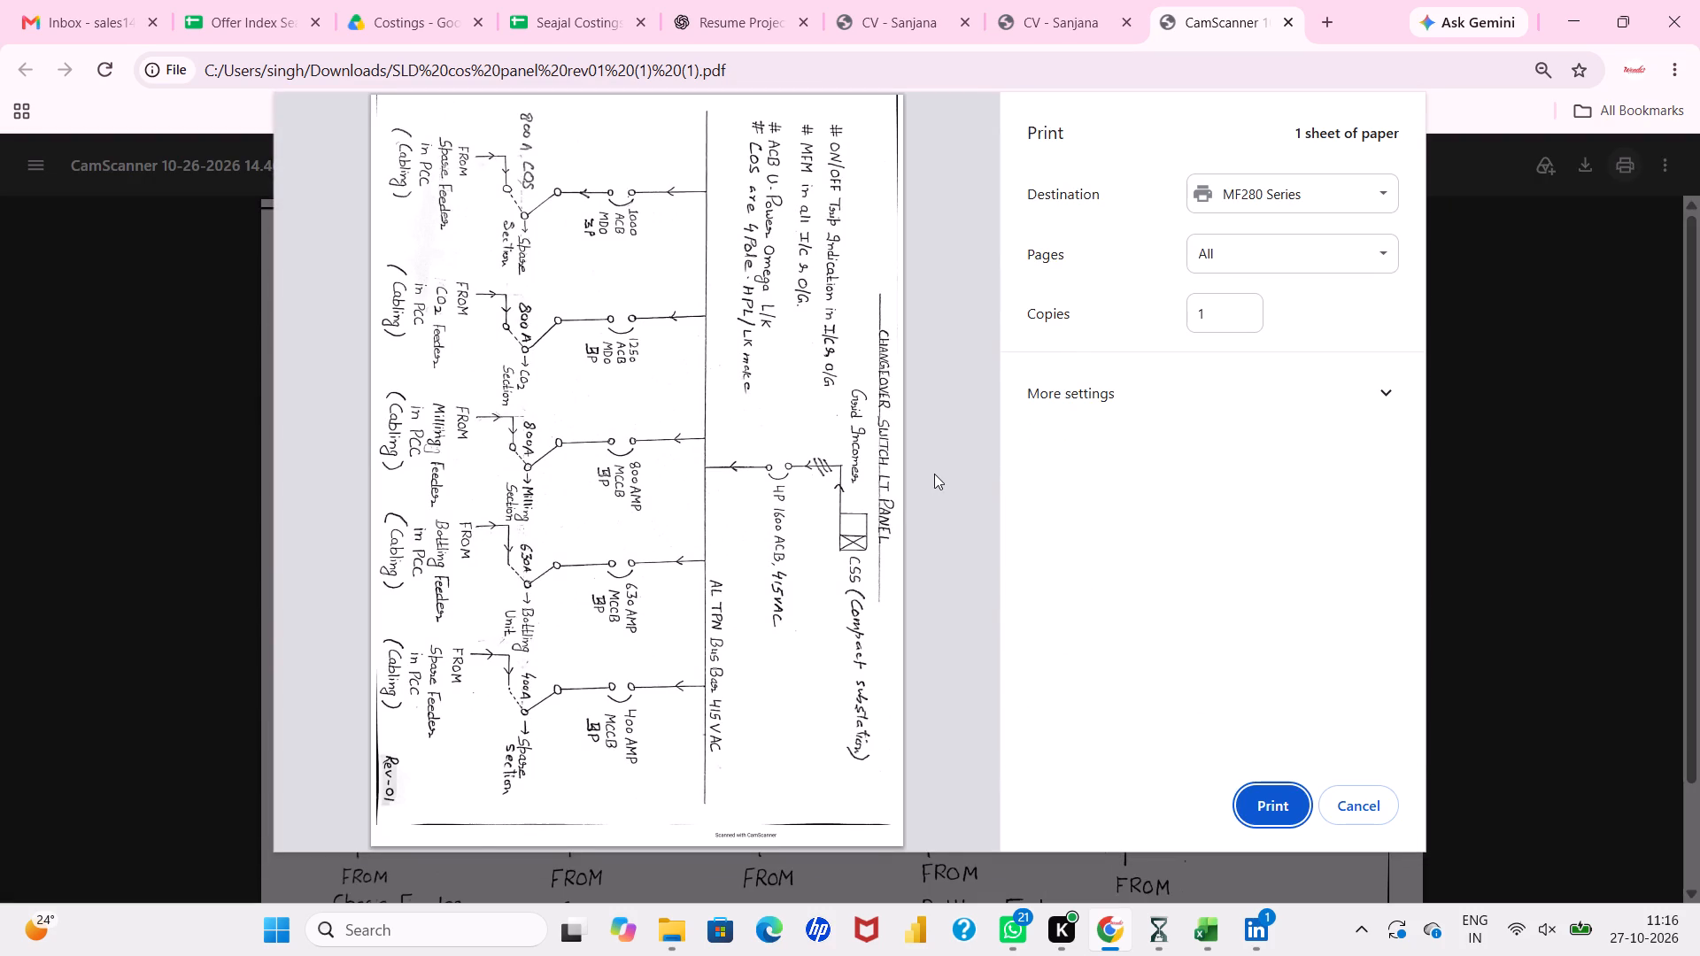
{"action": "scroll", "coordinate": [734, 459], "scroll_direction": "down", "scroll_amount": 3}
{"action": "left_click", "coordinate": [1259, 810]}
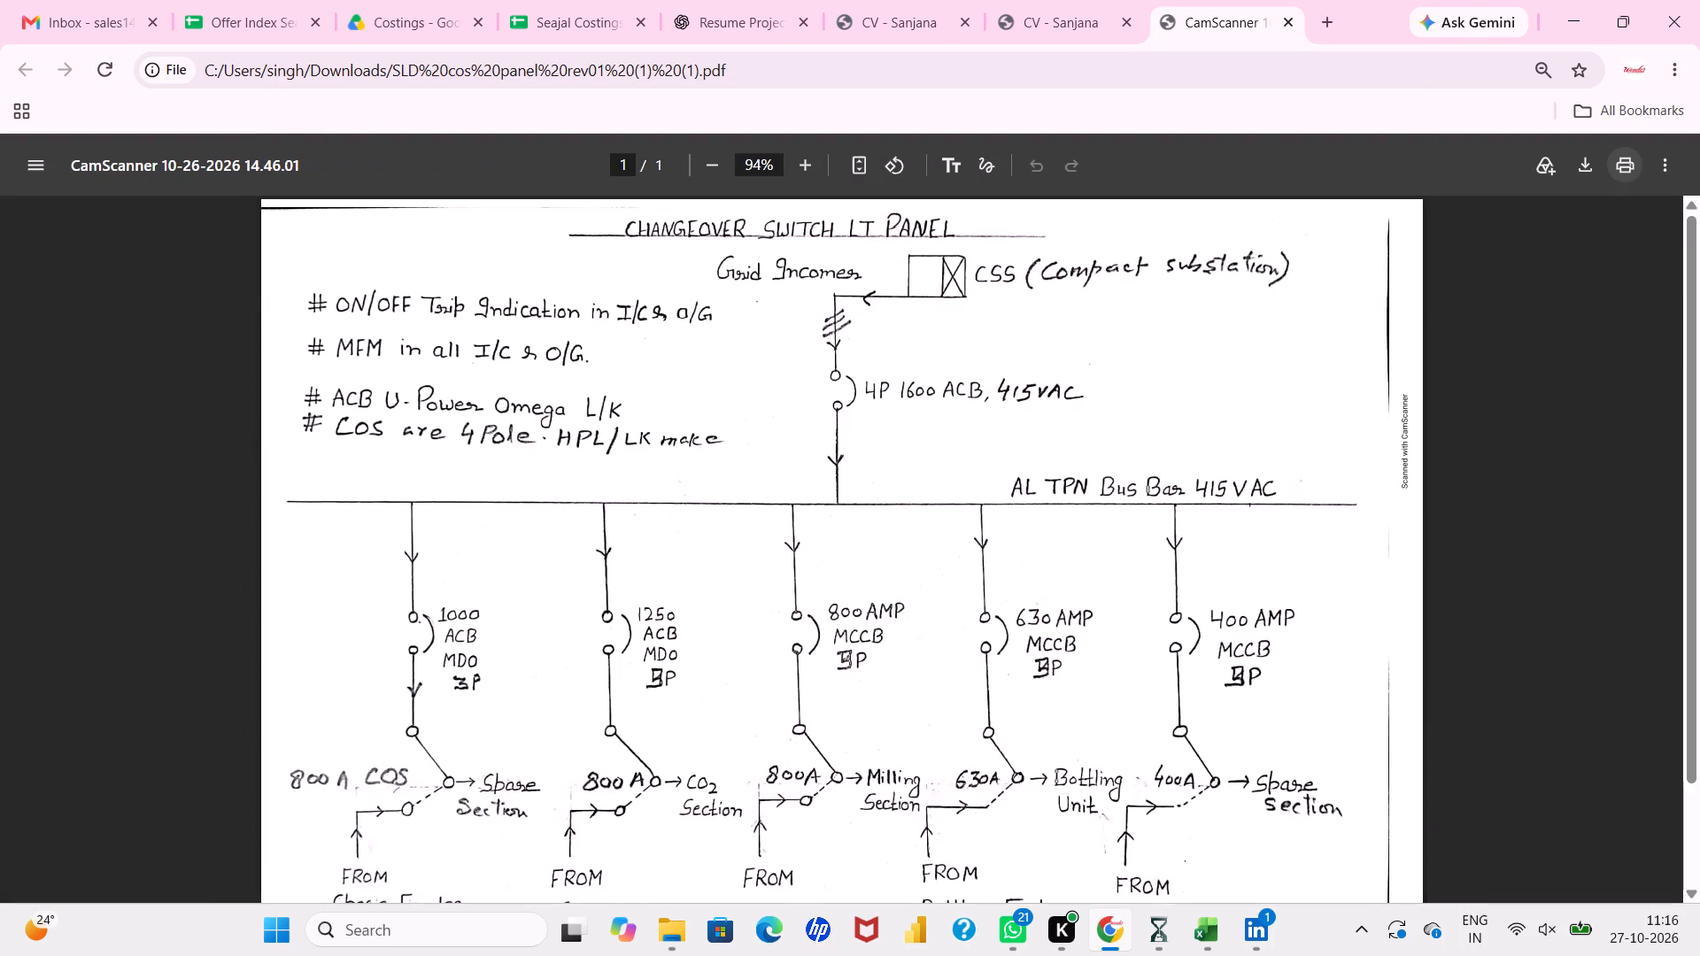
Close the panel drawing, both CV documents and the ChatGPT page, returning to the QS1807 sheet of the costings spreadsheet.
{"action": "left_click", "coordinate": [1289, 22]}
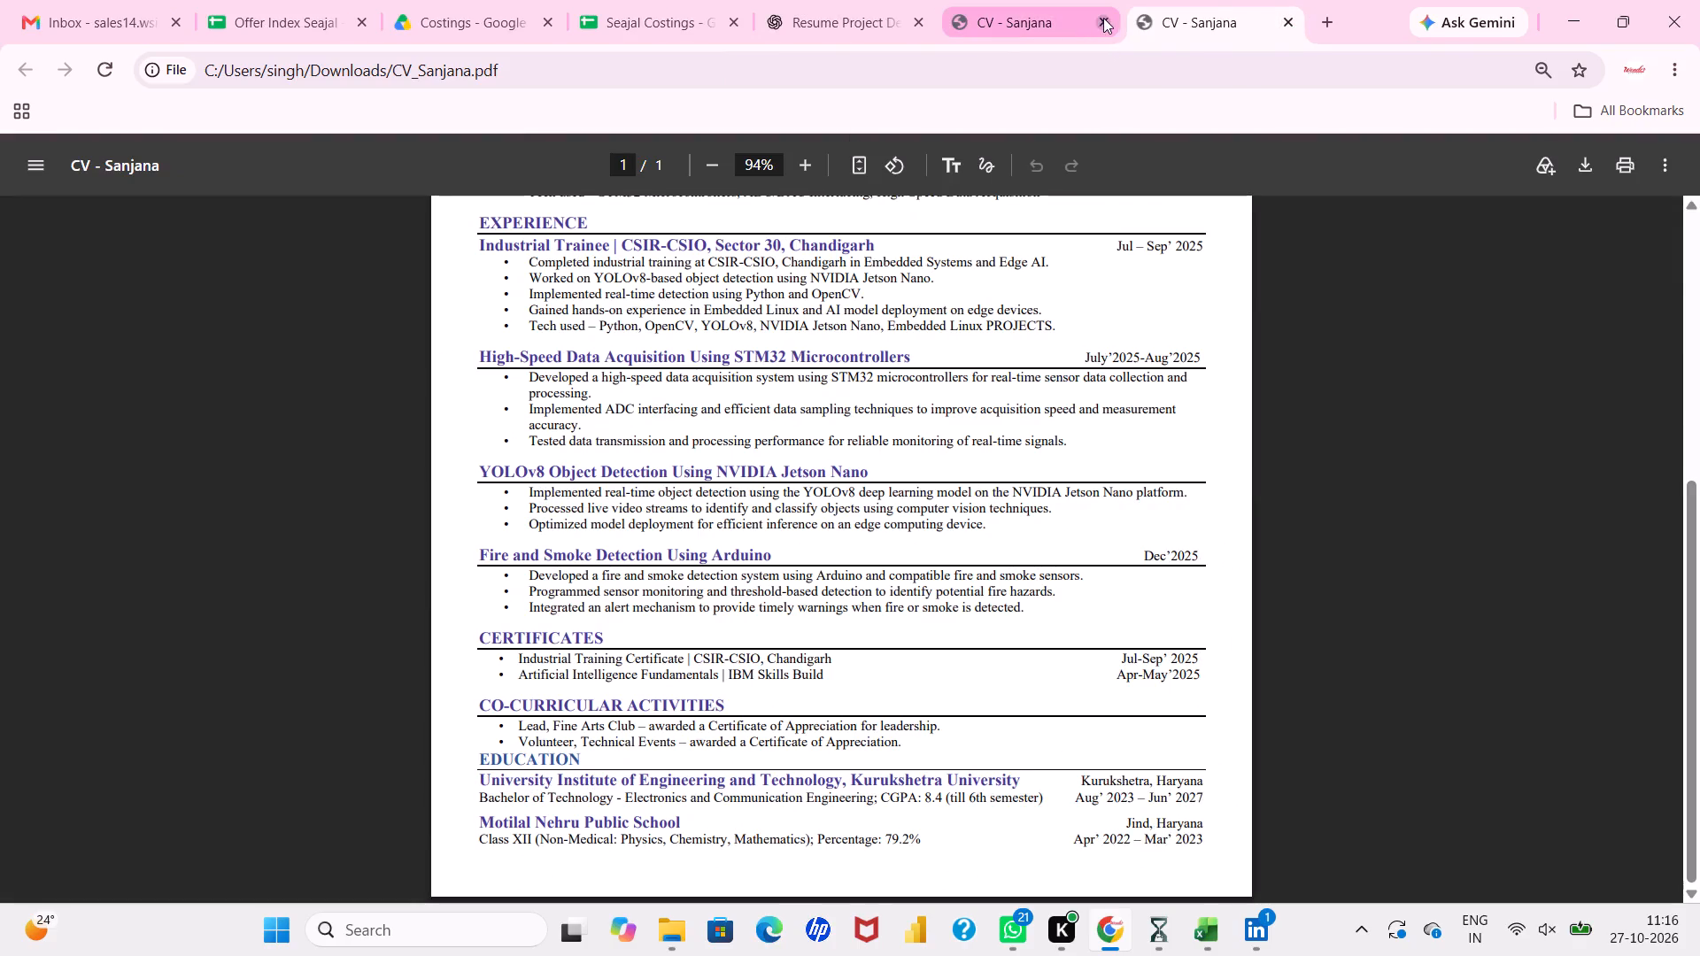
{"action": "left_click", "coordinate": [1104, 18]}
{"action": "left_click", "coordinate": [1104, 18]}
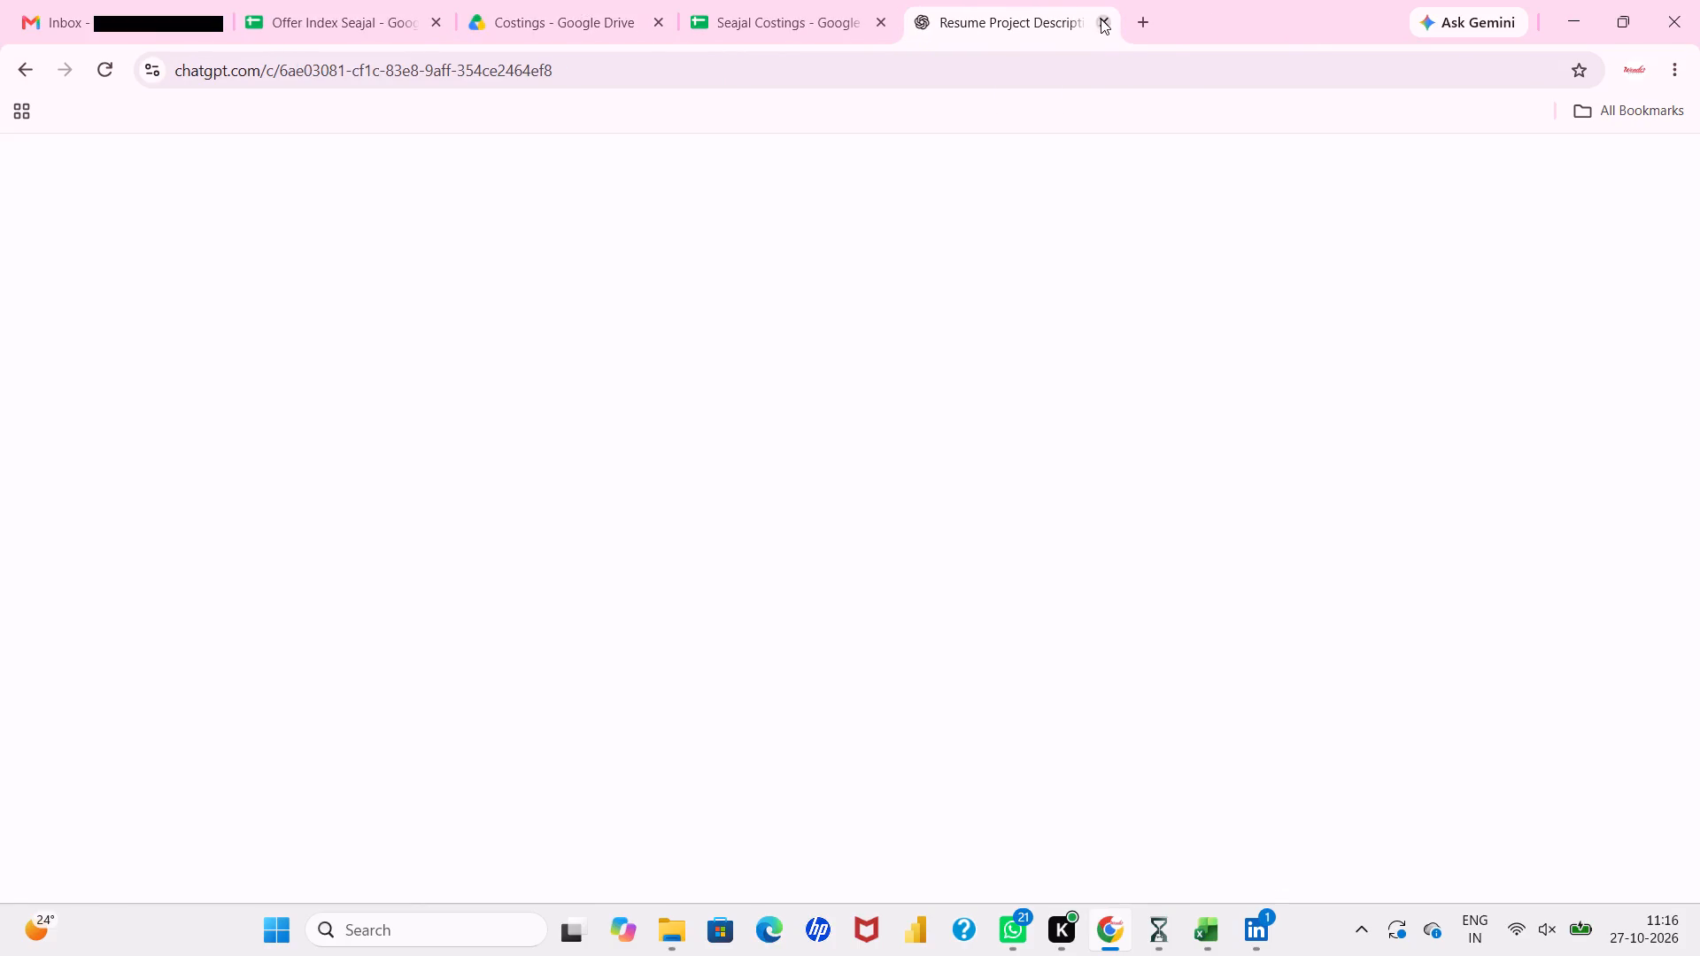
{"action": "left_click", "coordinate": [1105, 19]}
{"action": "left_click", "coordinate": [1105, 20]}
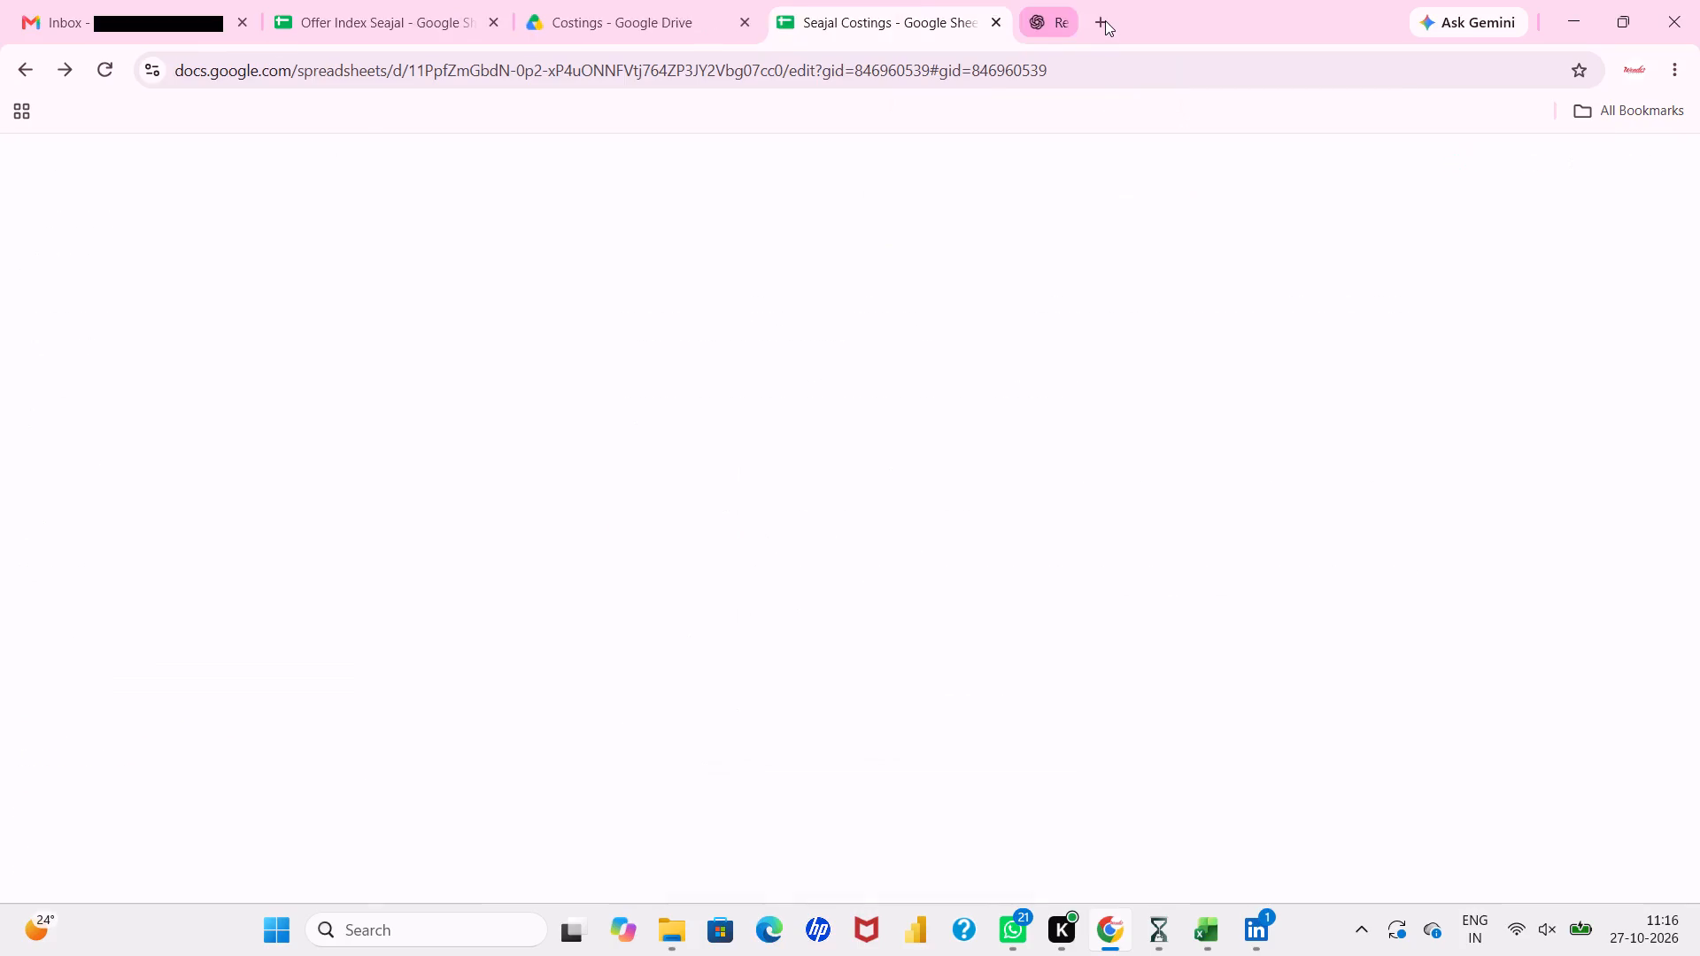
{"action": "left_click", "coordinate": [1100, 606]}
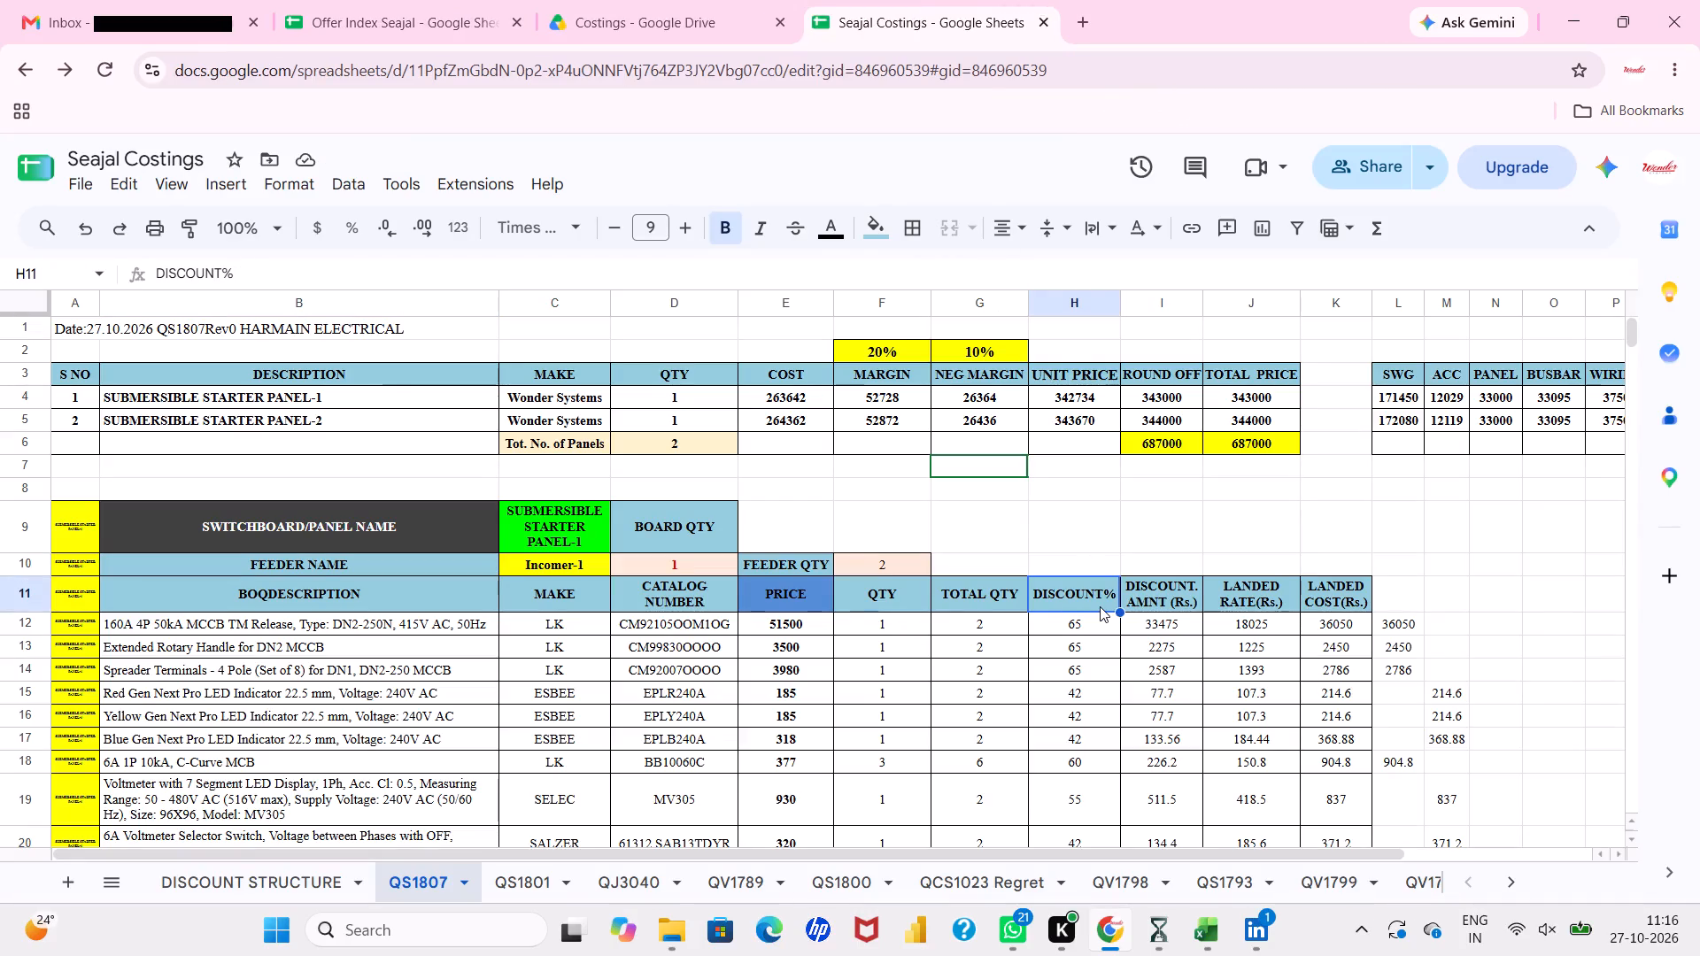
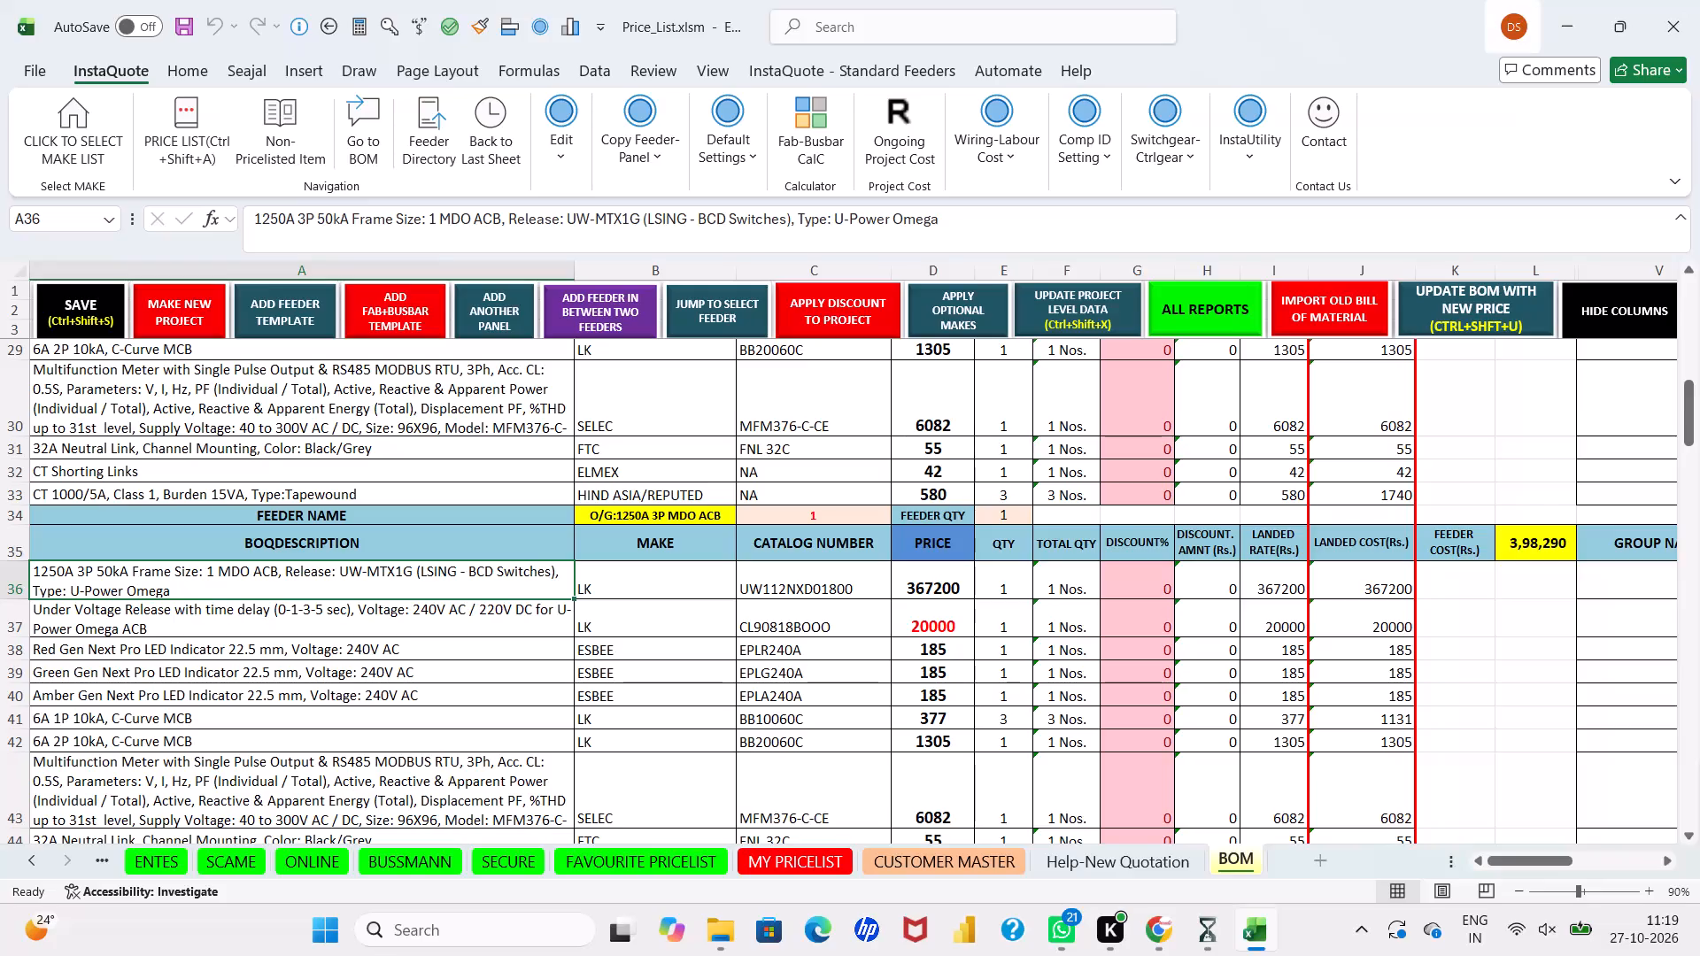
Review the Changeover Switch LT Panel's BOM from the incomer down through the first outgoing ACB feeder, checking feeder names against their items.
{"action": "scroll", "coordinate": [336, 576], "scroll_direction": "up", "scroll_amount": 2}
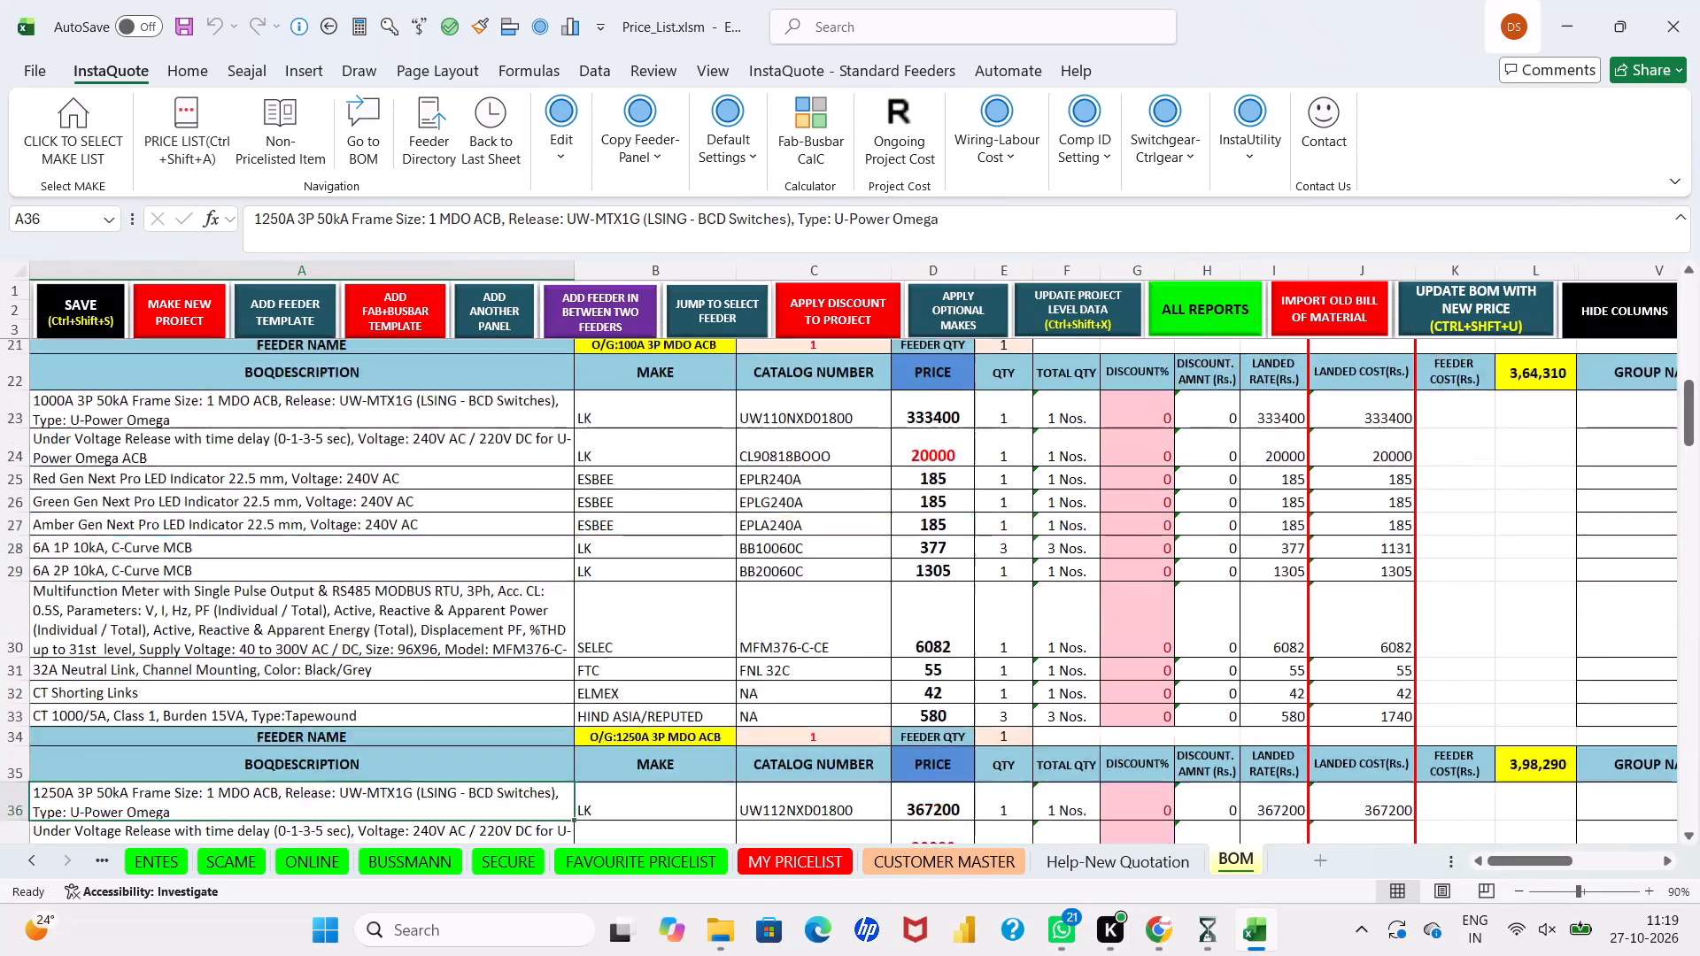
{"action": "scroll", "coordinate": [336, 576], "scroll_direction": "up", "scroll_amount": 1}
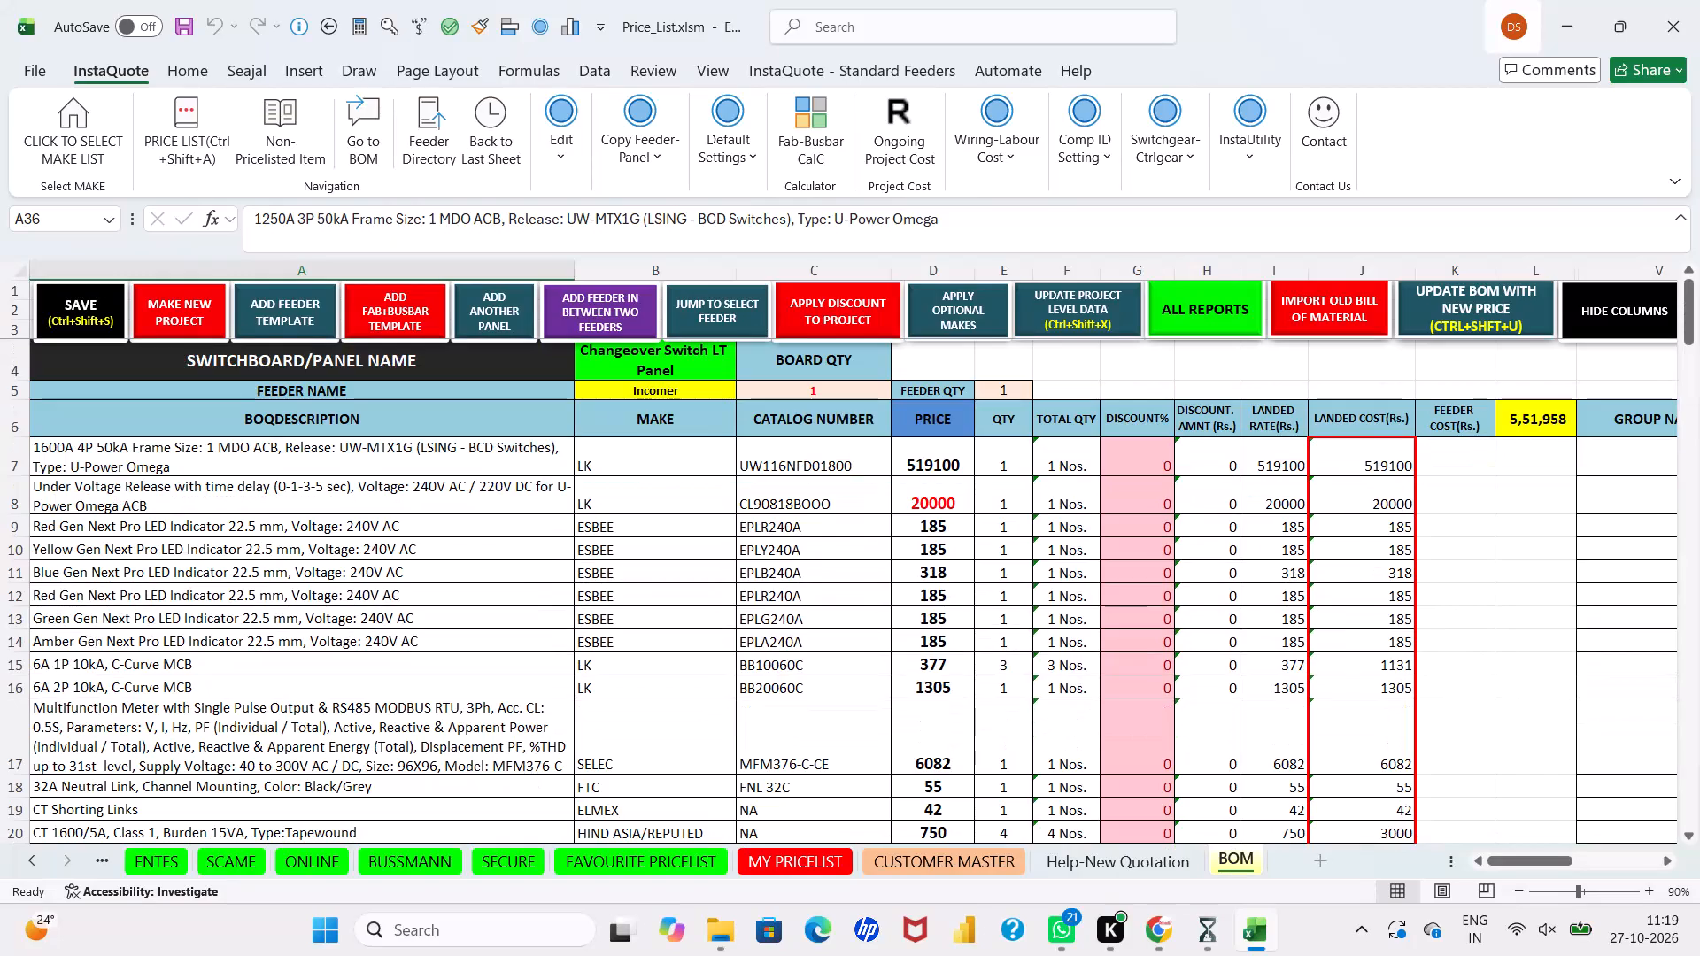
{"action": "scroll", "coordinate": [336, 576], "scroll_direction": "down", "scroll_amount": 1}
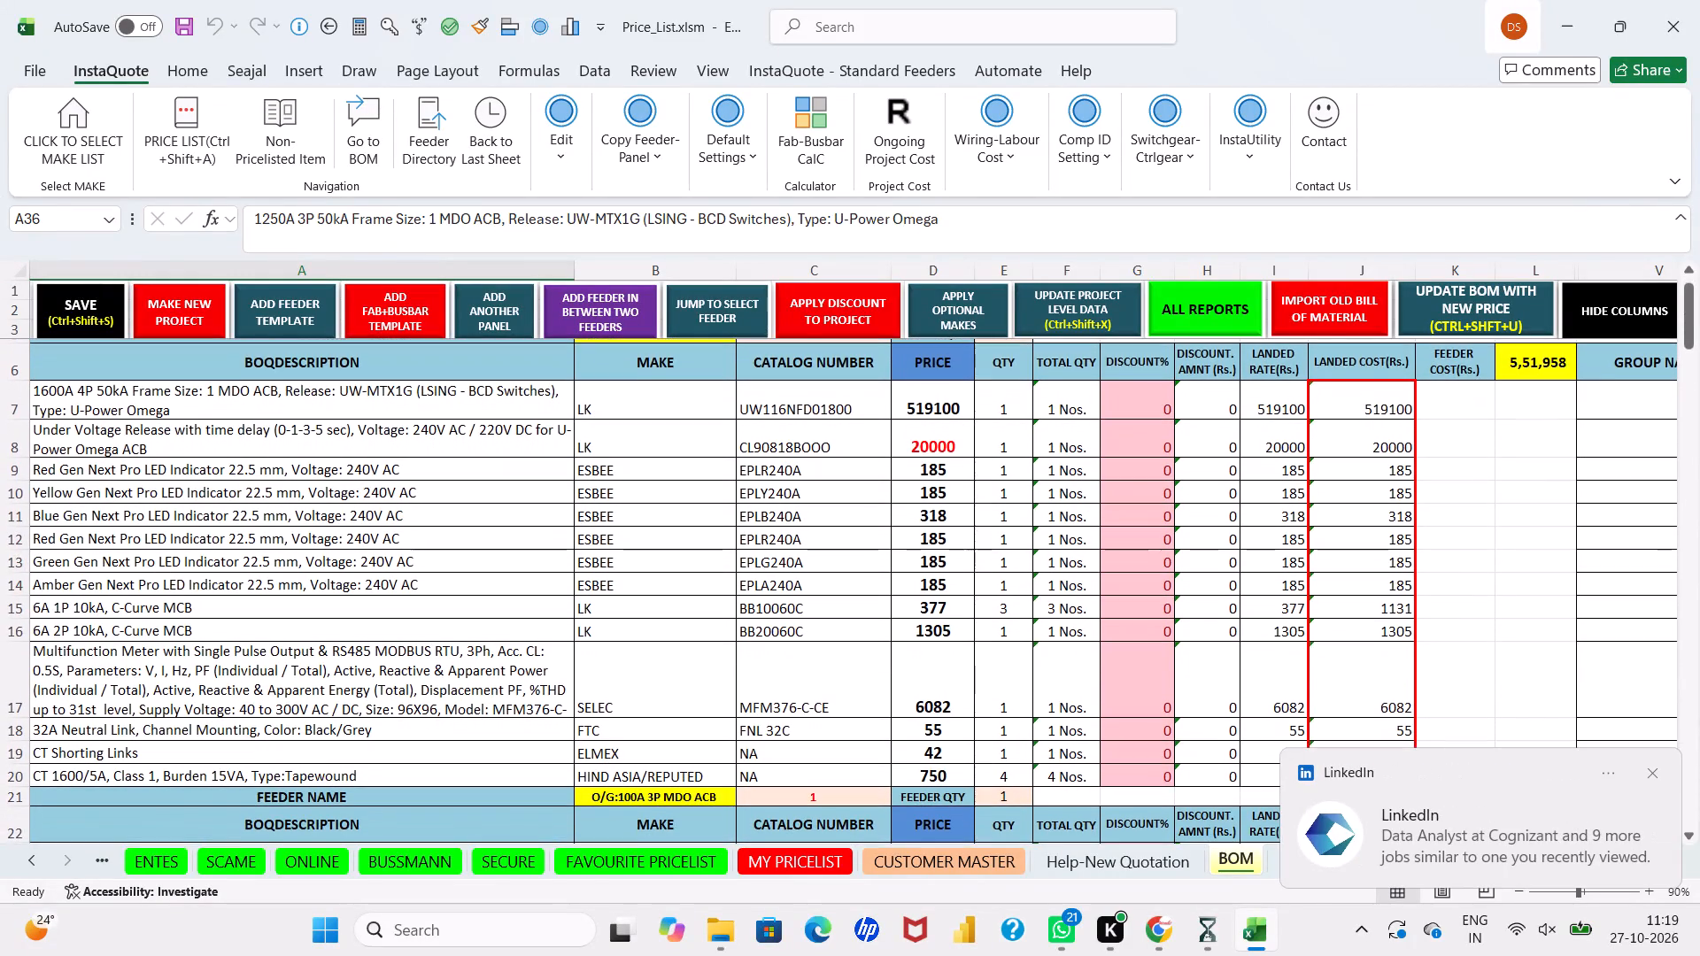
{"action": "scroll", "coordinate": [336, 576], "scroll_direction": "down", "scroll_amount": 1}
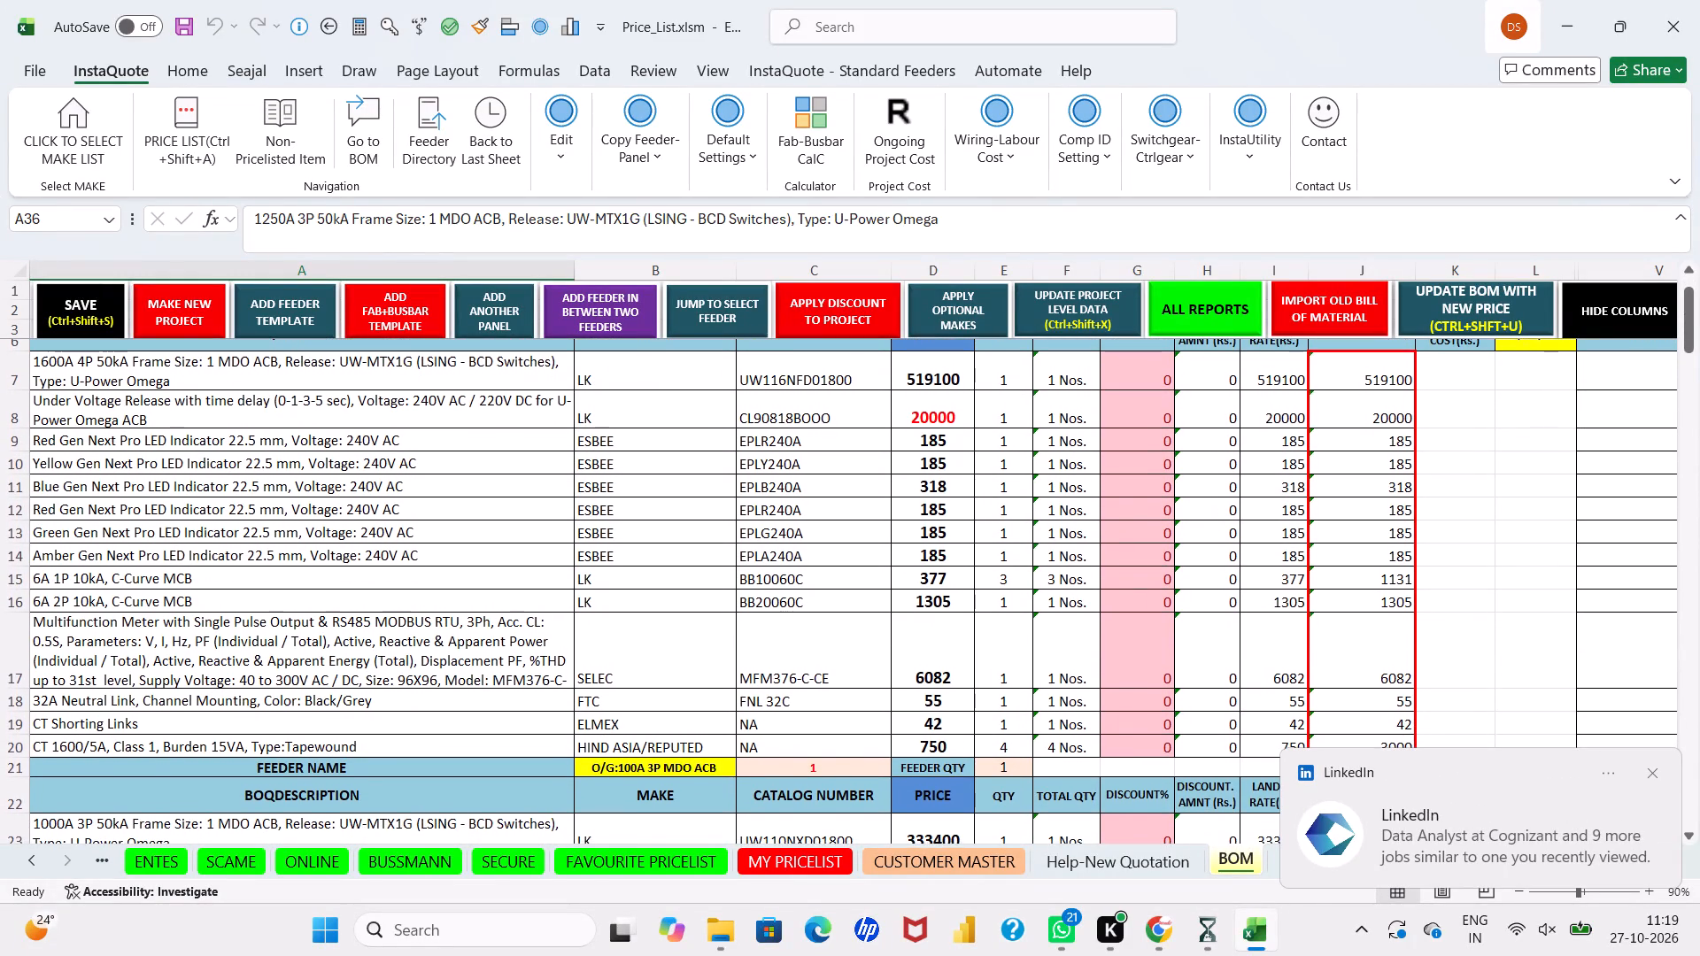
{"action": "scroll", "coordinate": [336, 576], "scroll_direction": "down", "scroll_amount": 1}
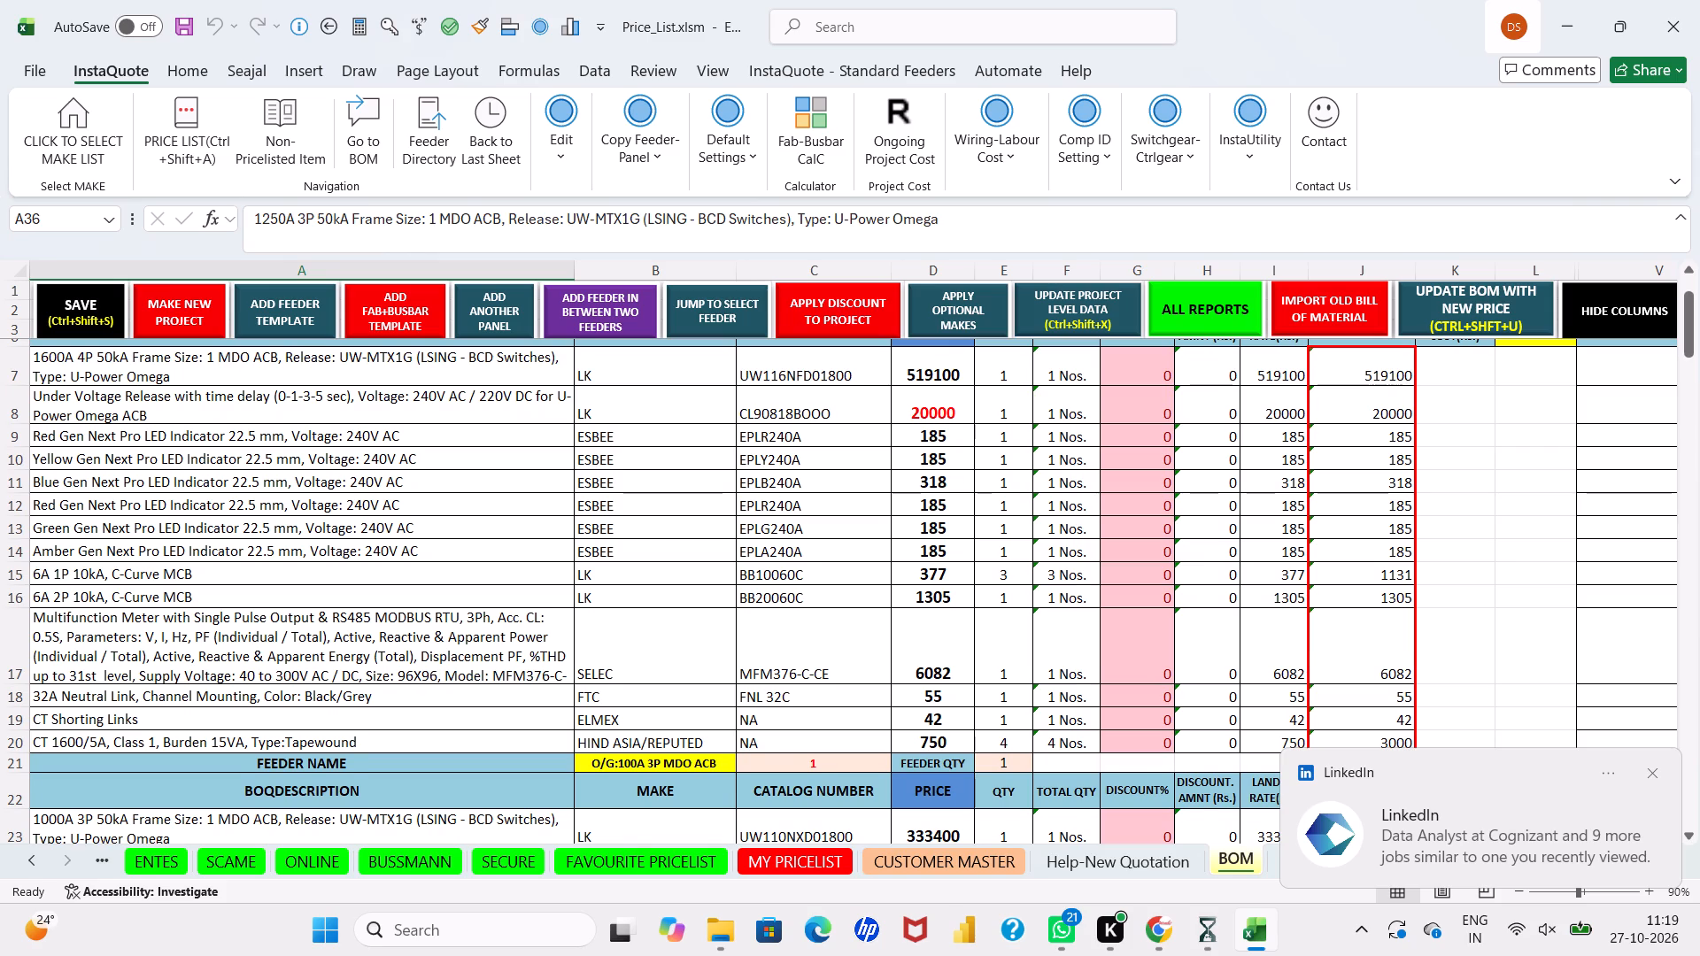
{"action": "scroll", "coordinate": [336, 576], "scroll_direction": "down", "scroll_amount": 1}
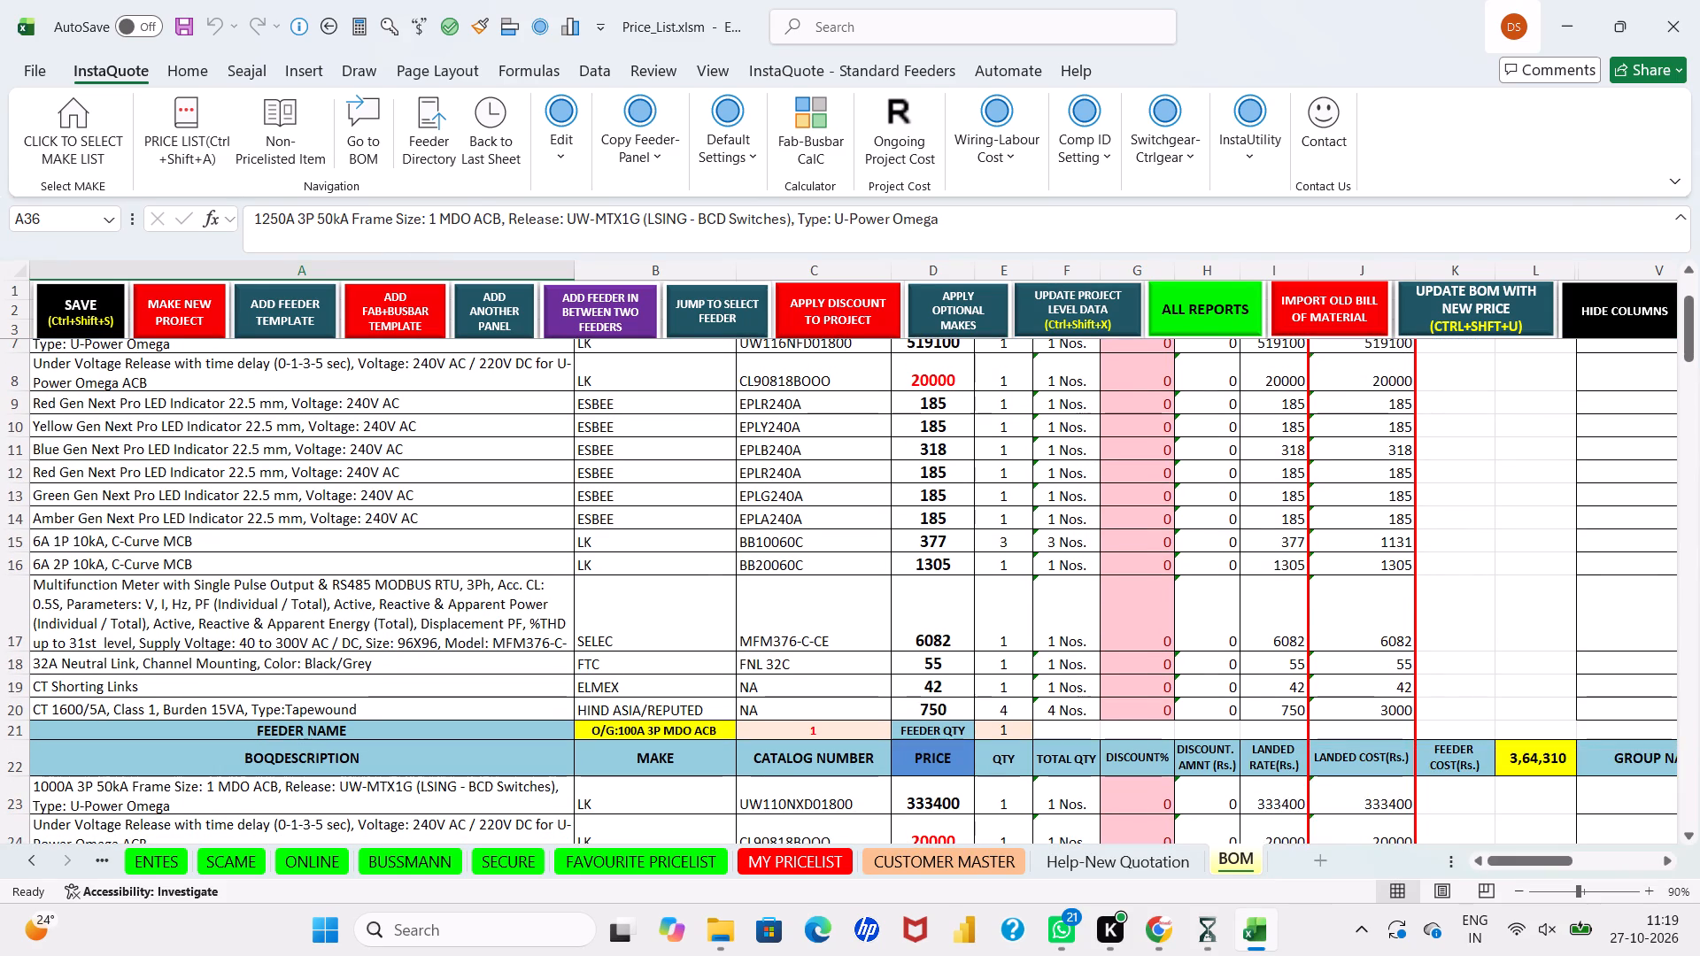
{"action": "scroll", "coordinate": [336, 576], "scroll_direction": "down", "scroll_amount": 2}
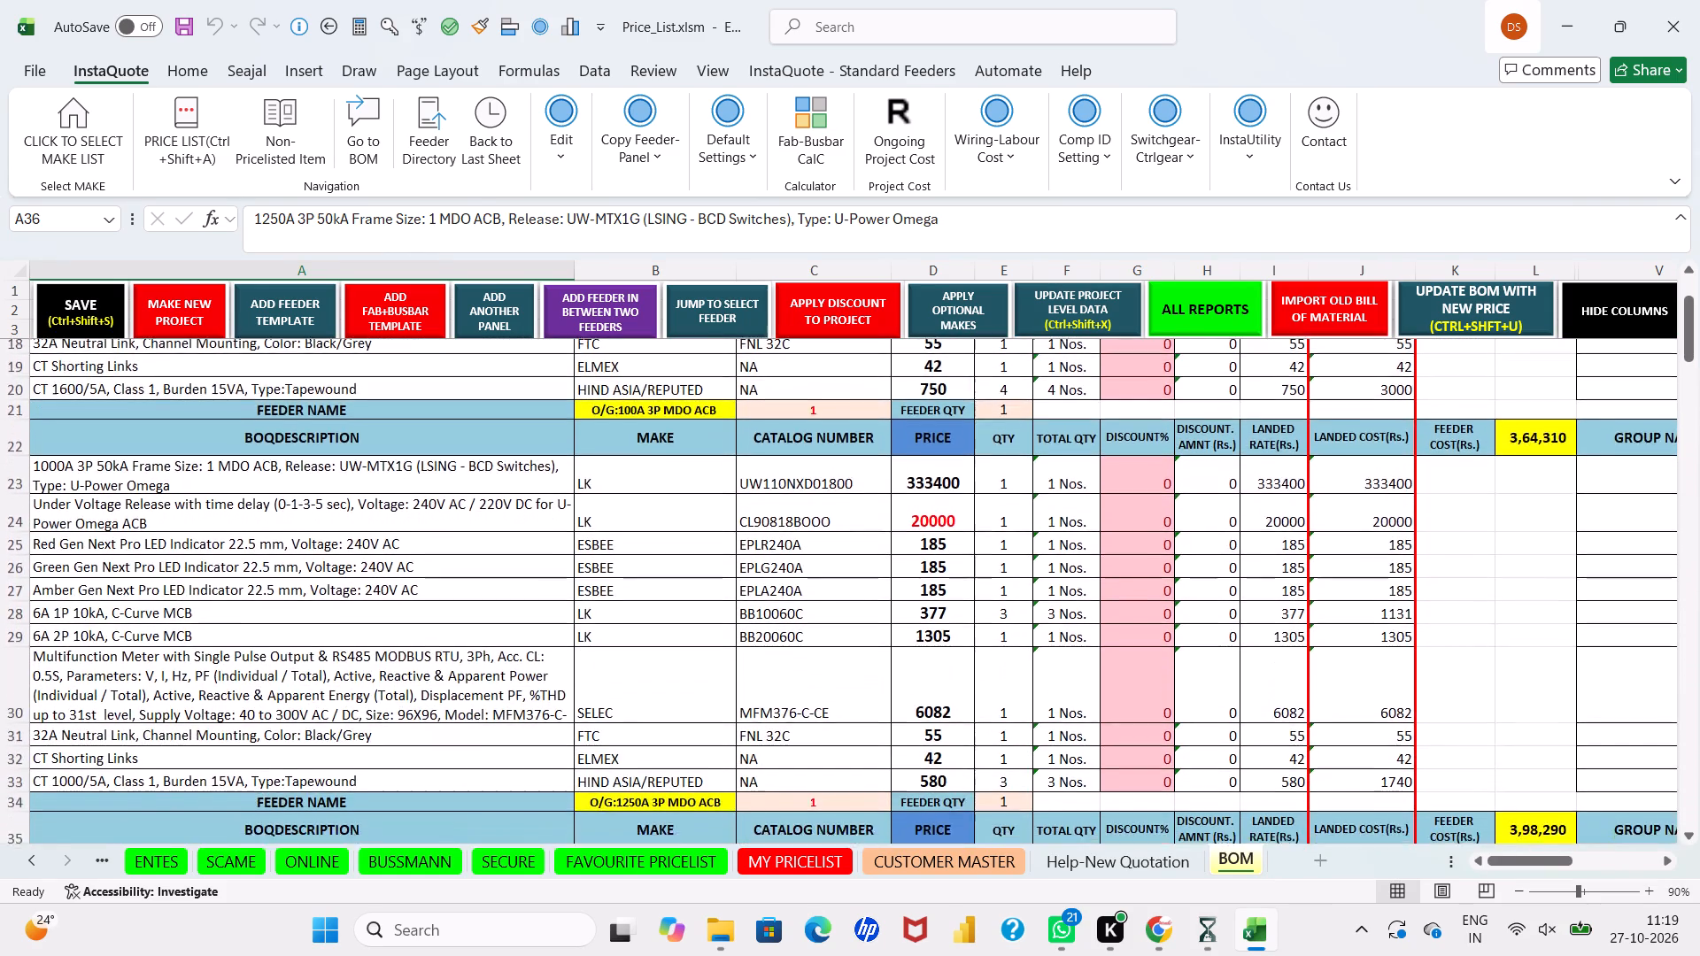
{"action": "scroll", "coordinate": [336, 576], "scroll_direction": "down", "scroll_amount": 1}
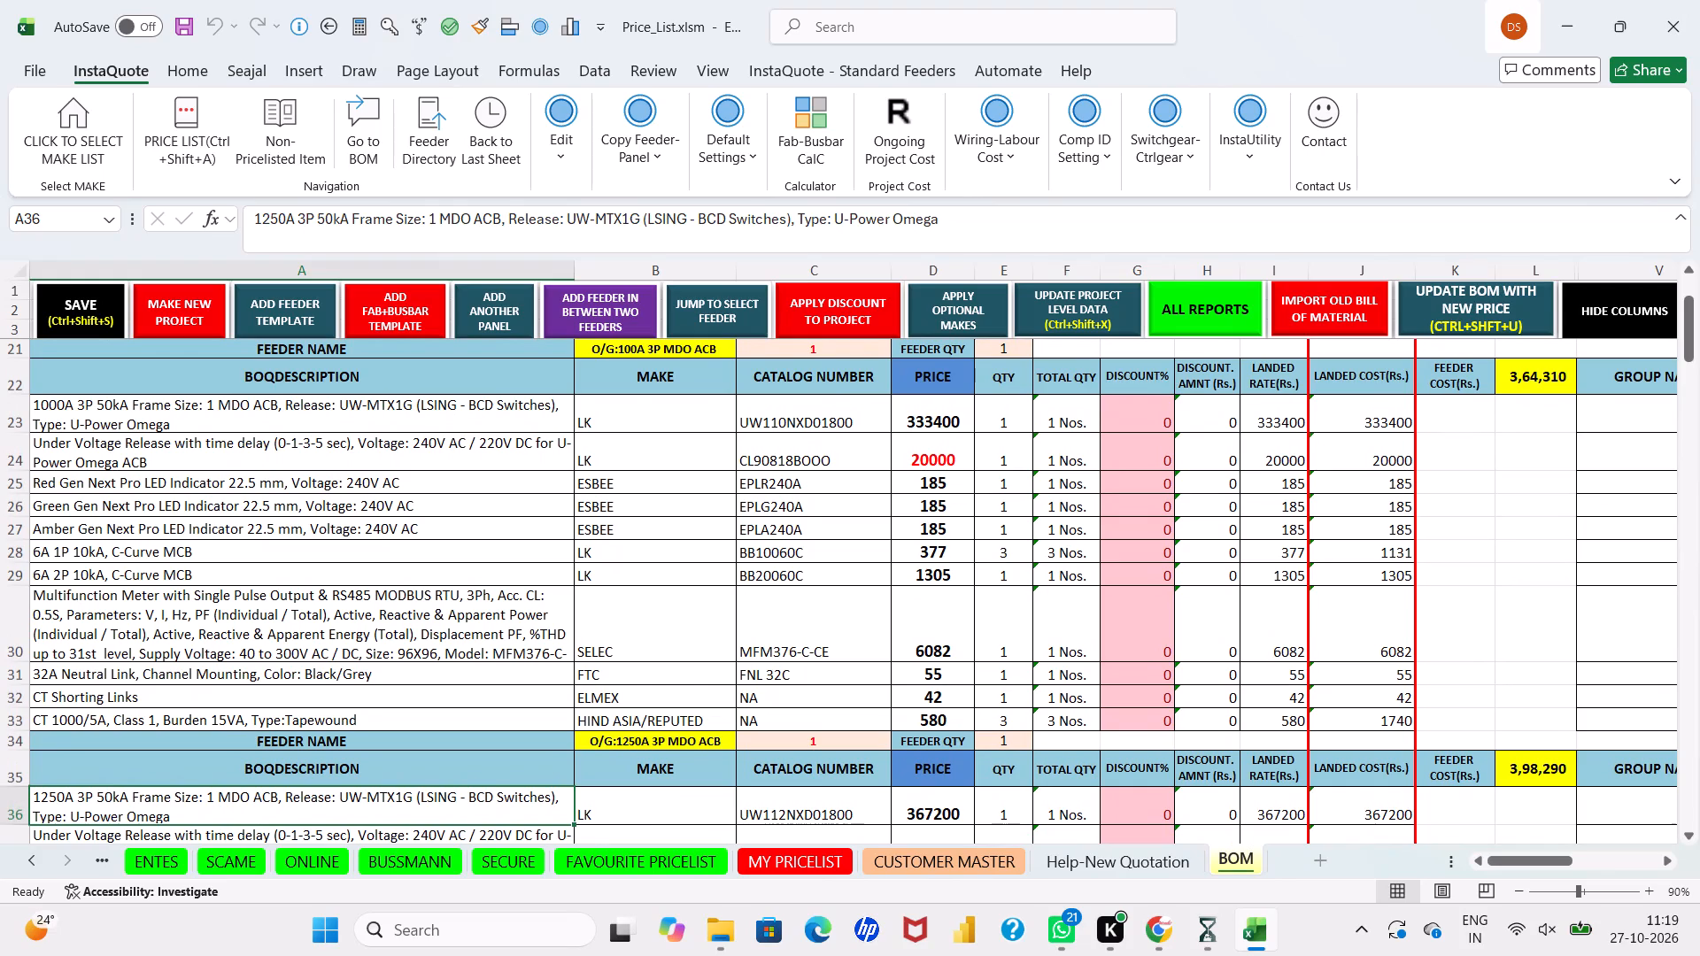
{"action": "scroll", "coordinate": [336, 576], "scroll_direction": "down", "scroll_amount": 1}
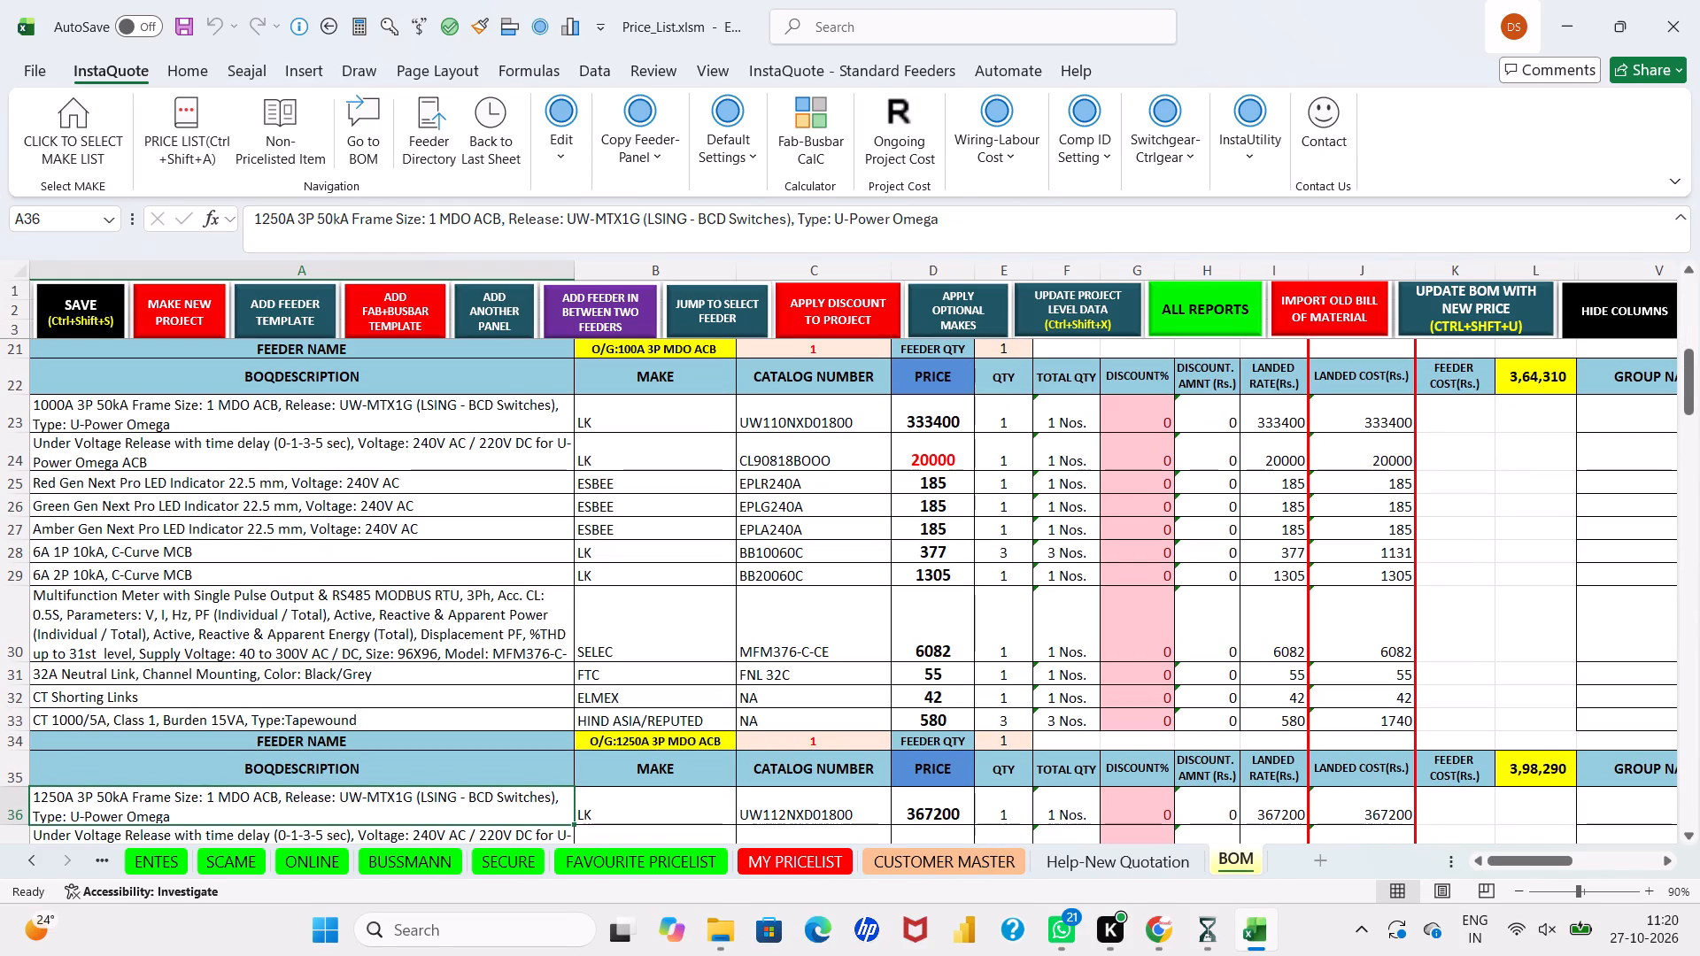
Correct the first outgoing feeder's name in the BOM to "O/G:1000A 3P MDO ACB".
{"action": "left_click", "coordinate": [636, 347]}
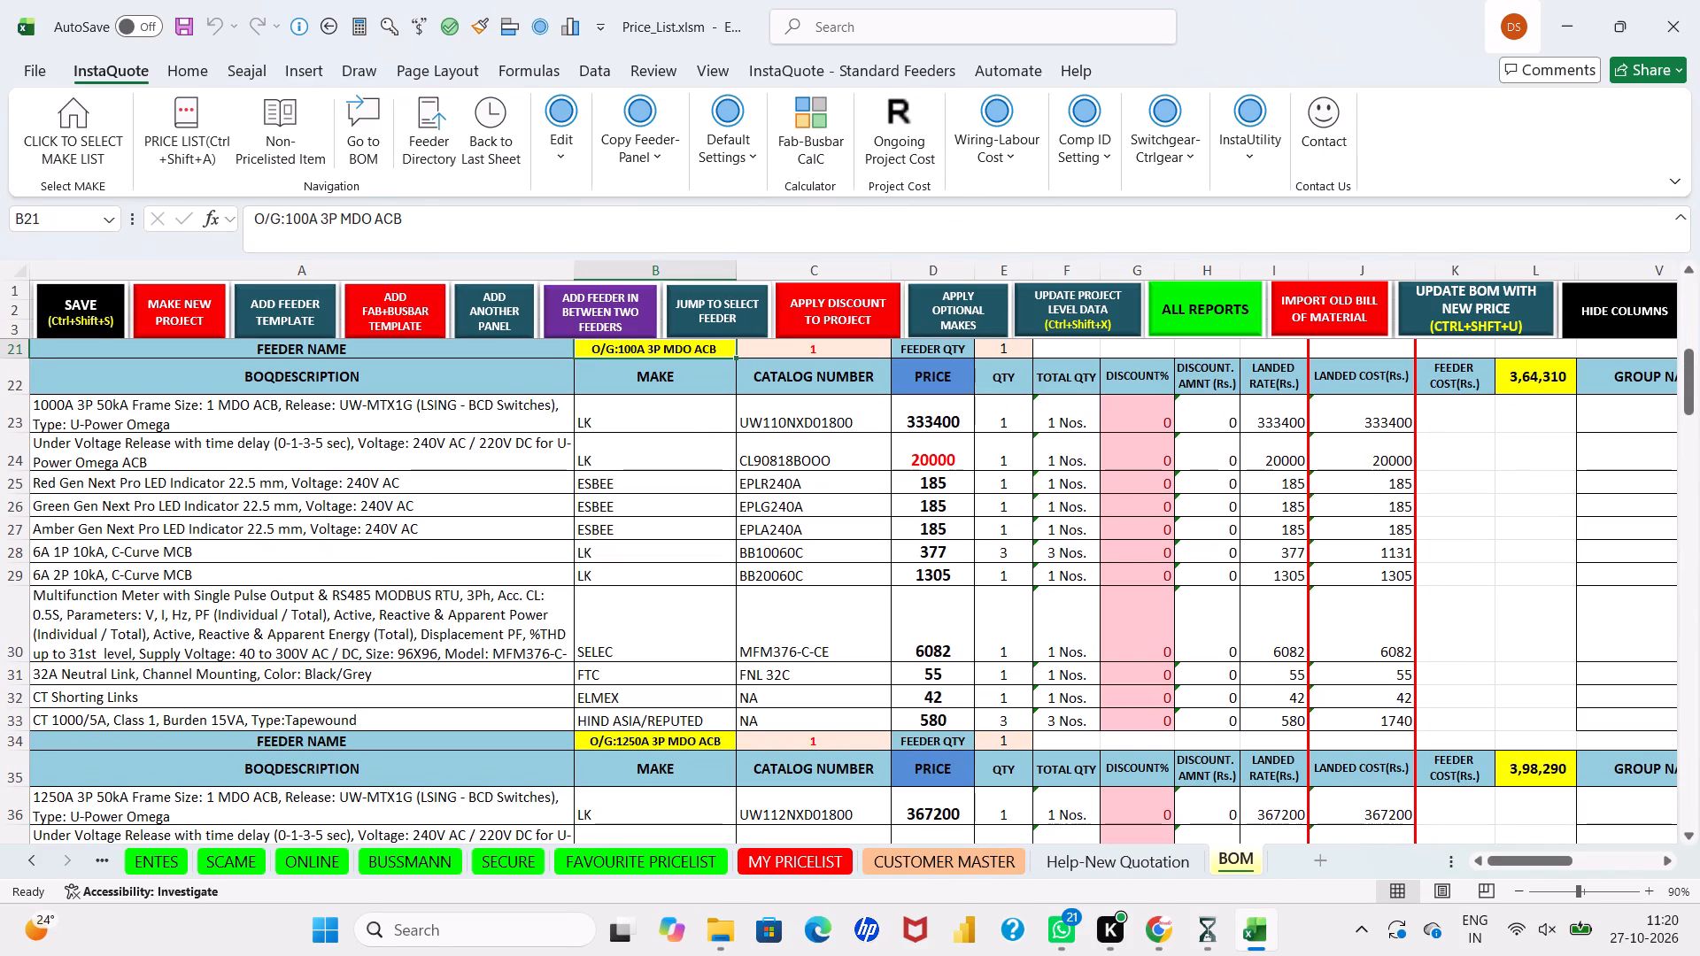
{"action": "left_click", "coordinate": [305, 219]}
{"action": "key", "text": "0"}
{"action": "key", "text": "Return"}
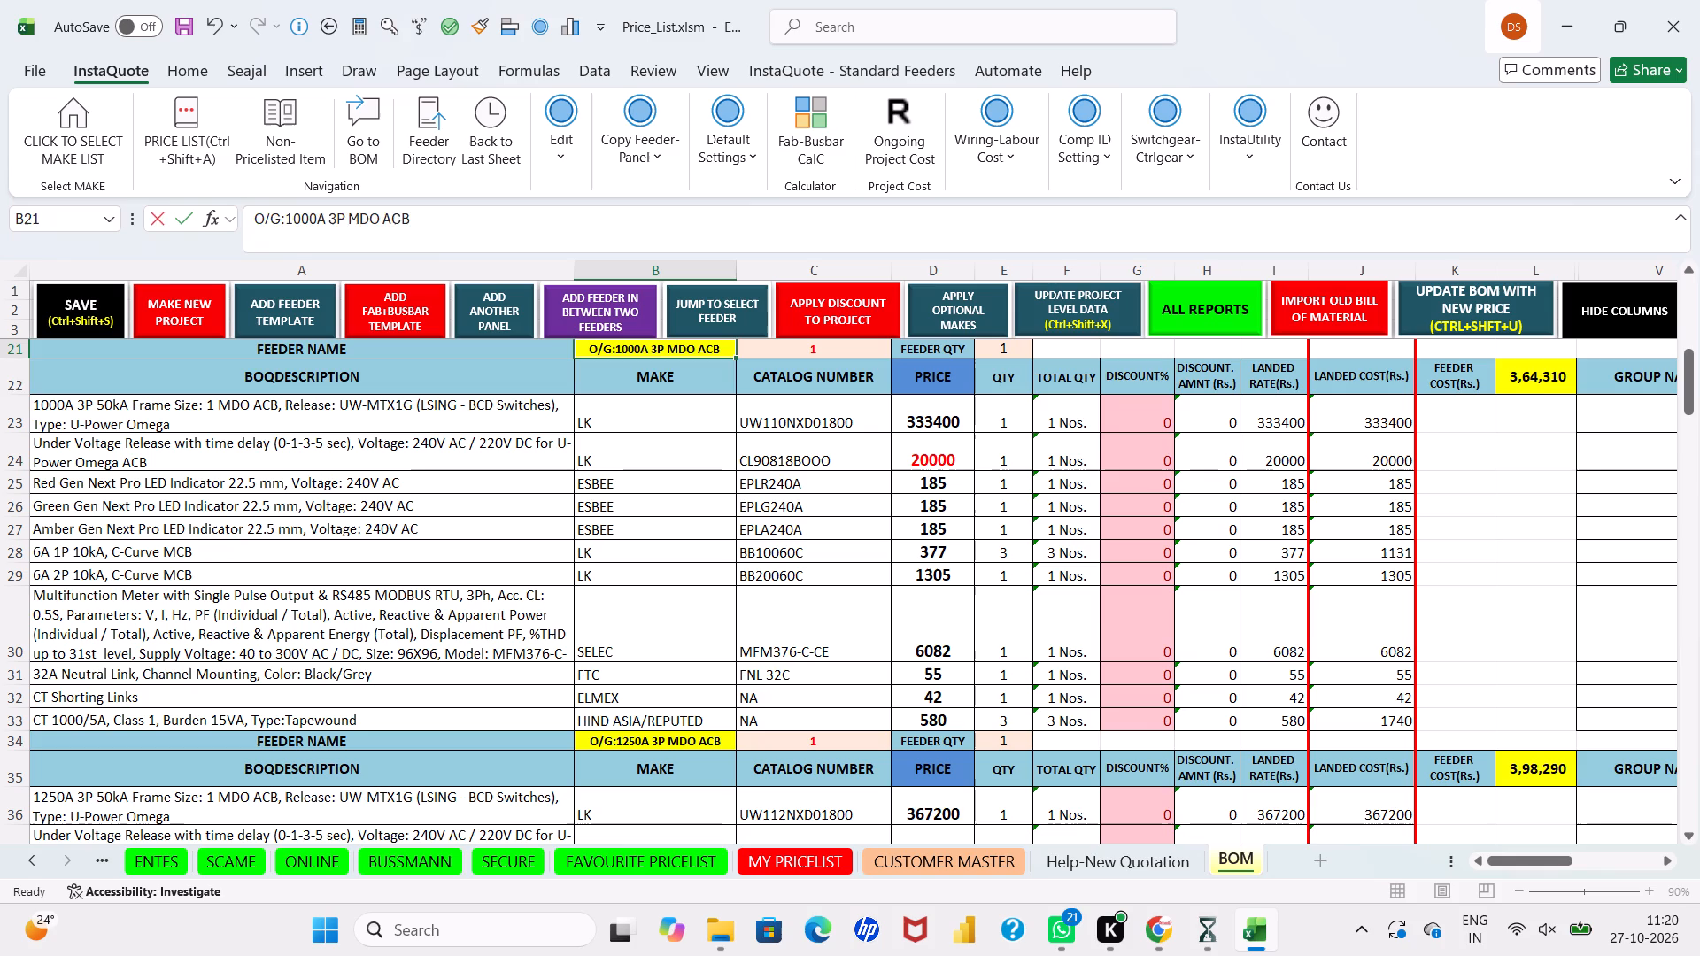
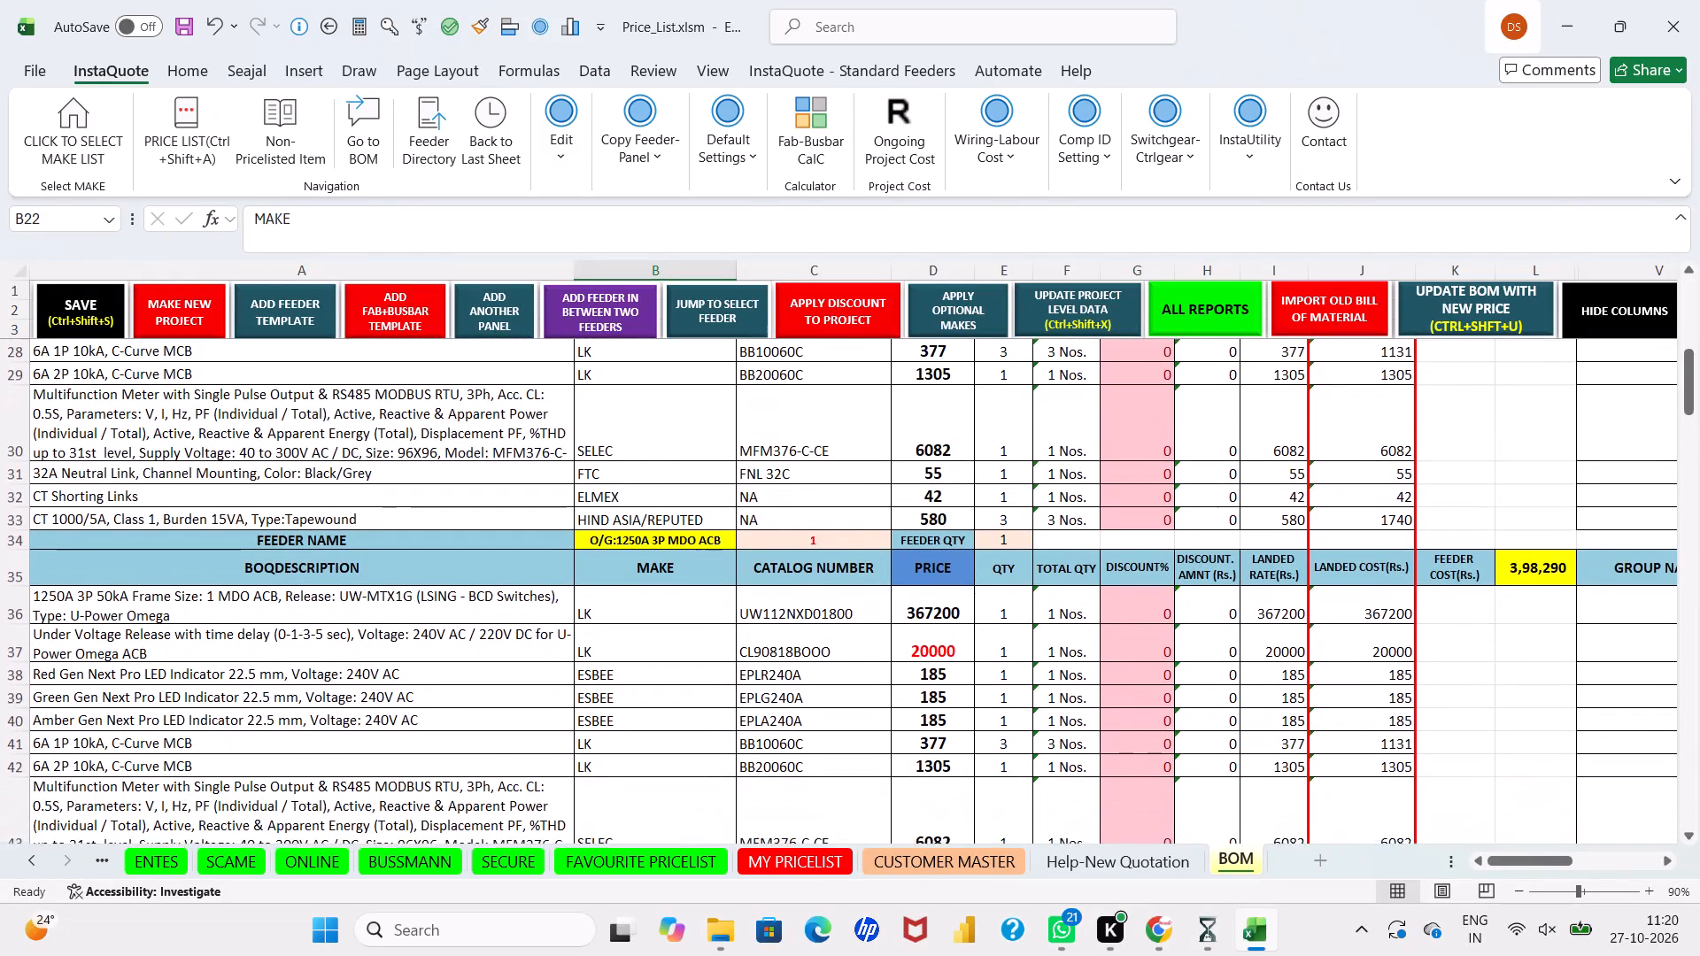
Change the CT description in the O/G:800A 3P MCCB feeder to a ratio of 800/5A.
{"action": "scroll", "coordinate": [490, 586], "scroll_direction": "down", "scroll_amount": 1}
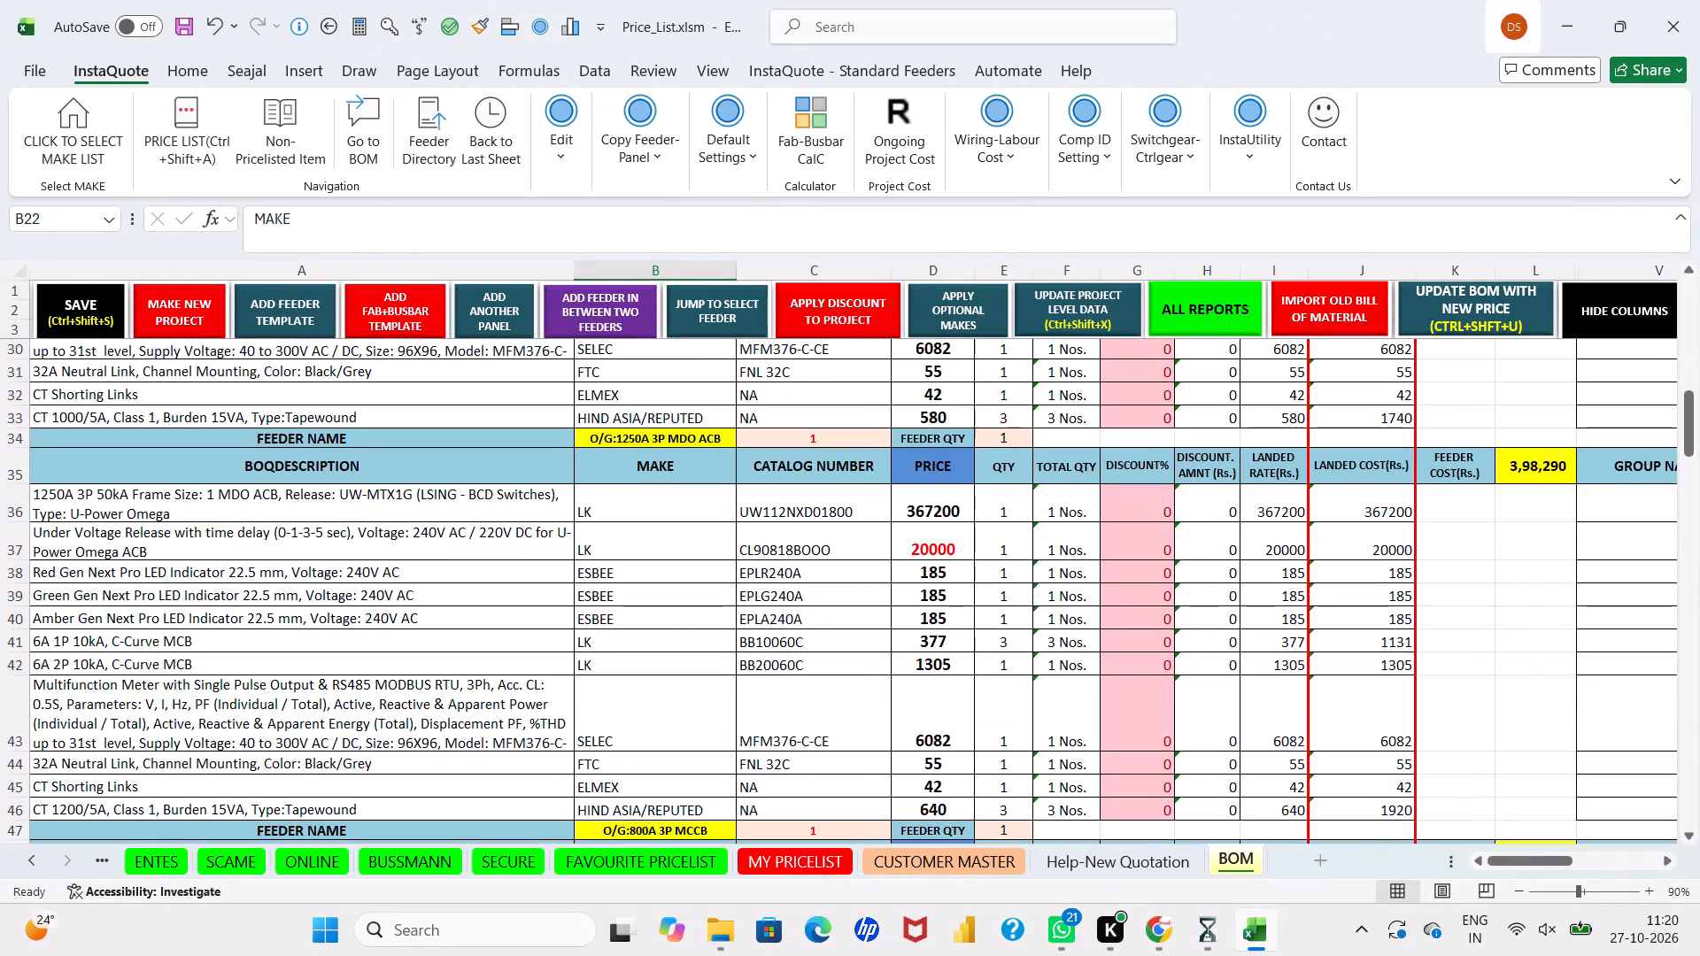
{"action": "scroll", "coordinate": [490, 586], "scroll_direction": "down", "scroll_amount": 2}
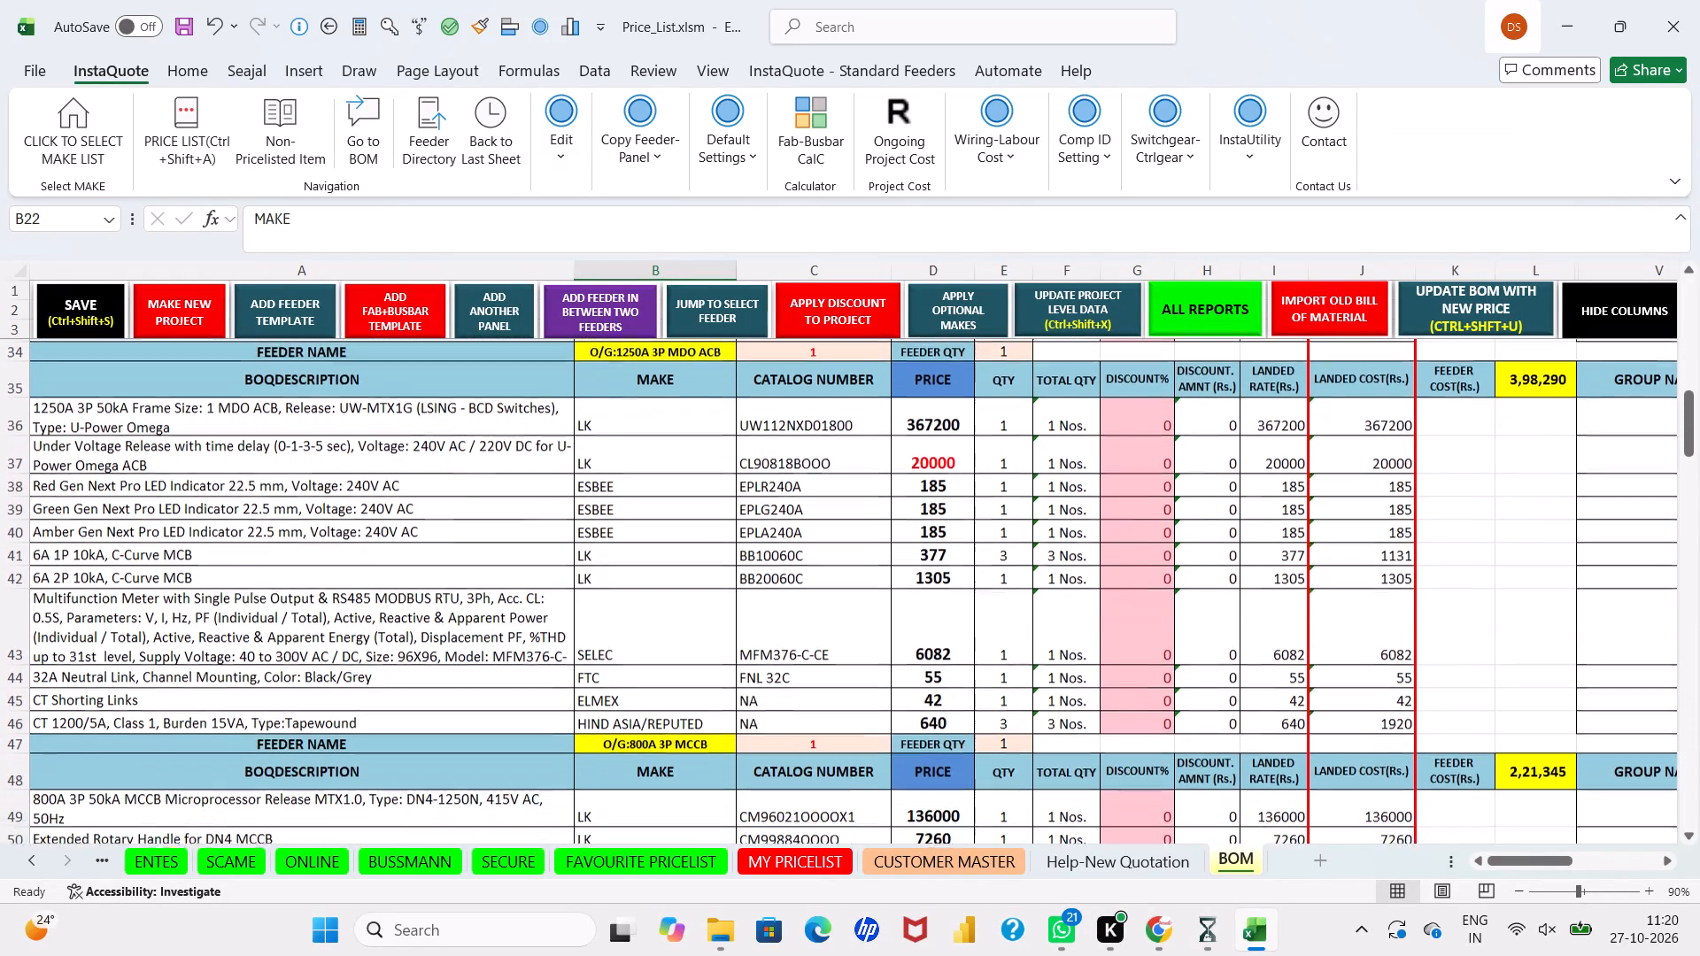
{"action": "scroll", "coordinate": [490, 586], "scroll_direction": "down", "scroll_amount": 2}
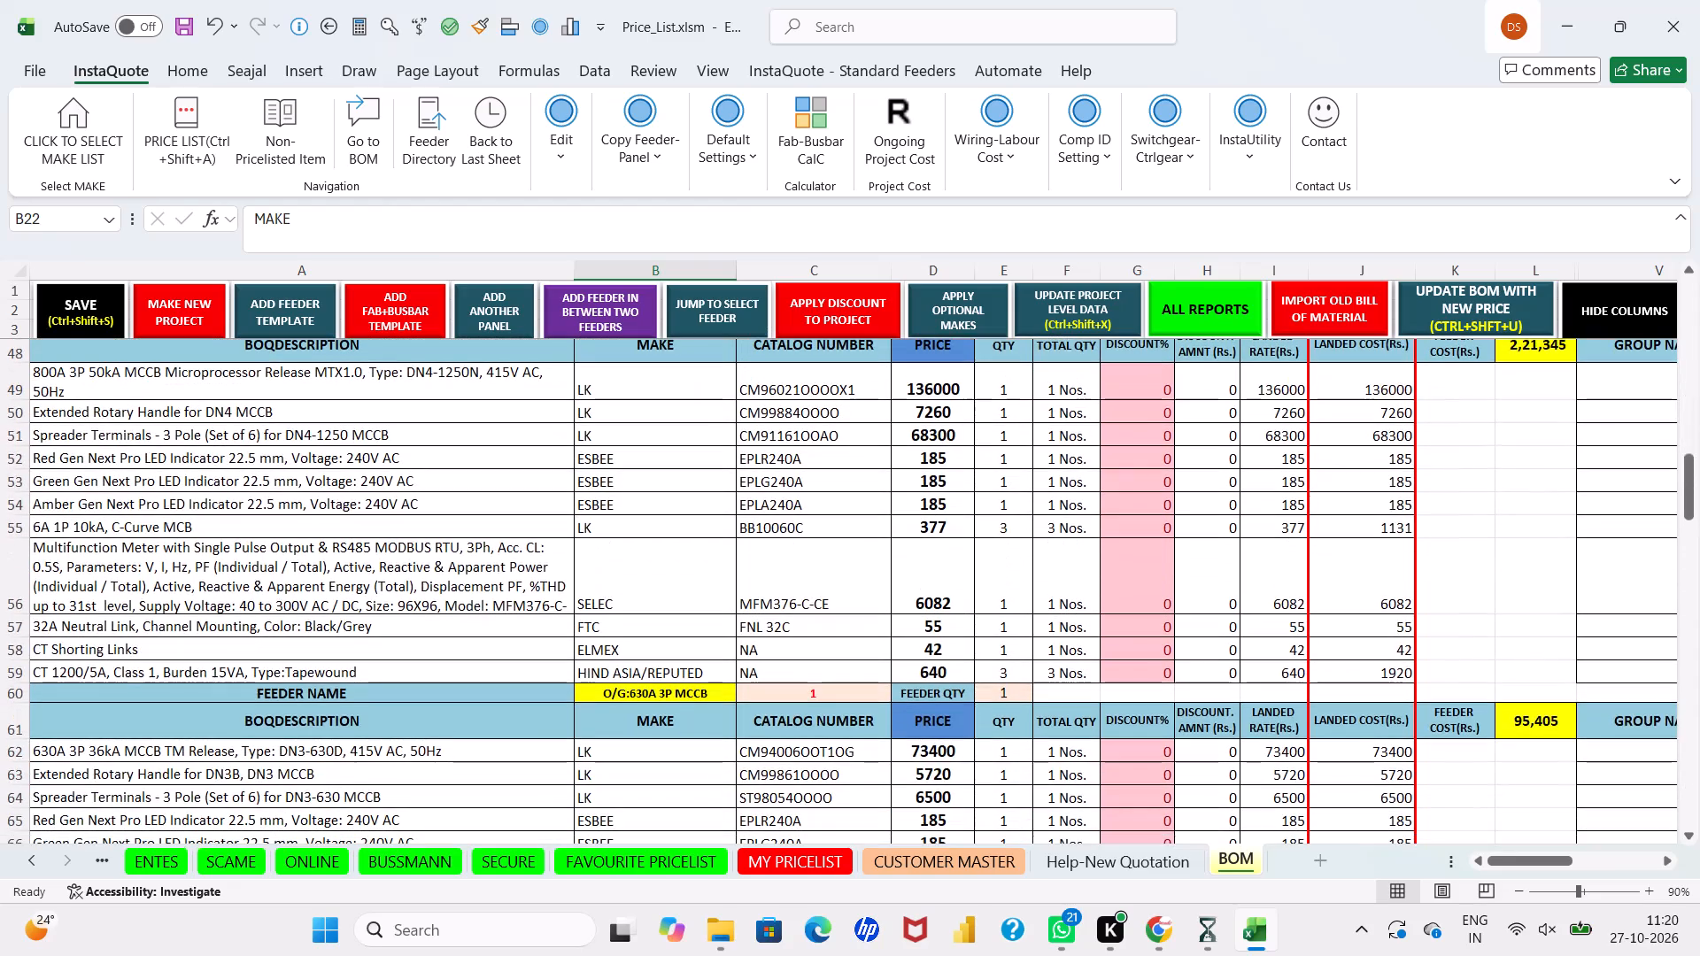
{"action": "left_click", "coordinate": [418, 679]}
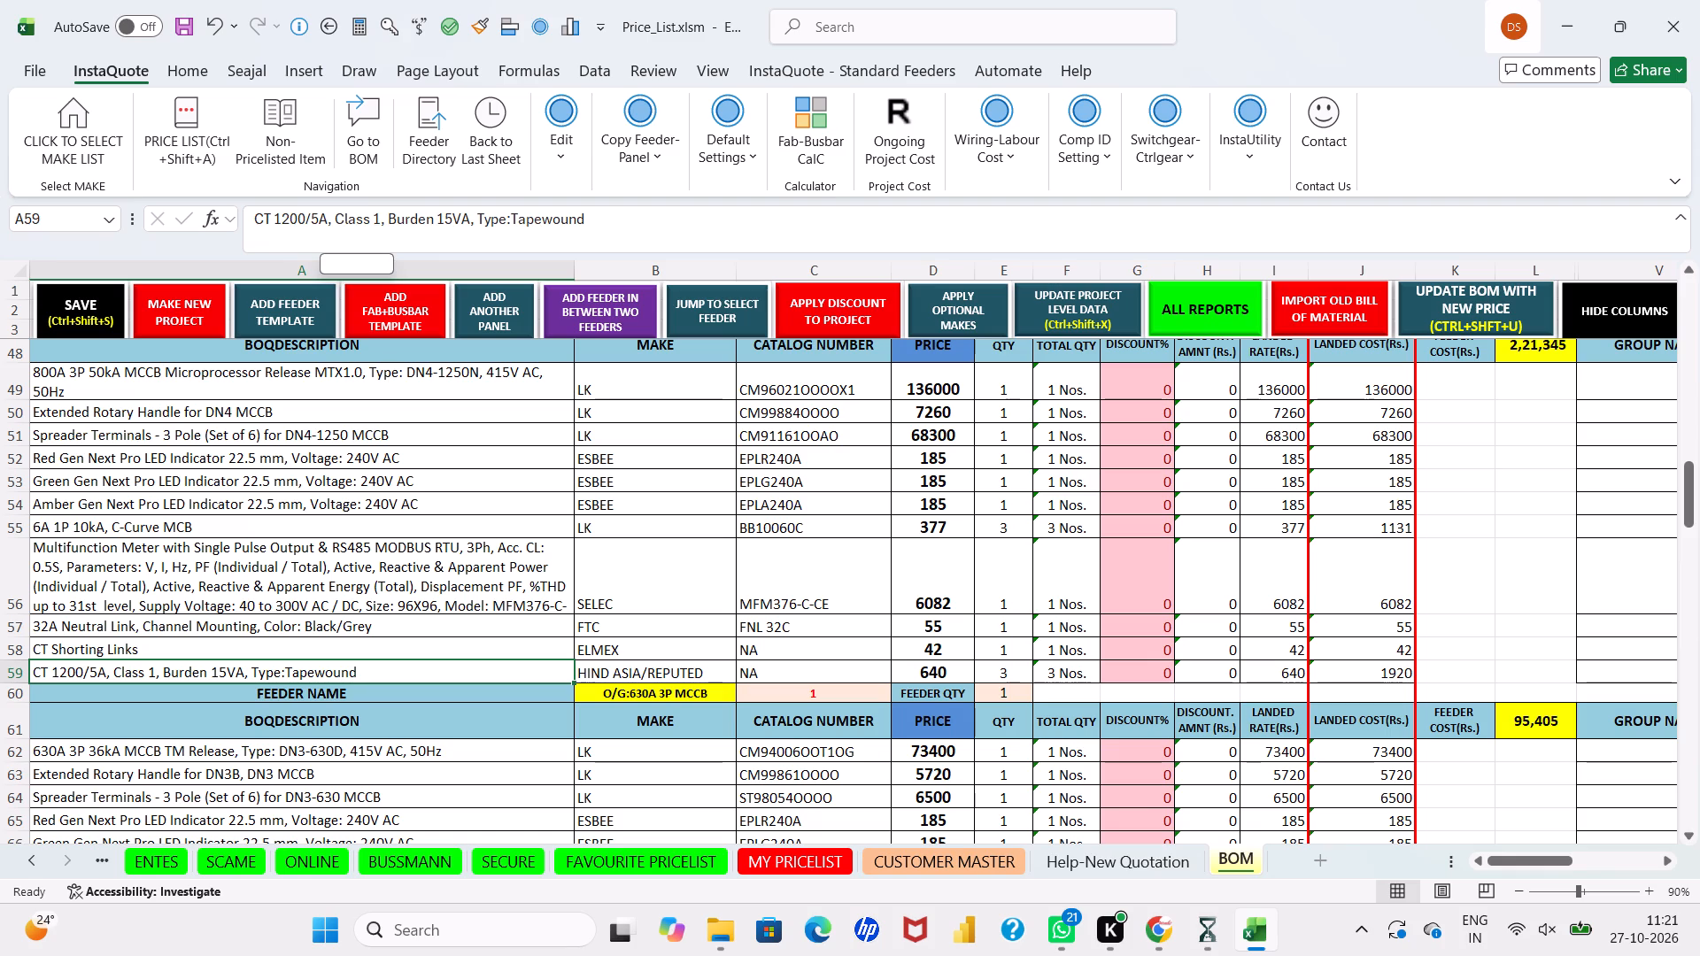
{"action": "left_click", "coordinate": [288, 227]}
{"action": "key", "text": "BackSpace"}
{"action": "key", "text": "BackSpace"}
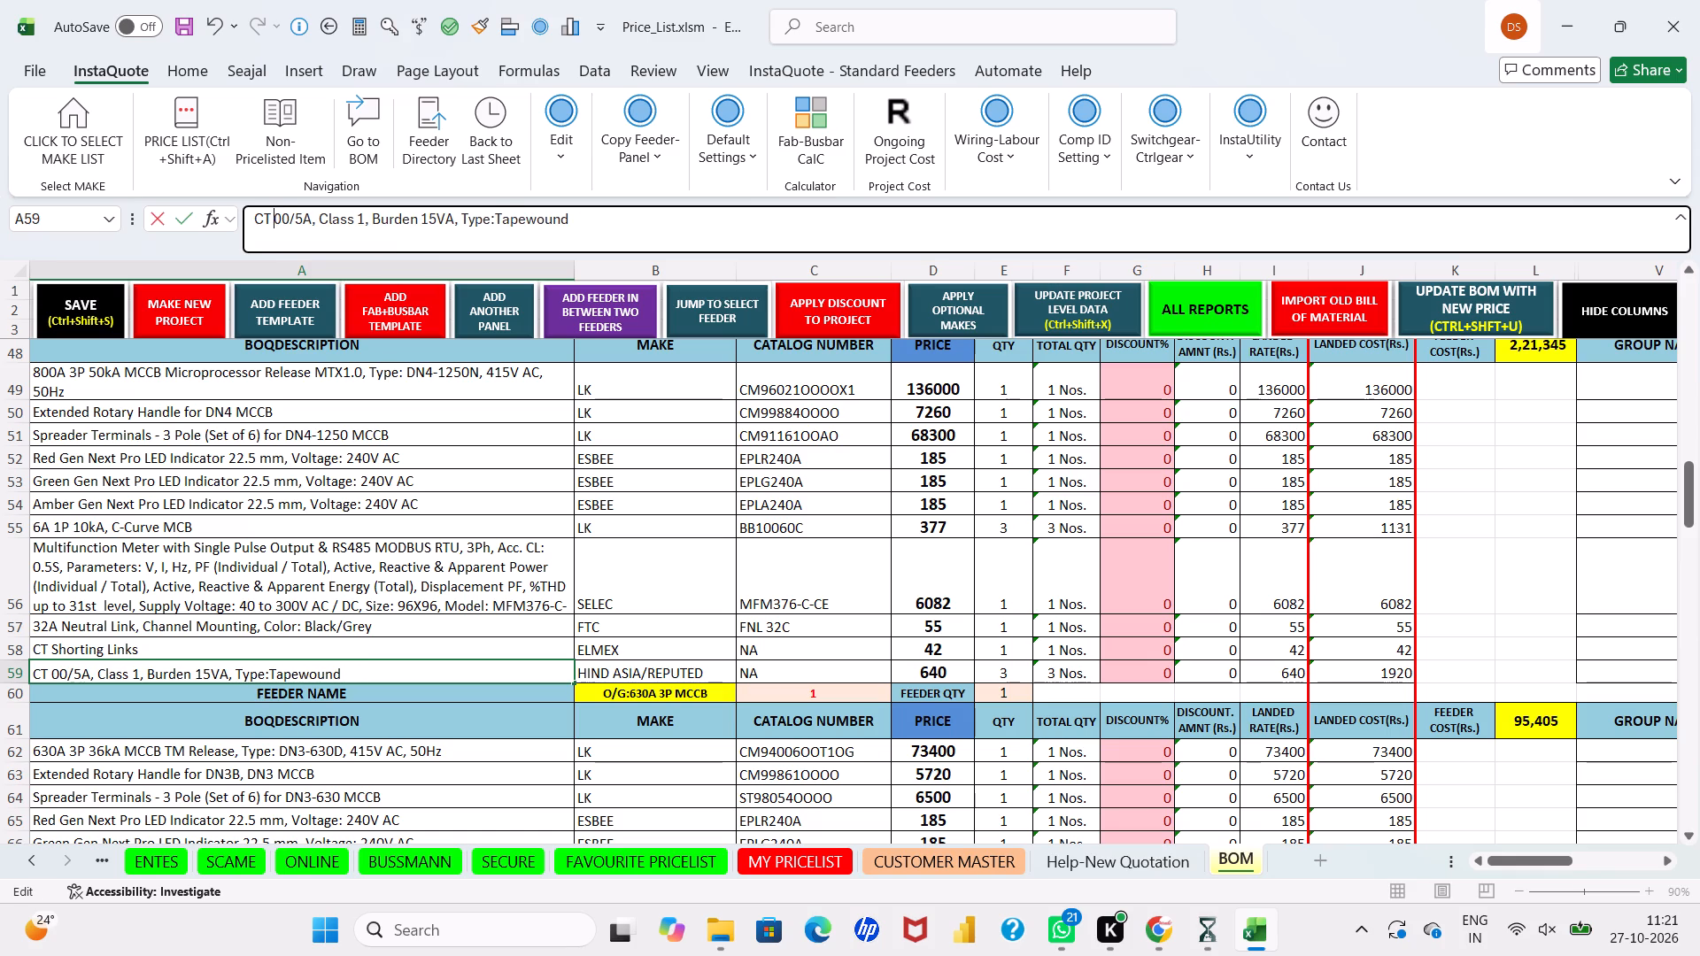
{"action": "key", "text": "8"}
{"action": "key", "text": "Return"}
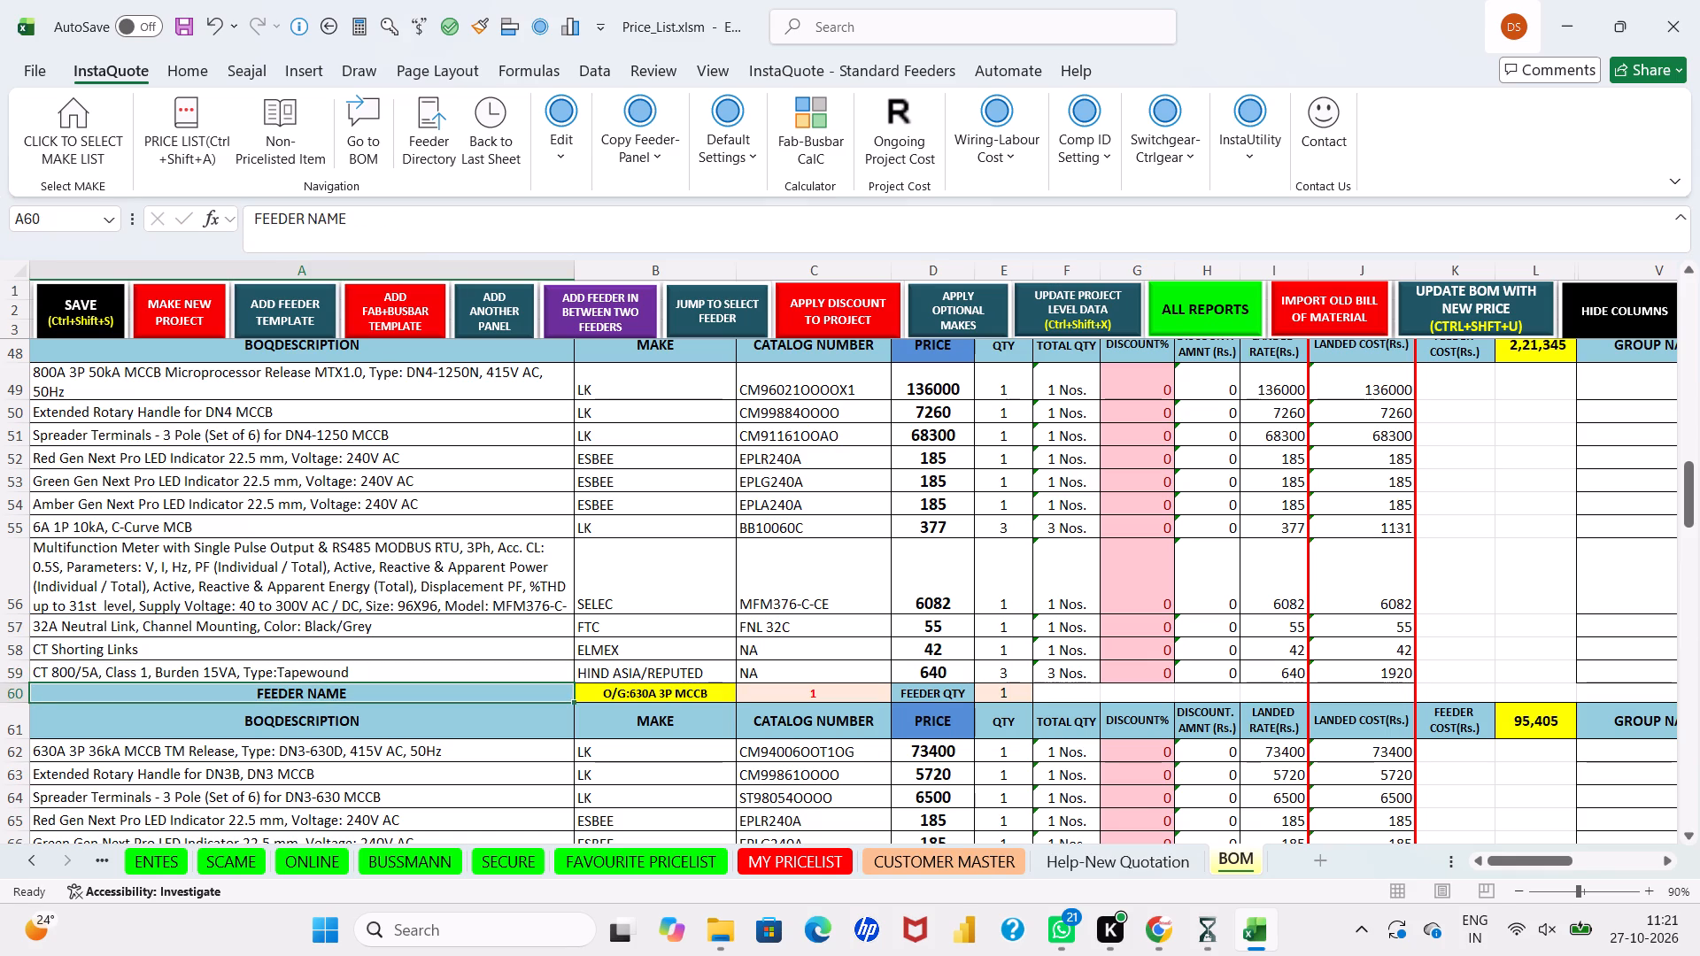
Set the price of the 800/5A CT in the 800A MCCB feeder to 520.
{"action": "left_click", "coordinate": [920, 670]}
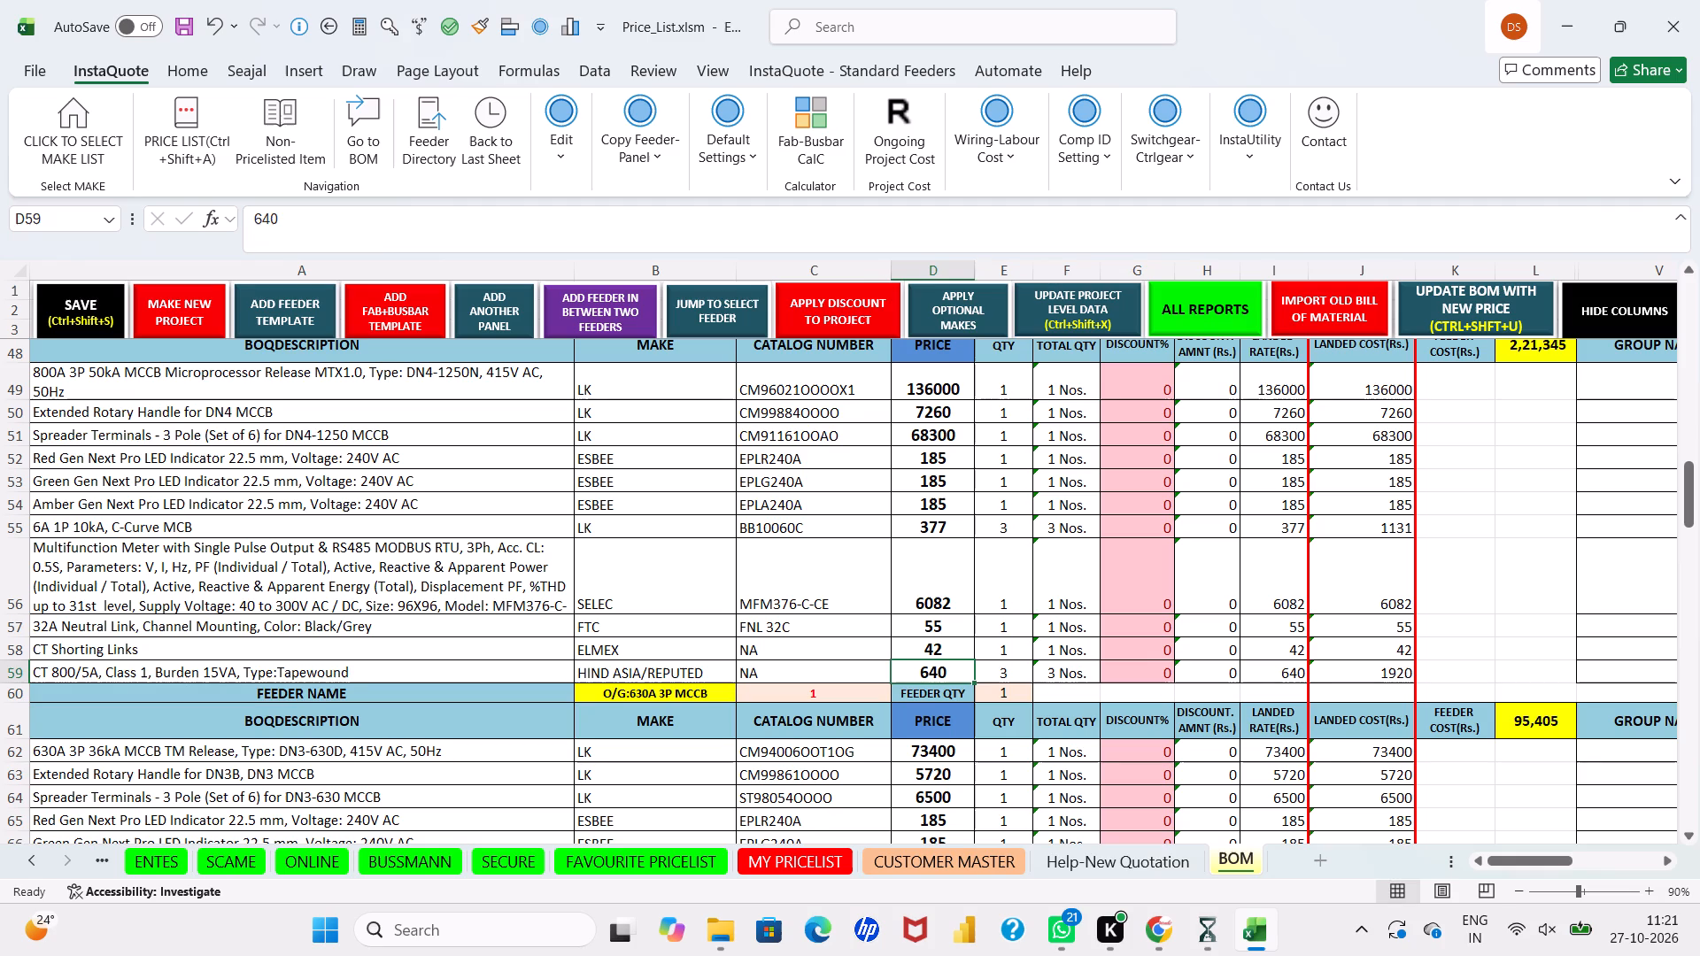
{"action": "type", "text": "52"}
{"action": "key", "text": "0"}
{"action": "key", "text": "Return"}
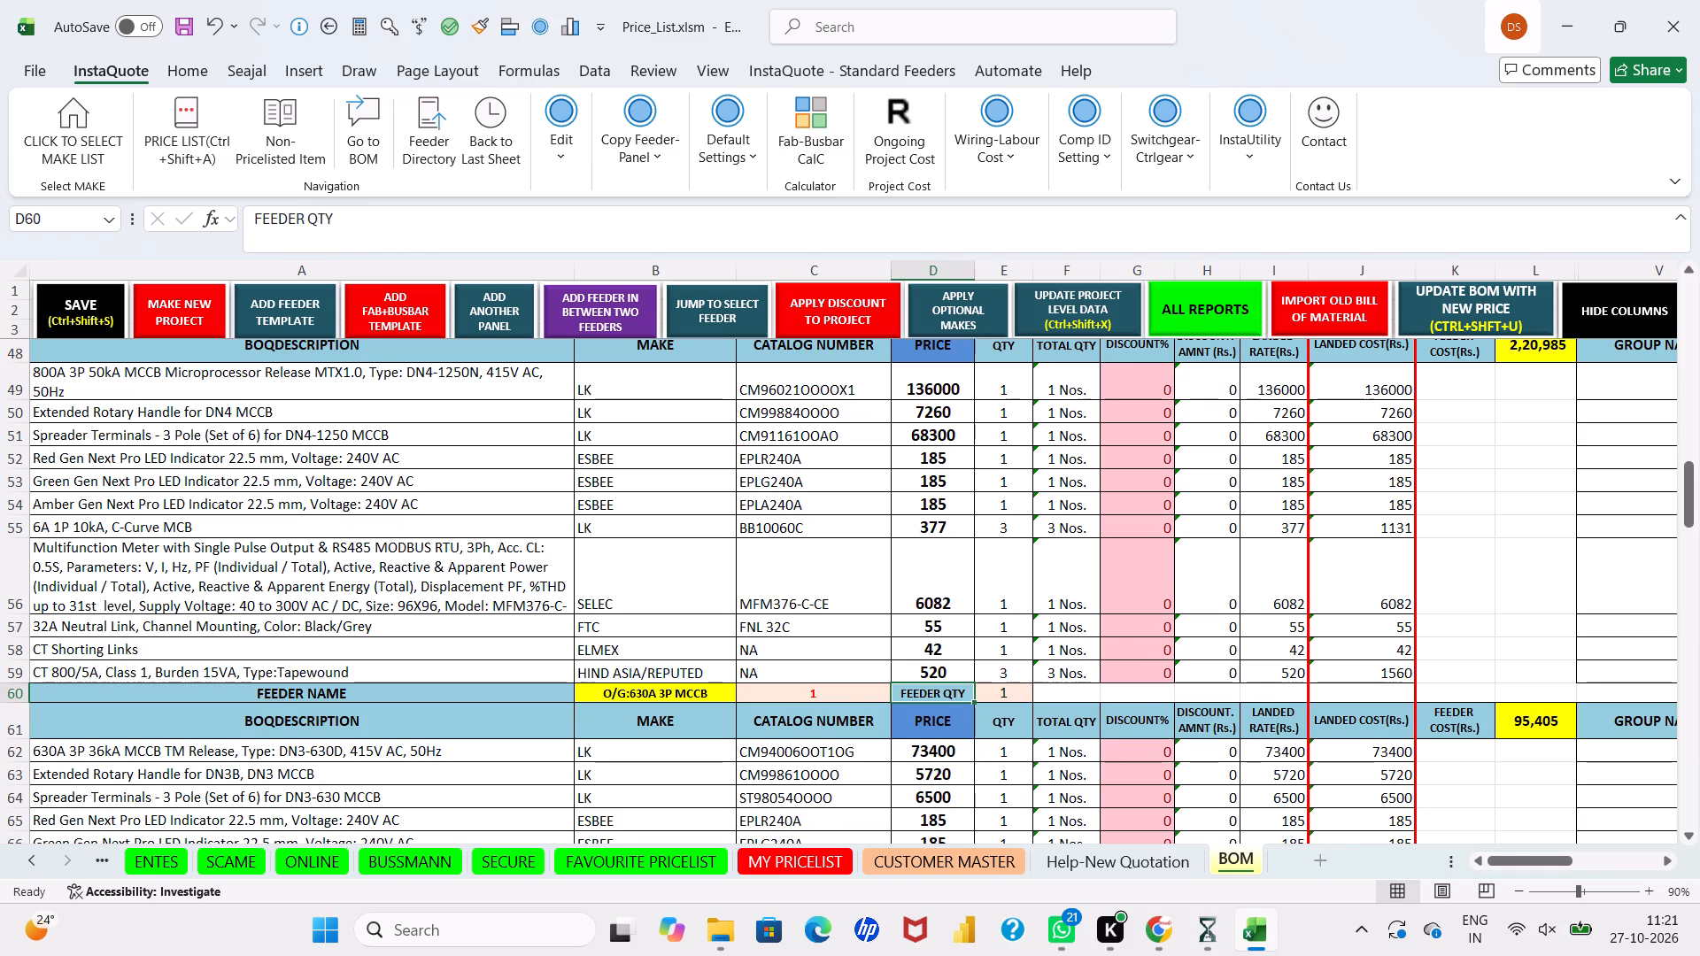
Save a backup of the ongoing project.
{"action": "scroll", "coordinate": [495, 709], "scroll_direction": "up", "scroll_amount": 1}
{"action": "scroll", "coordinate": [543, 632], "scroll_direction": "down", "scroll_amount": 1}
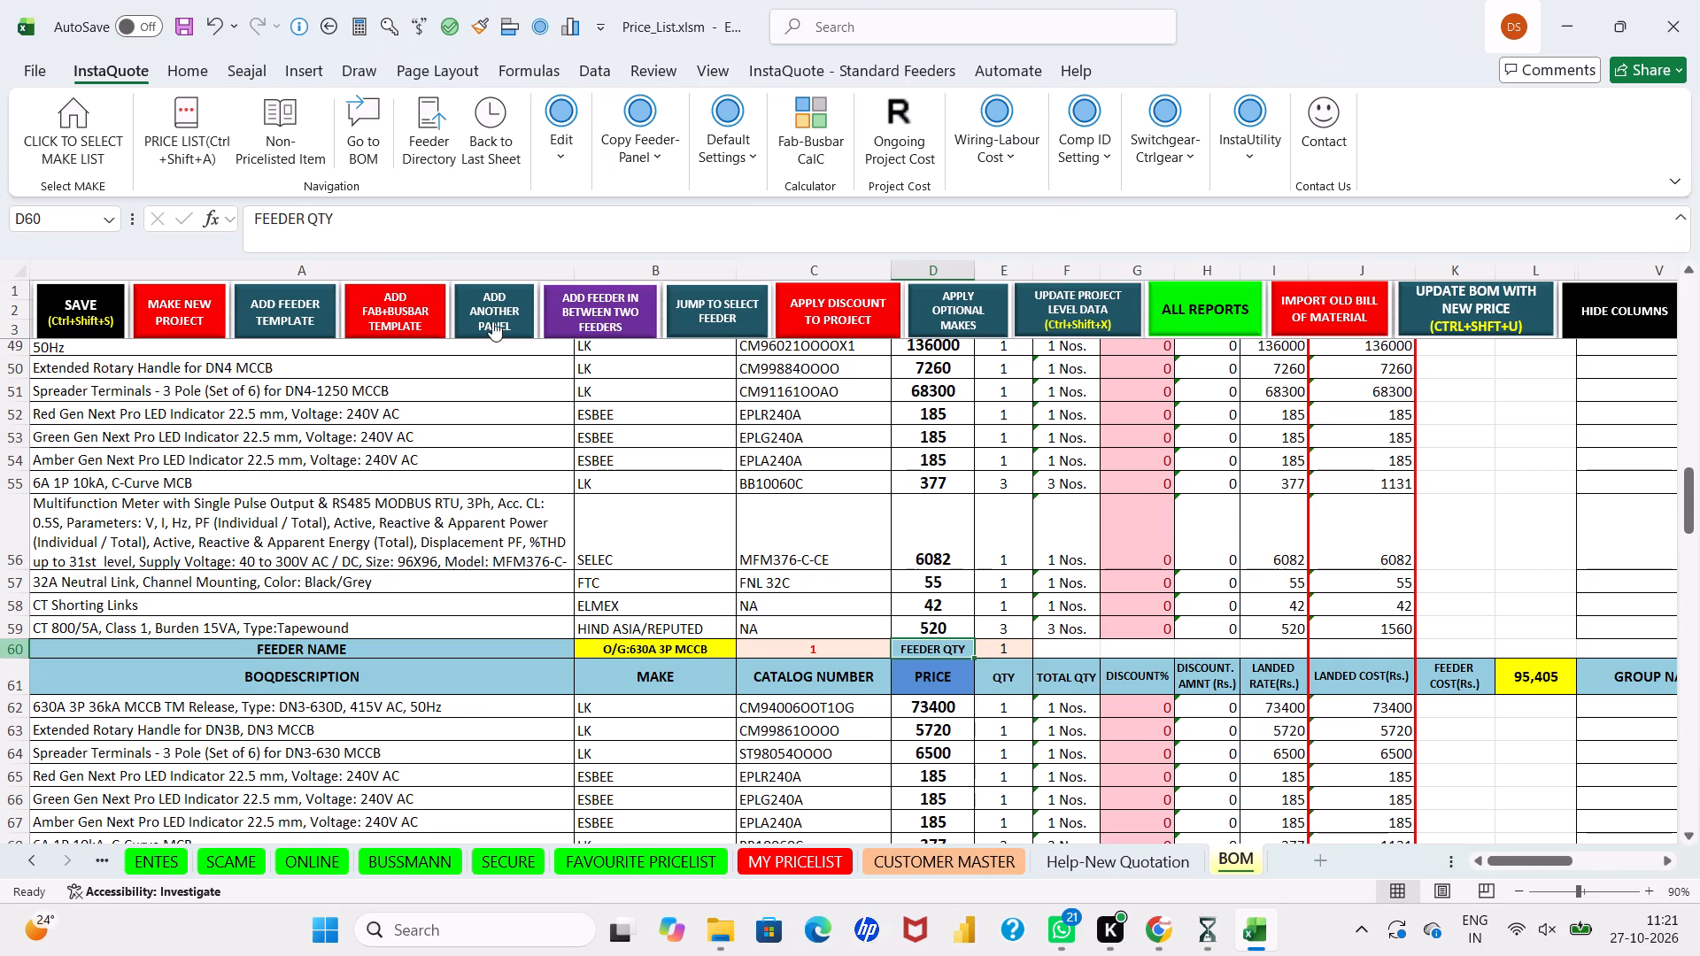
{"action": "left_click", "coordinate": [87, 291]}
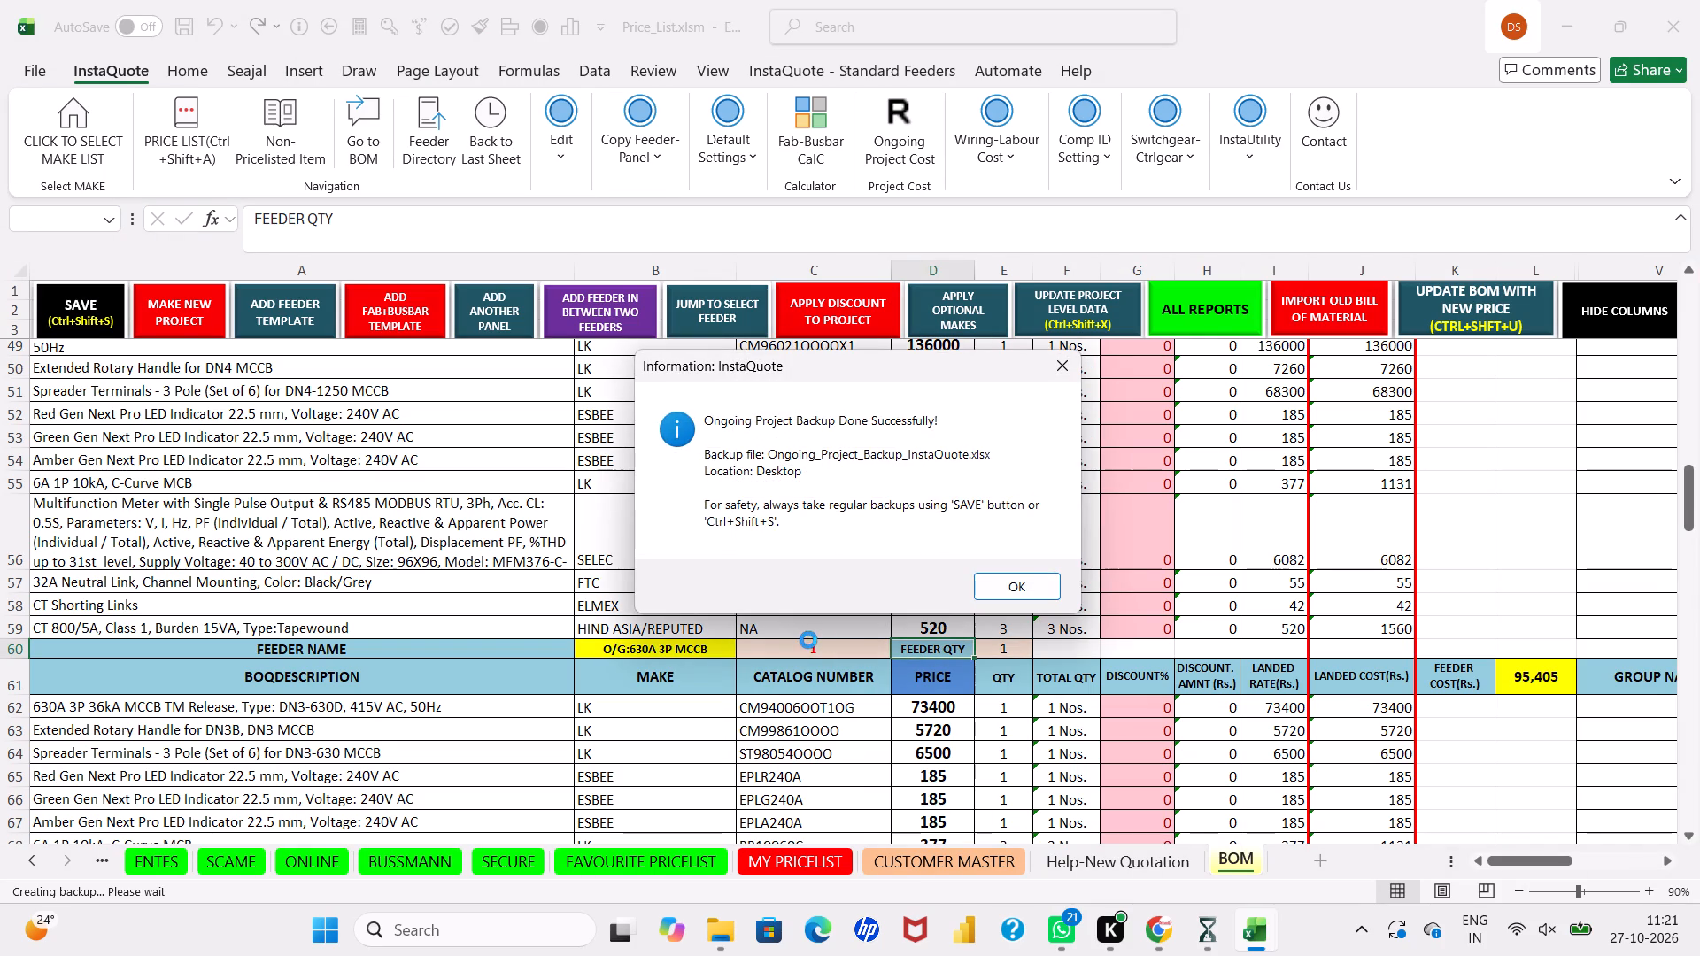
{"action": "left_click", "coordinate": [1015, 592]}
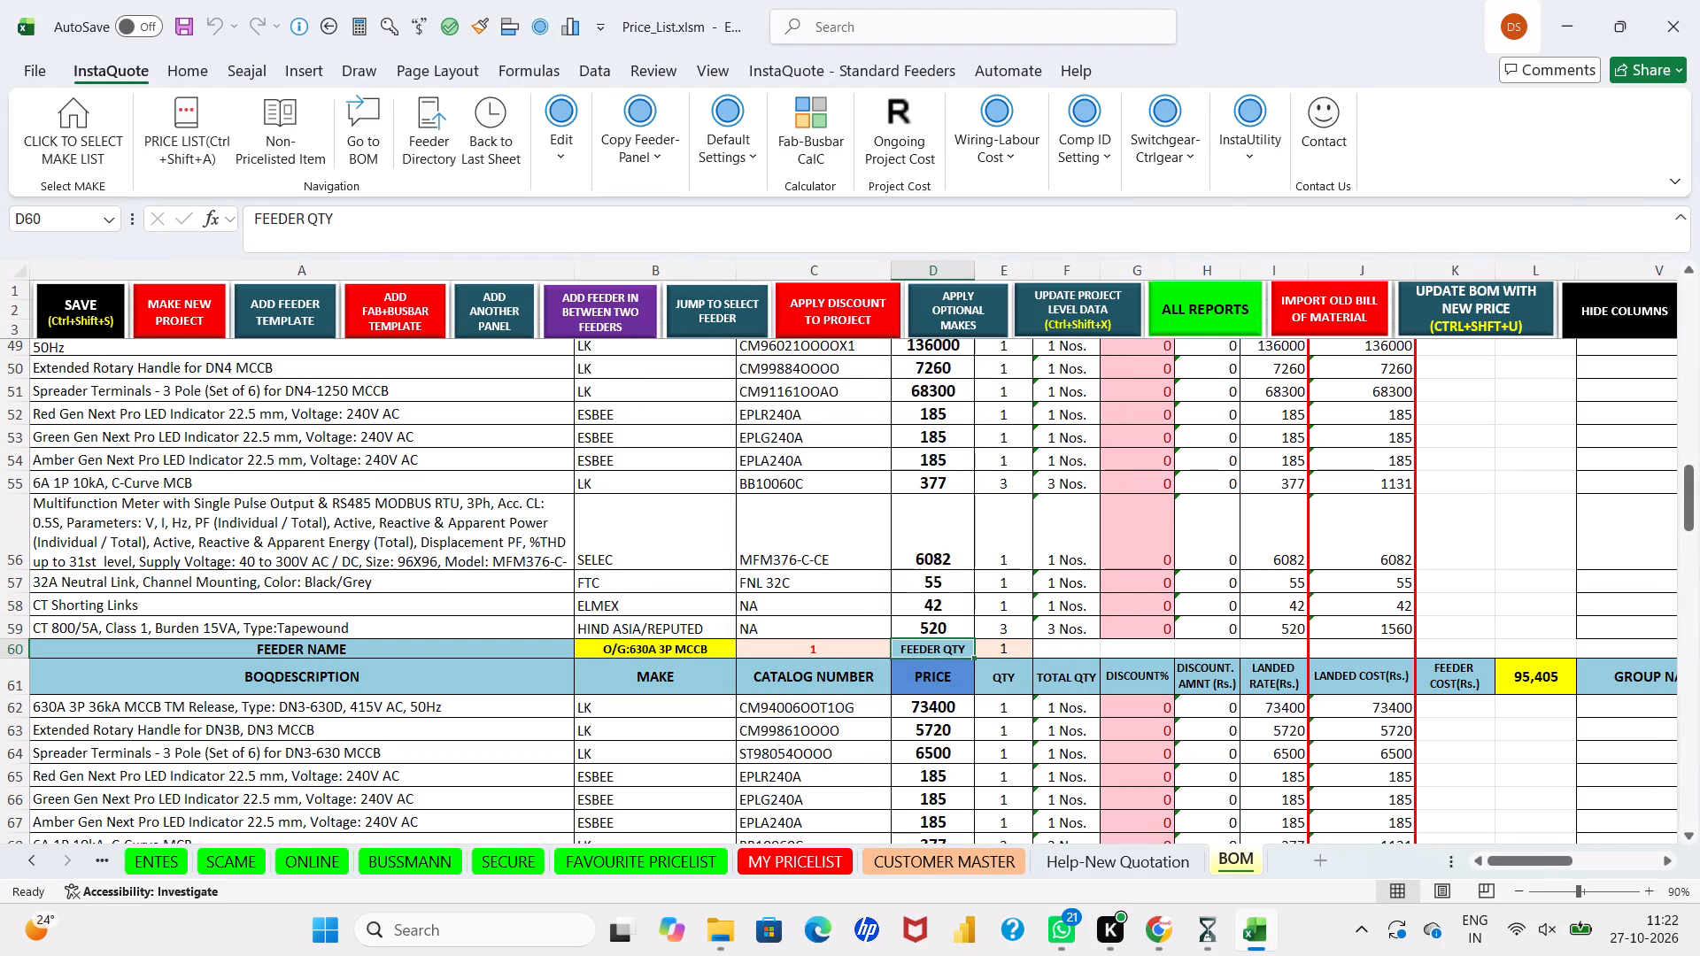
Insert a blank feeder at row 60, between the 800A and 630A MCCB outgoing feeders.
{"action": "left_click", "coordinate": [594, 315]}
{"action": "left_click", "coordinate": [905, 545]}
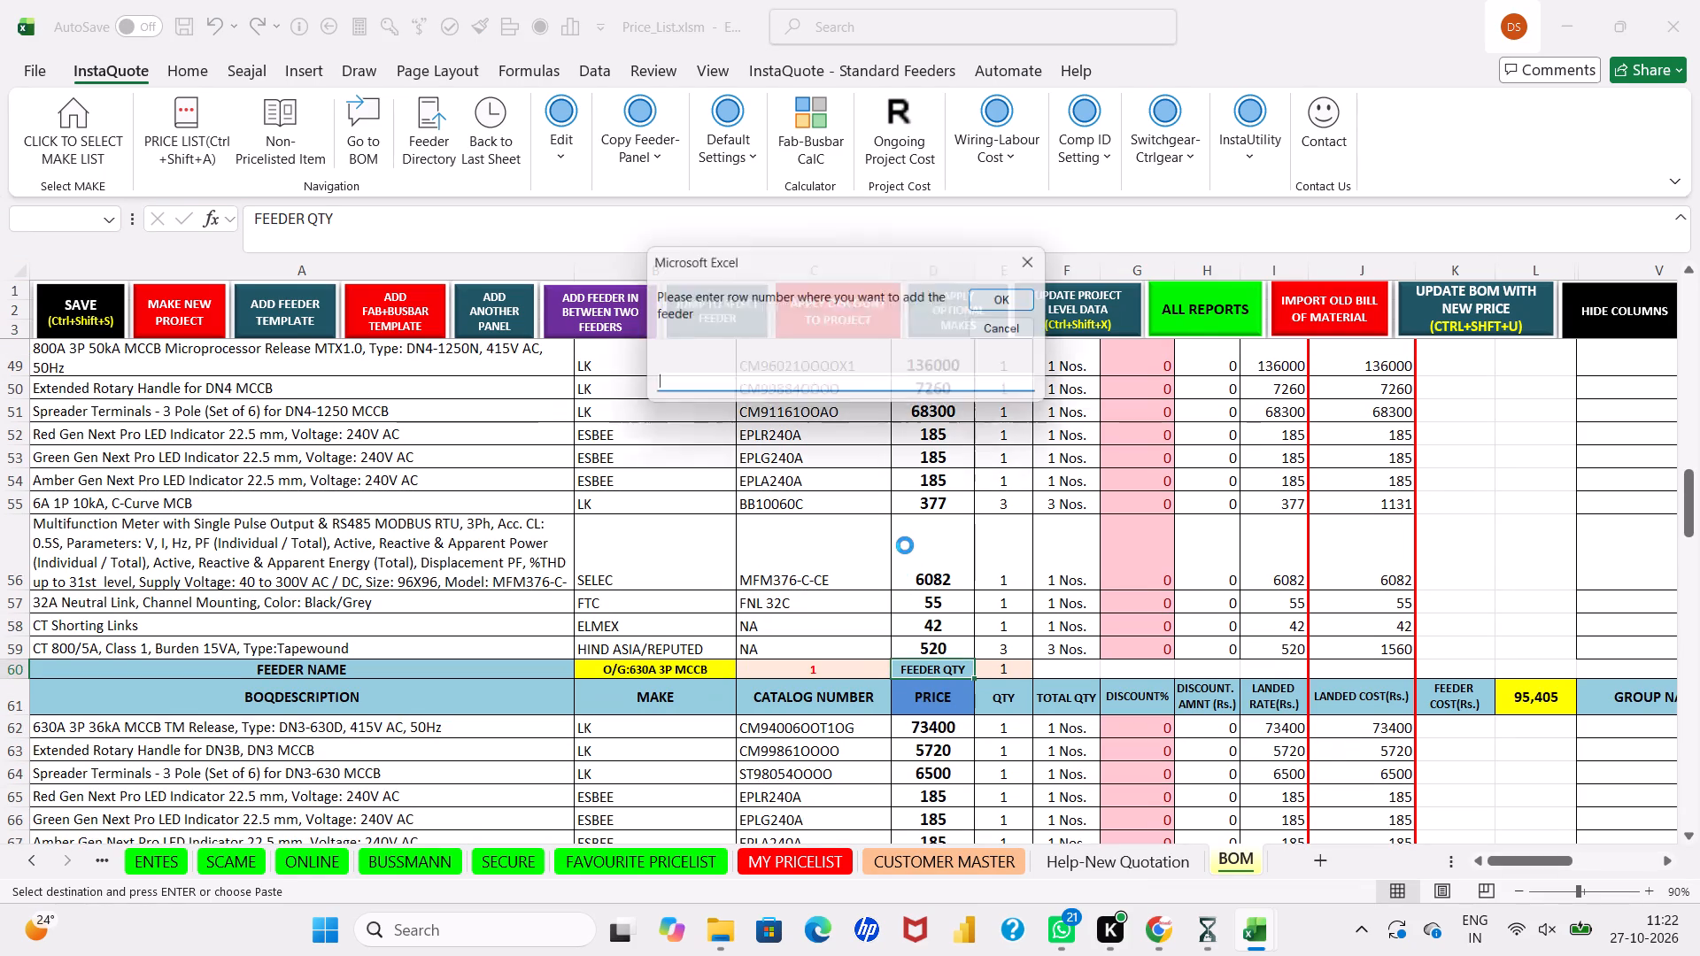
{"action": "type", "text": "60"}
{"action": "key", "text": "Return"}
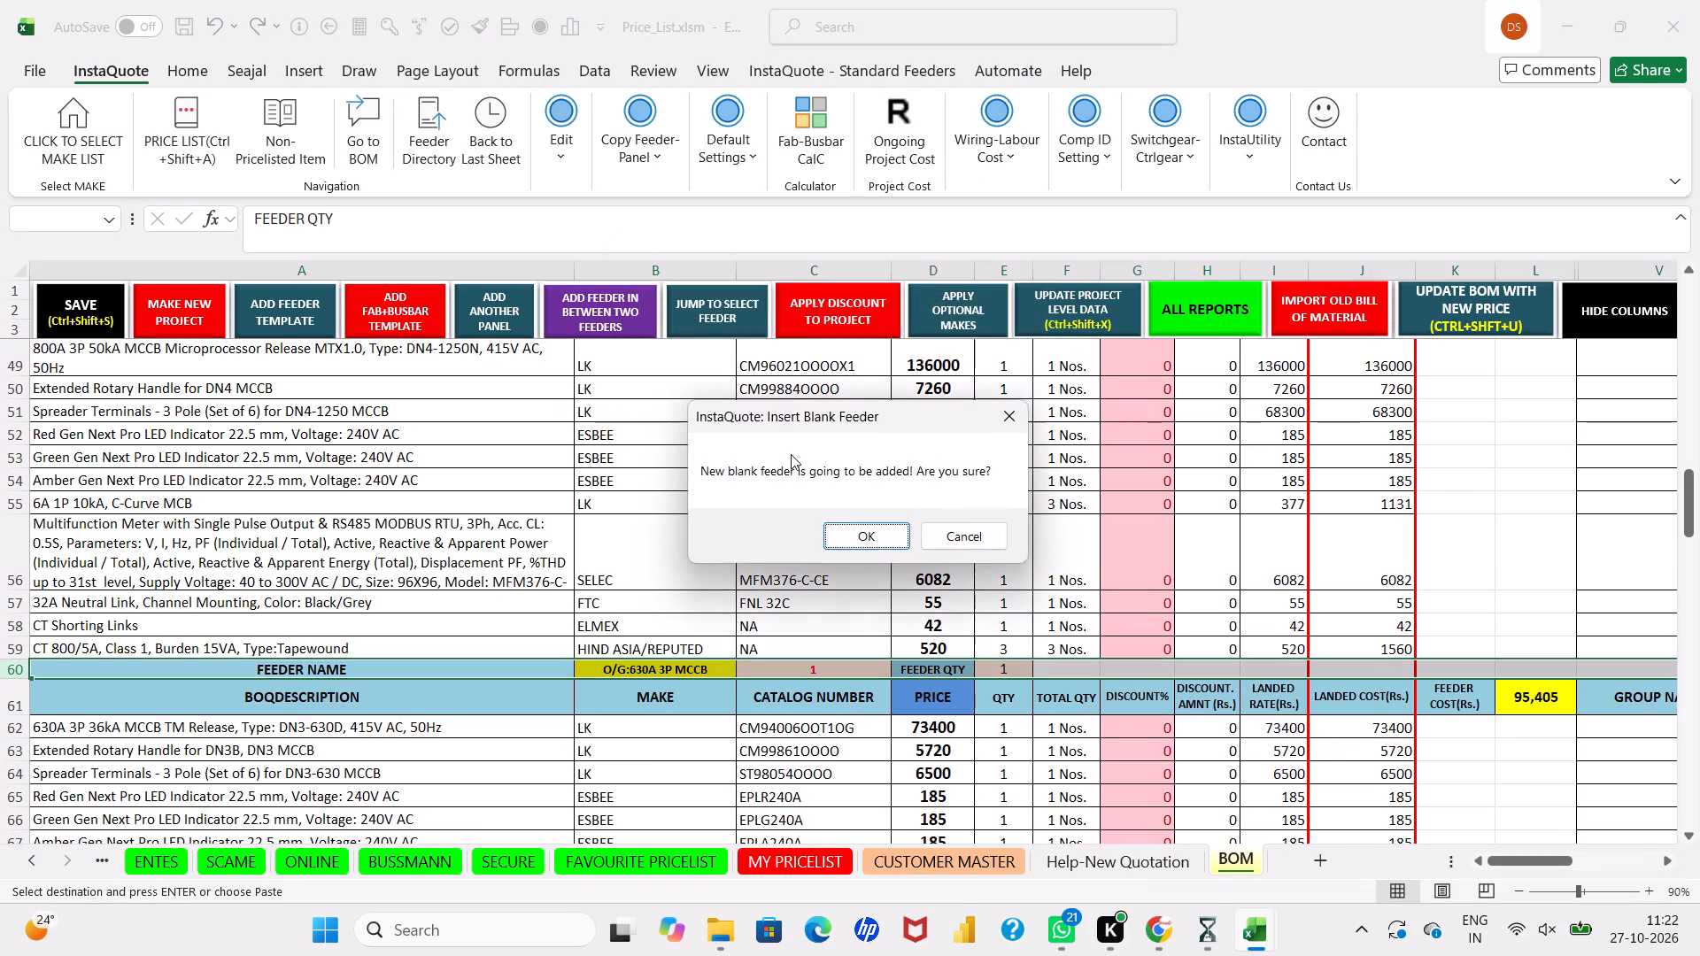
{"action": "left_click", "coordinate": [851, 527]}
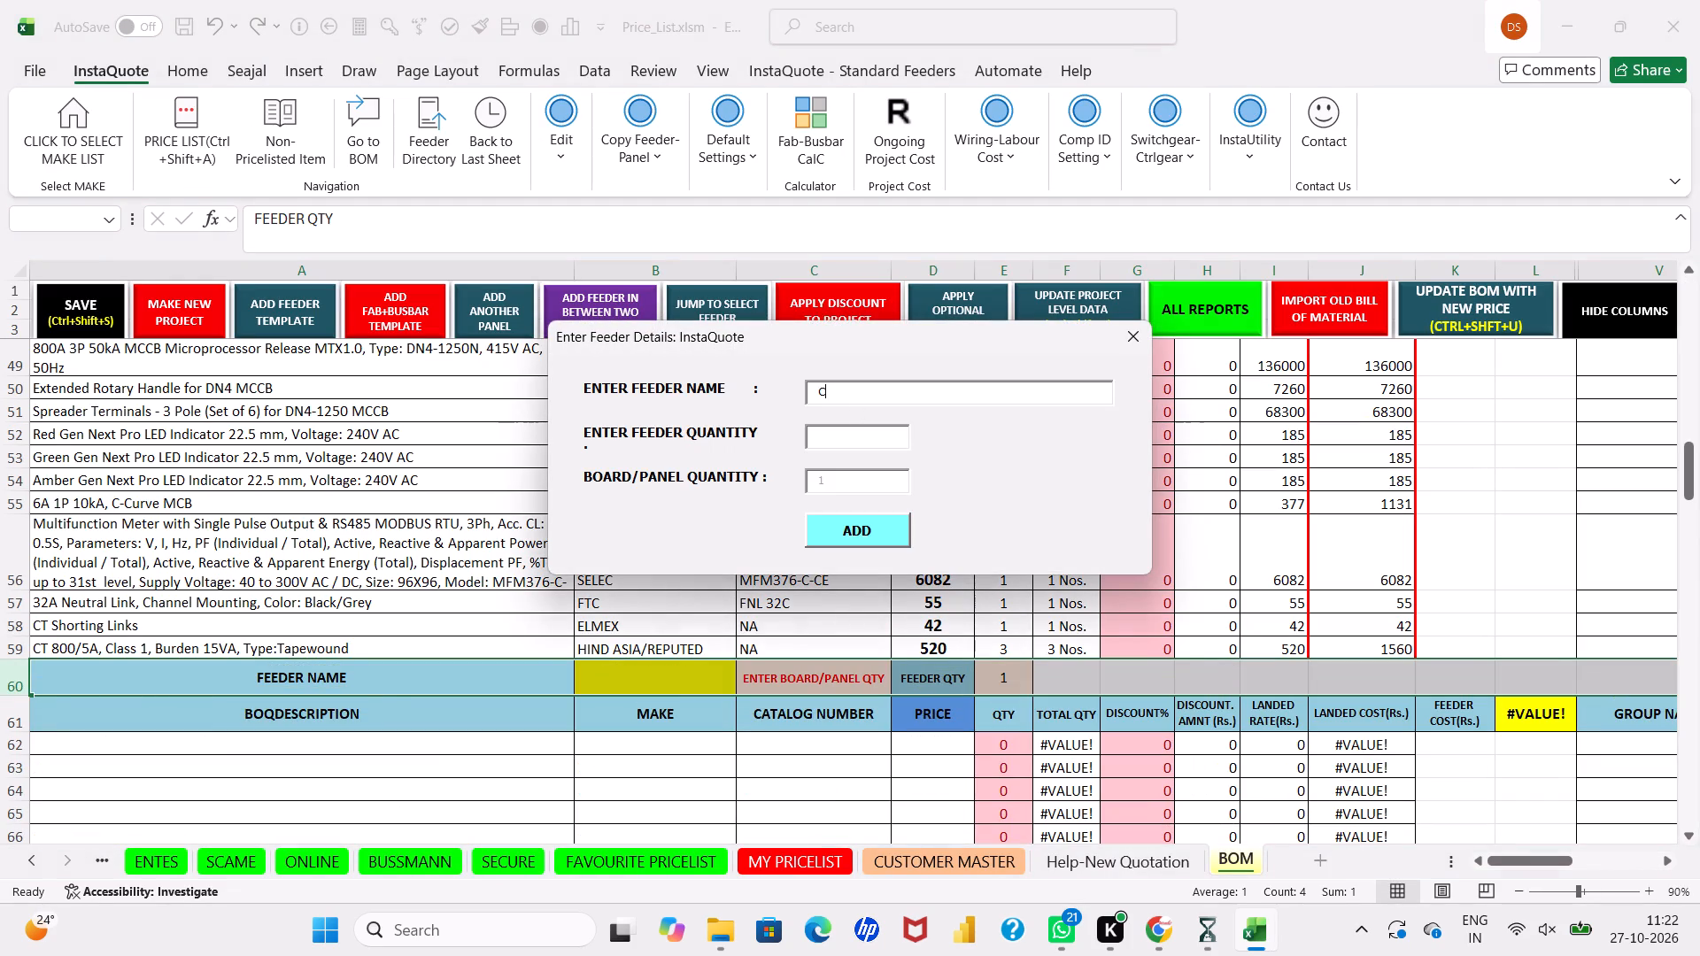
Name the new blank feeder "800A COS" and give it a feeder quantity of 1.
{"action": "key", "text": "Left"}
{"action": "key", "text": "Left"}
{"action": "key", "text": "Left"}
{"action": "key", "text": "Left"}
{"action": "key", "text": "Left"}
{"action": "key", "text": "Left"}
{"action": "key", "text": "Left"}
{"action": "key", "text": "Left"}
{"action": "key", "text": "Left"}
{"action": "type", "text": "800"}
{"action": "type", "text": "A"}
{"action": "key", "text": "space"}
{"action": "key", "text": "Return"}
{"action": "key", "text": "1"}
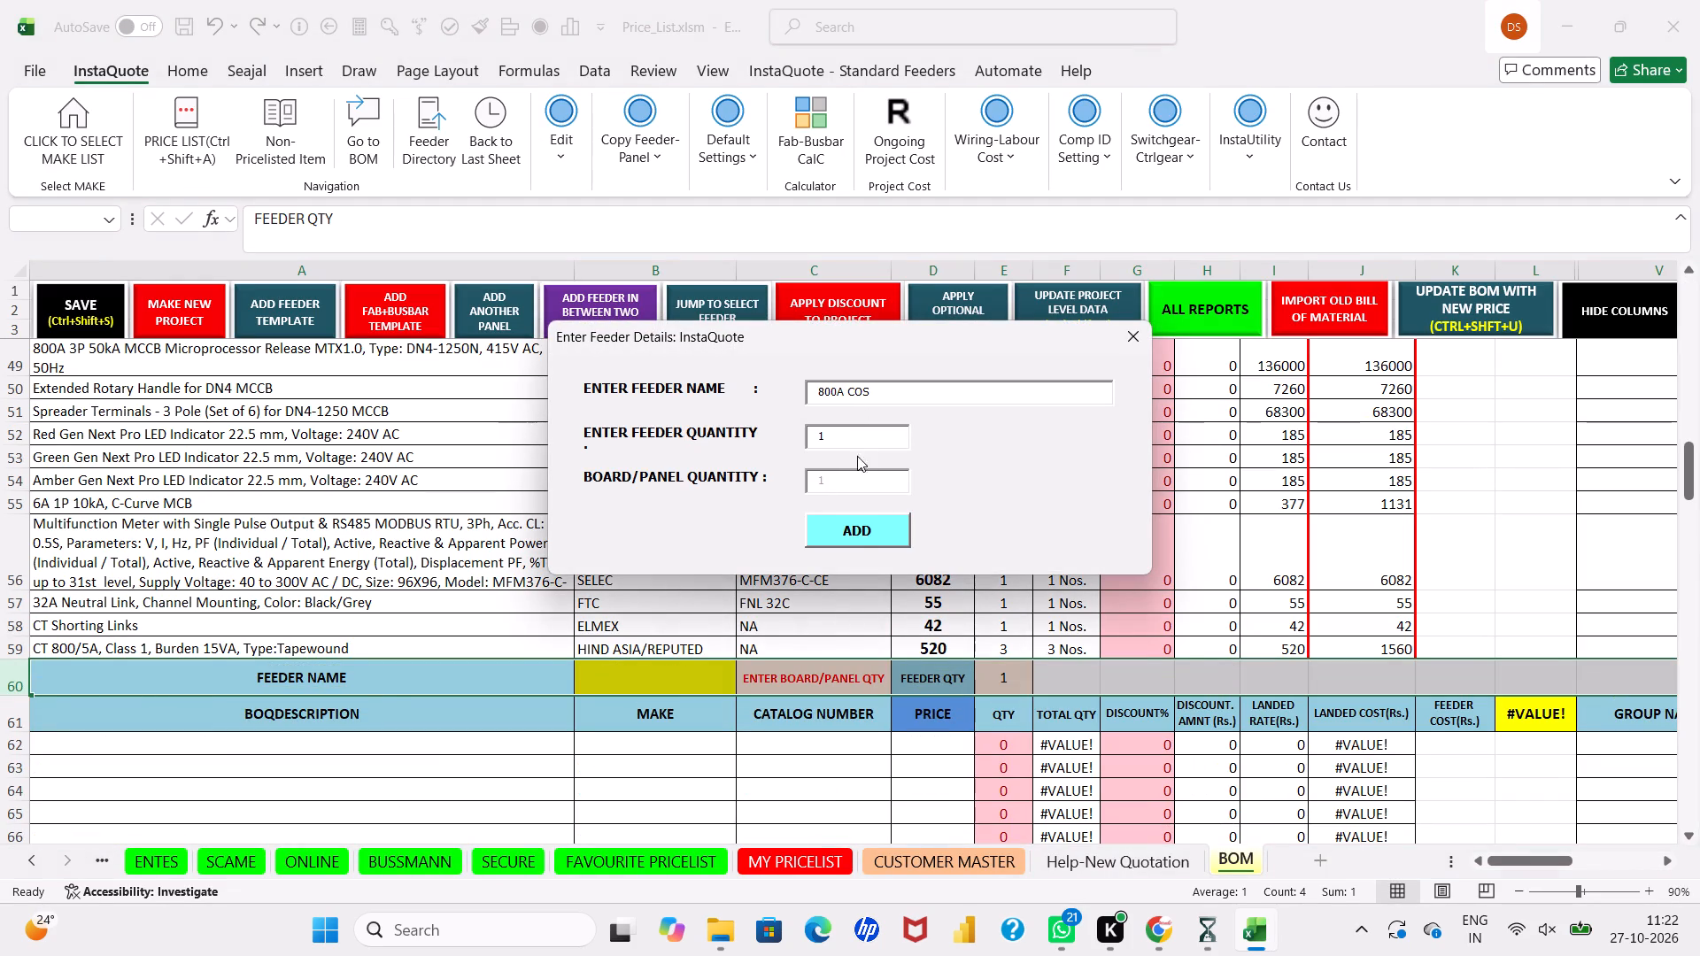
{"action": "left_click", "coordinate": [860, 536]}
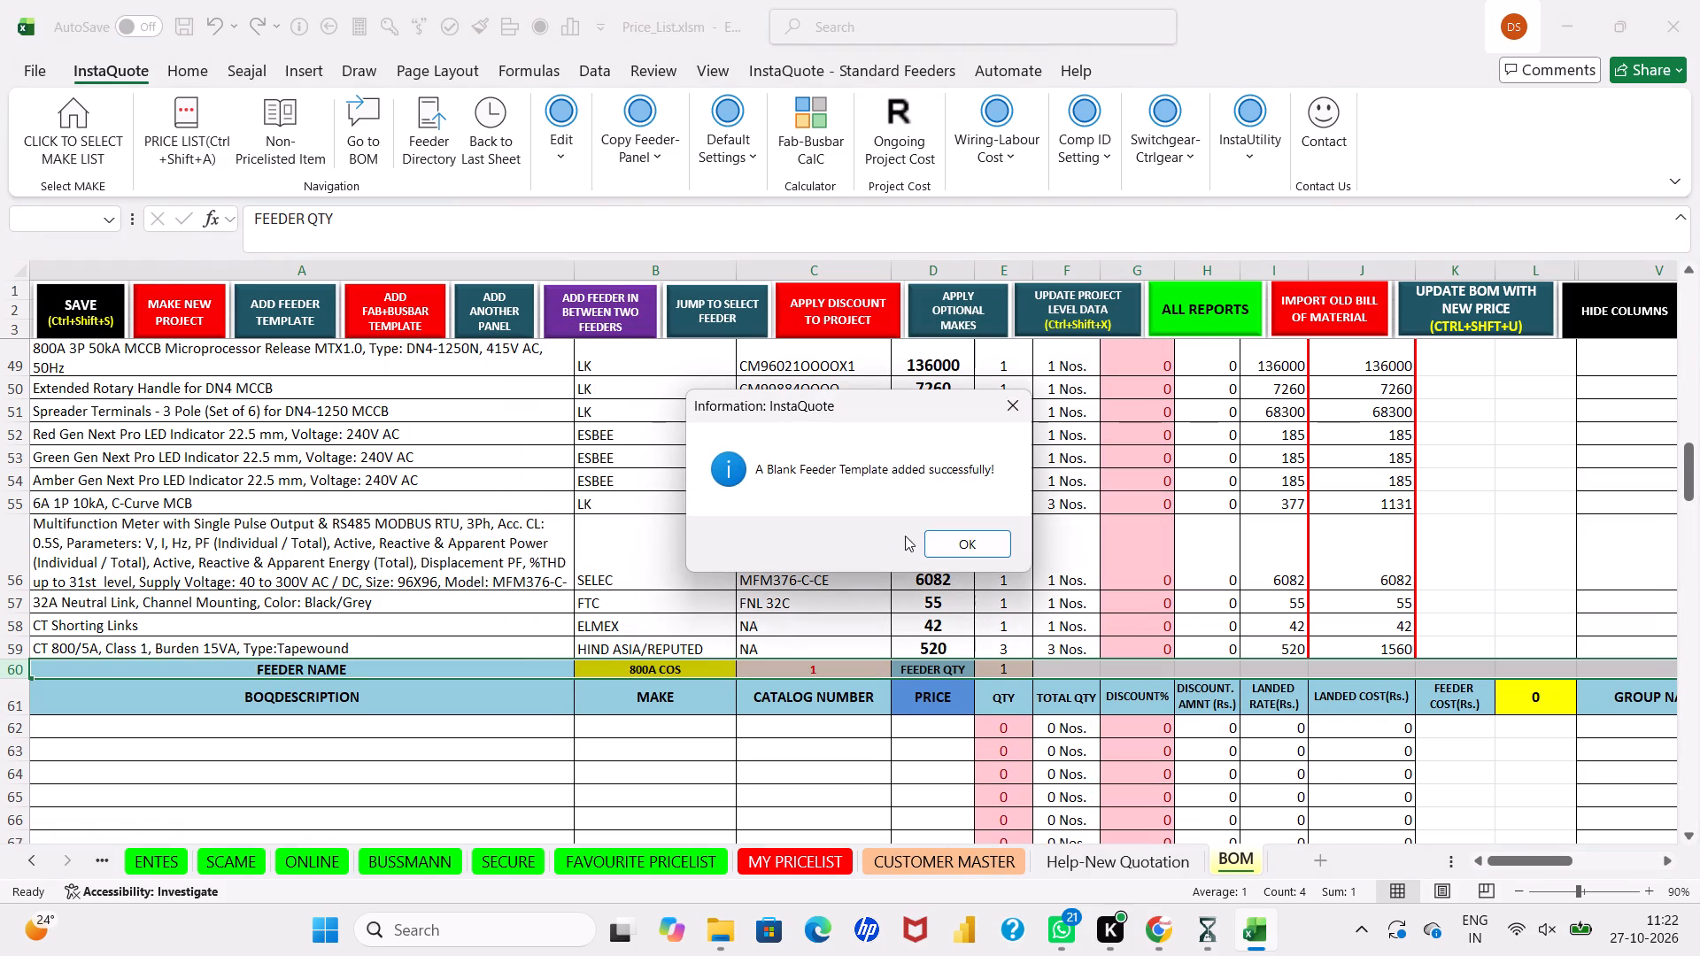
{"action": "left_click", "coordinate": [957, 536]}
Open the price list for adding components to the 800A COS feeder, choosing the CHANGEOVER_SWITCH group and make LK.
{"action": "left_click", "coordinate": [553, 732]}
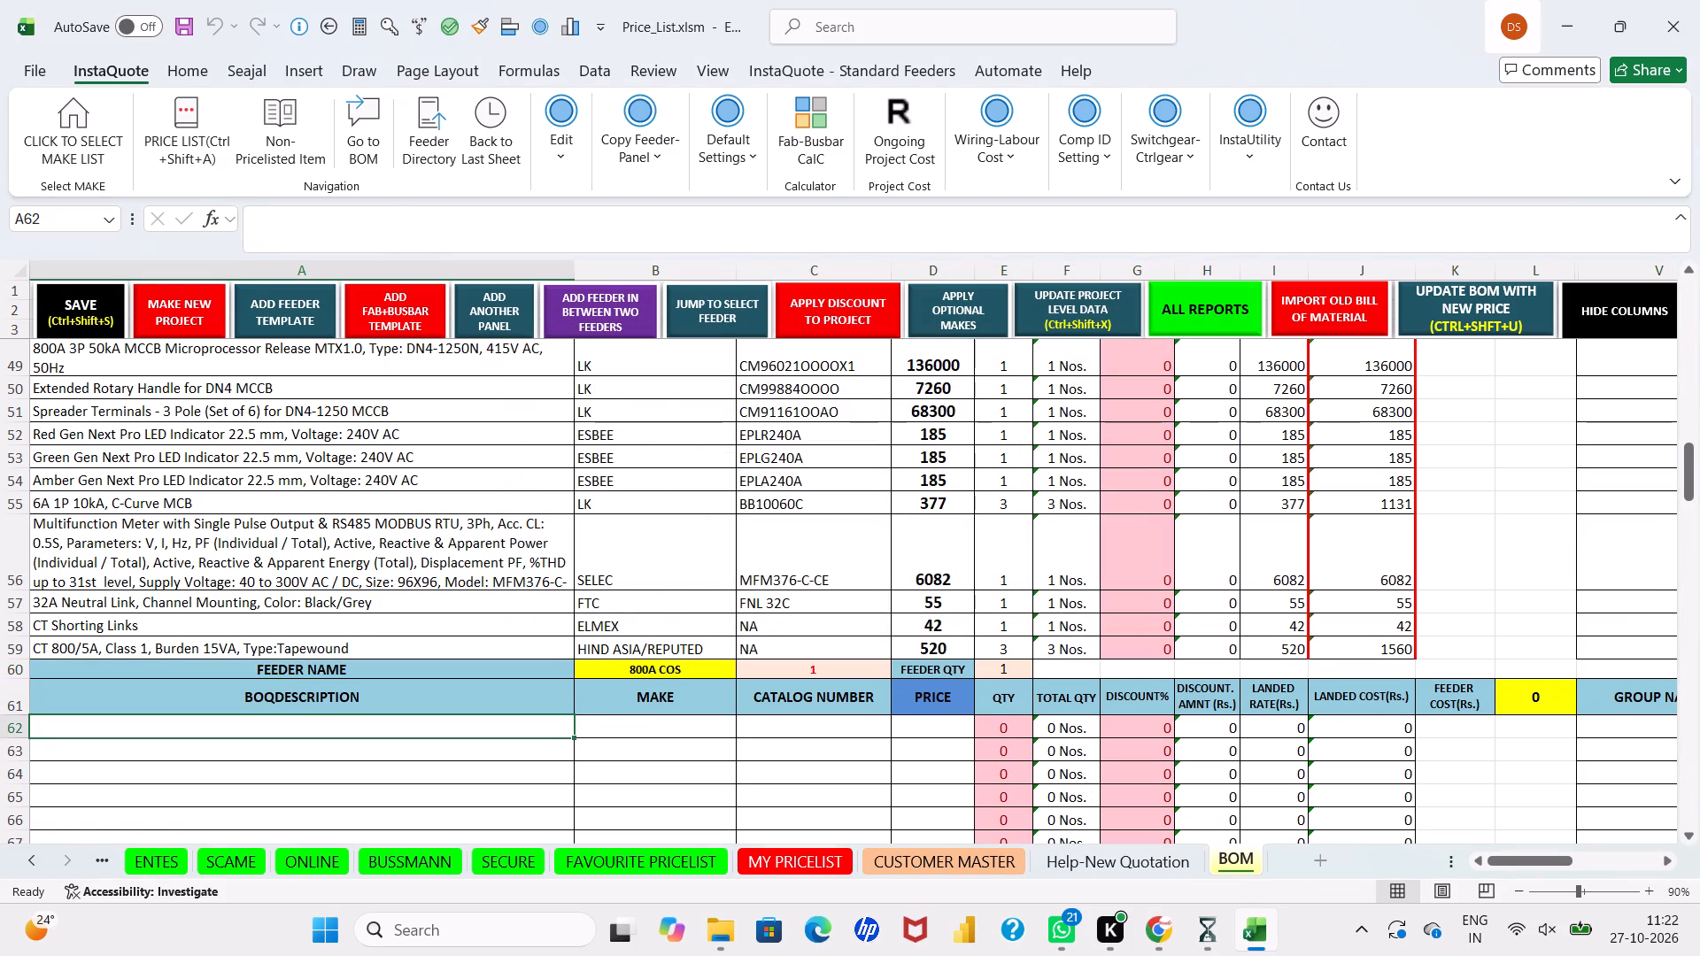
{"action": "key", "text": "ctrl+q"}
{"action": "left_click", "coordinate": [599, 464]}
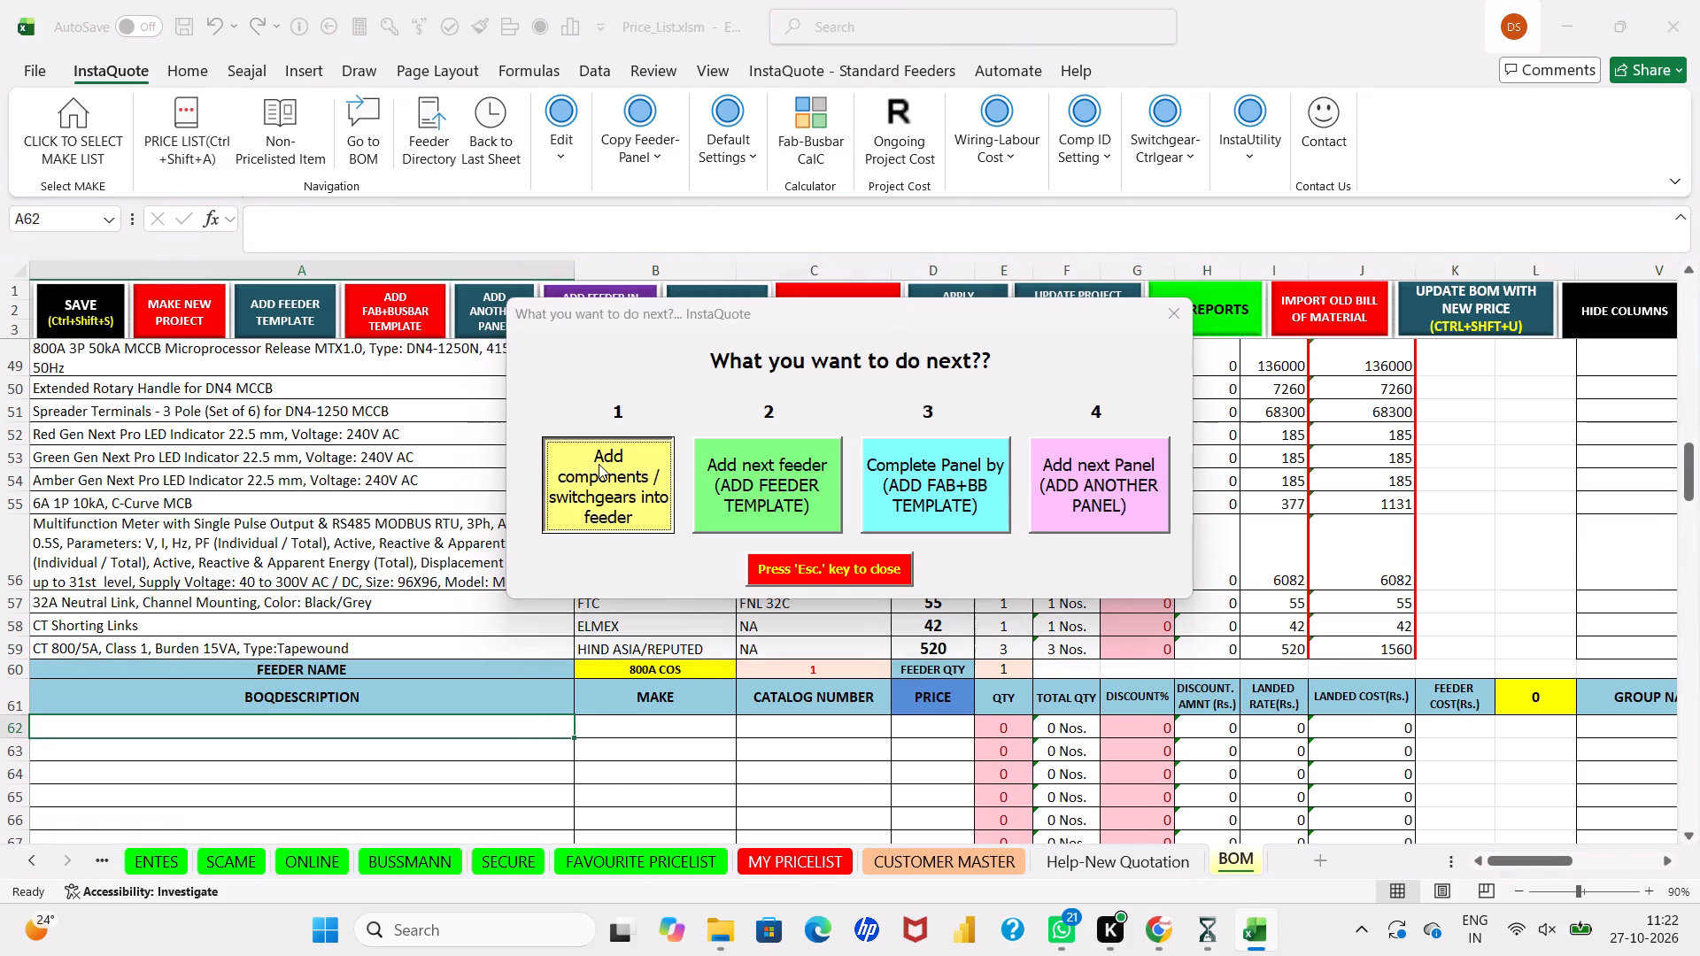
{"action": "type", "text": "CH"}
{"action": "key", "text": "Tab"}
{"action": "key", "text": "l"}
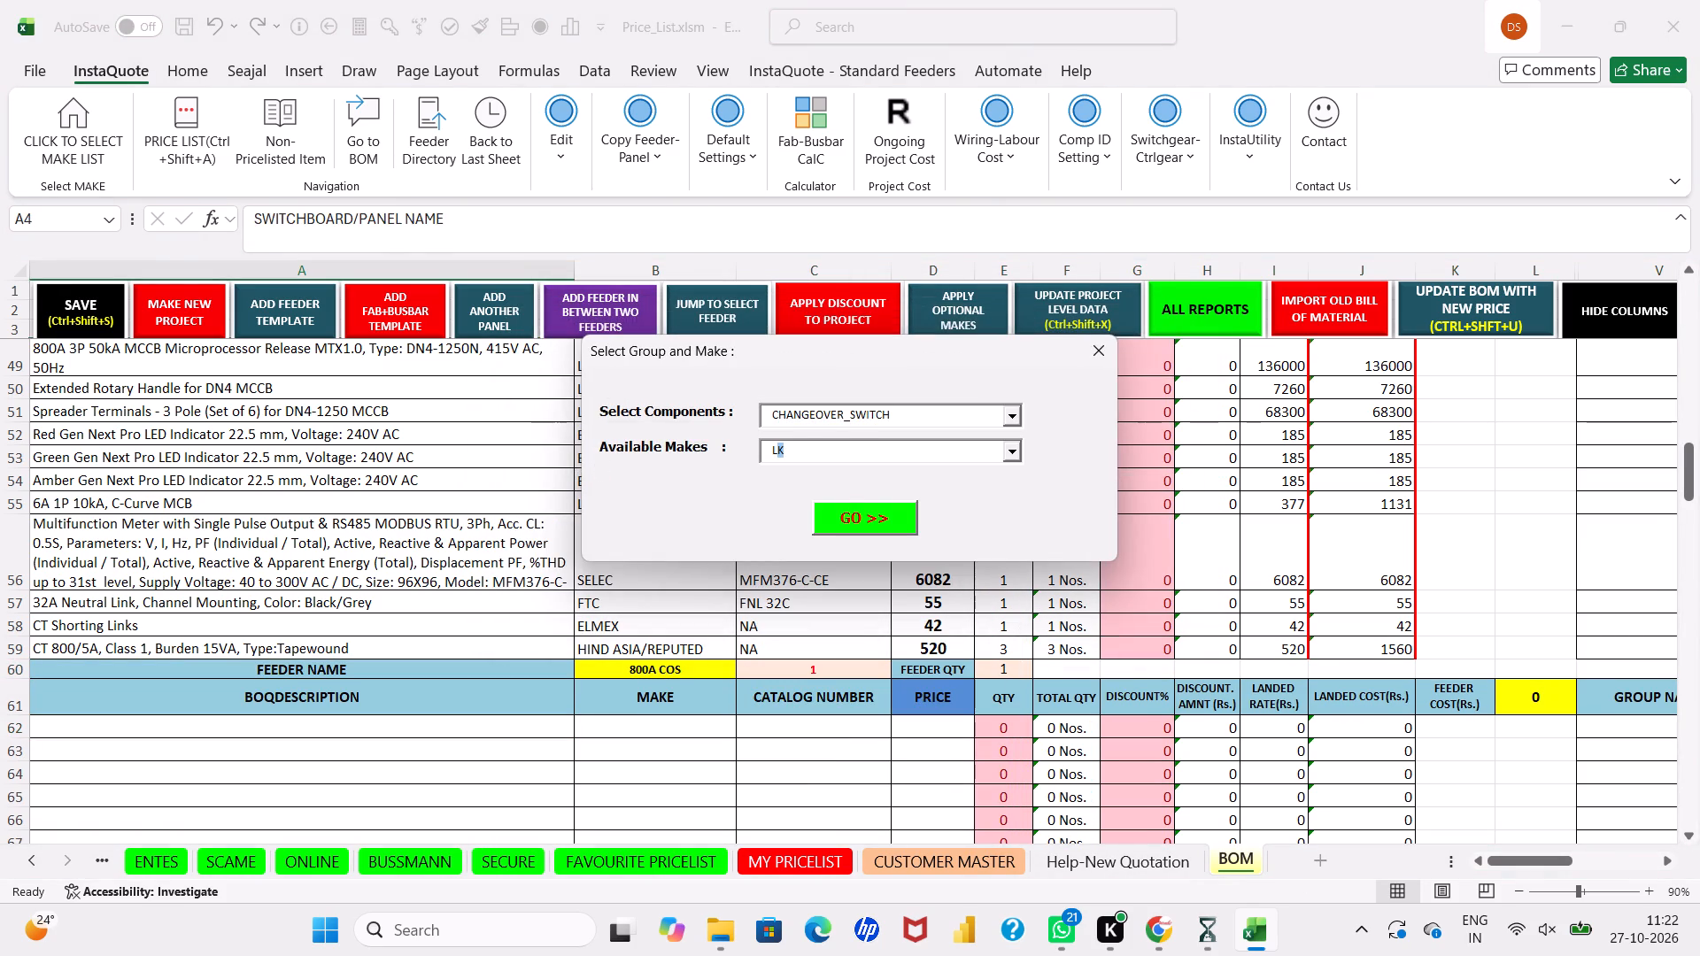
{"action": "left_click", "coordinate": [840, 502]}
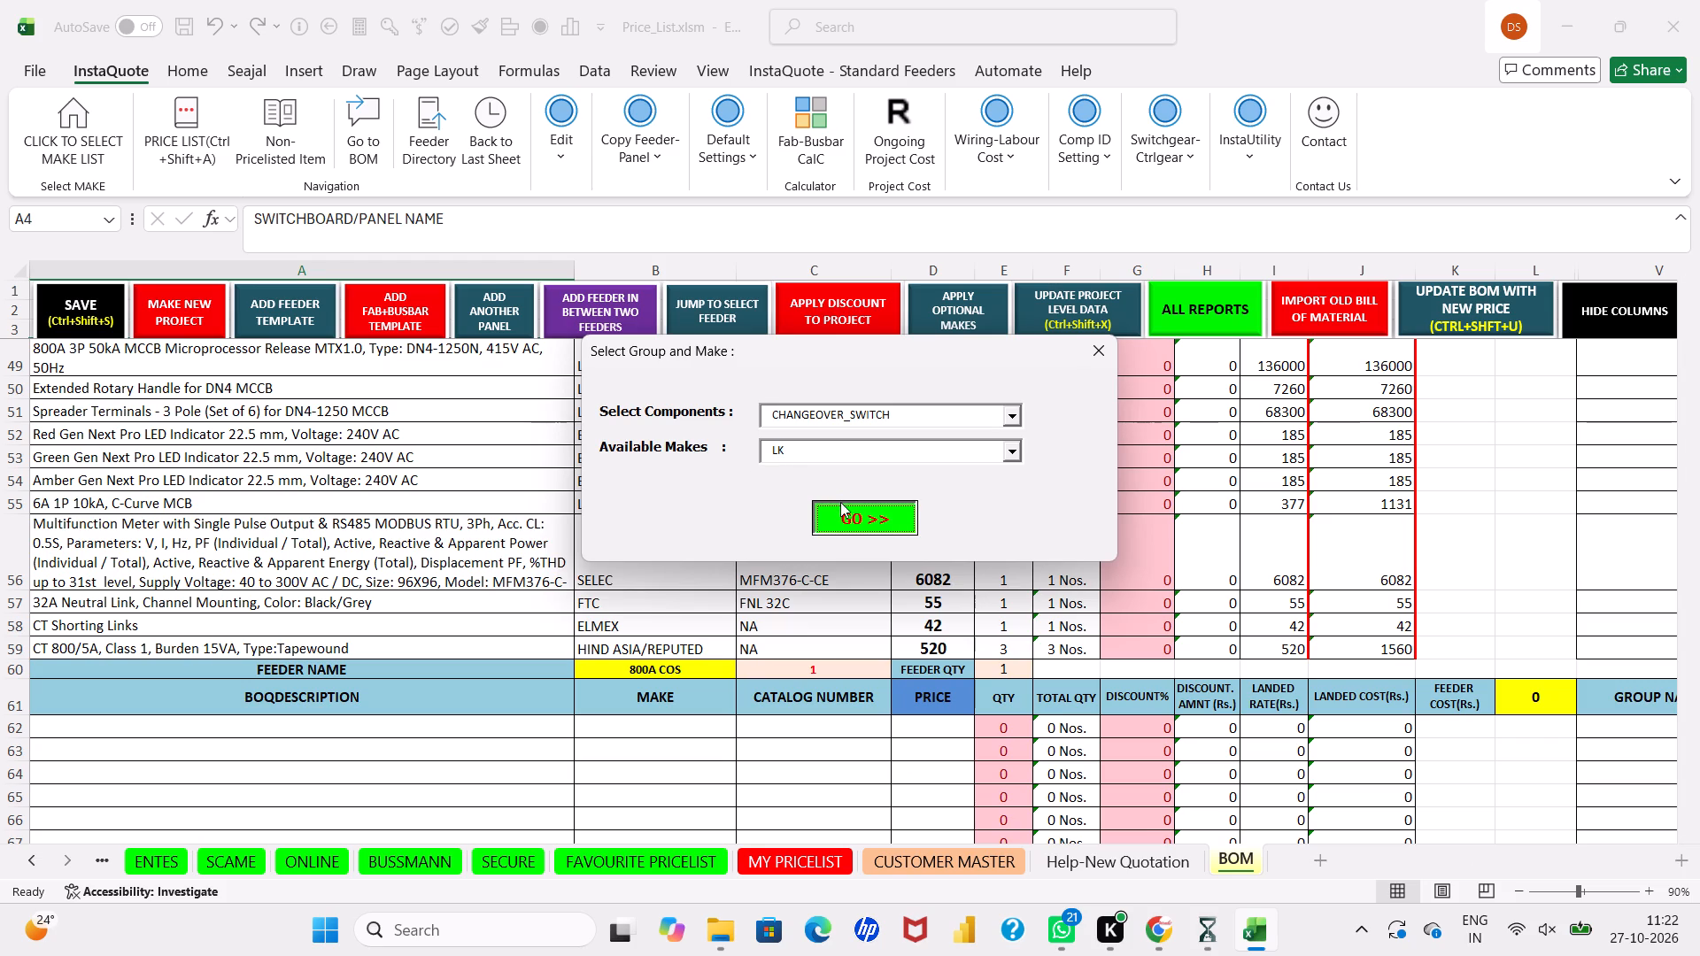
Filter the changeover switches to ratings 400, 630 and 800 A, 4P, types CO4-400, CO4-630, CO5-630 and CO5-800.
{"action": "left_click", "coordinate": [786, 405]}
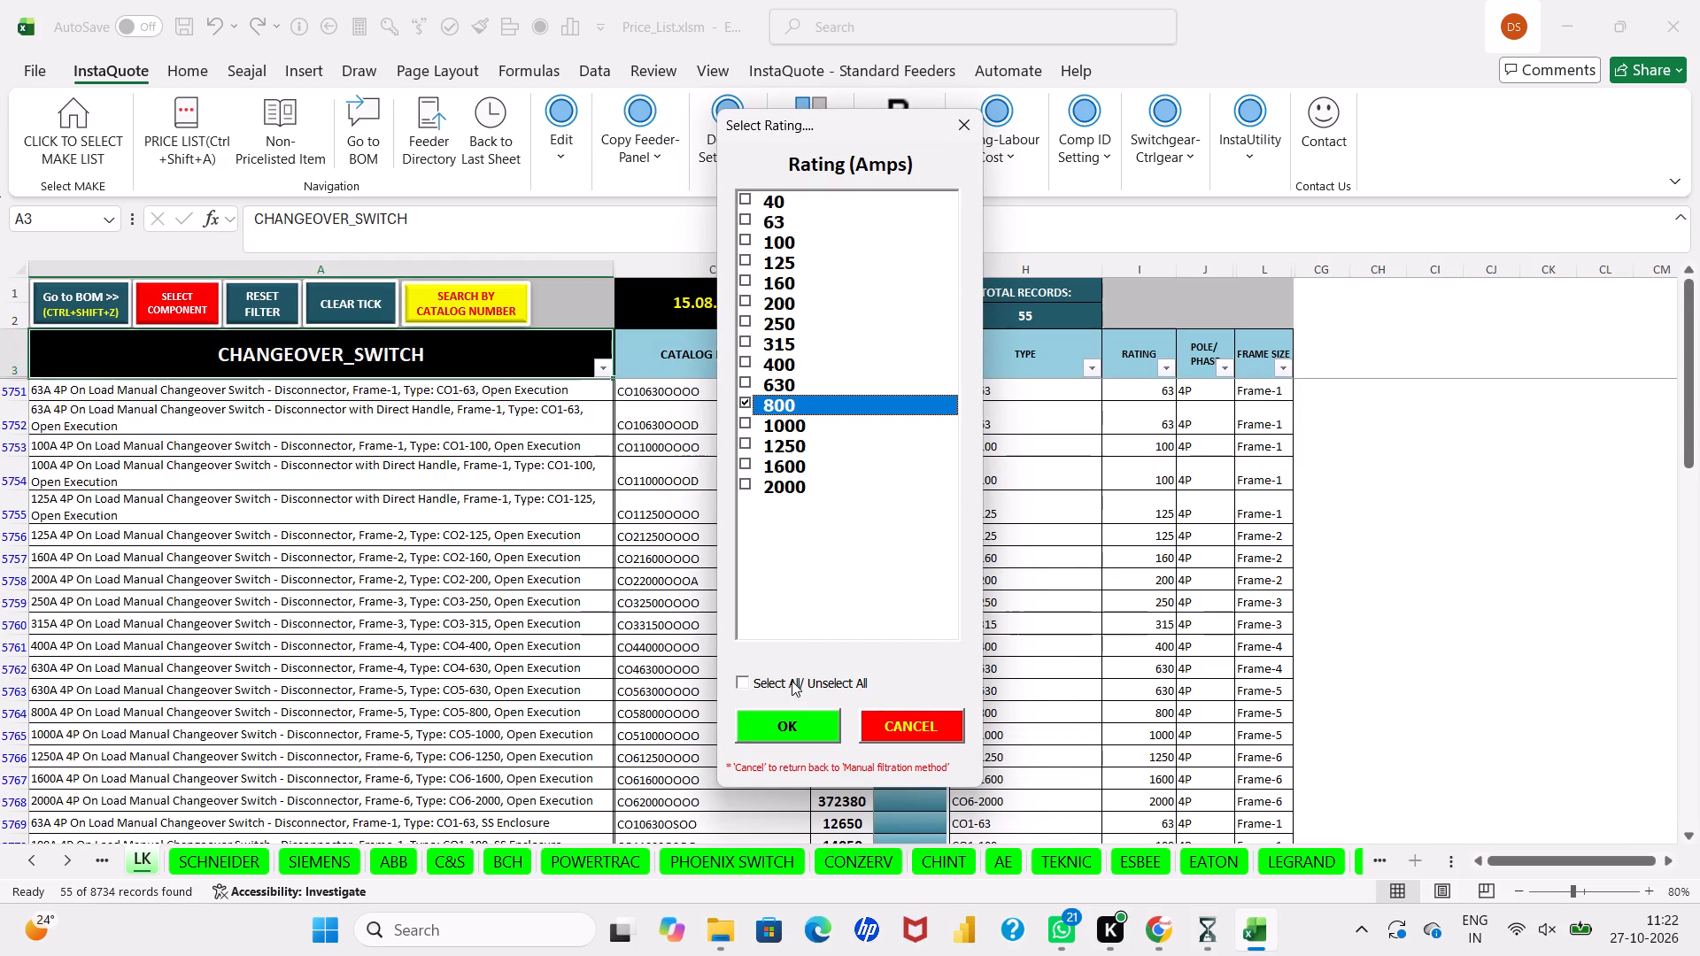
{"action": "left_click", "coordinate": [795, 377]}
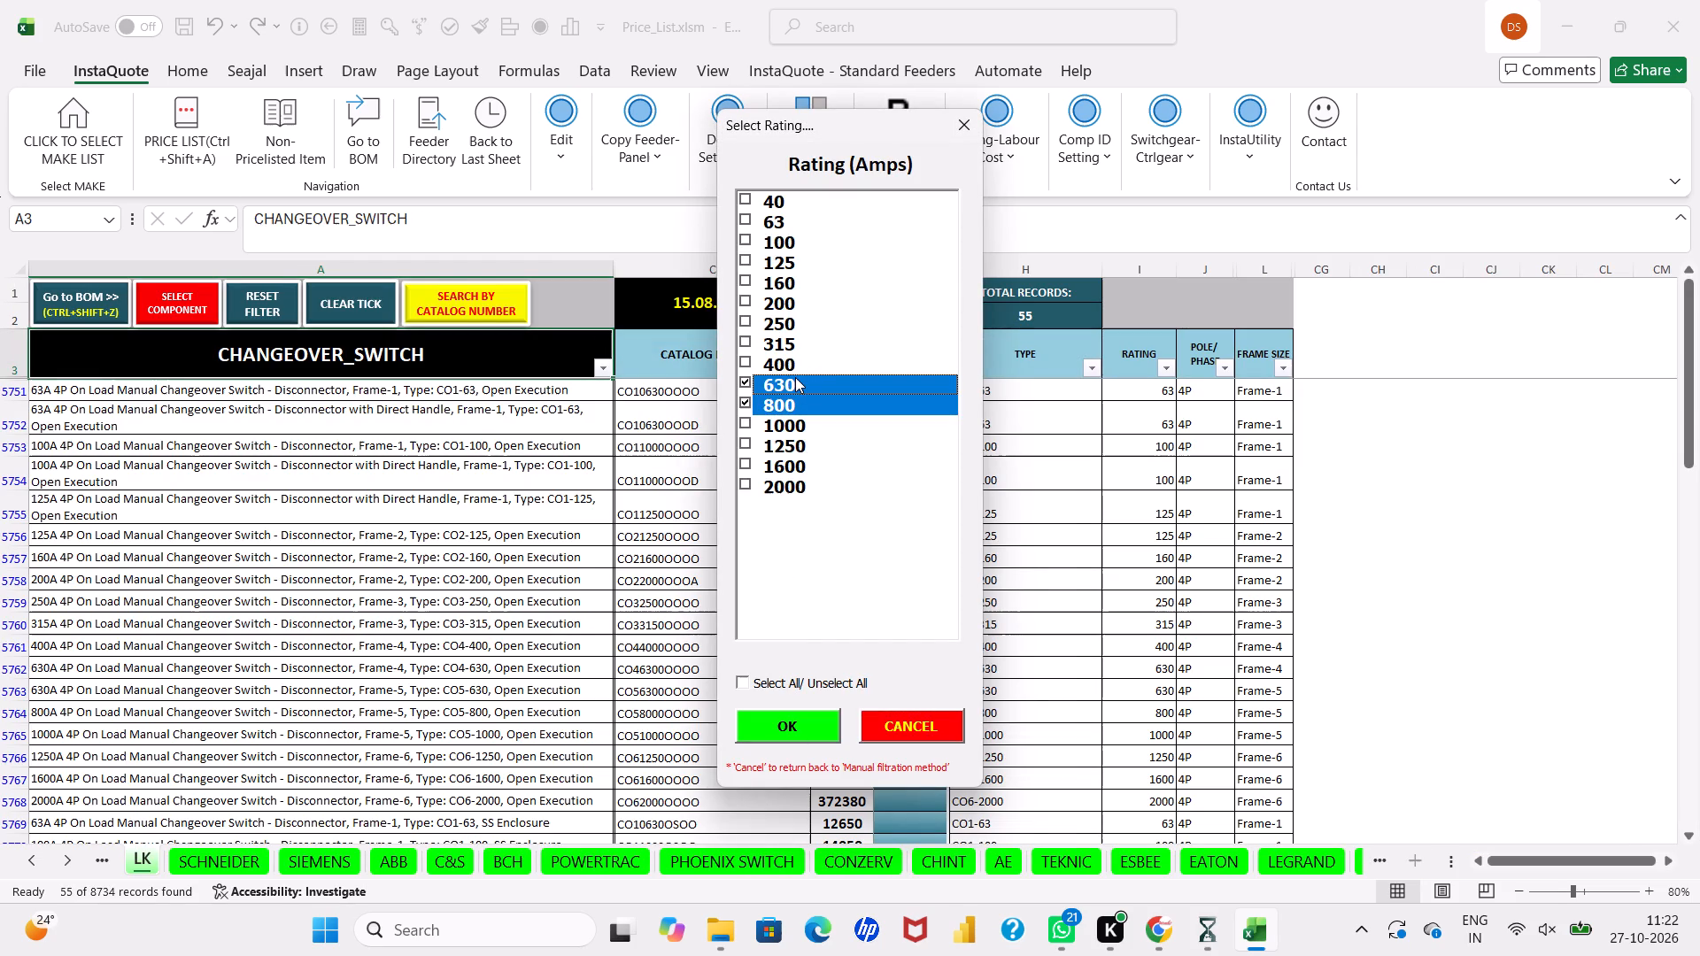
{"action": "left_click", "coordinate": [802, 358]}
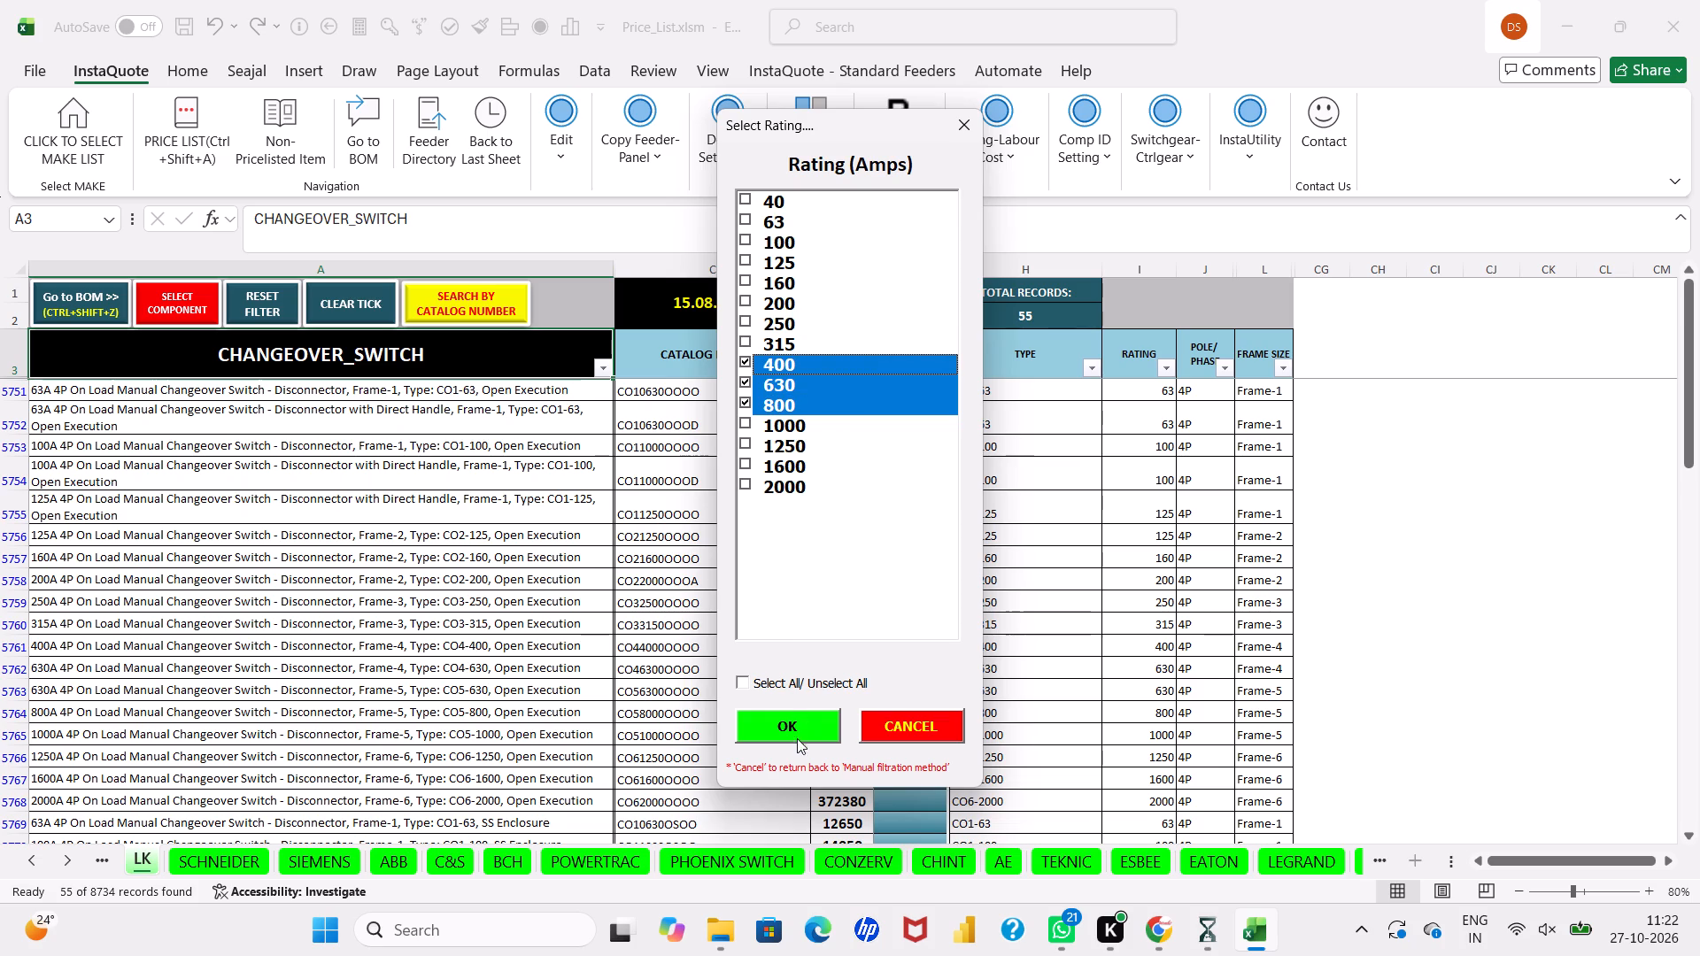
{"action": "left_click", "coordinate": [797, 744]}
{"action": "left_click", "coordinate": [800, 725]}
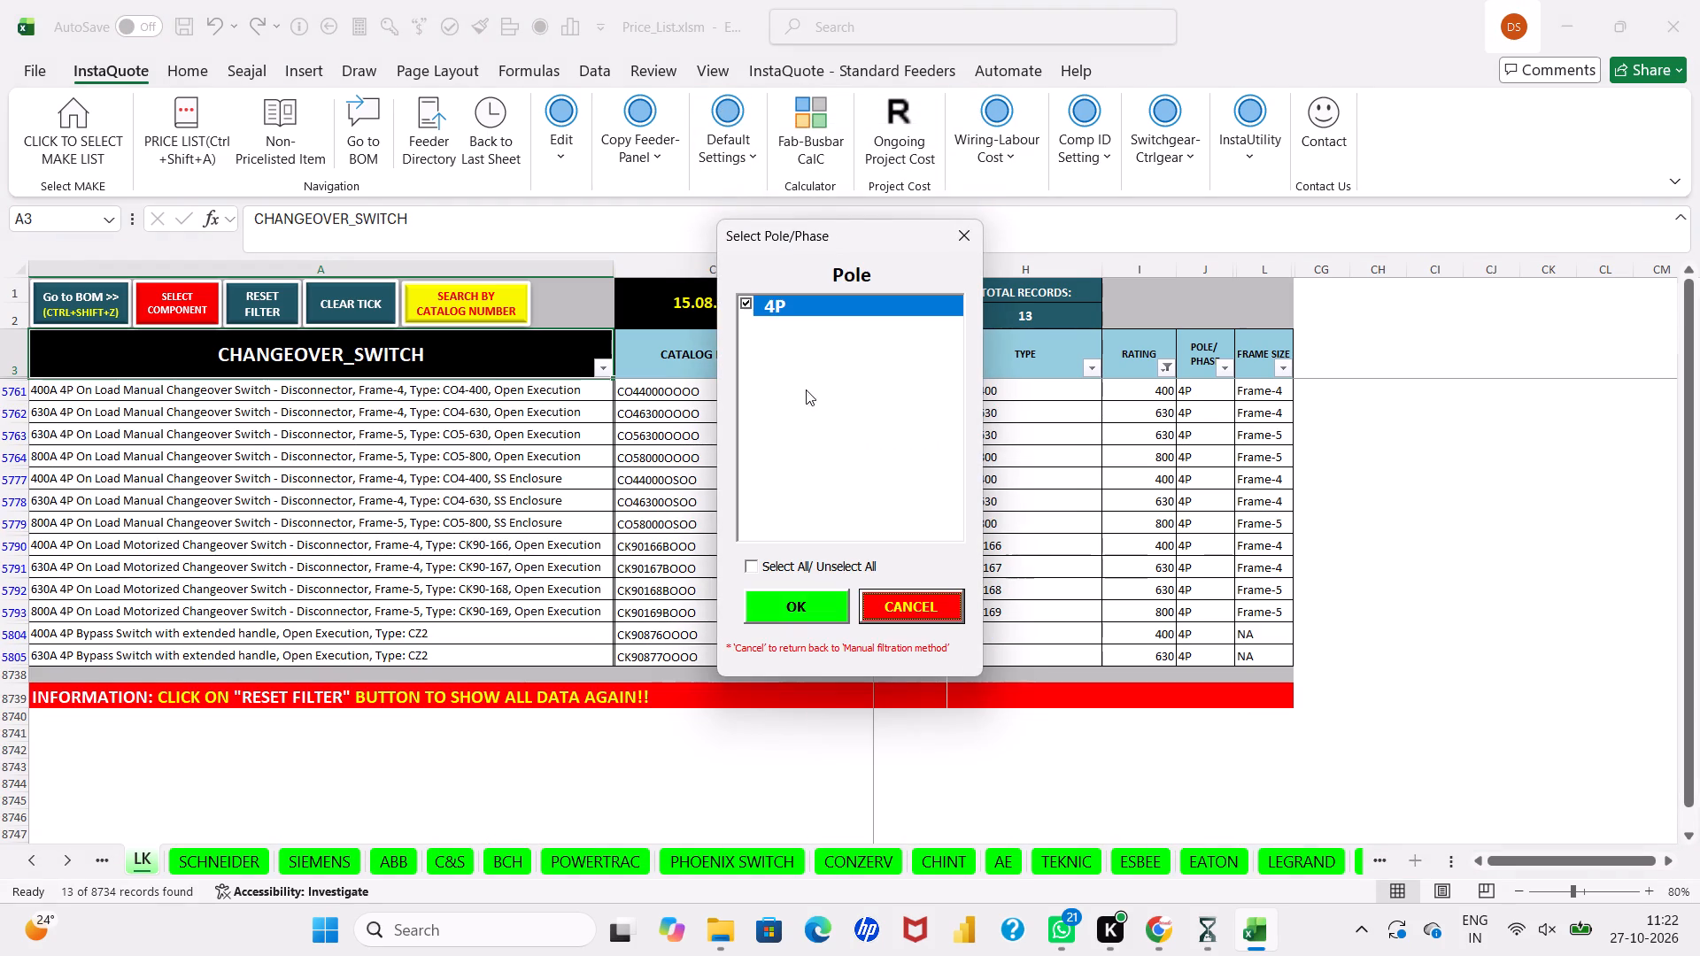
{"action": "left_click", "coordinate": [800, 601]}
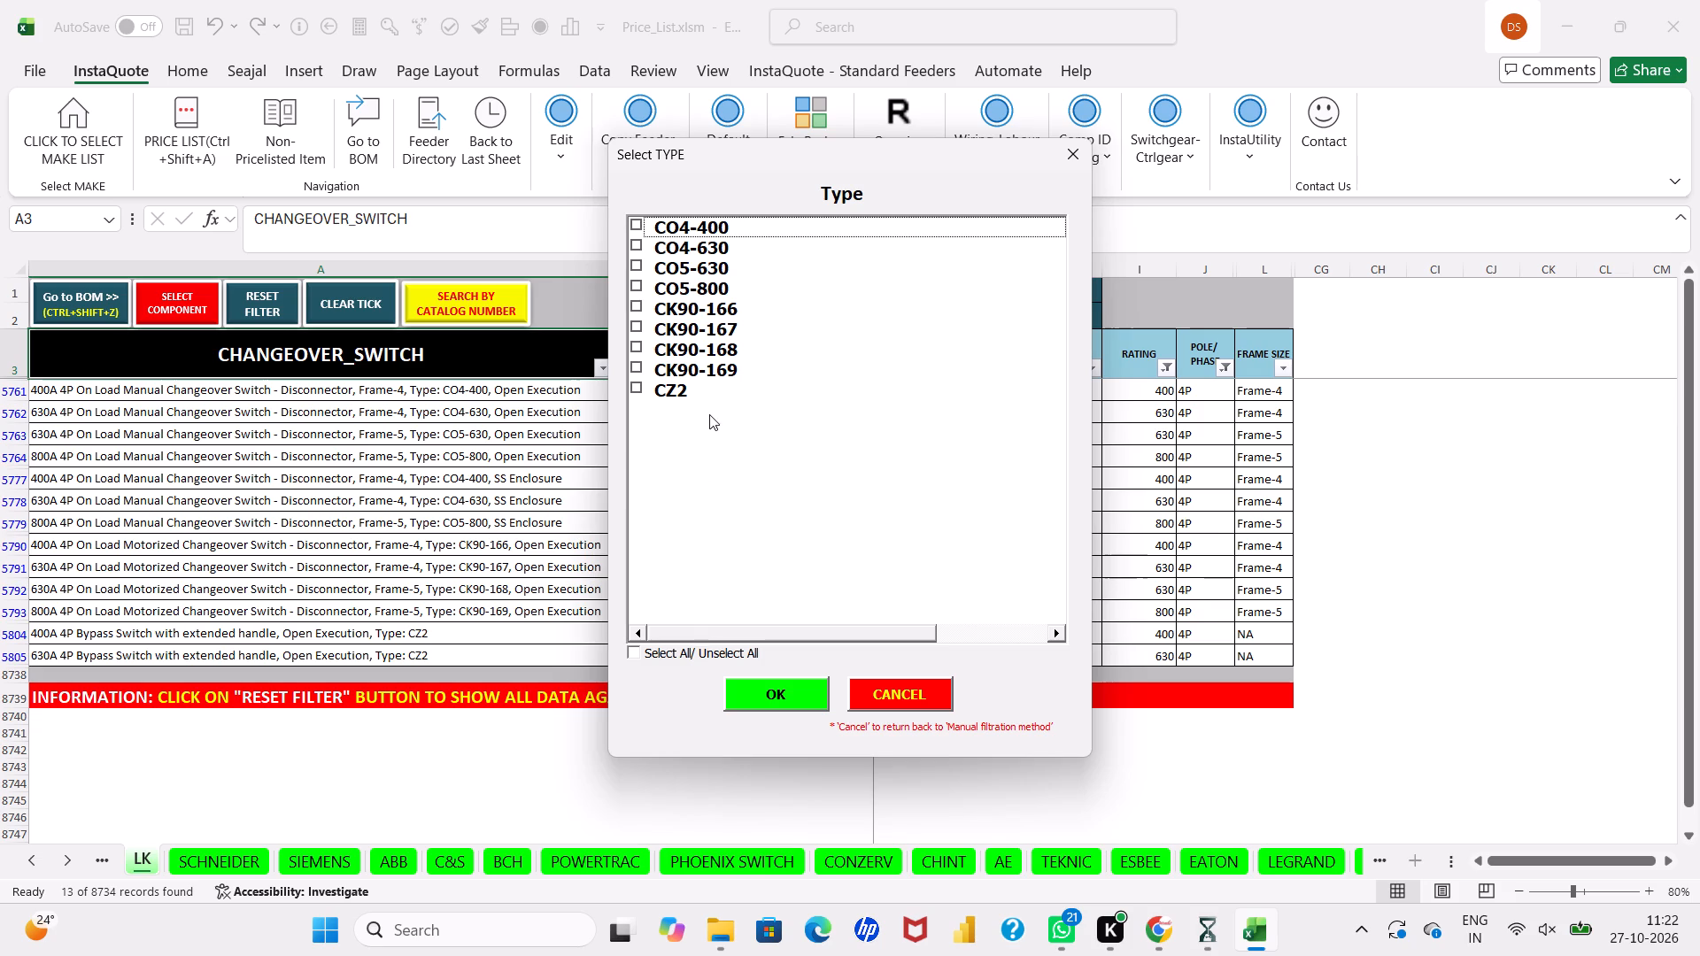
{"action": "left_click", "coordinate": [692, 227]}
{"action": "left_click", "coordinate": [693, 248]}
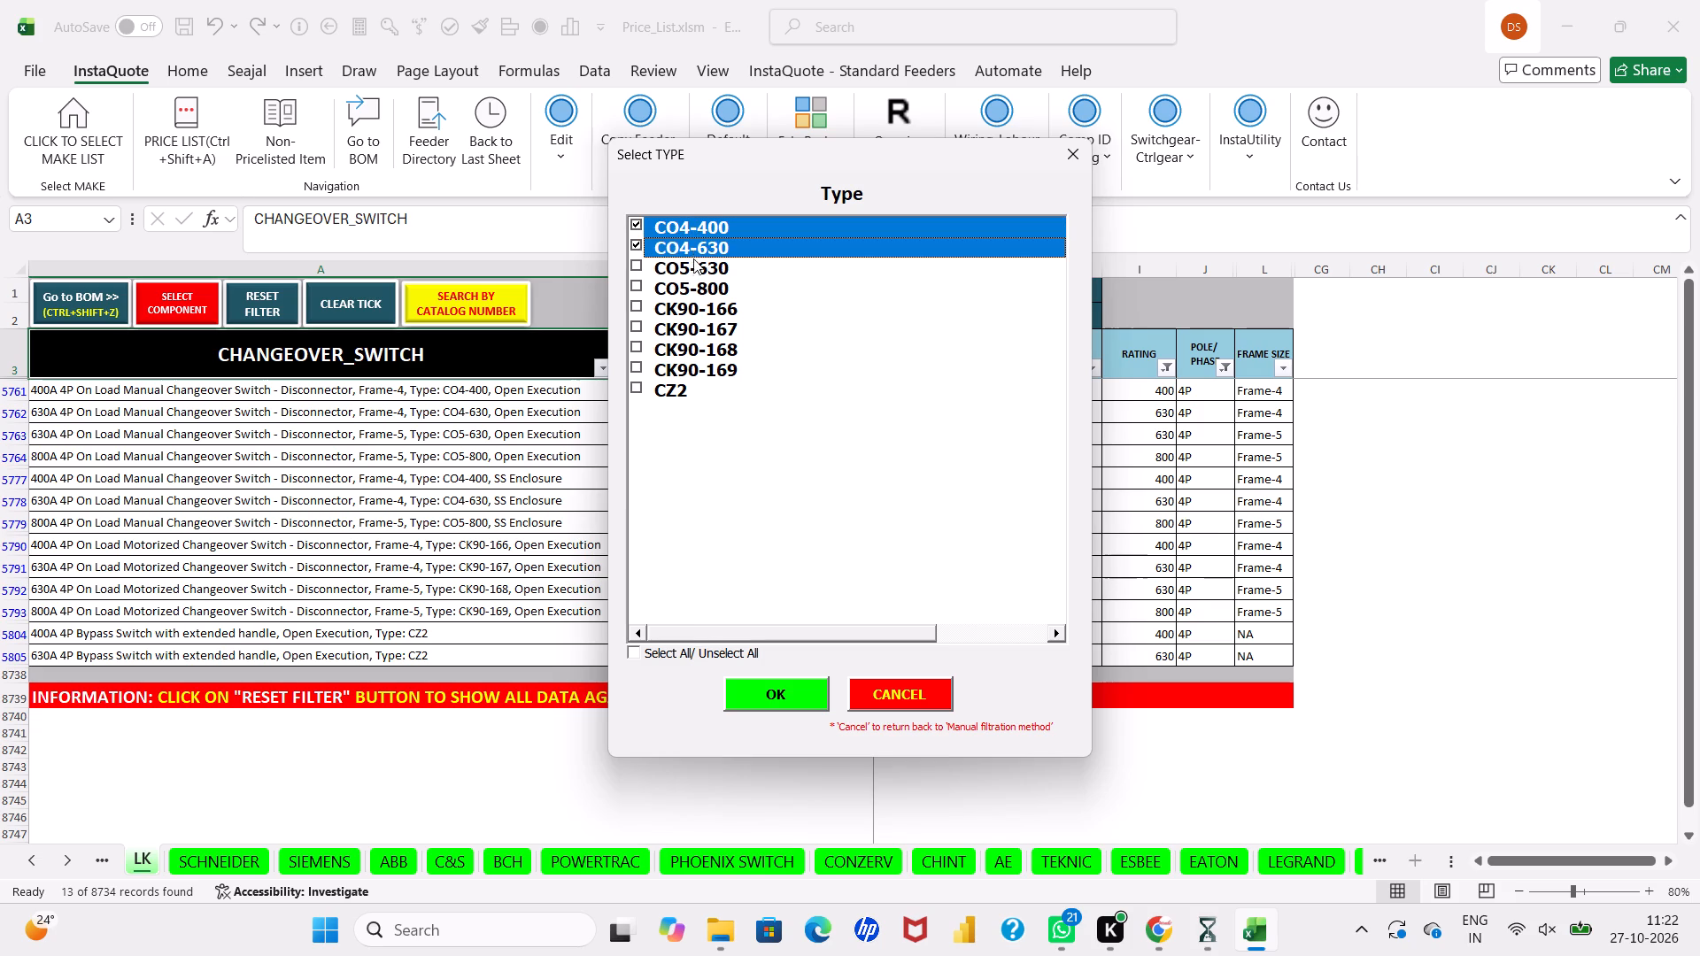
{"action": "left_click", "coordinate": [693, 261]}
{"action": "left_click", "coordinate": [696, 281]}
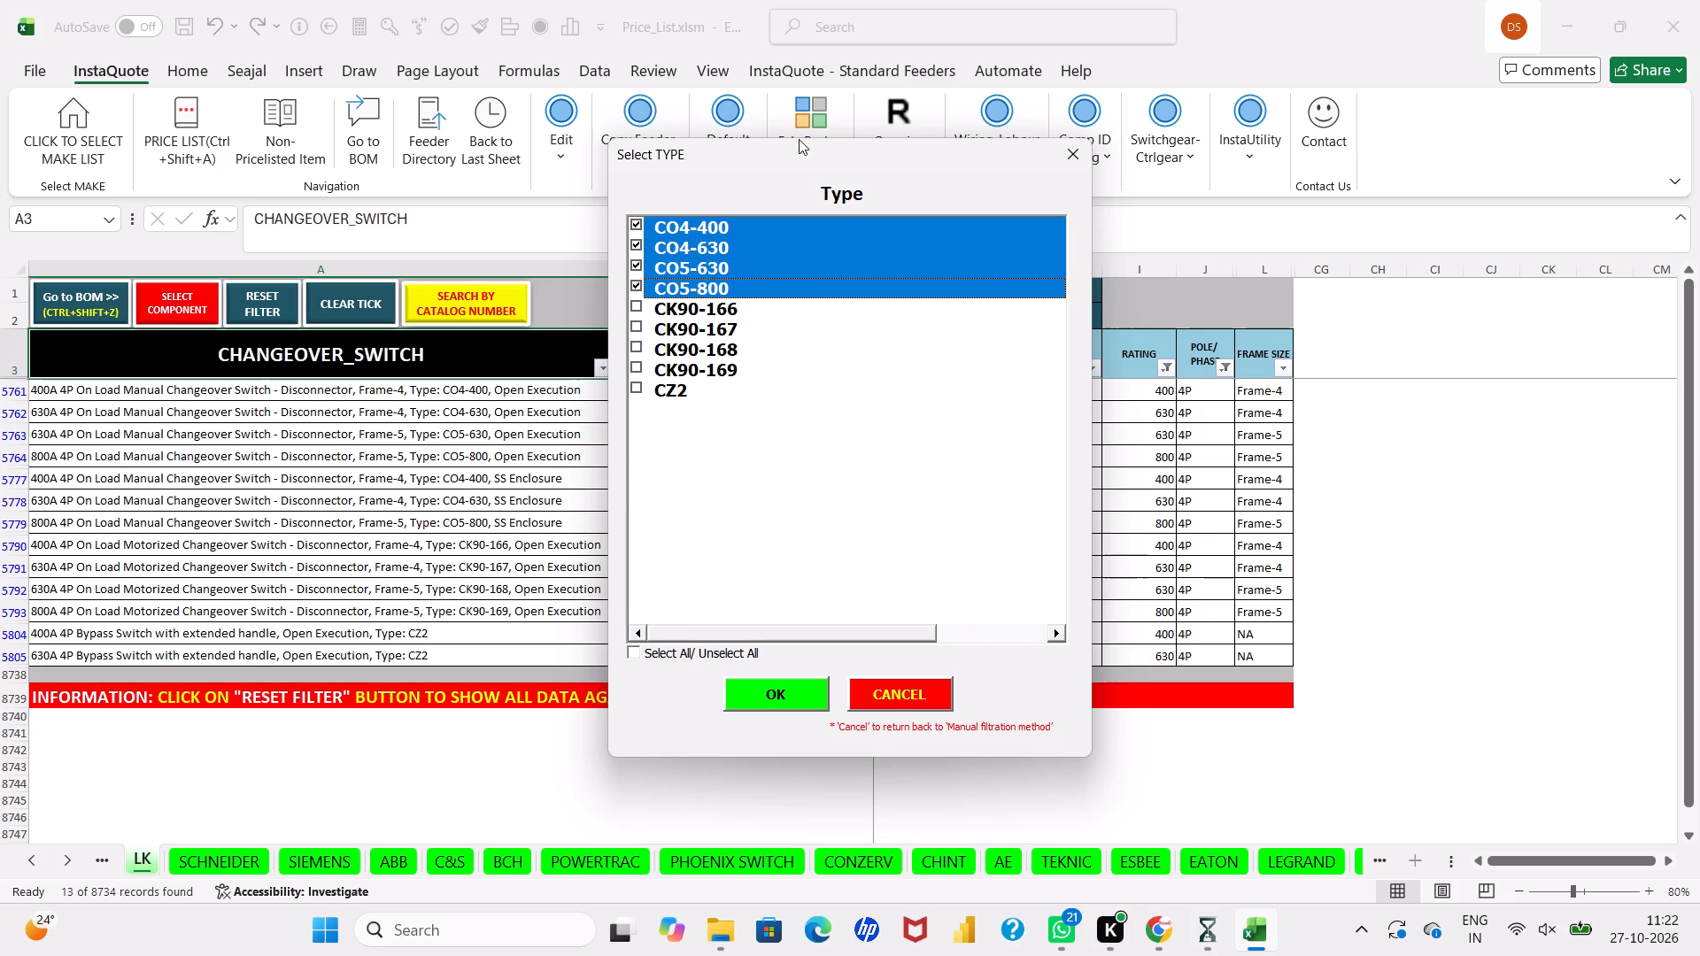
{"action": "left_click_drag", "start_coordinate": [803, 155], "coordinate": [1105, 139]}
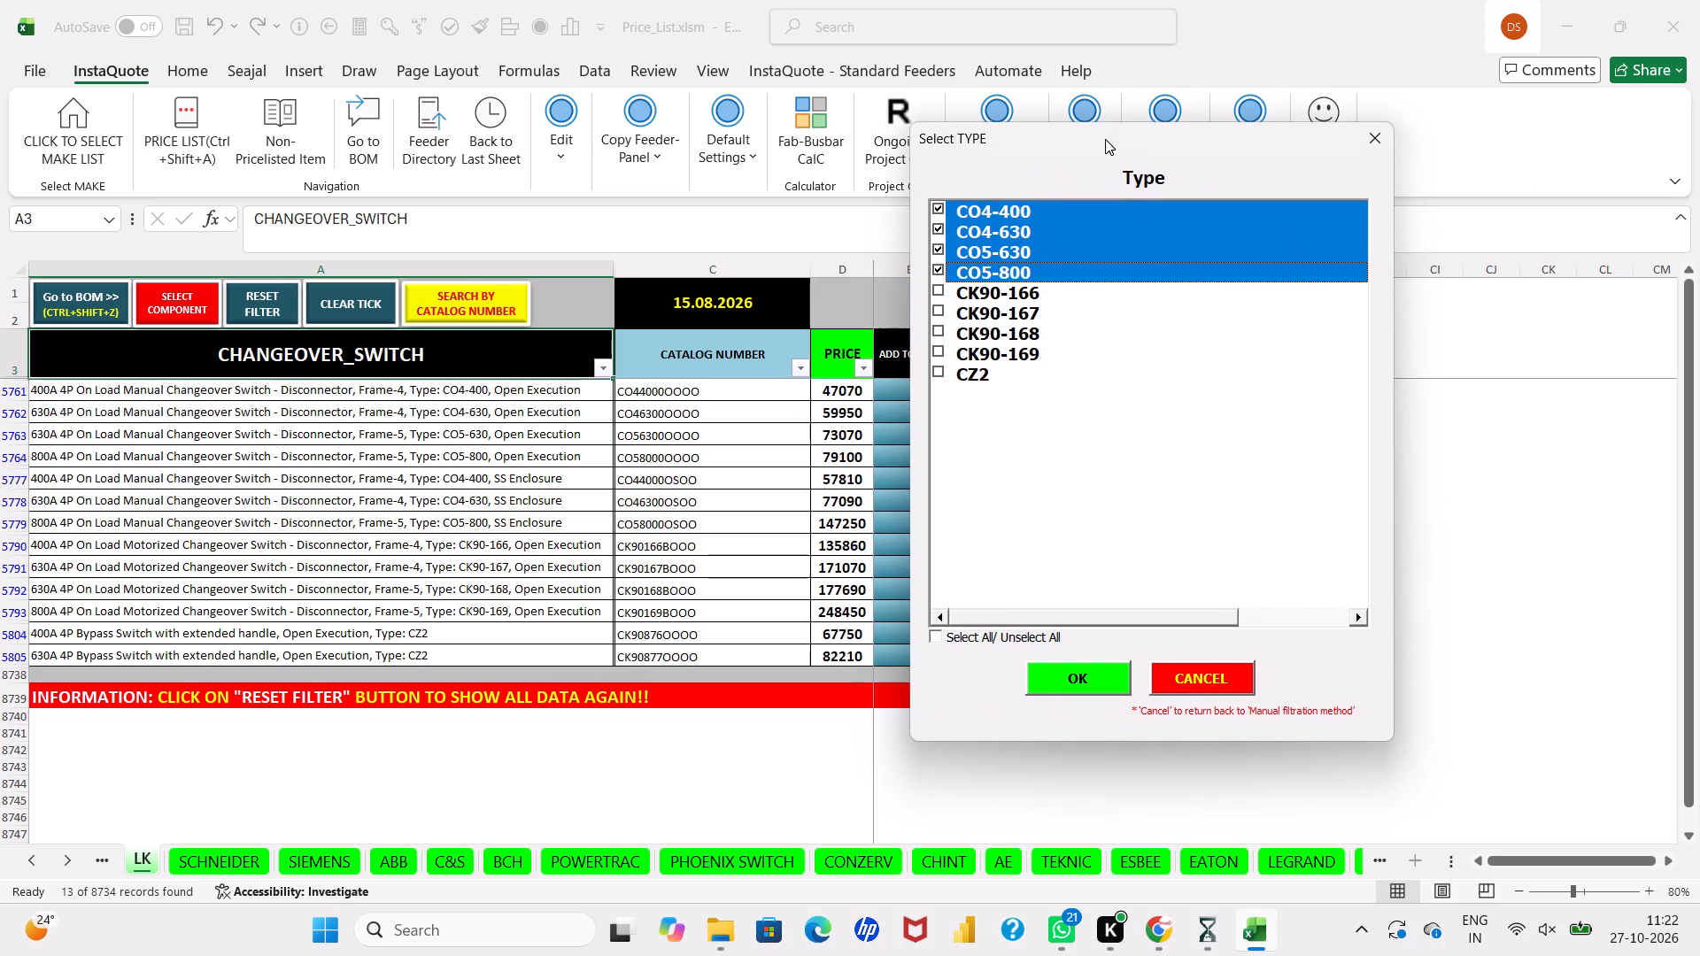
{"action": "left_click", "coordinate": [1091, 690]}
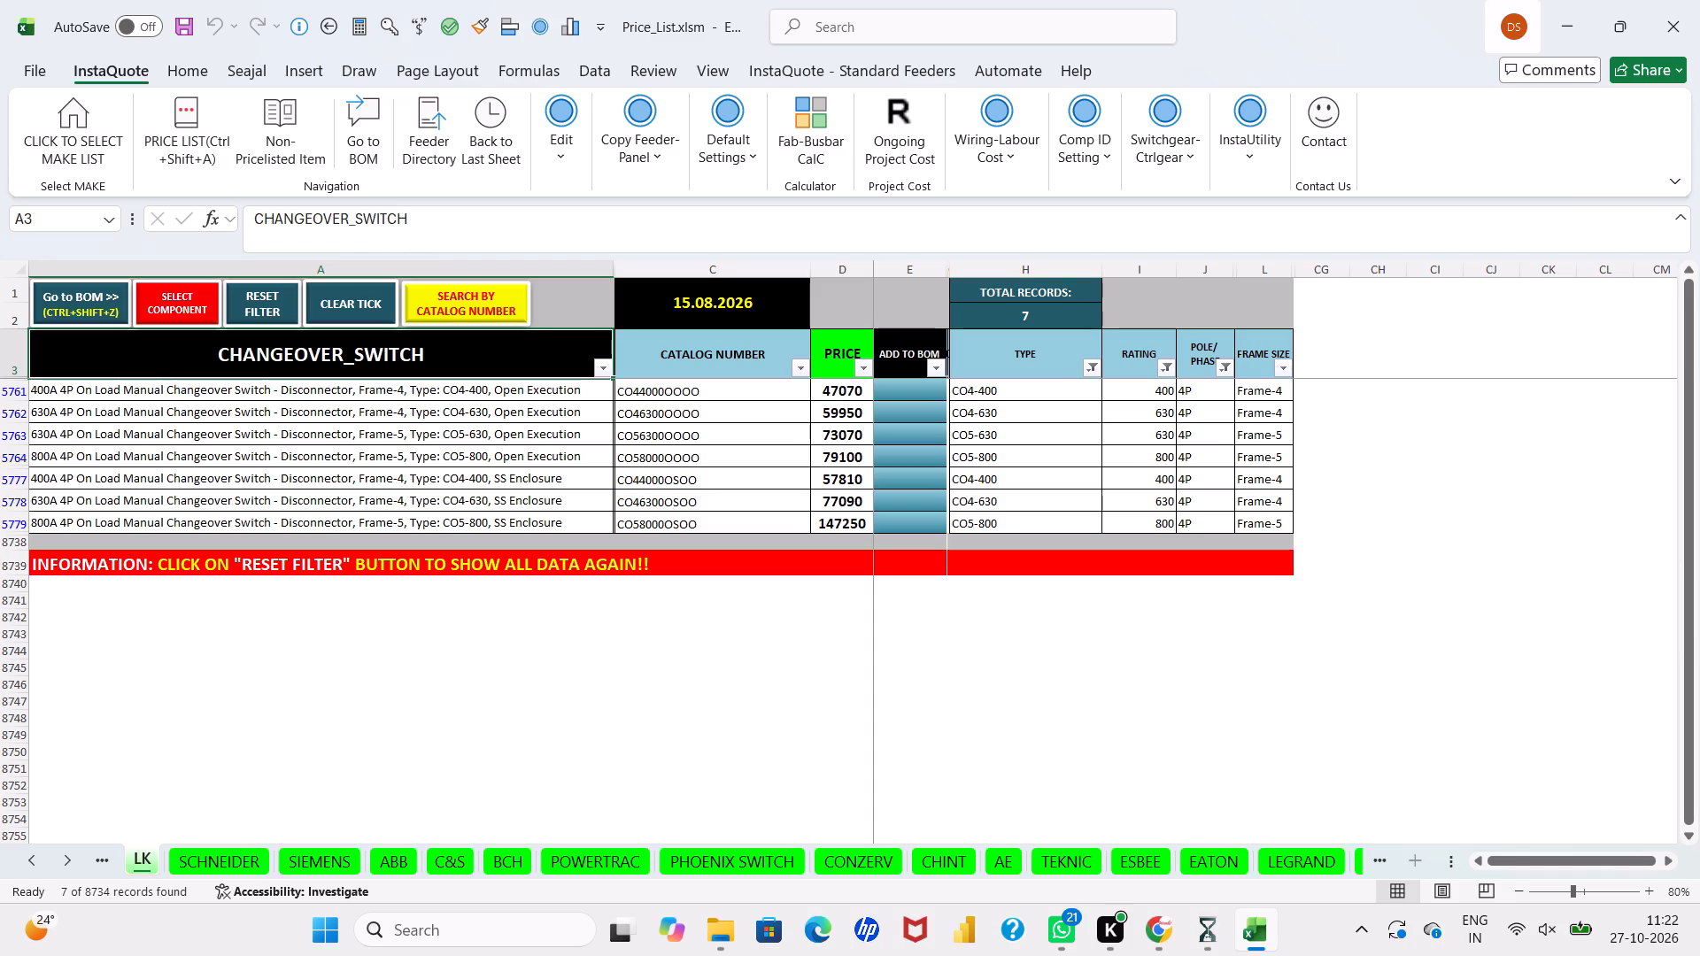
Add the open-execution 800A CO5-800, 630A CO4-630 and 400A CO4-400 changeover switches to the BOM and return to it.
{"action": "double_click", "coordinate": [907, 458]}
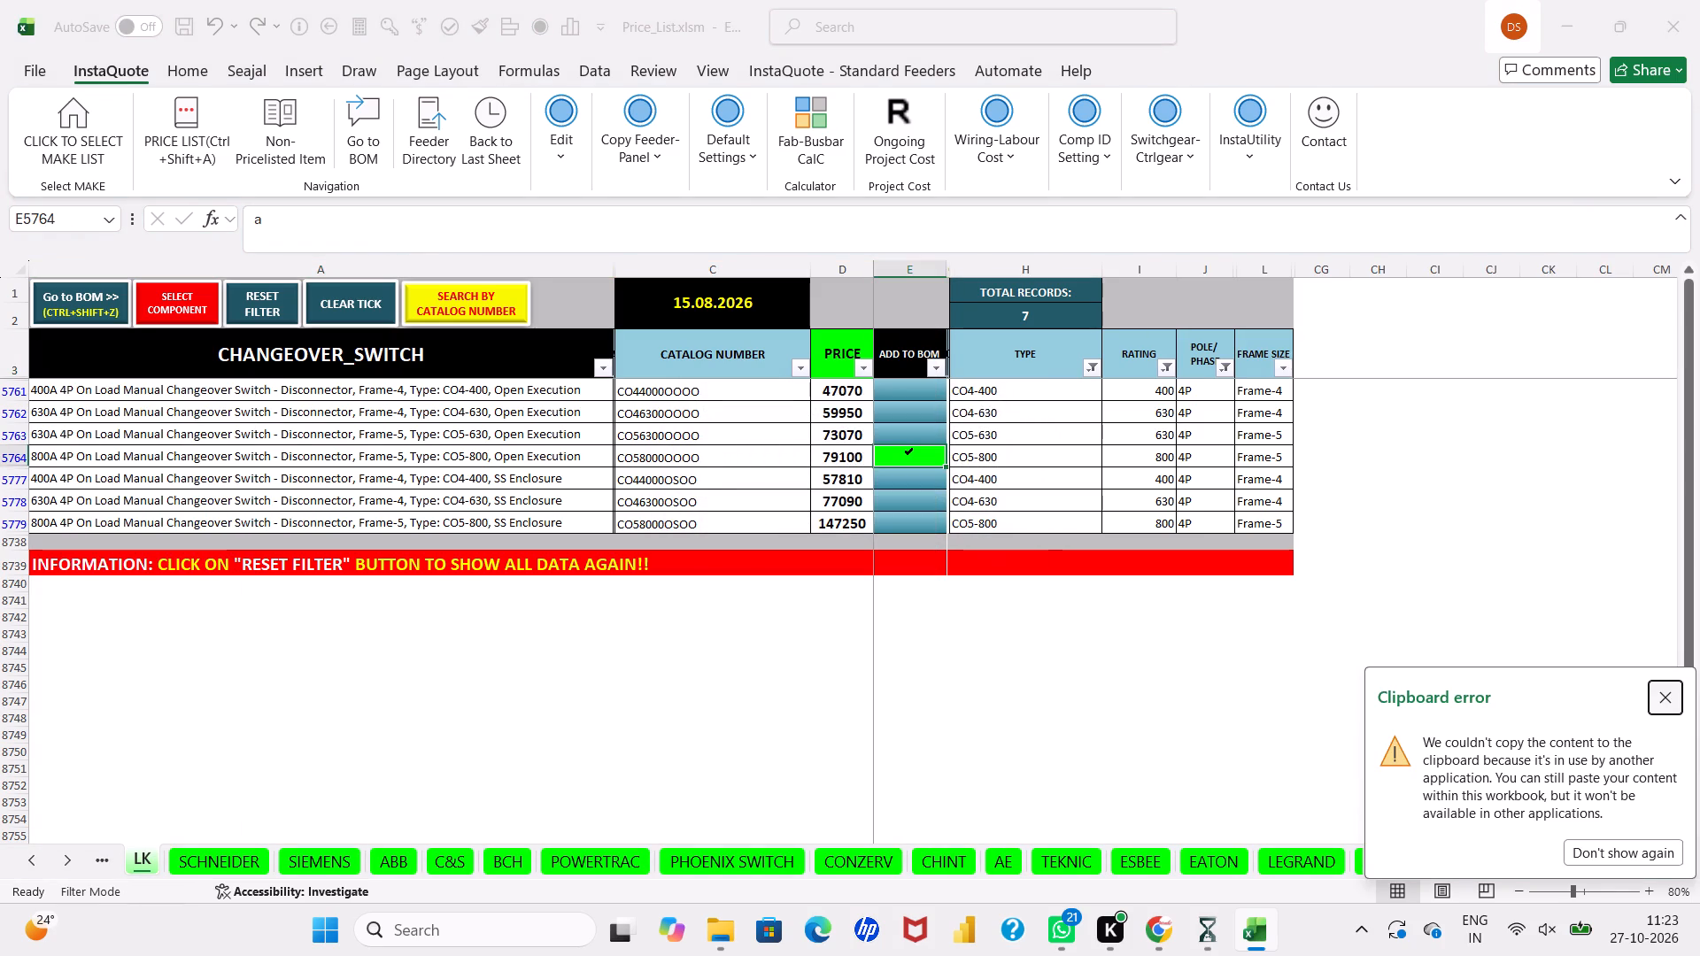
{"action": "double_click", "coordinate": [914, 412]}
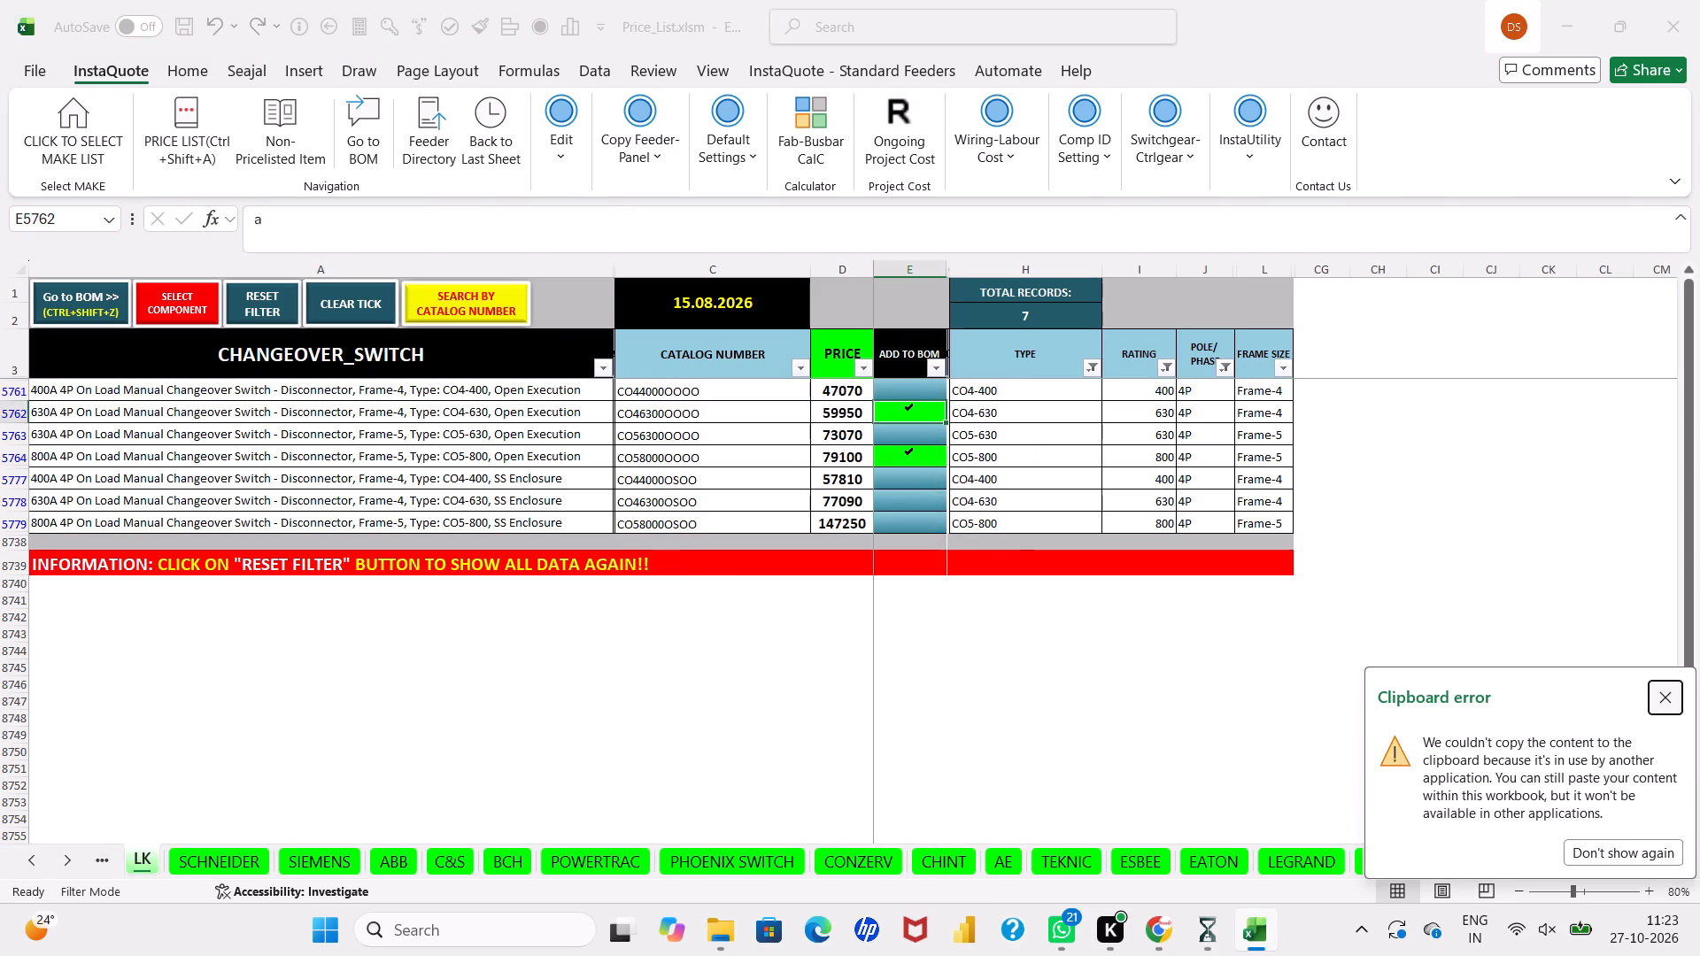
{"action": "double_click", "coordinate": [920, 388]}
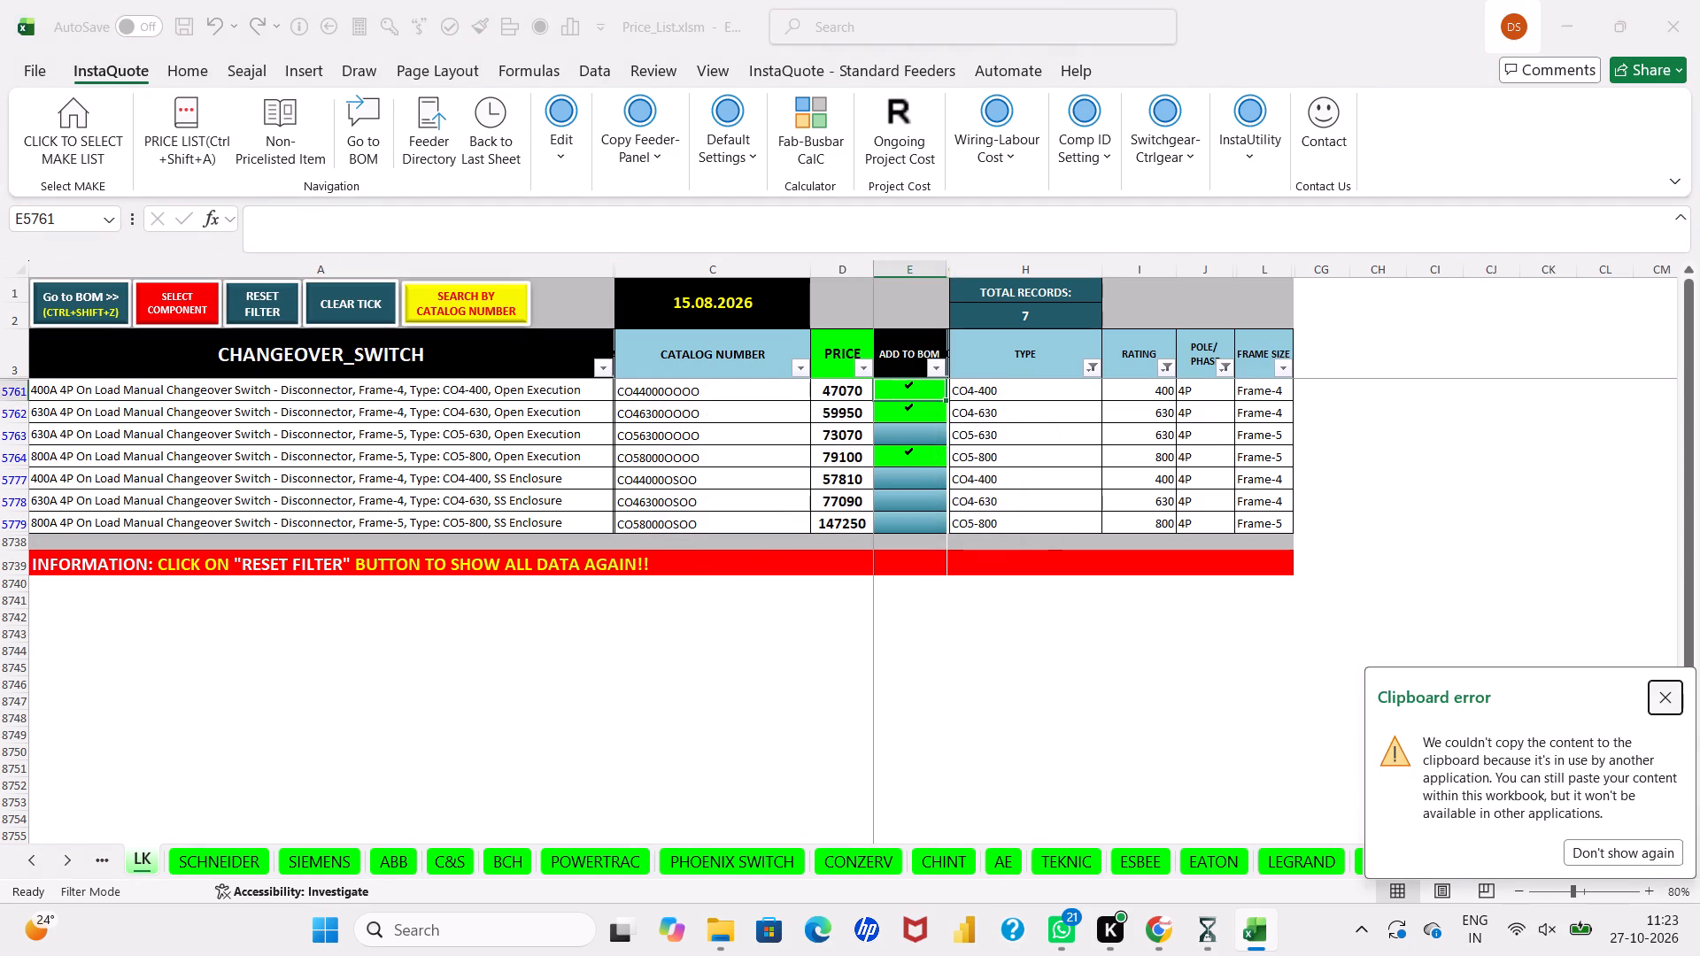
{"action": "left_click", "coordinate": [86, 285]}
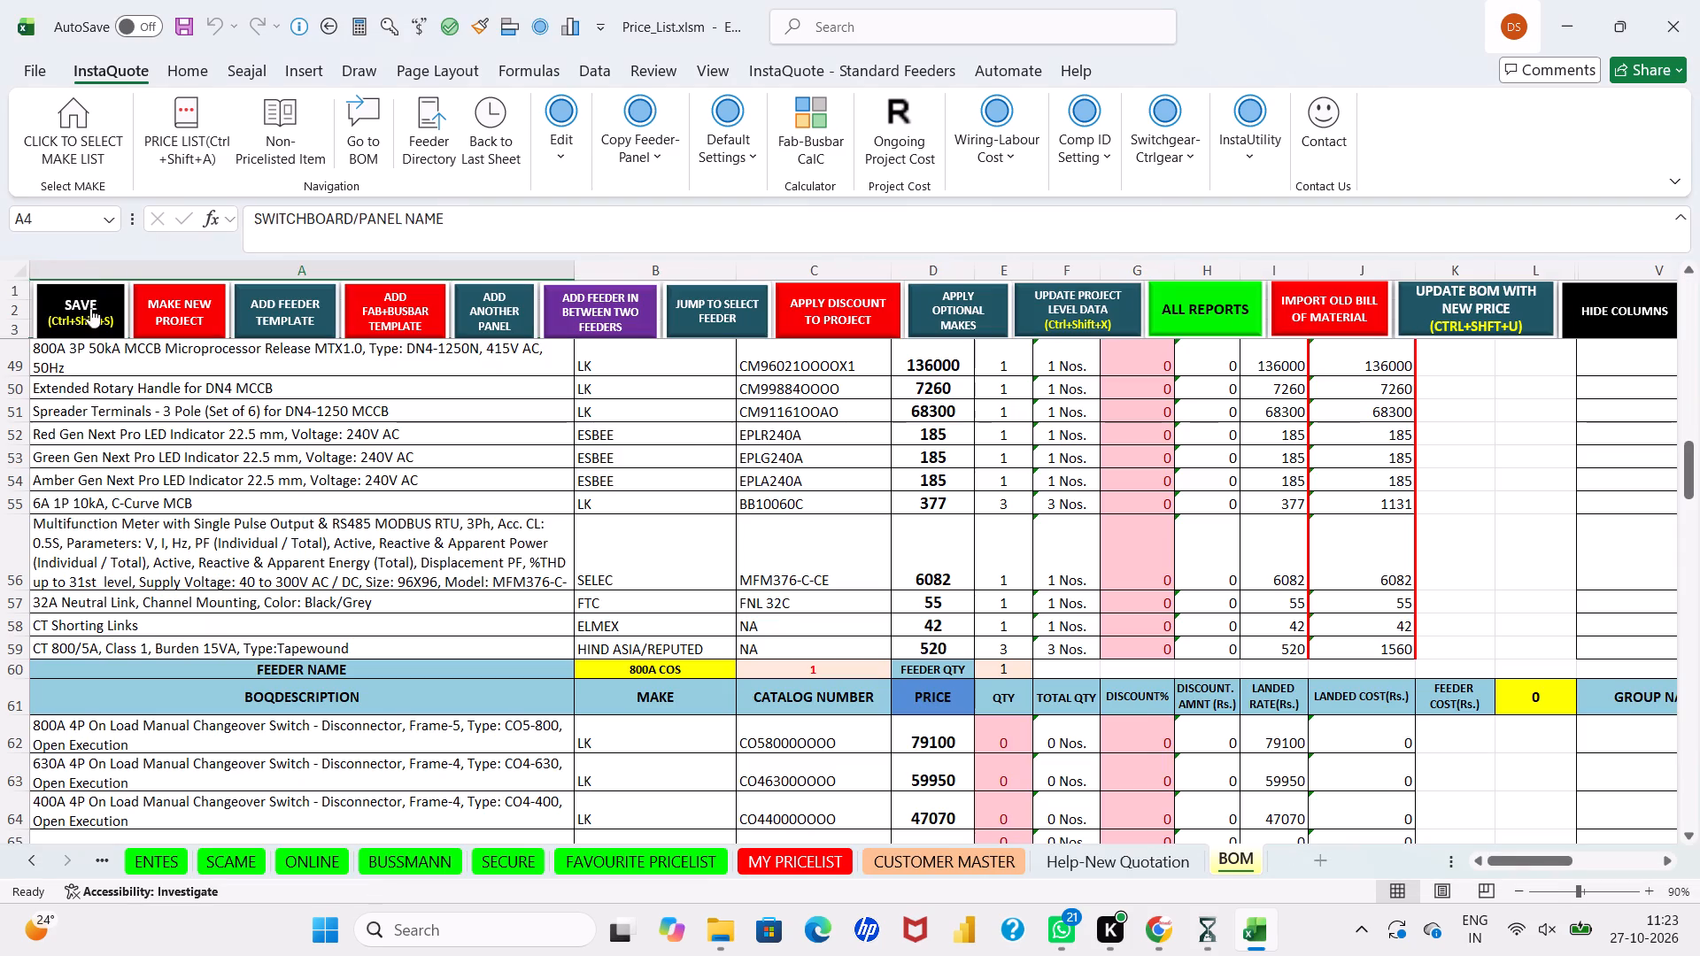
Save the BOM with the newly added changeover switches.
{"action": "left_click", "coordinate": [96, 330]}
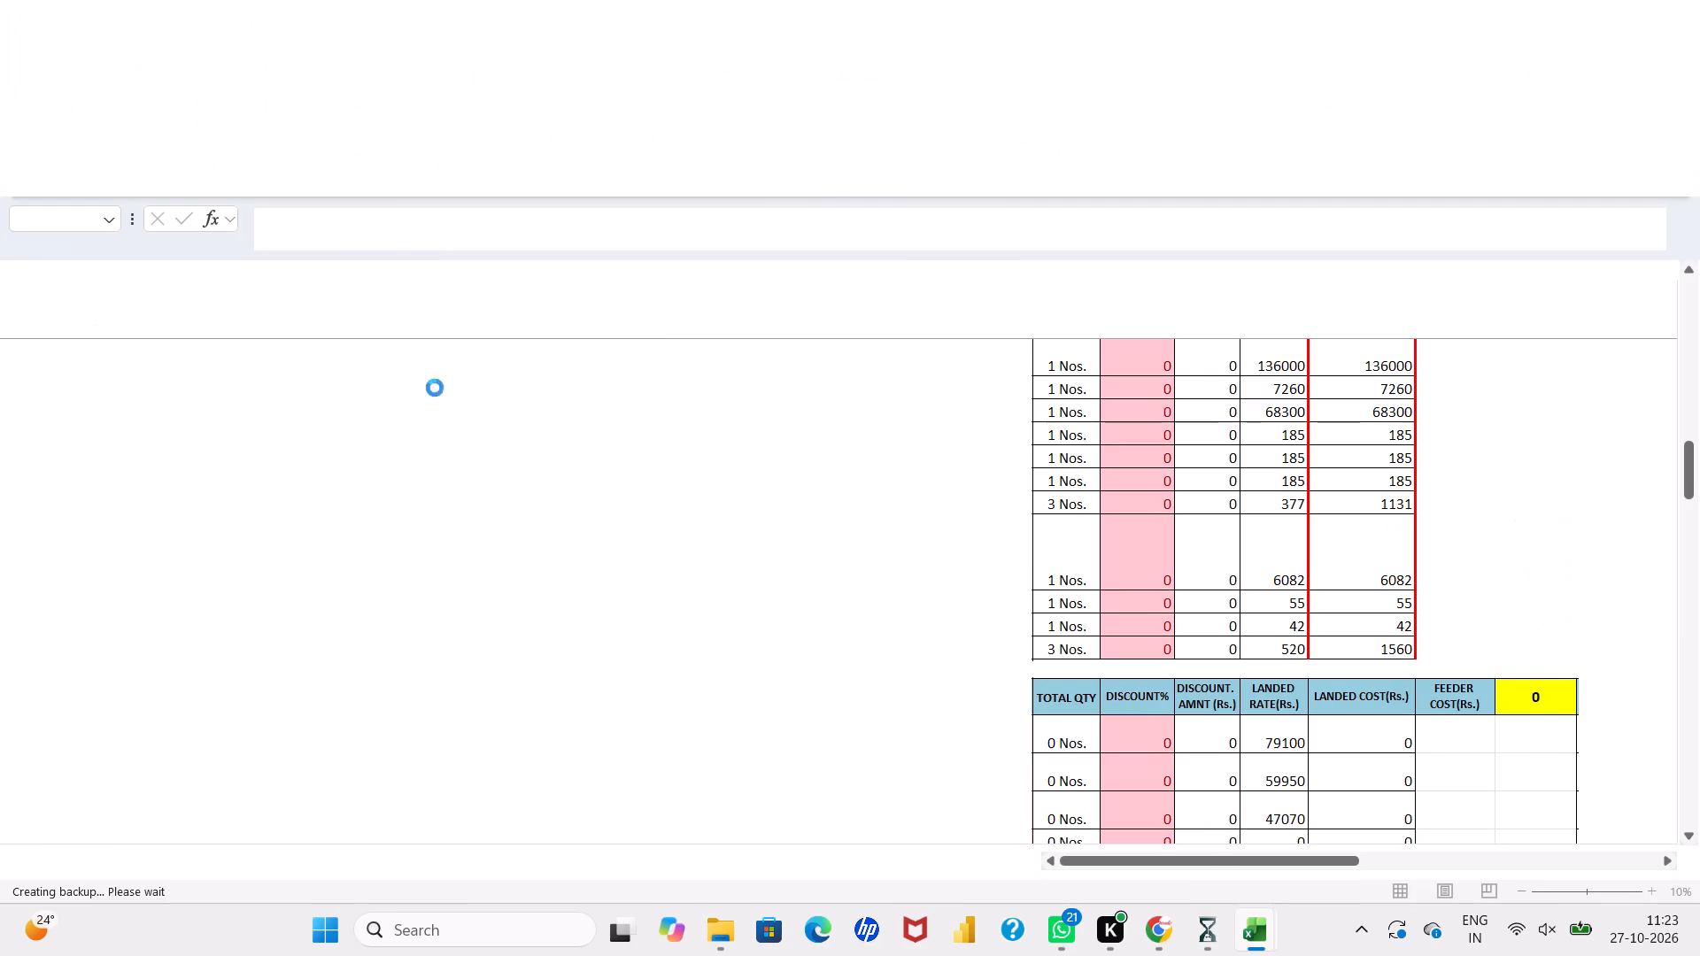
{"action": "left_click", "coordinate": [1025, 590]}
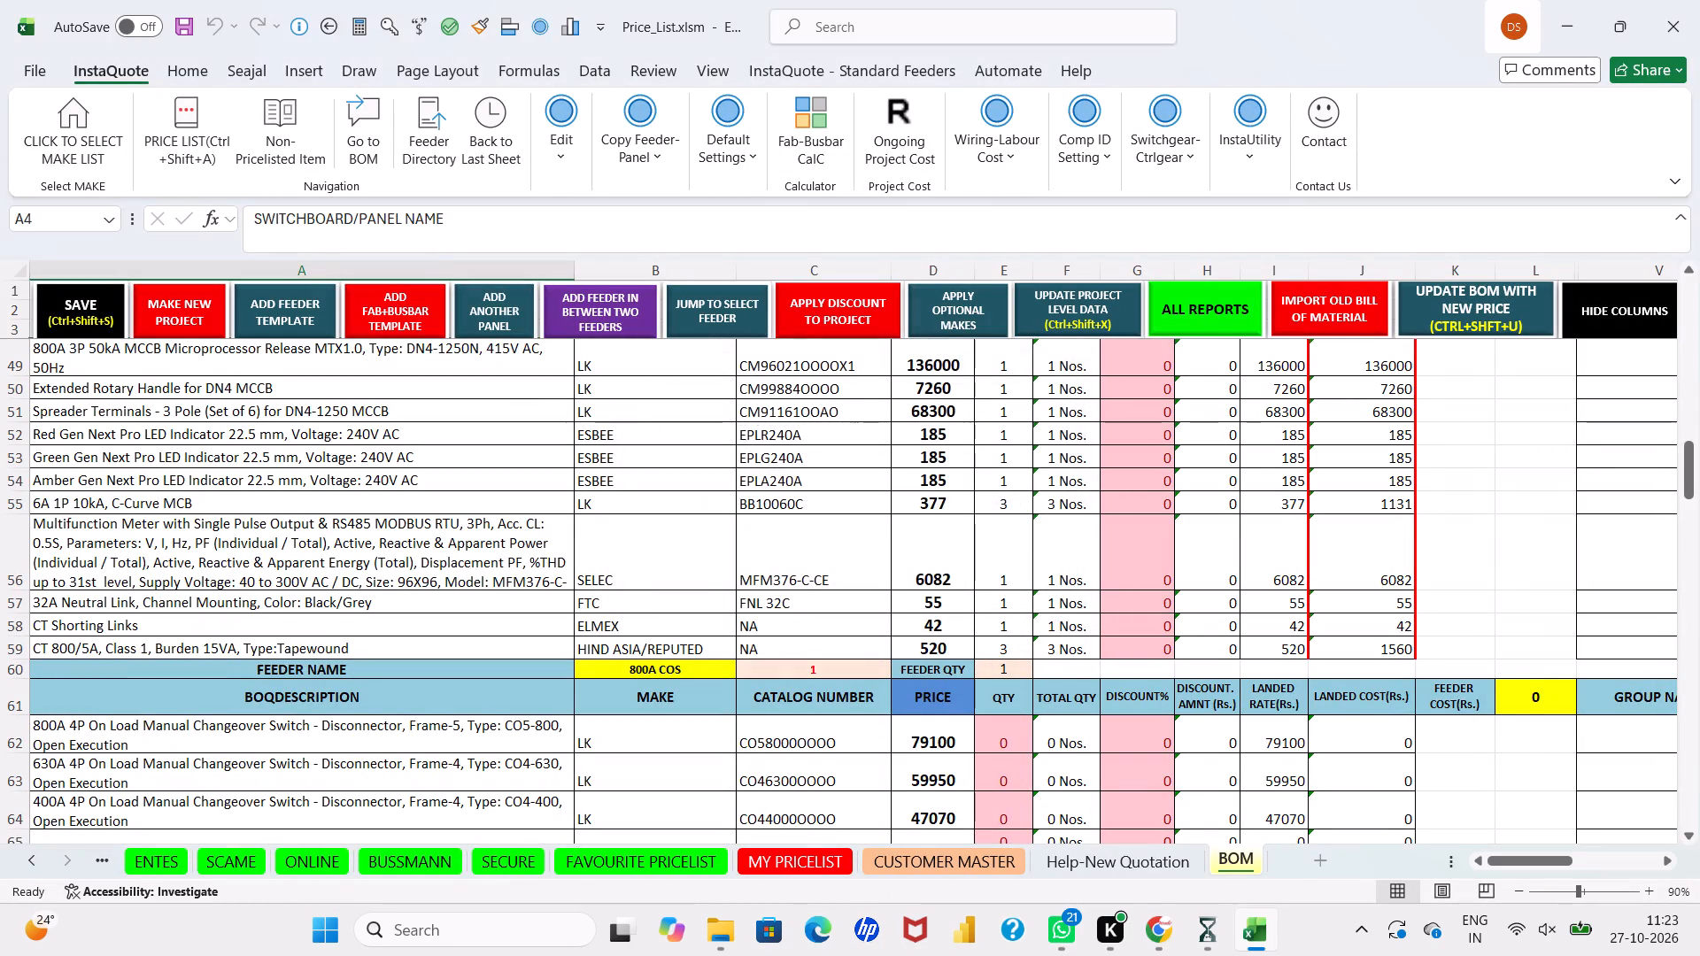
Delete blank rows 65 to 86 below the three changeover switches in the 800A COS feeder and save the BOM.
{"action": "scroll", "coordinate": [976, 742], "scroll_direction": "down", "scroll_amount": 2}
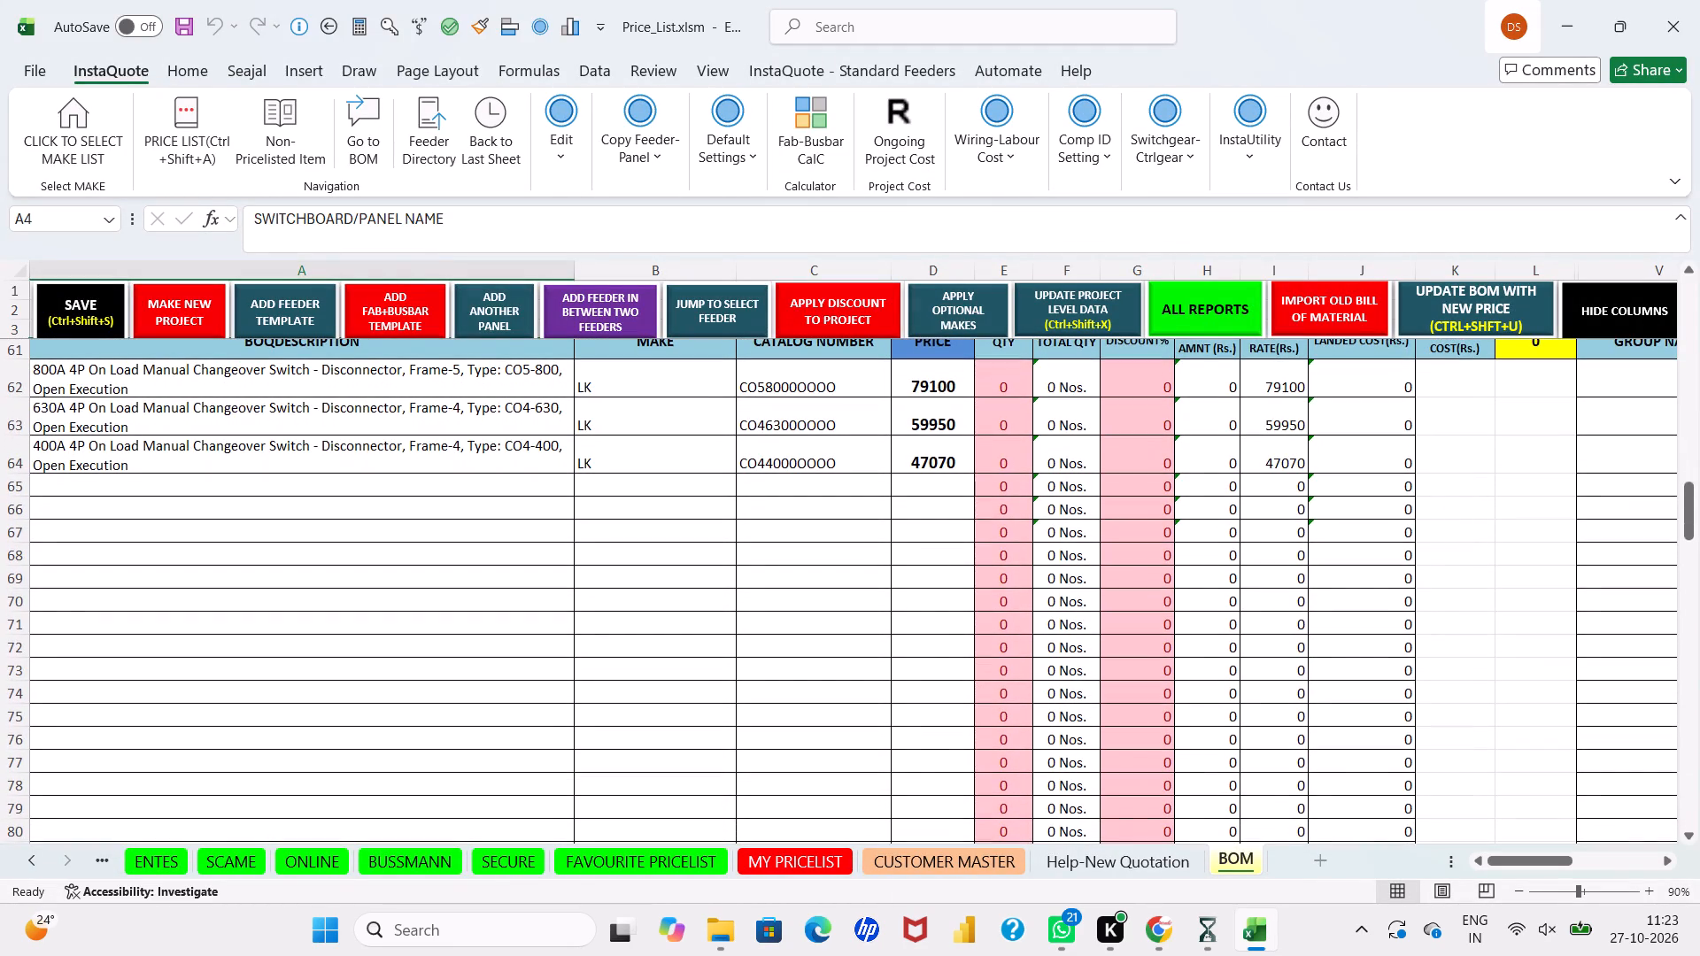
{"action": "left_click", "coordinate": [25, 486]}
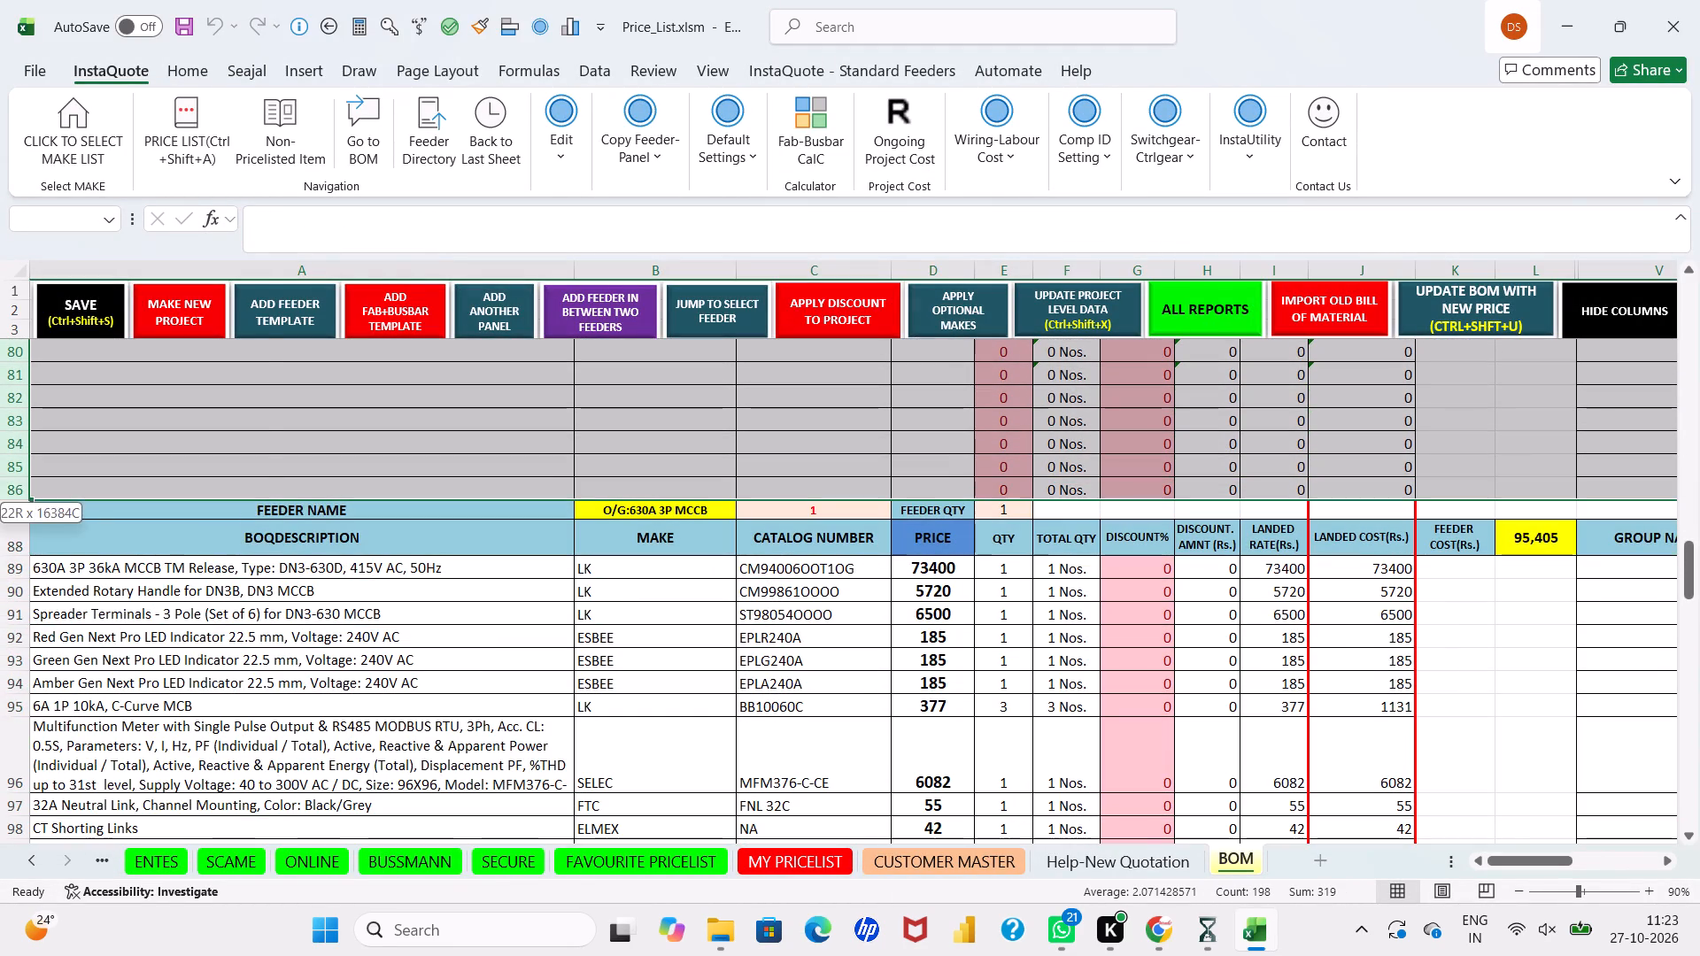
{"action": "right_click", "coordinate": [22, 490]}
{"action": "left_click", "coordinate": [109, 303]}
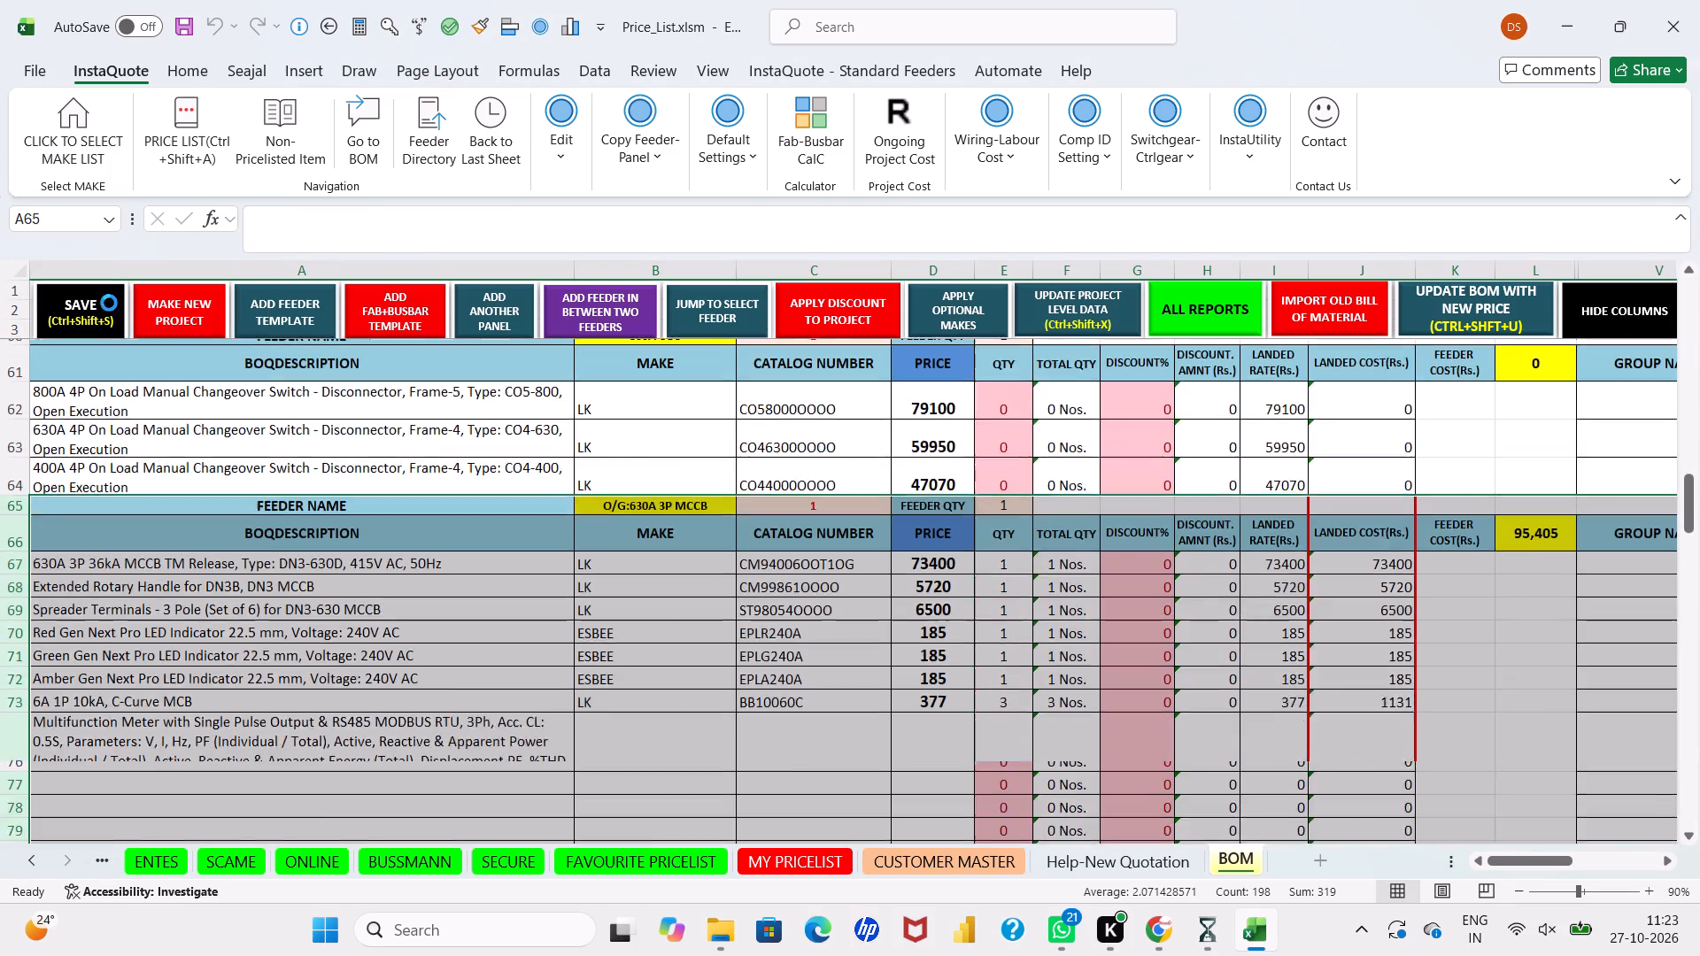
{"action": "left_click", "coordinate": [96, 325]}
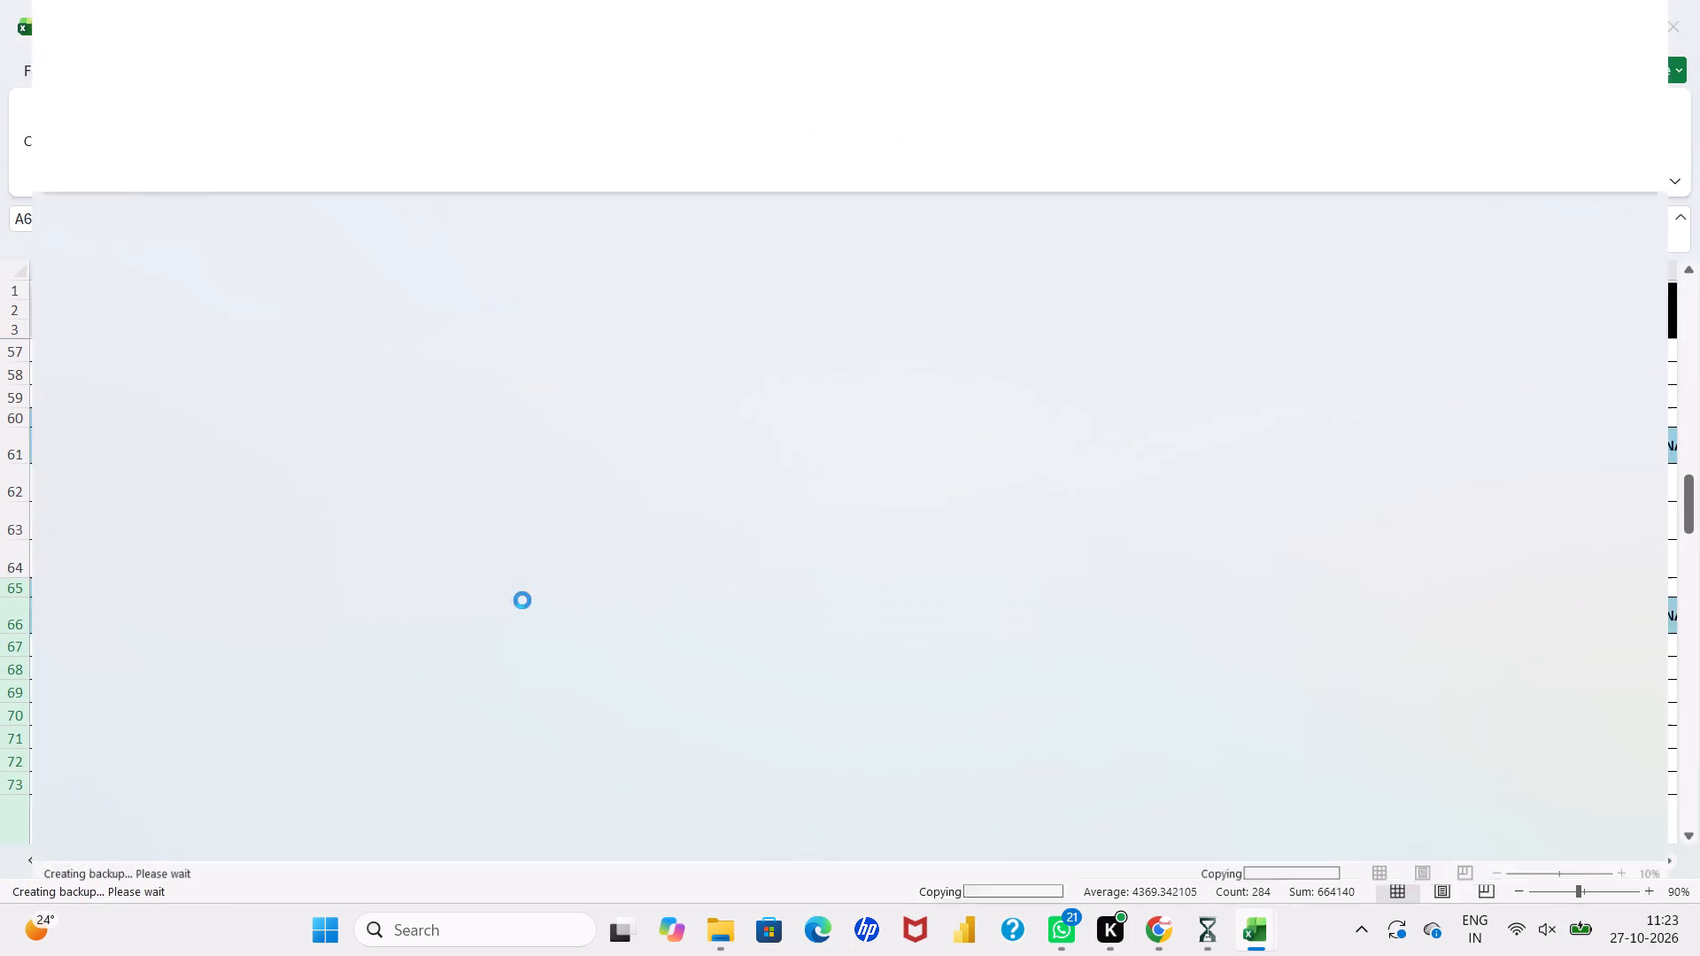
{"action": "left_click", "coordinate": [1001, 583]}
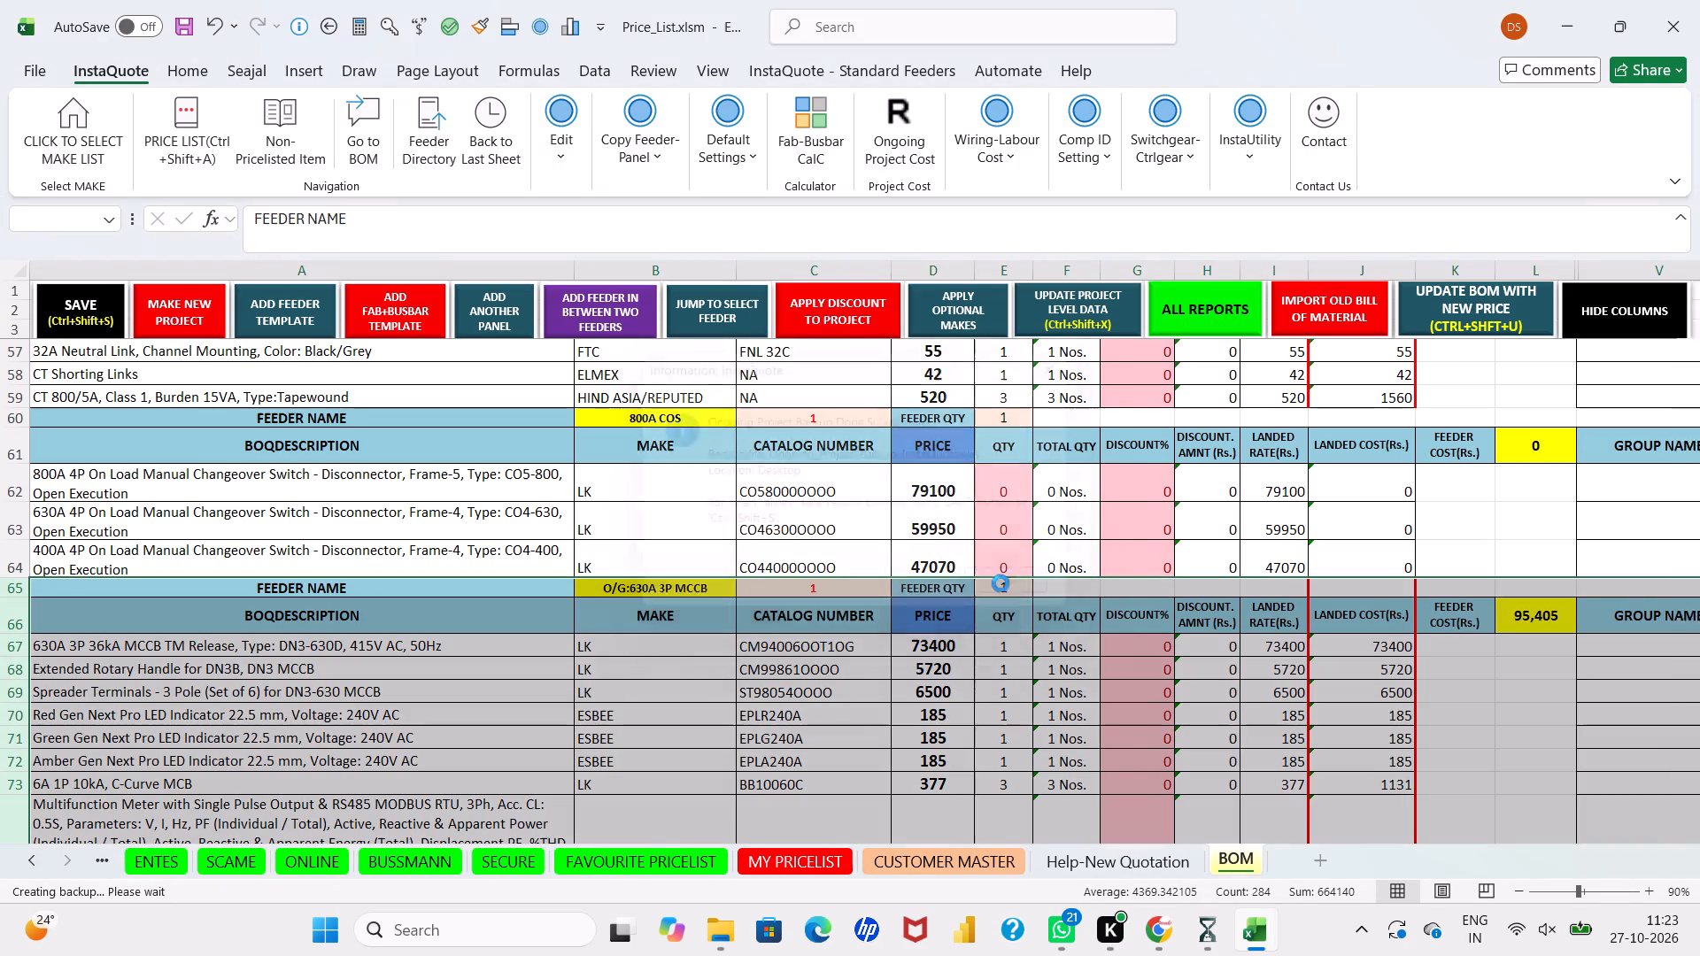
Insert a blank feeder at row 78, ahead of the O/G:400A 3P MCCB feeder.
{"action": "left_click", "coordinate": [787, 683]}
{"action": "scroll", "coordinate": [787, 683], "scroll_direction": "down", "scroll_amount": 2}
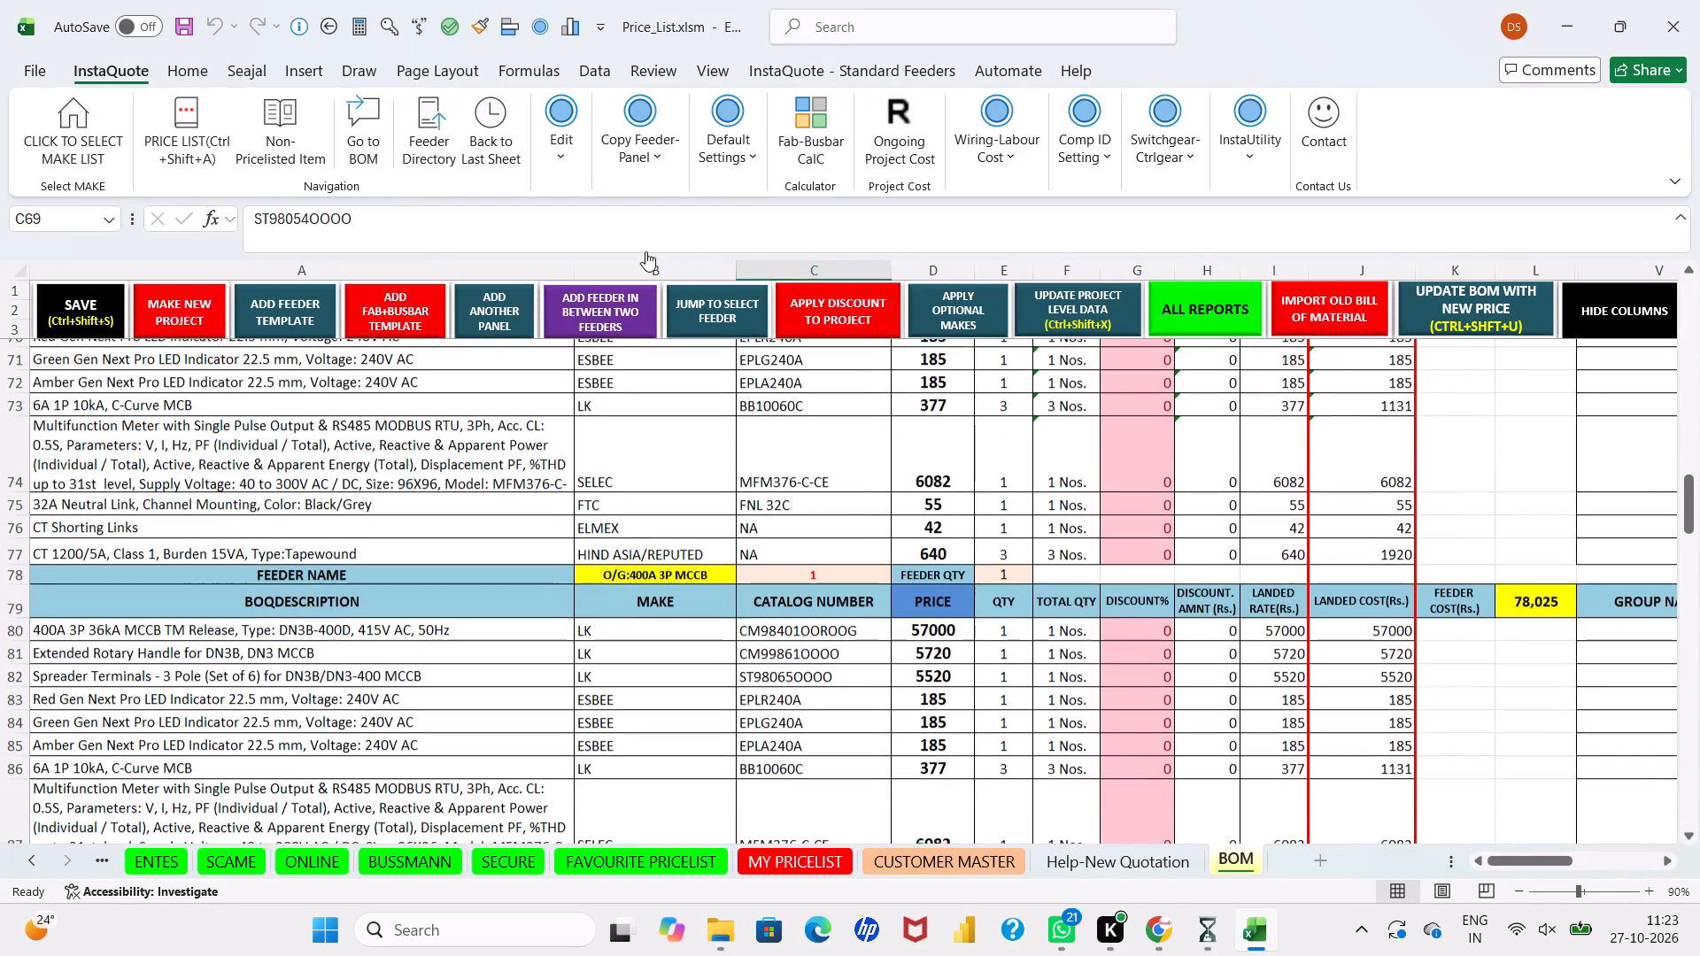
{"action": "left_click", "coordinate": [616, 307]}
{"action": "left_click", "coordinate": [938, 553]}
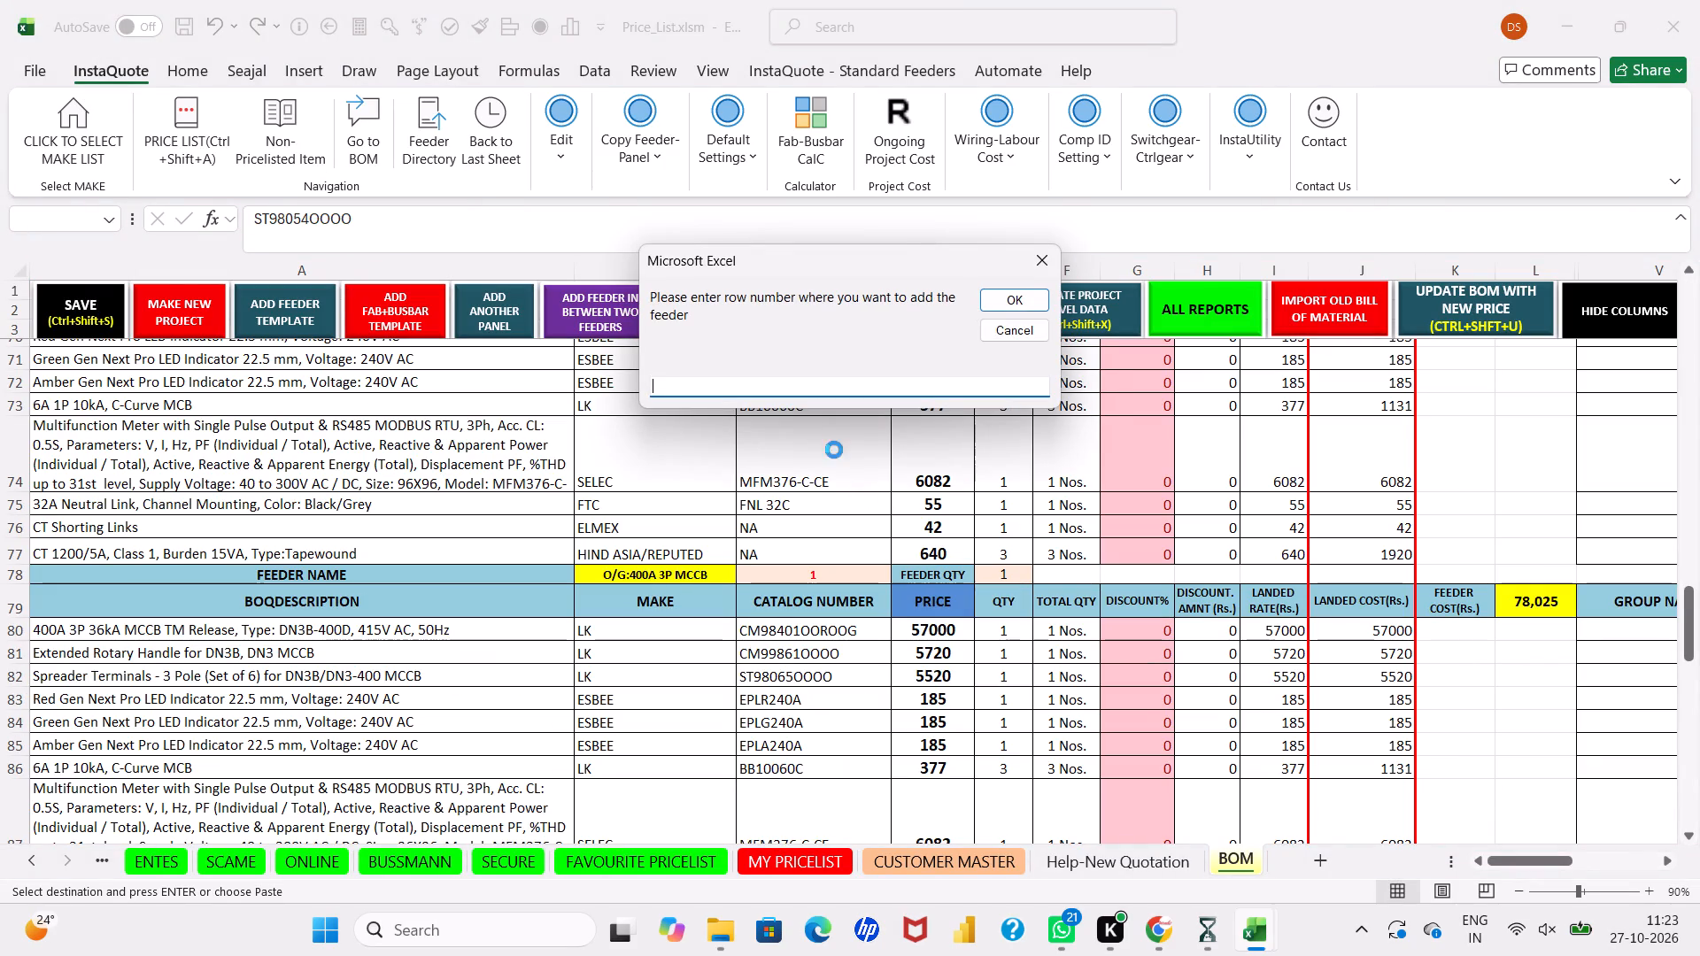
{"action": "type", "text": "78"}
{"action": "key", "text": "Return"}
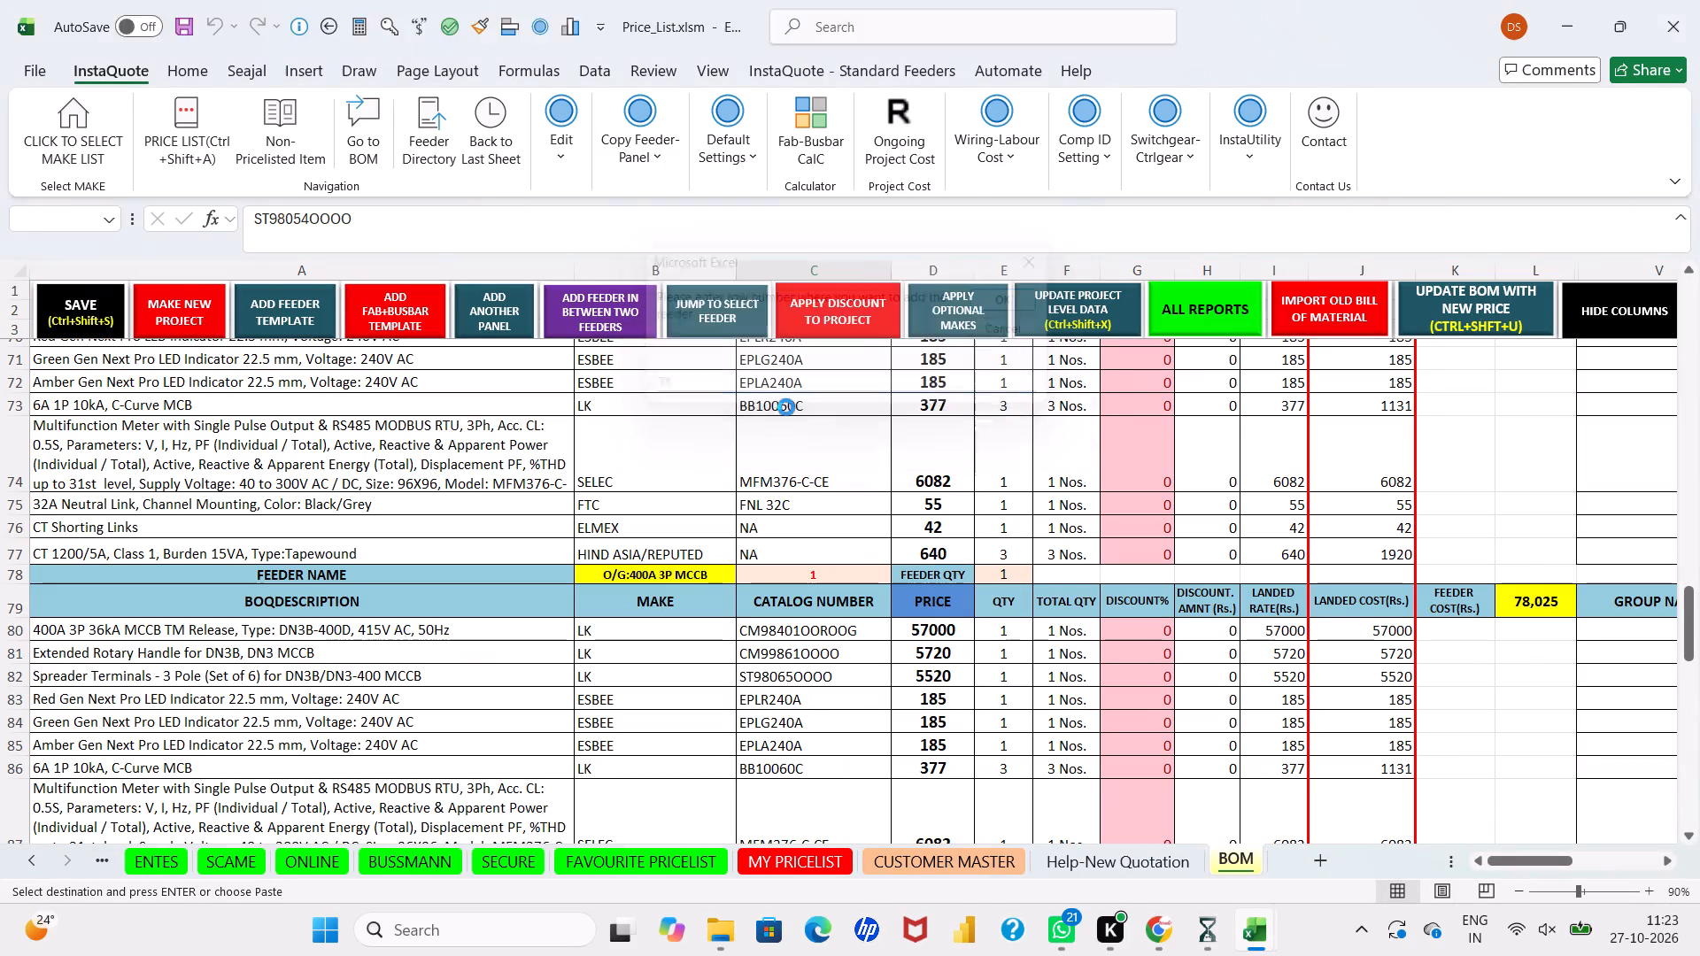
{"action": "left_click", "coordinate": [865, 535]}
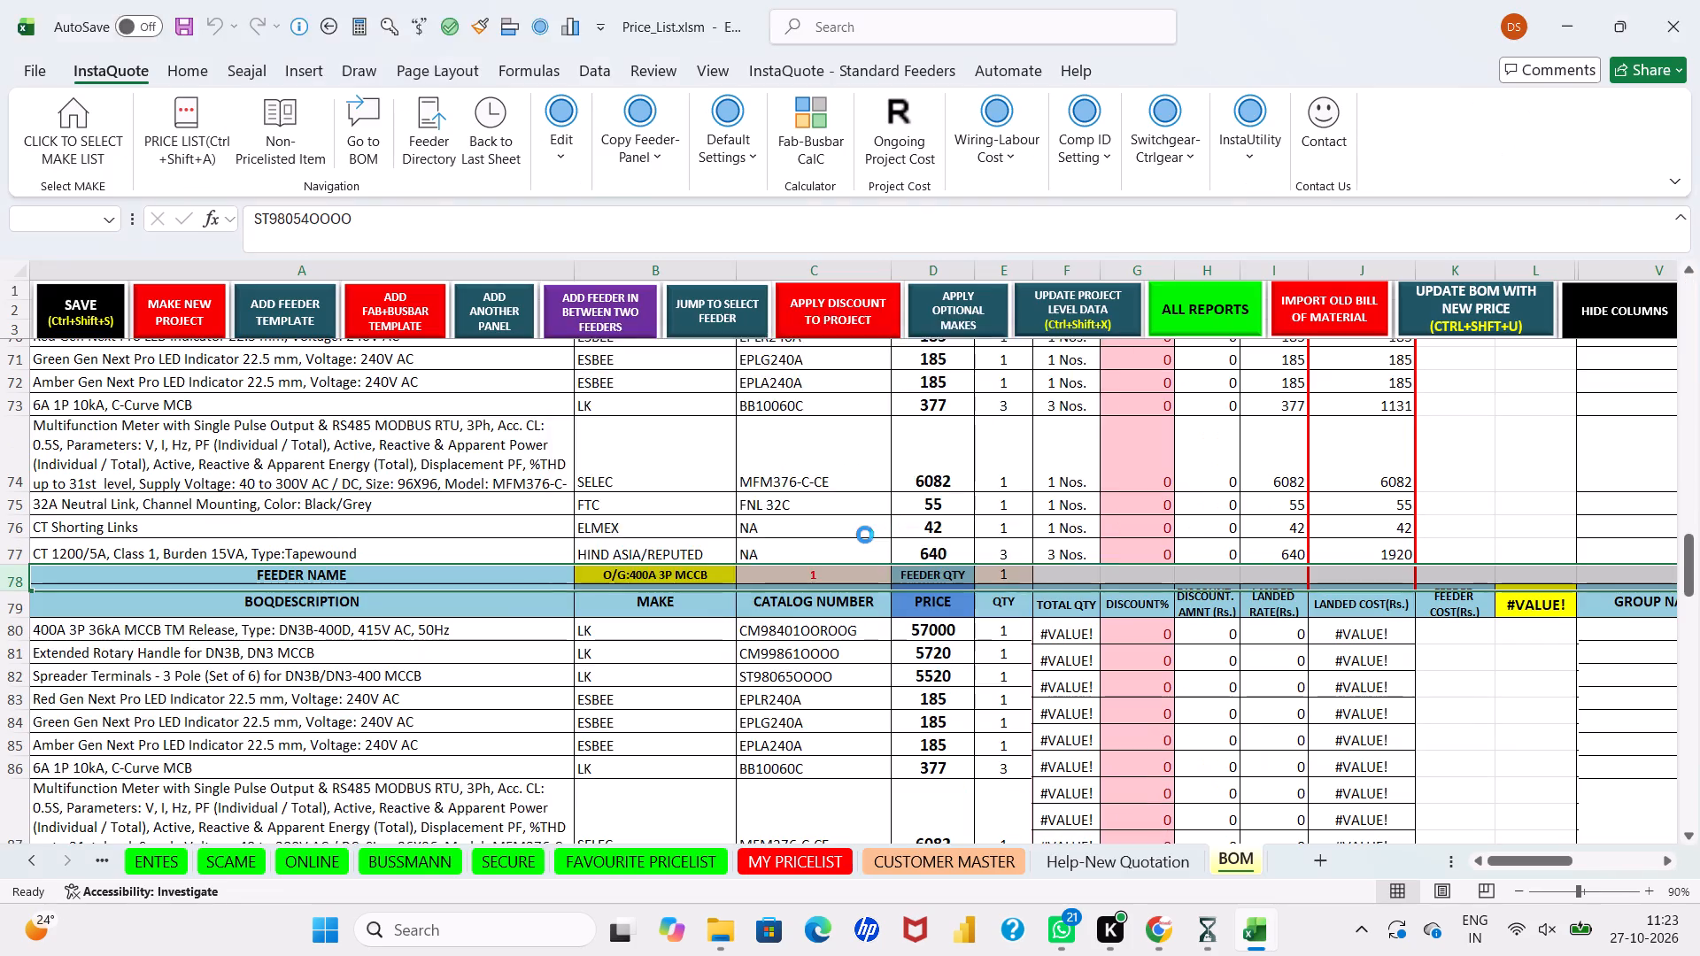
Name the new feeder at row 78 "800A COS" with a feeder quantity of 1 and add it.
{"action": "type", "text": "800A COS"}
{"action": "key", "text": "Return"}
{"action": "key", "text": "1"}
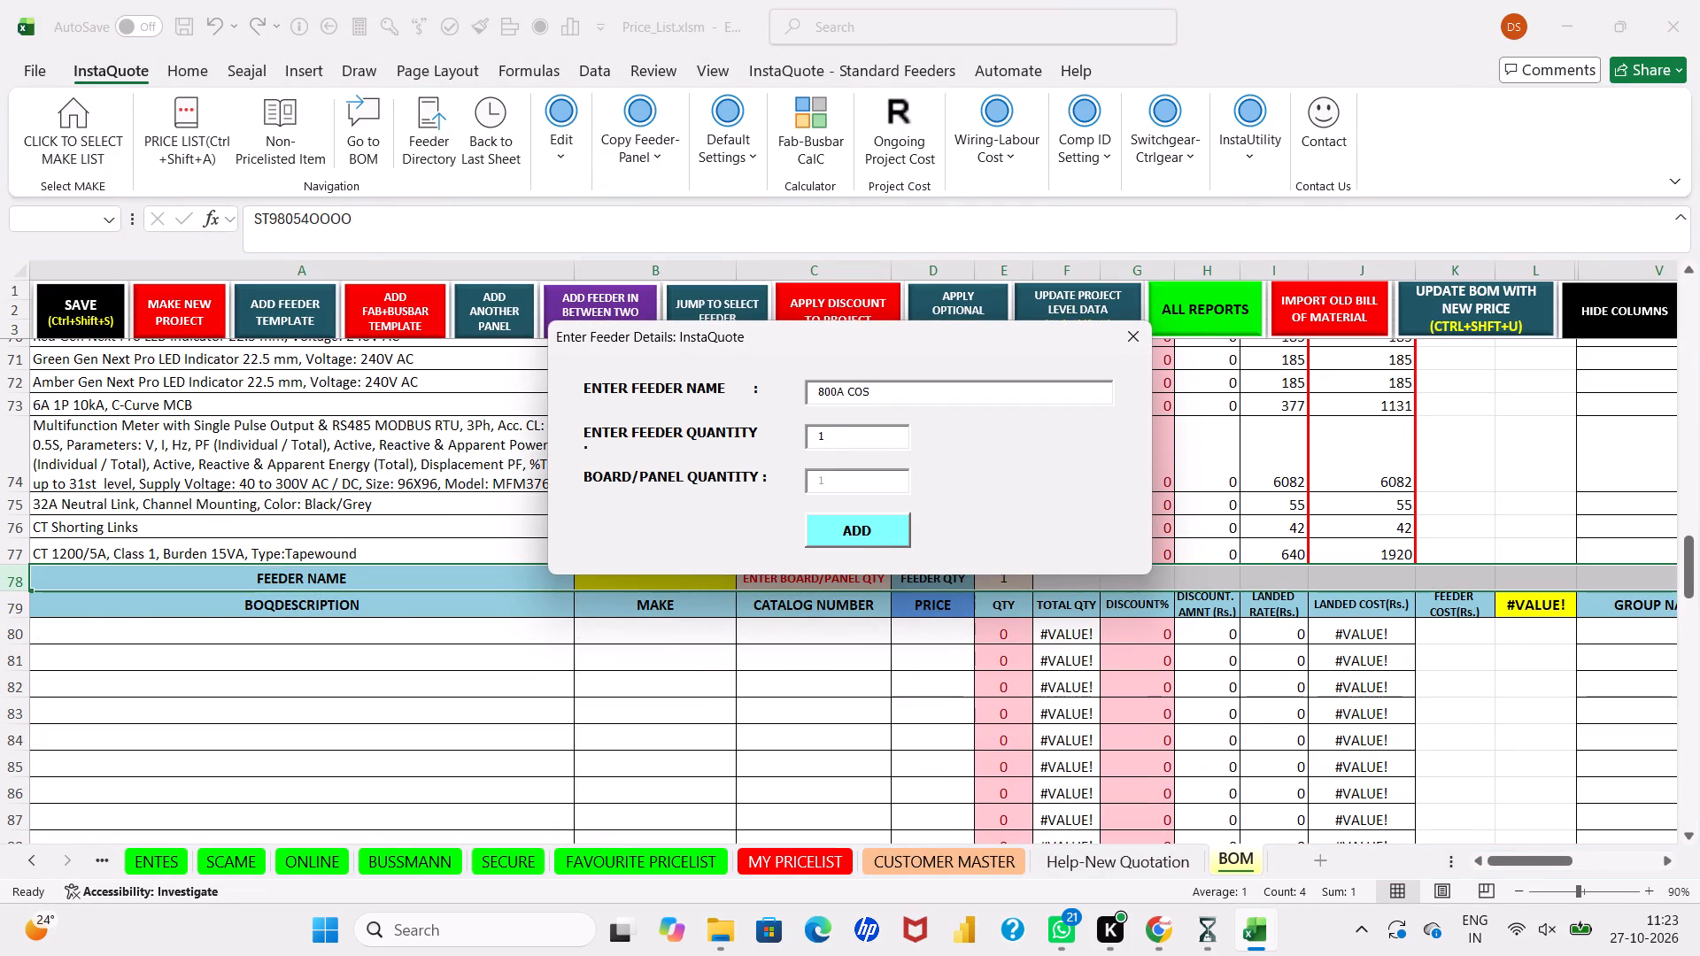
{"action": "left_click", "coordinate": [871, 524]}
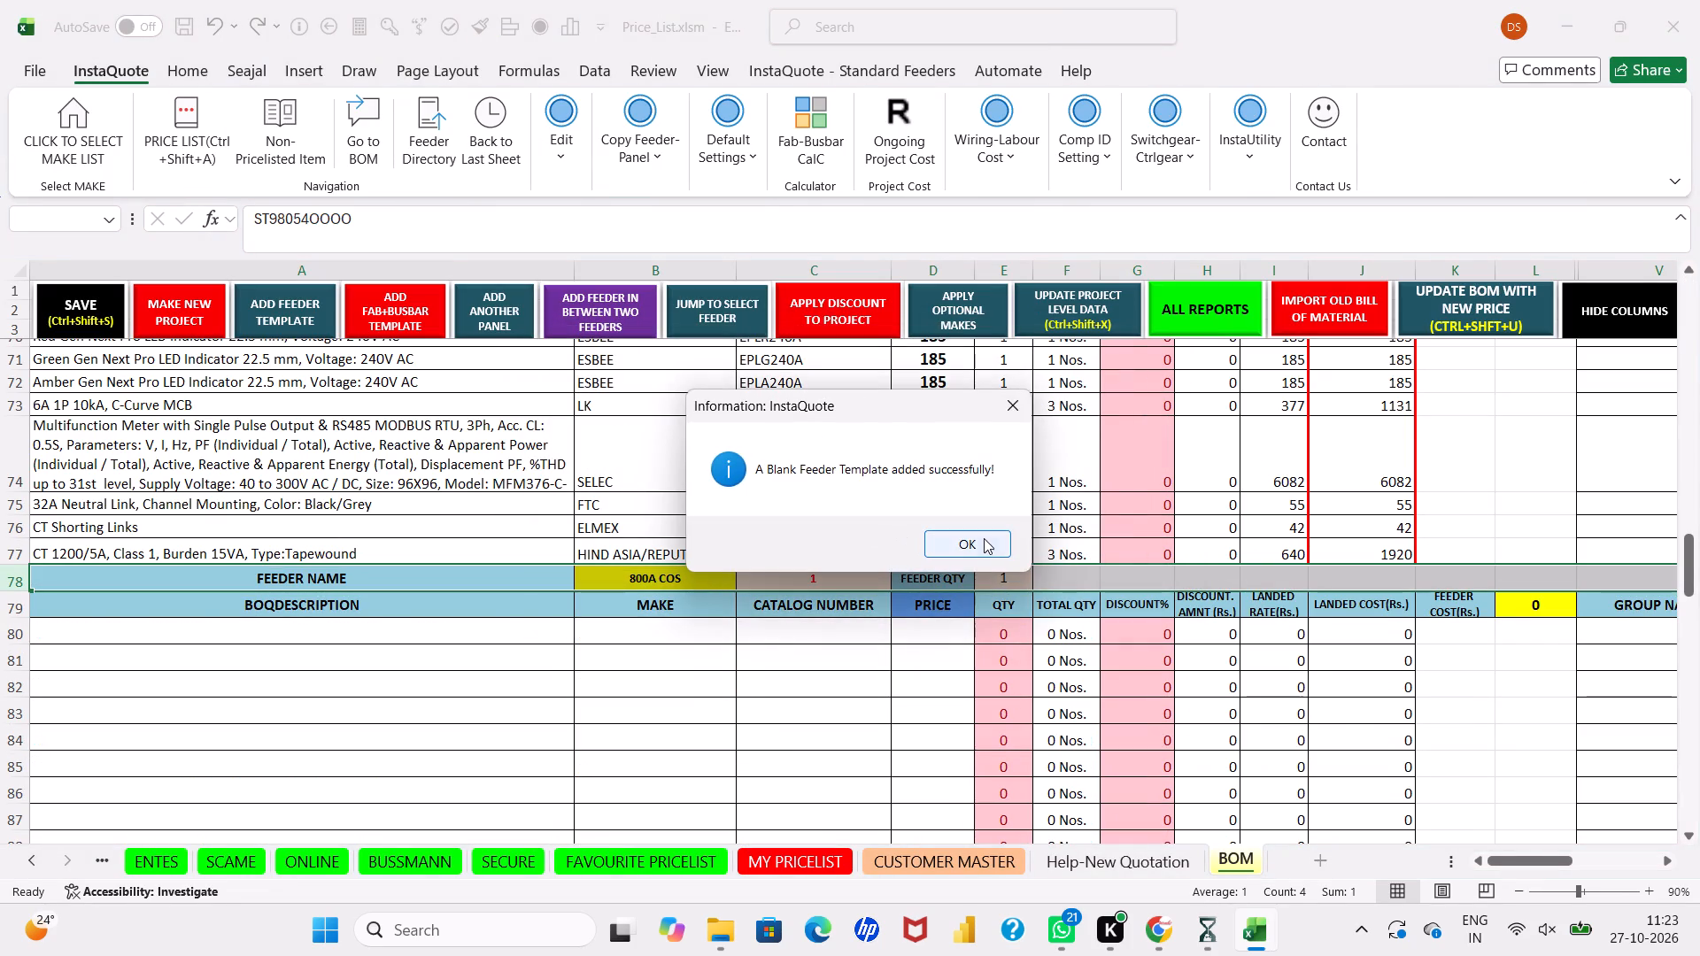
{"action": "left_click", "coordinate": [985, 538]}
Copy the 800A CO5-800 changeover switch line into row 80 of the new feeder and enlarge the row to fit its description.
{"action": "scroll", "coordinate": [985, 538], "scroll_direction": "up", "scroll_amount": 3}
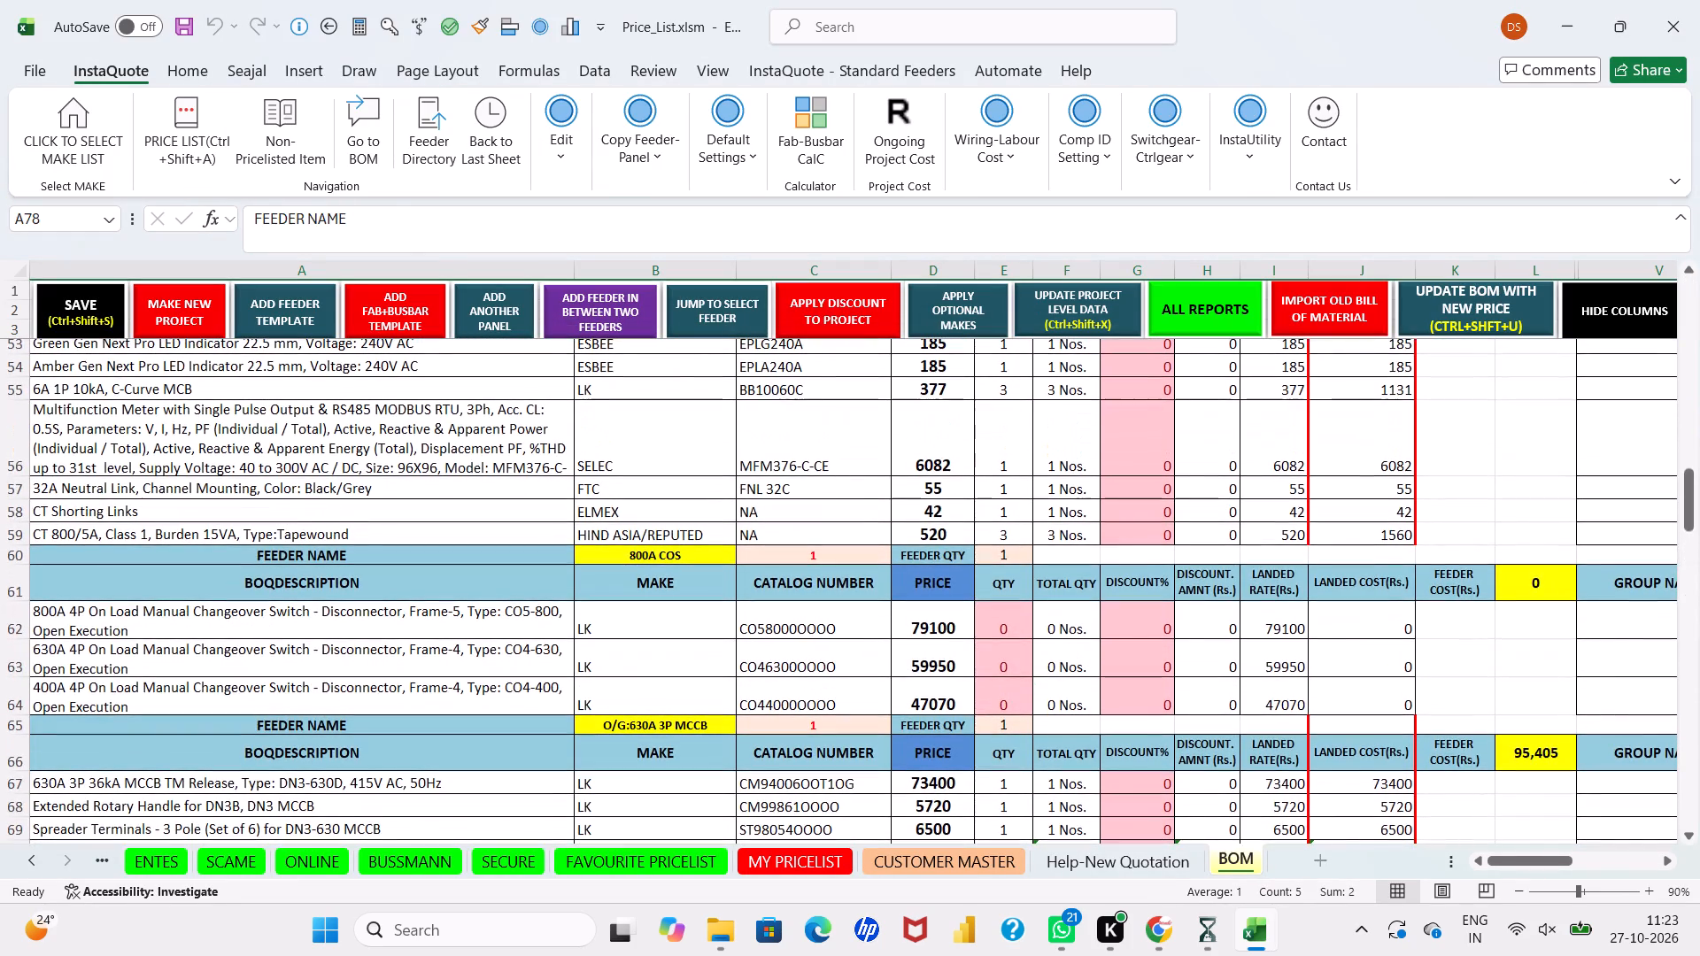
{"action": "left_click_drag", "start_coordinate": [537, 628], "coordinate": [920, 624]}
{"action": "key", "text": "ctrl+c"}
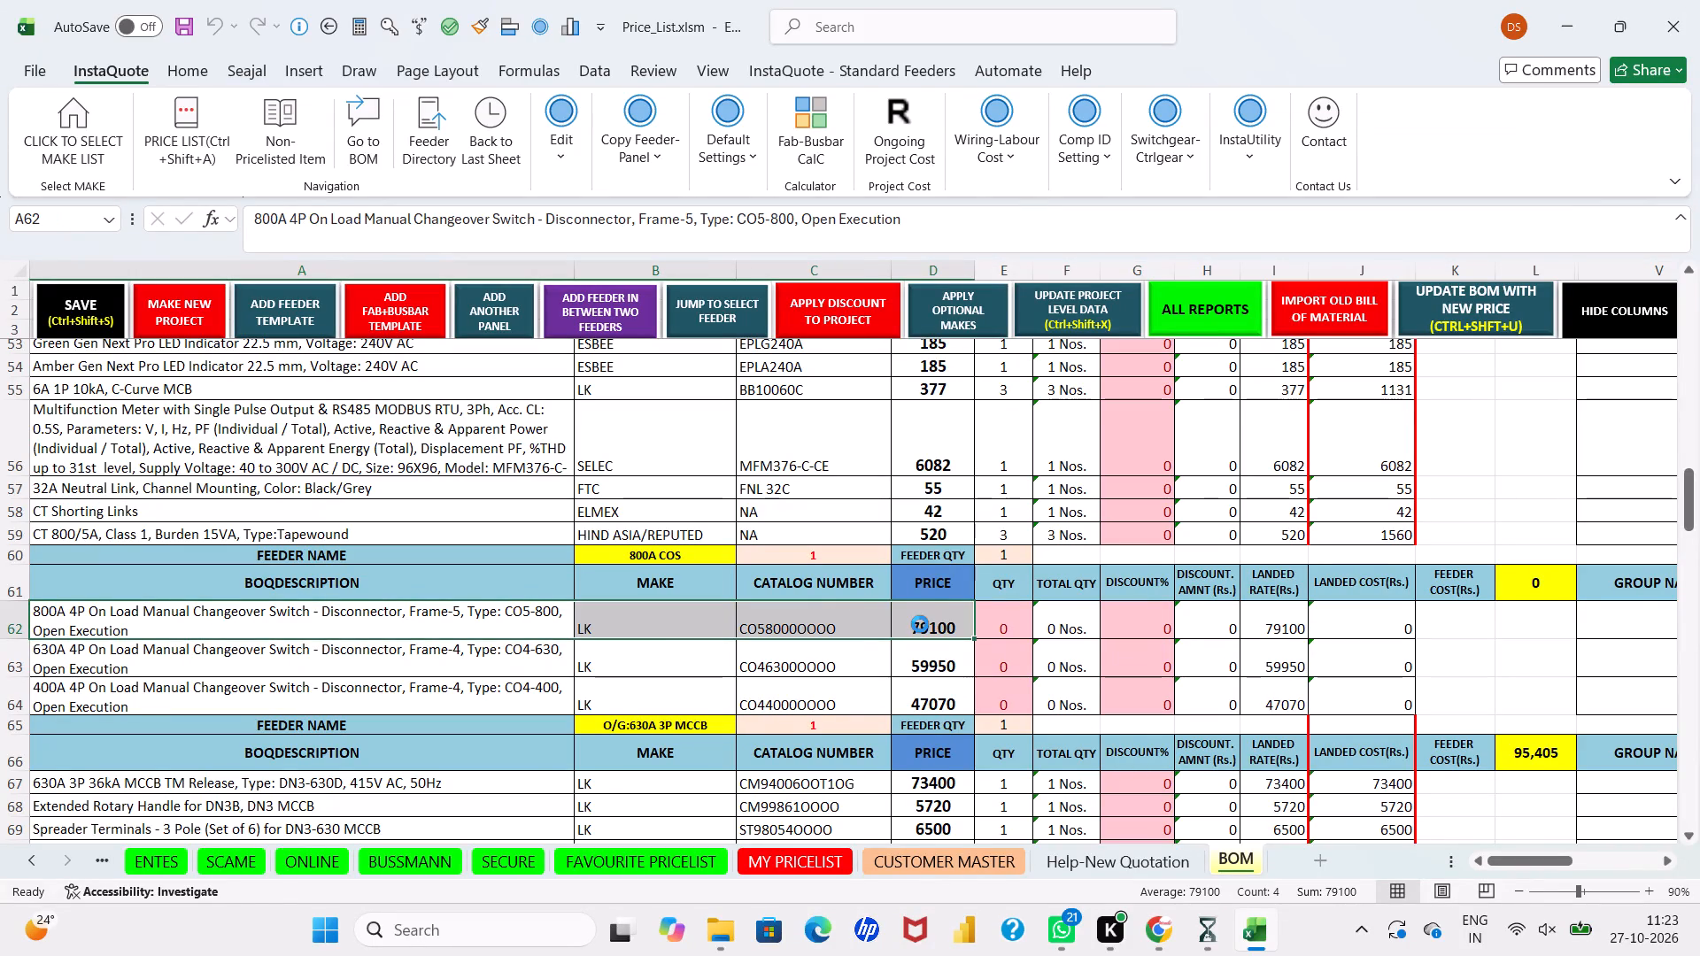
{"action": "scroll", "coordinate": [920, 624], "scroll_direction": "down", "scroll_amount": 3}
{"action": "left_click", "coordinate": [533, 705]}
{"action": "key", "text": "ctrl+v"}
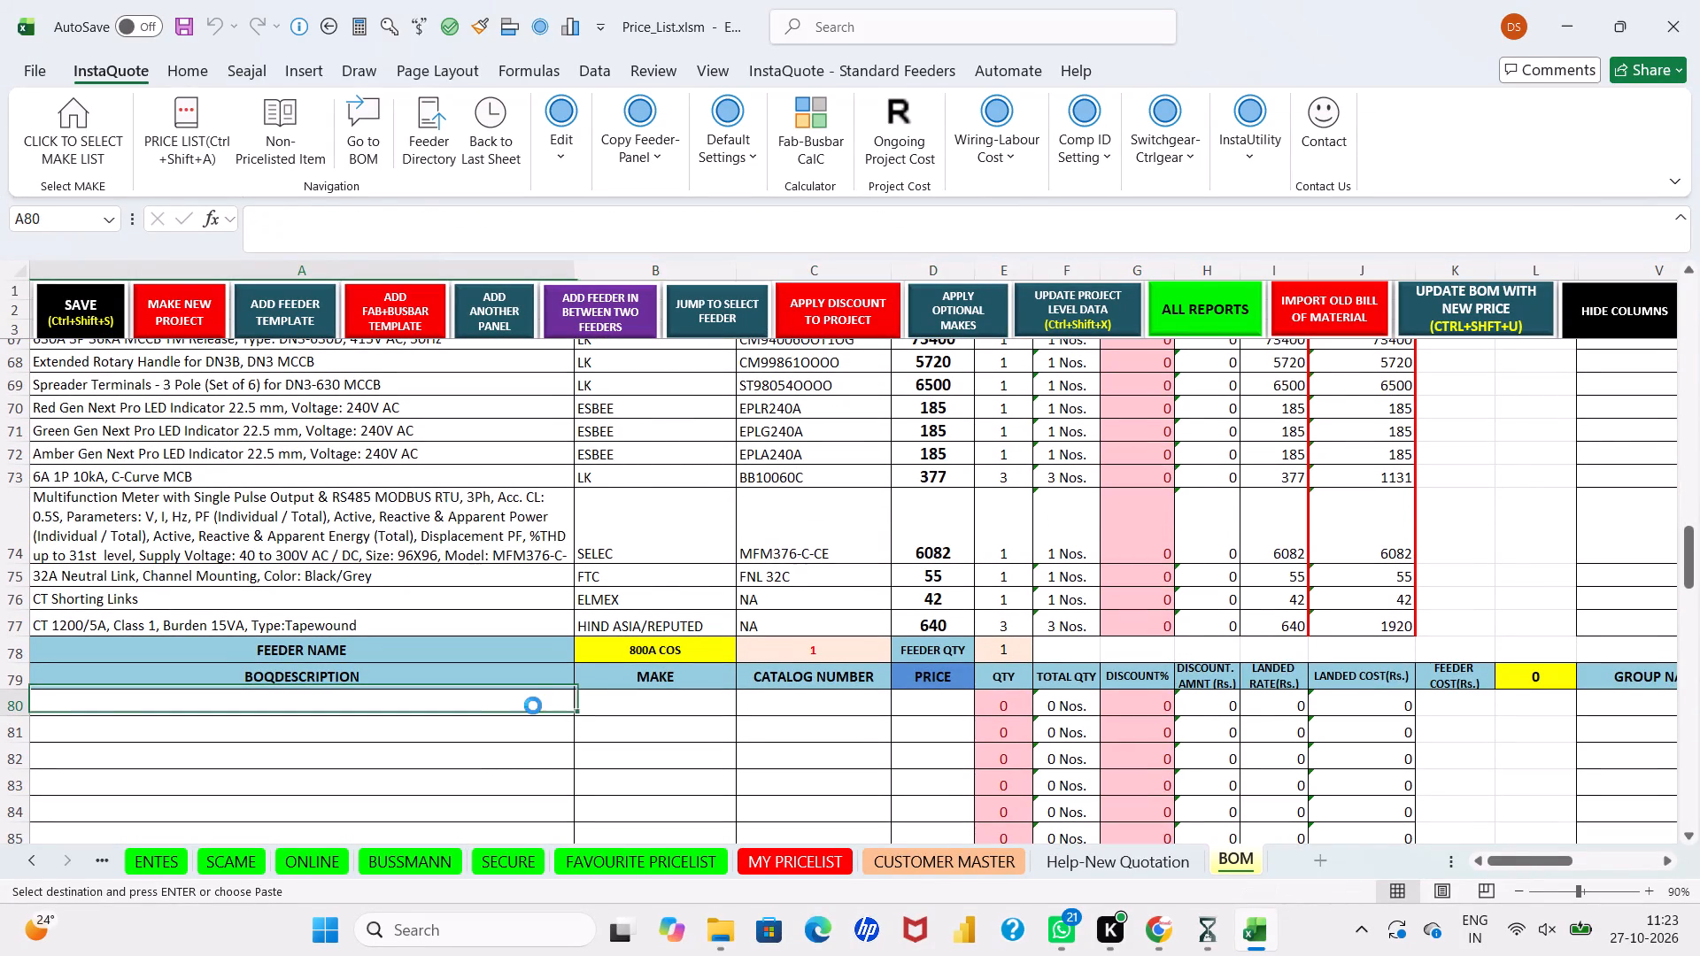
{"action": "key", "text": "Escape"}
{"action": "left_click", "coordinate": [533, 705]}
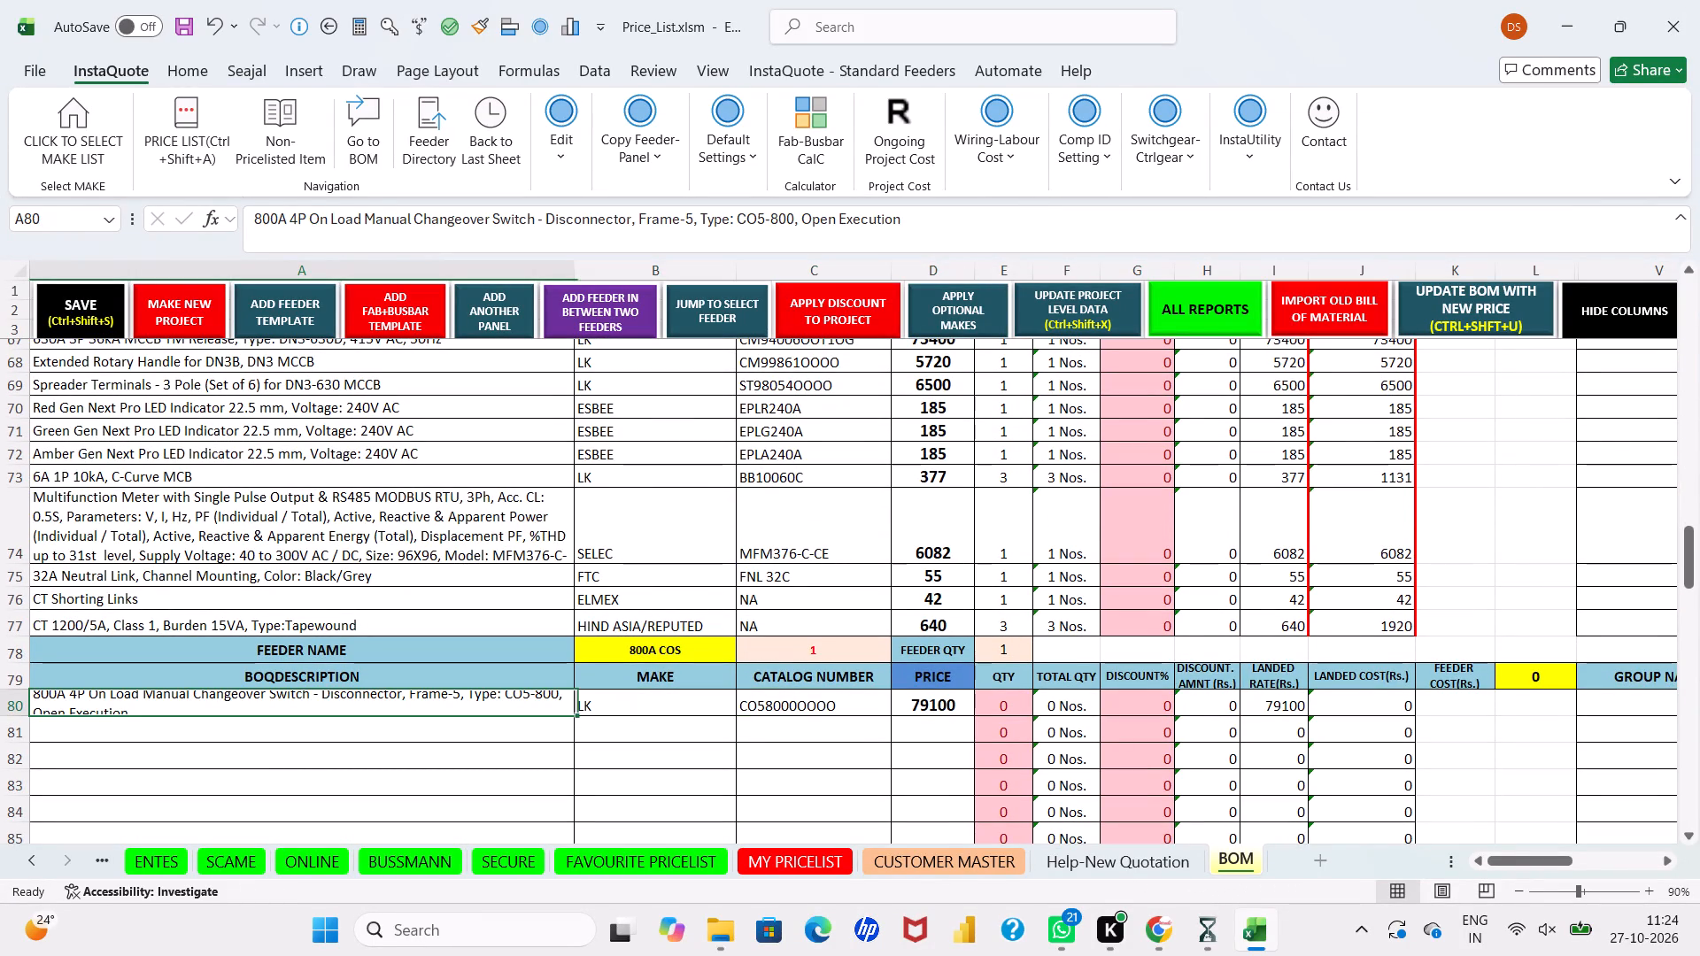
{"action": "left_click_drag", "start_coordinate": [22, 717], "coordinate": [22, 725]}
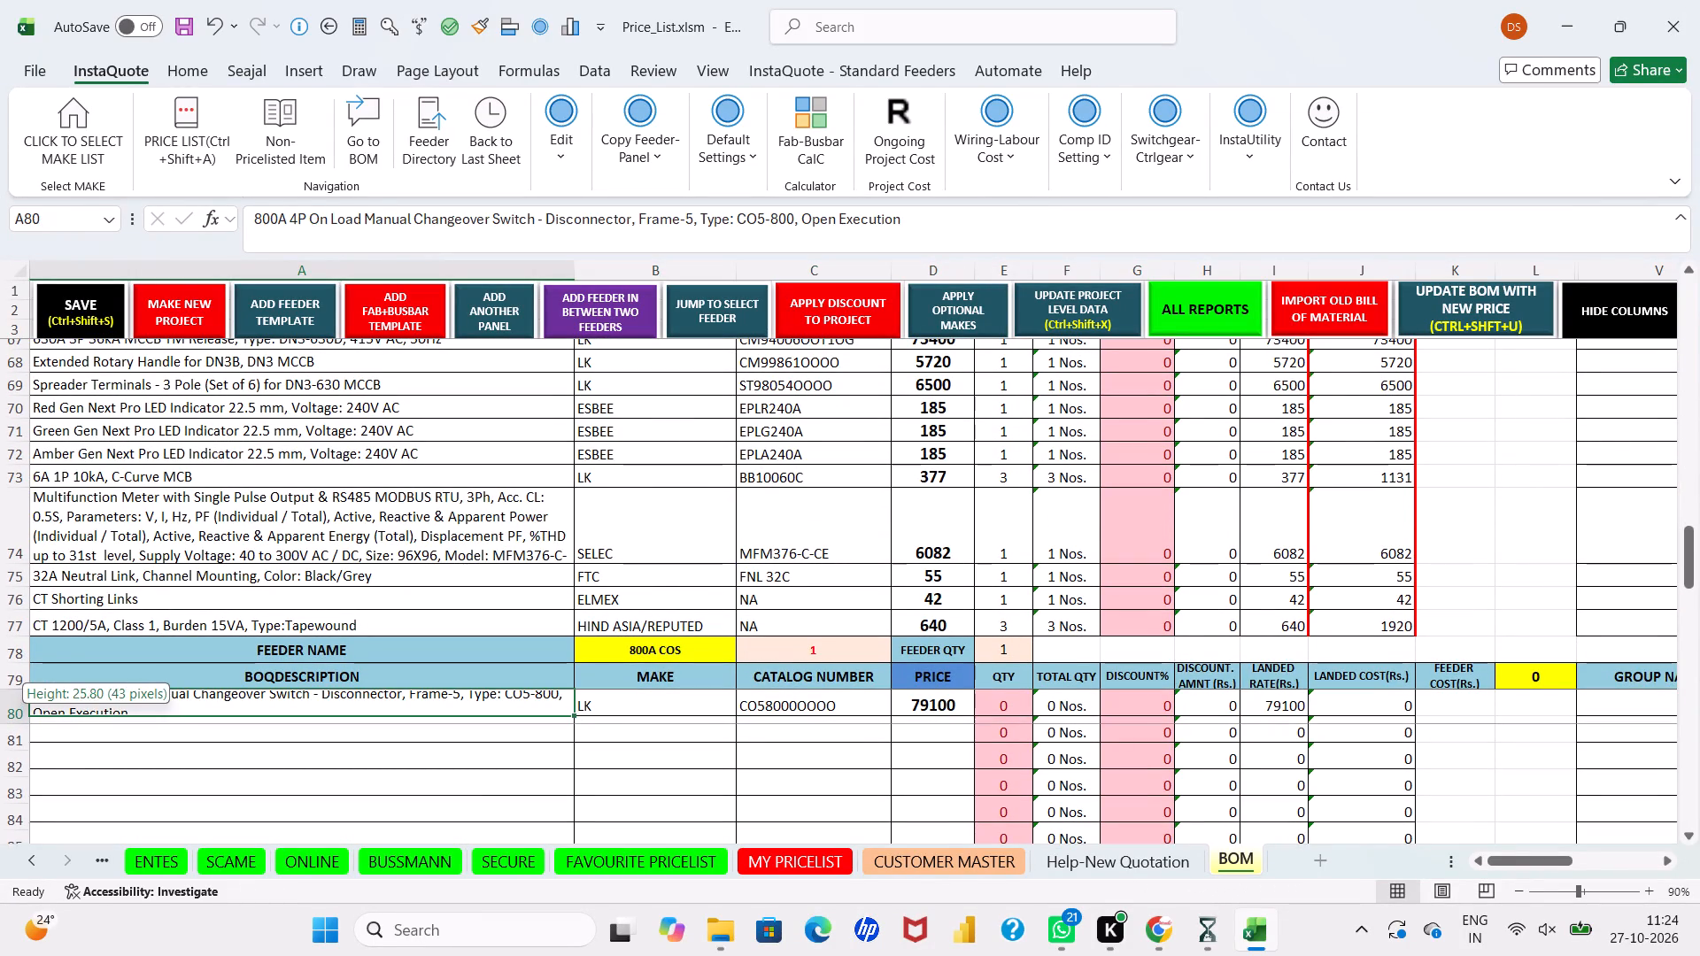
{"action": "left_click_drag", "start_coordinate": [22, 725], "coordinate": [21, 732]}
{"action": "left_click", "coordinate": [95, 715]}
Delete blank rows 81 to 104 below the changeover switch in the second 800A COS feeder and save the BOM.
{"action": "scroll", "coordinate": [95, 715], "scroll_direction": "down", "scroll_amount": 1}
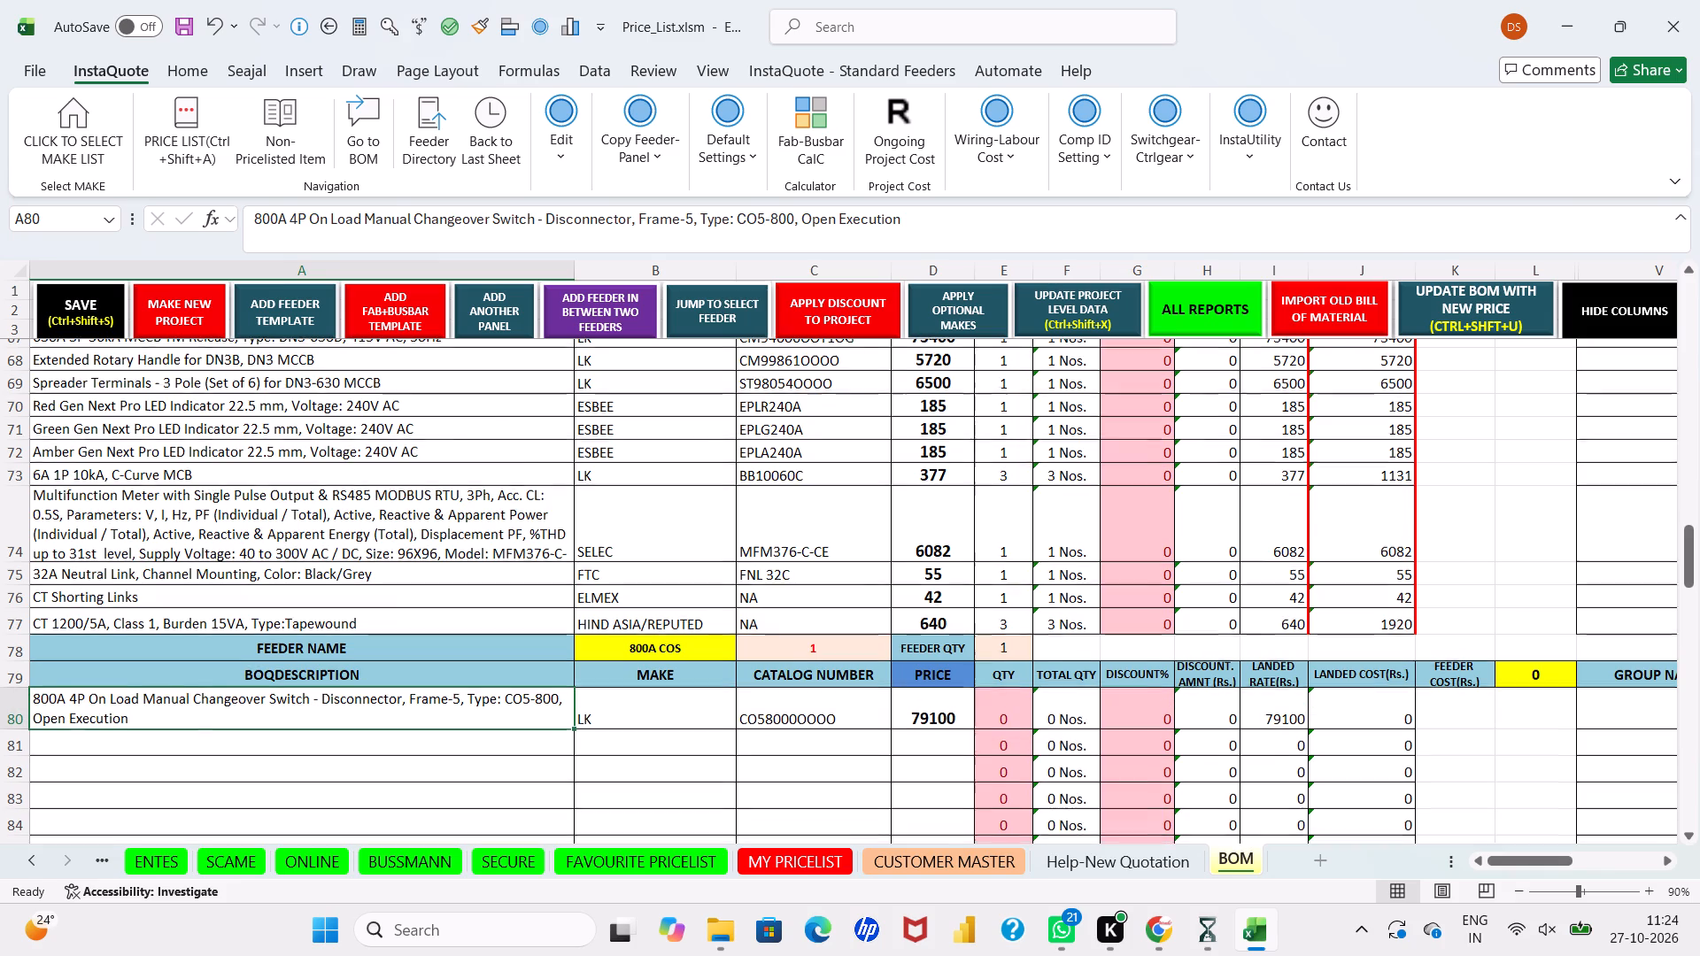
{"action": "scroll", "coordinate": [95, 715], "scroll_direction": "down", "scroll_amount": 1}
{"action": "left_click_drag", "start_coordinate": [22, 534], "coordinate": [18, 892]}
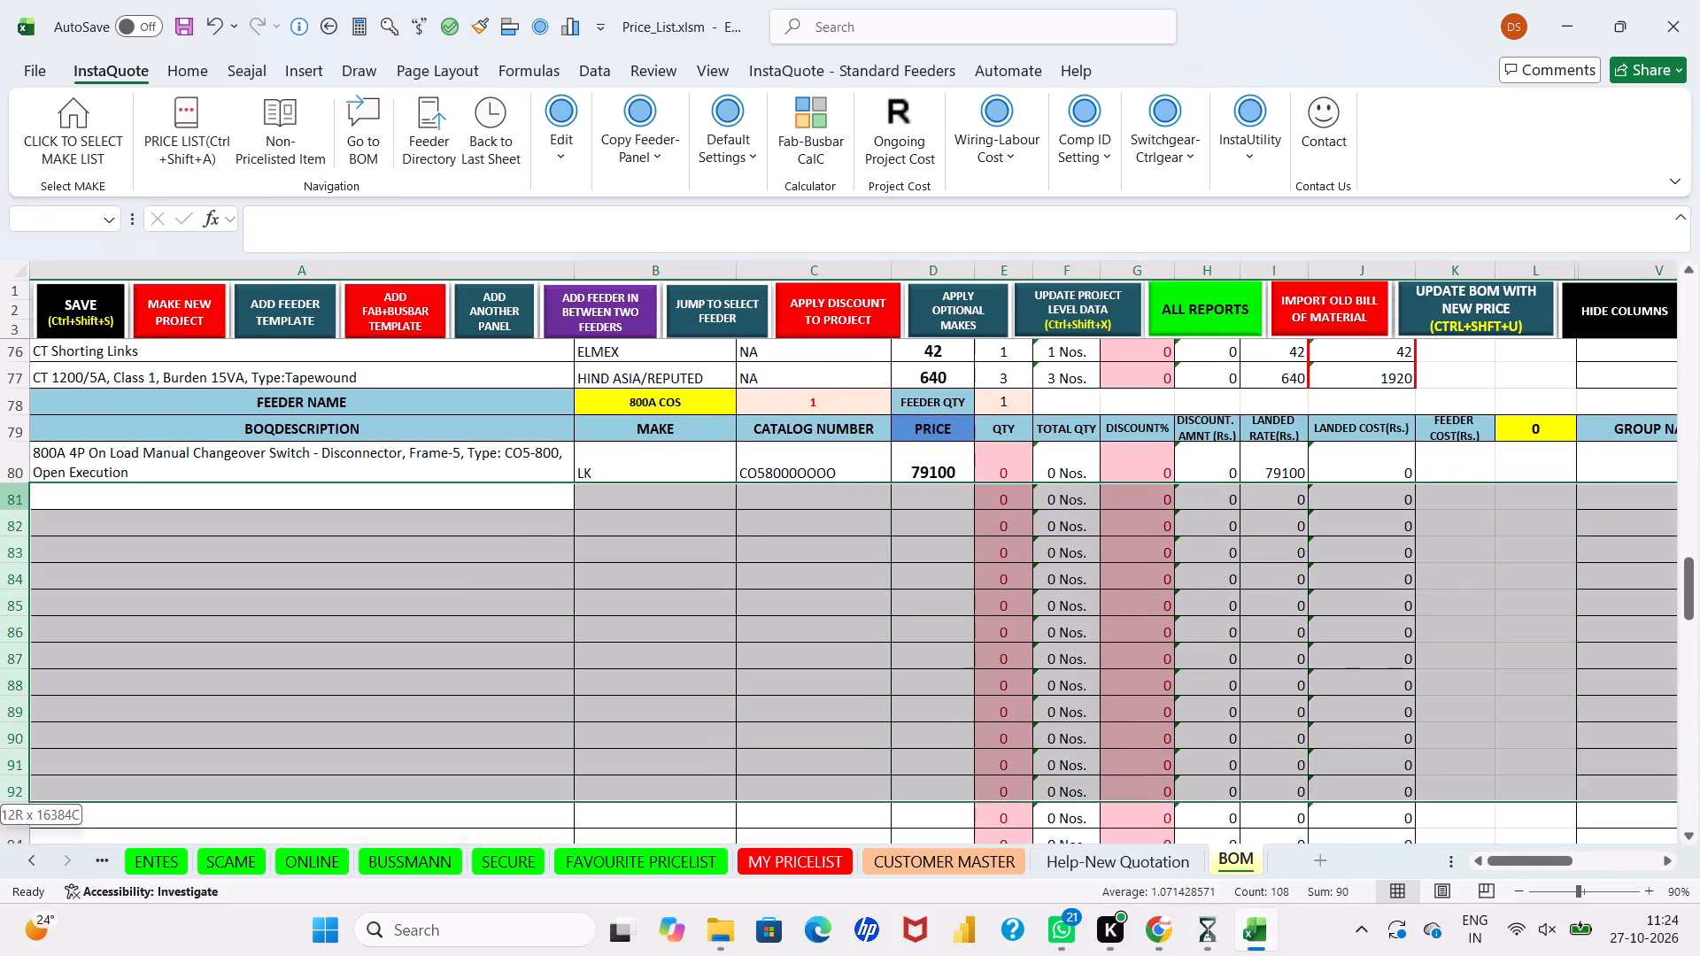
{"action": "left_click_drag", "start_coordinate": [18, 892], "coordinate": [9, 868]}
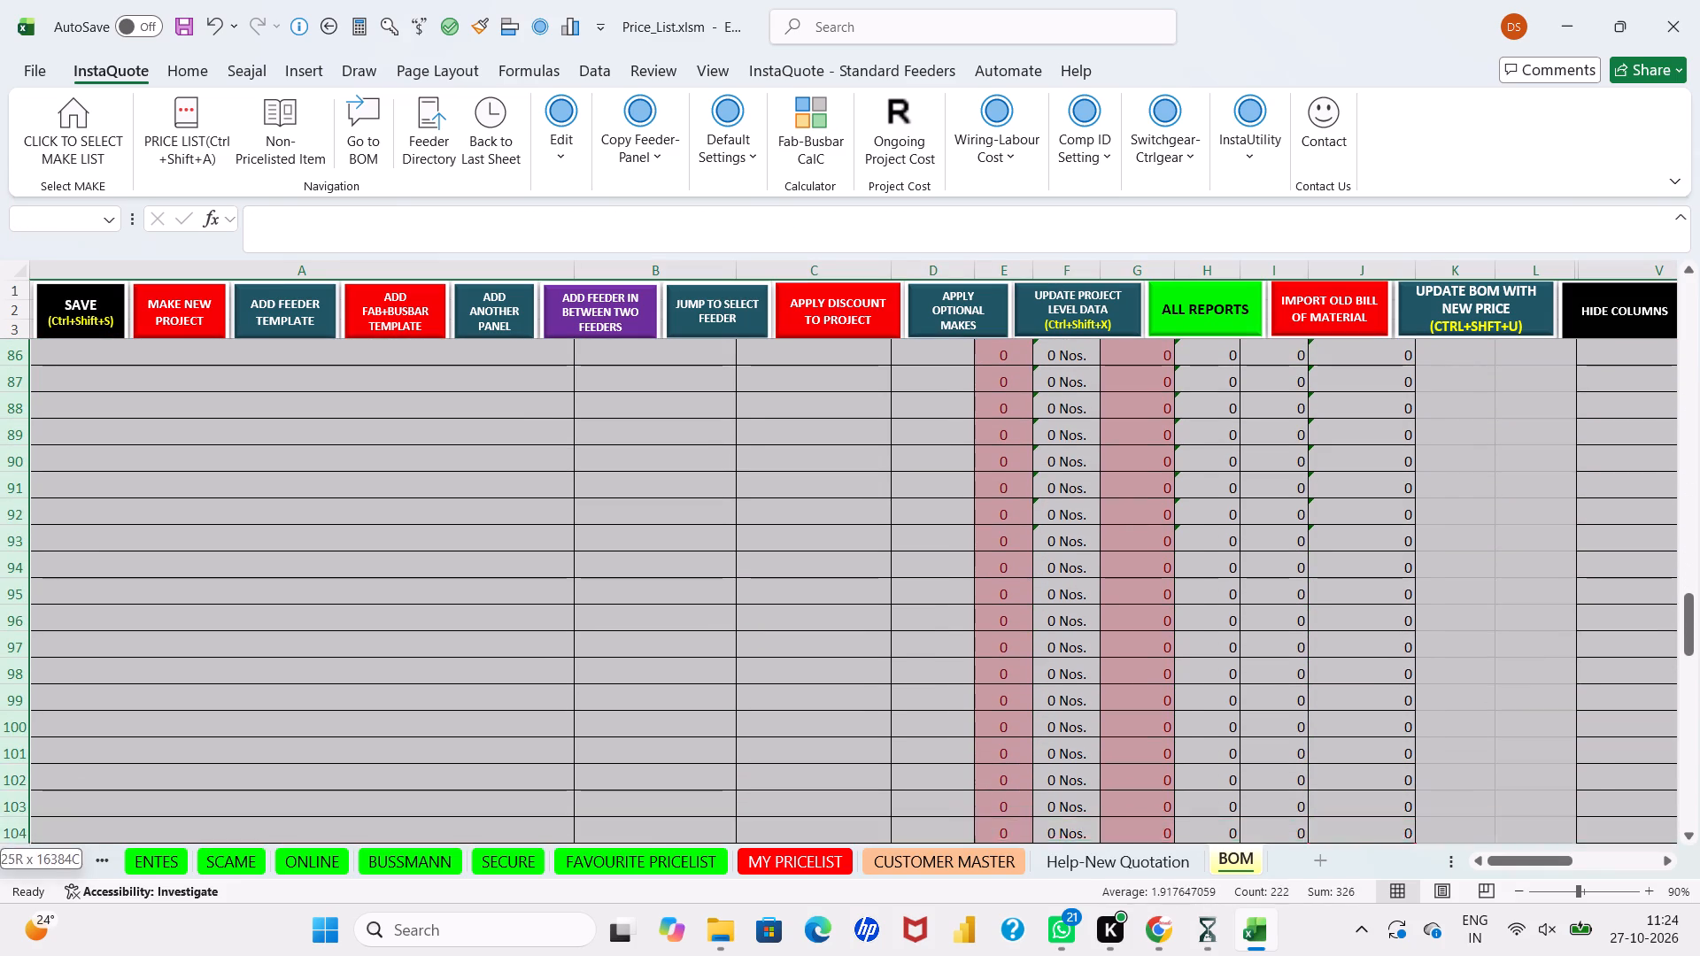
{"action": "left_click_drag", "start_coordinate": [9, 868], "coordinate": [21, 698]}
{"action": "right_click", "coordinate": [21, 698]}
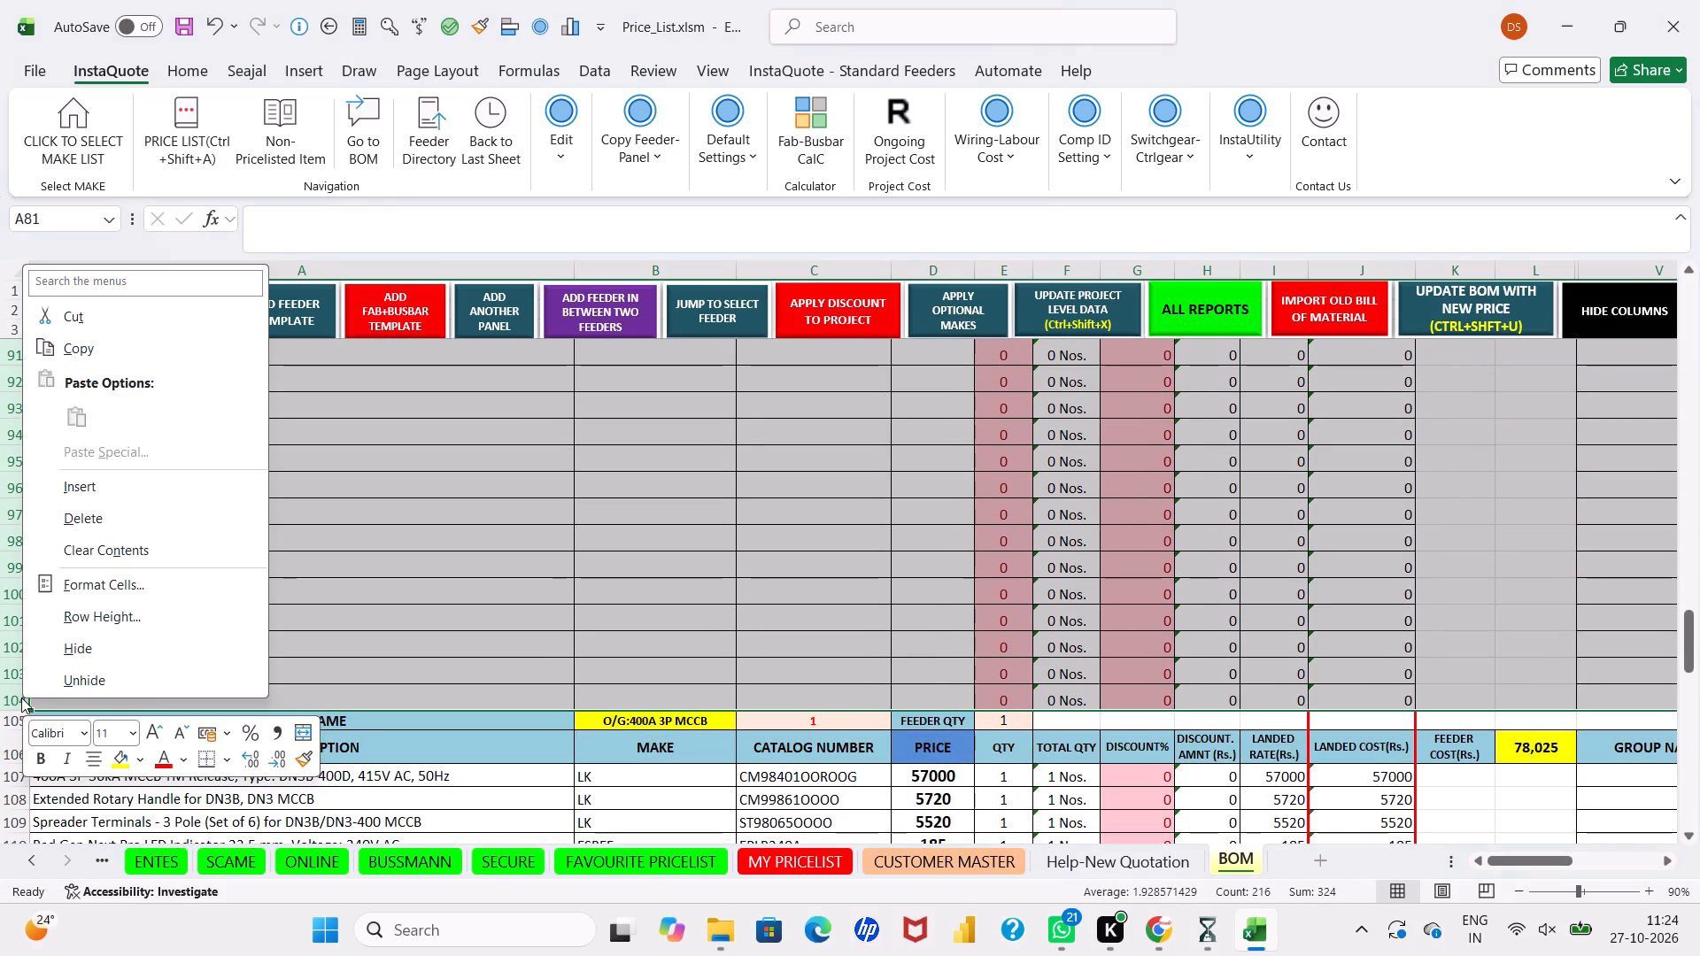
{"action": "left_click", "coordinate": [81, 522]}
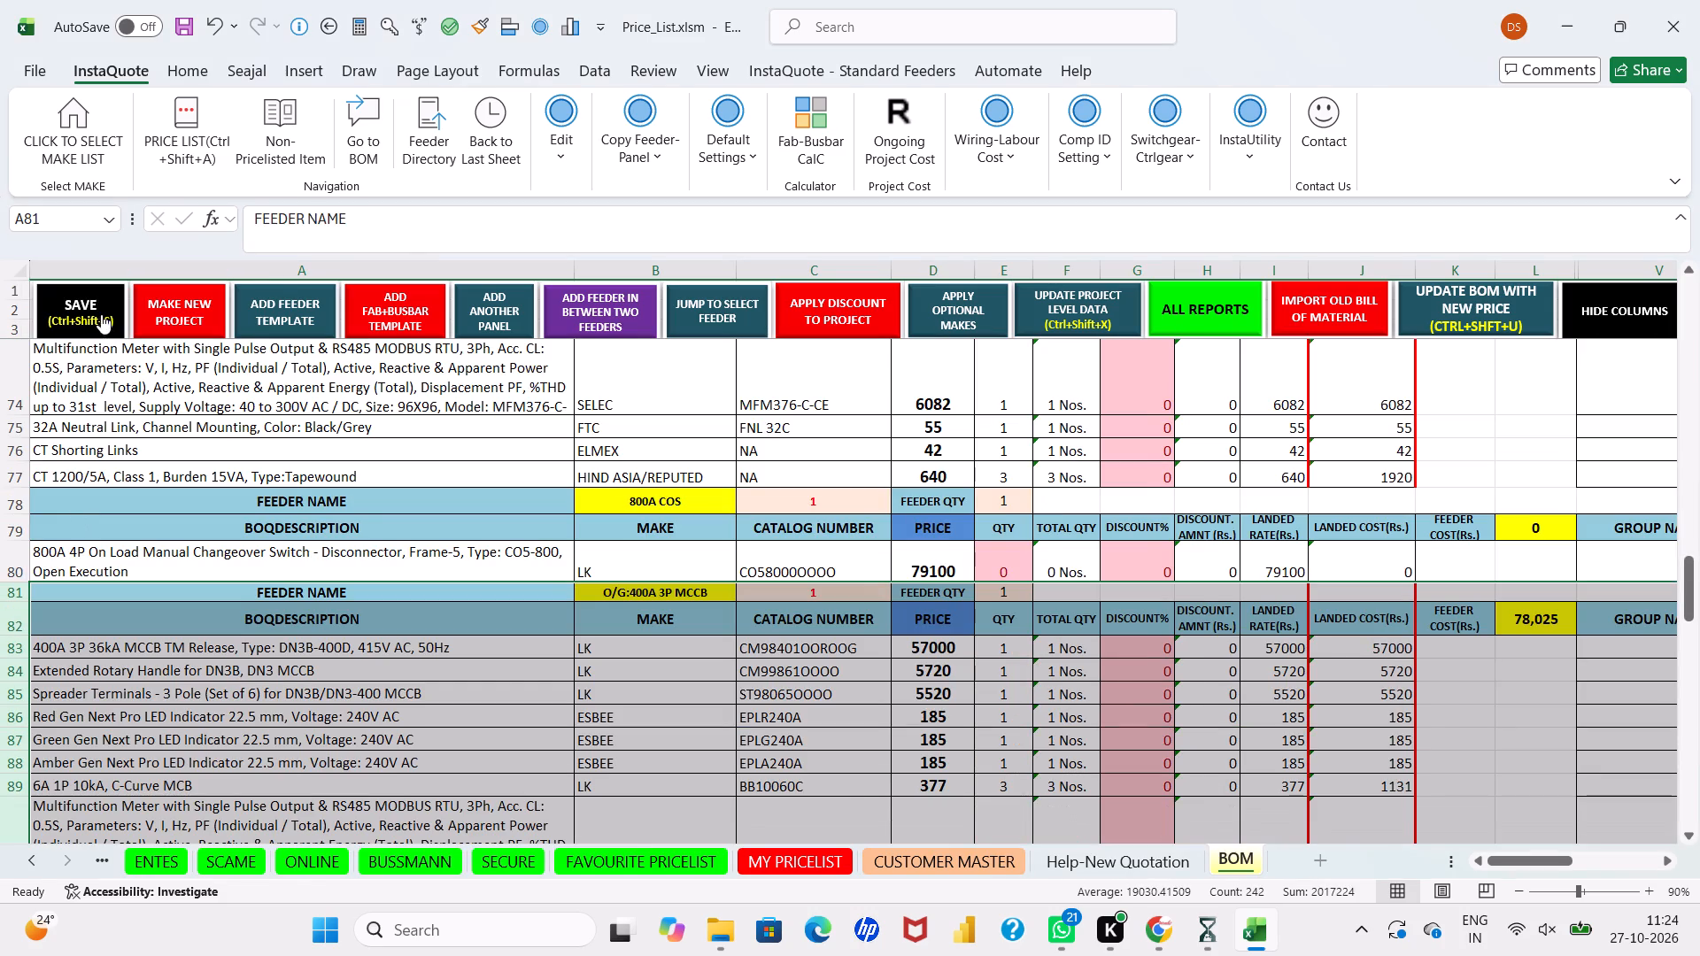
{"action": "left_click", "coordinate": [101, 314]}
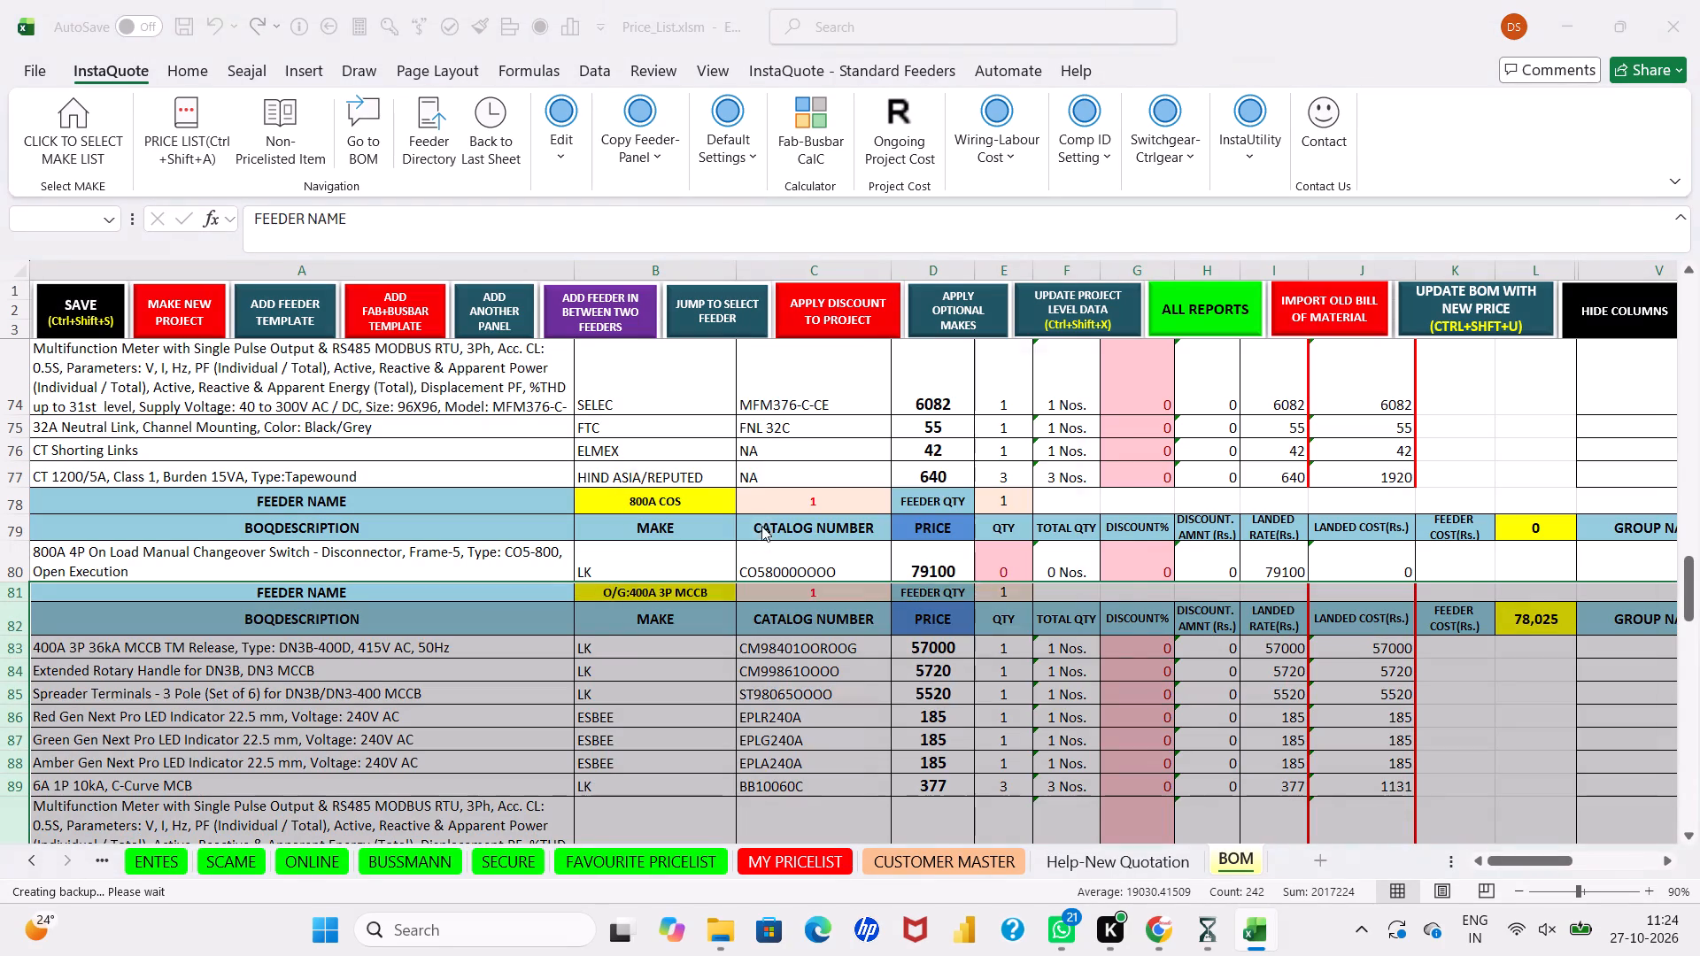
{"action": "left_click", "coordinate": [1002, 585]}
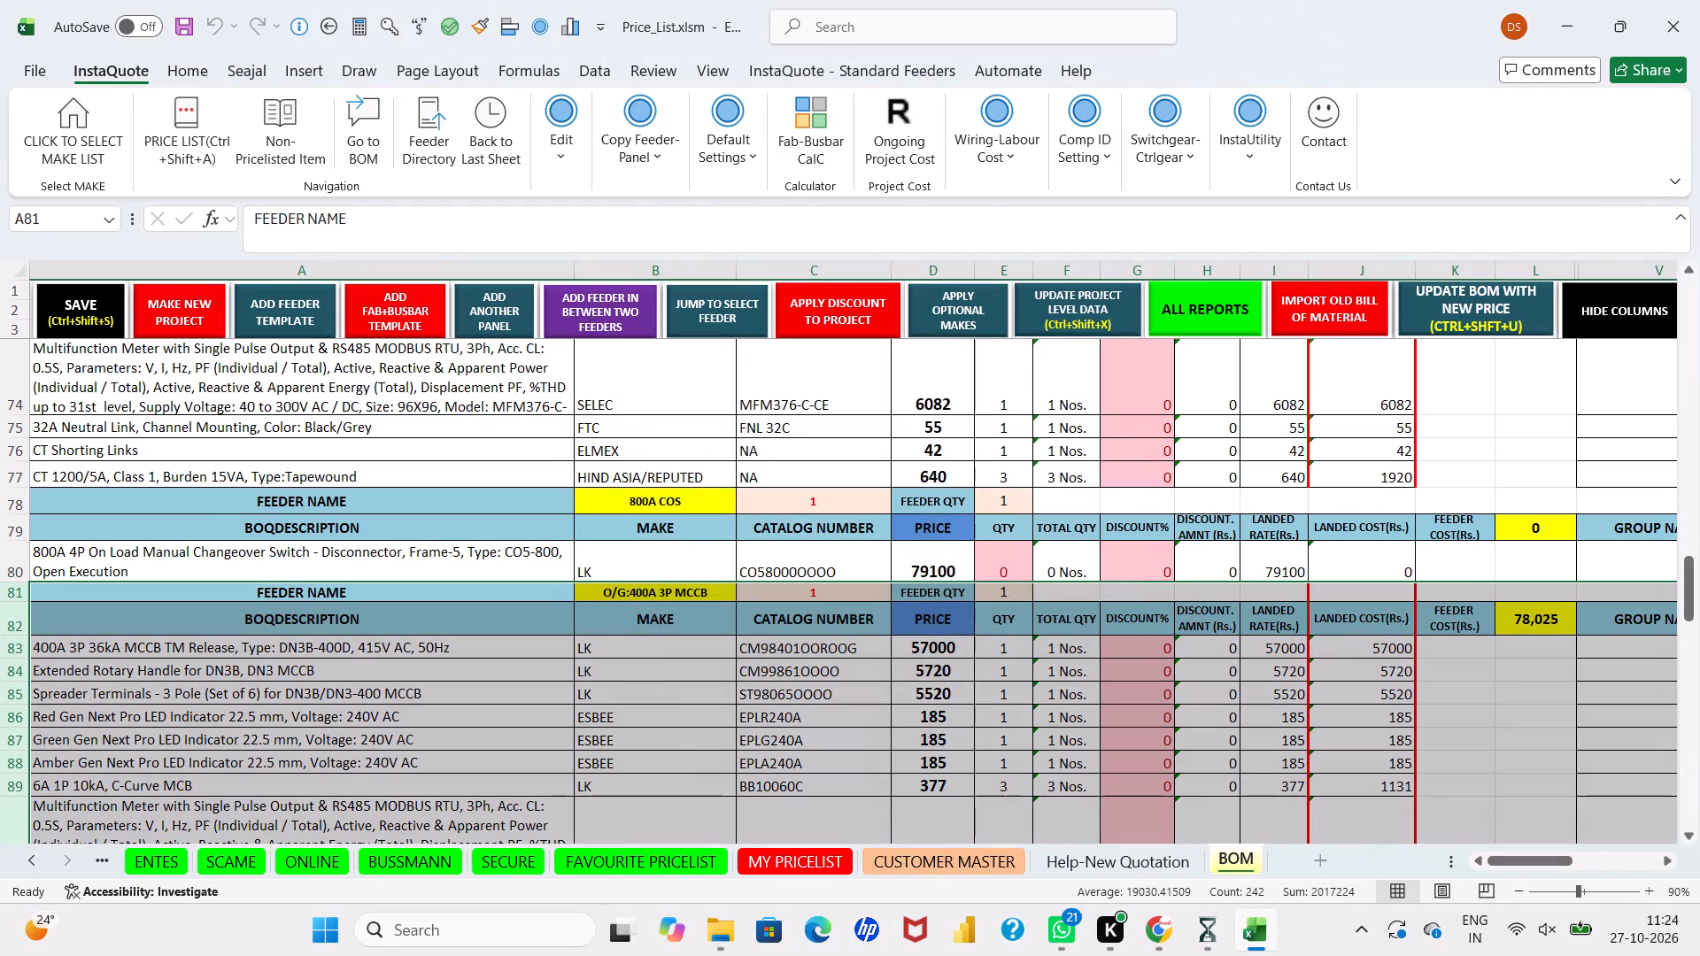
Insert a blank feeder at row 34, ahead of the O/G:1250A 3P MDO ACB feeder.
{"action": "left_click", "coordinate": [1001, 574]}
{"action": "scroll", "coordinate": [1001, 574], "scroll_direction": "down", "scroll_amount": 2}
{"action": "scroll", "coordinate": [1001, 574], "scroll_direction": "up", "scroll_amount": 2}
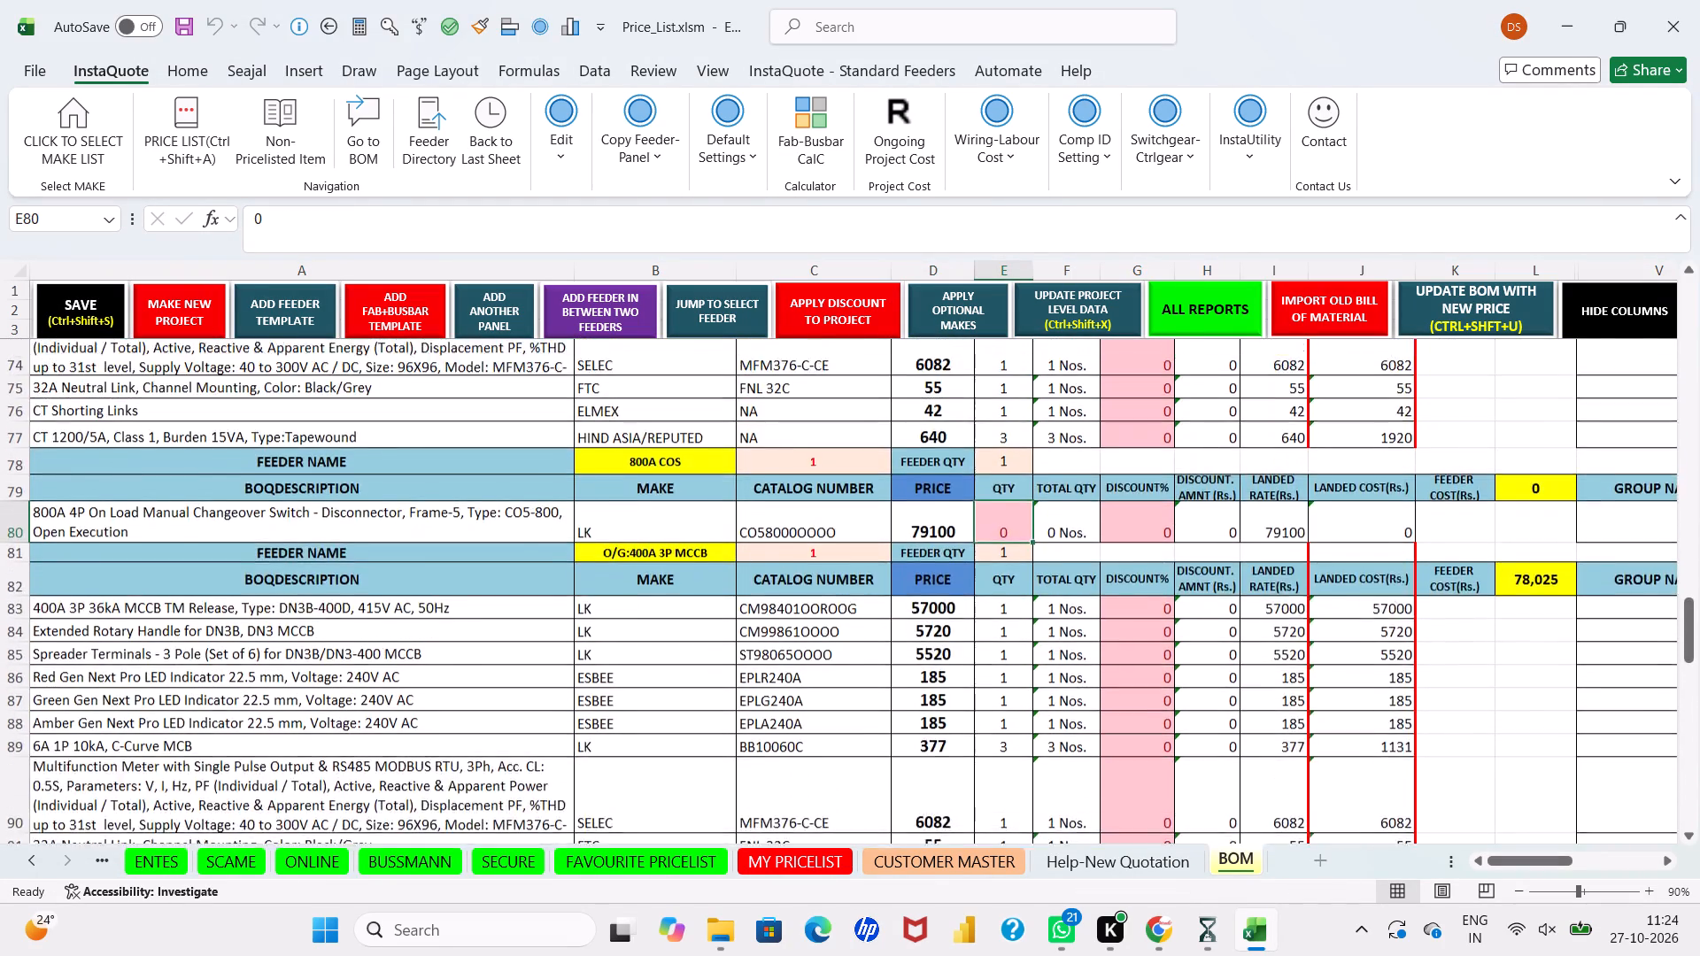
{"action": "scroll", "coordinate": [1001, 574], "scroll_direction": "up", "scroll_amount": 5}
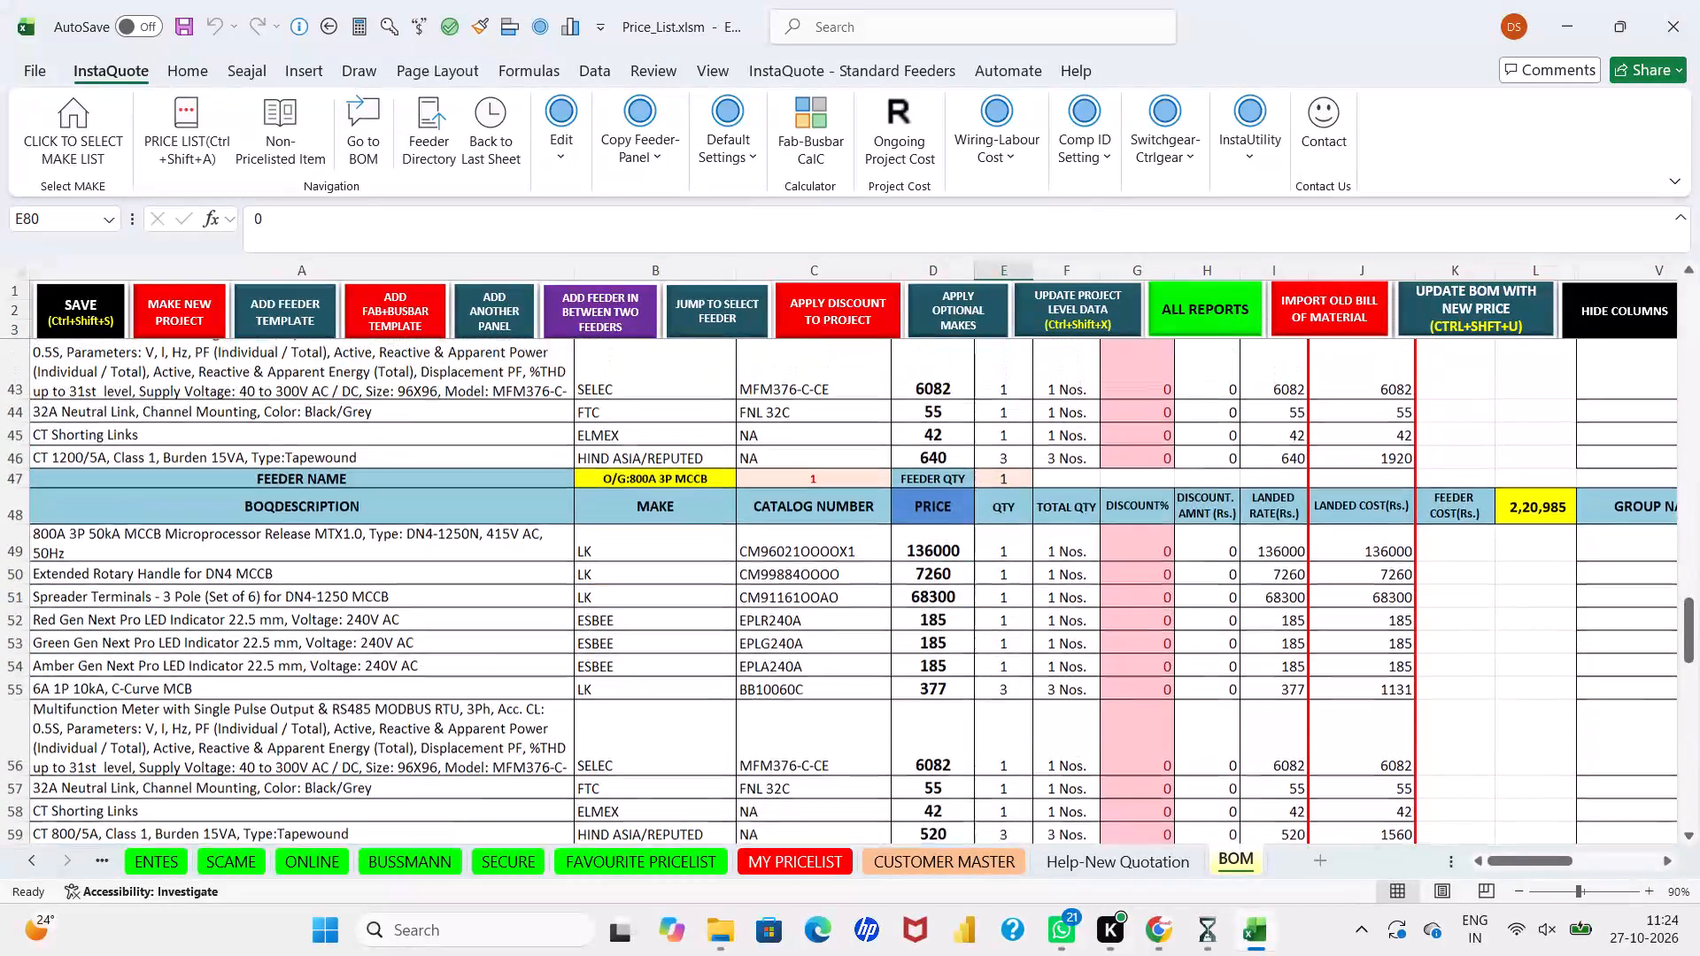
{"action": "scroll", "coordinate": [1001, 574], "scroll_direction": "up", "scroll_amount": 3}
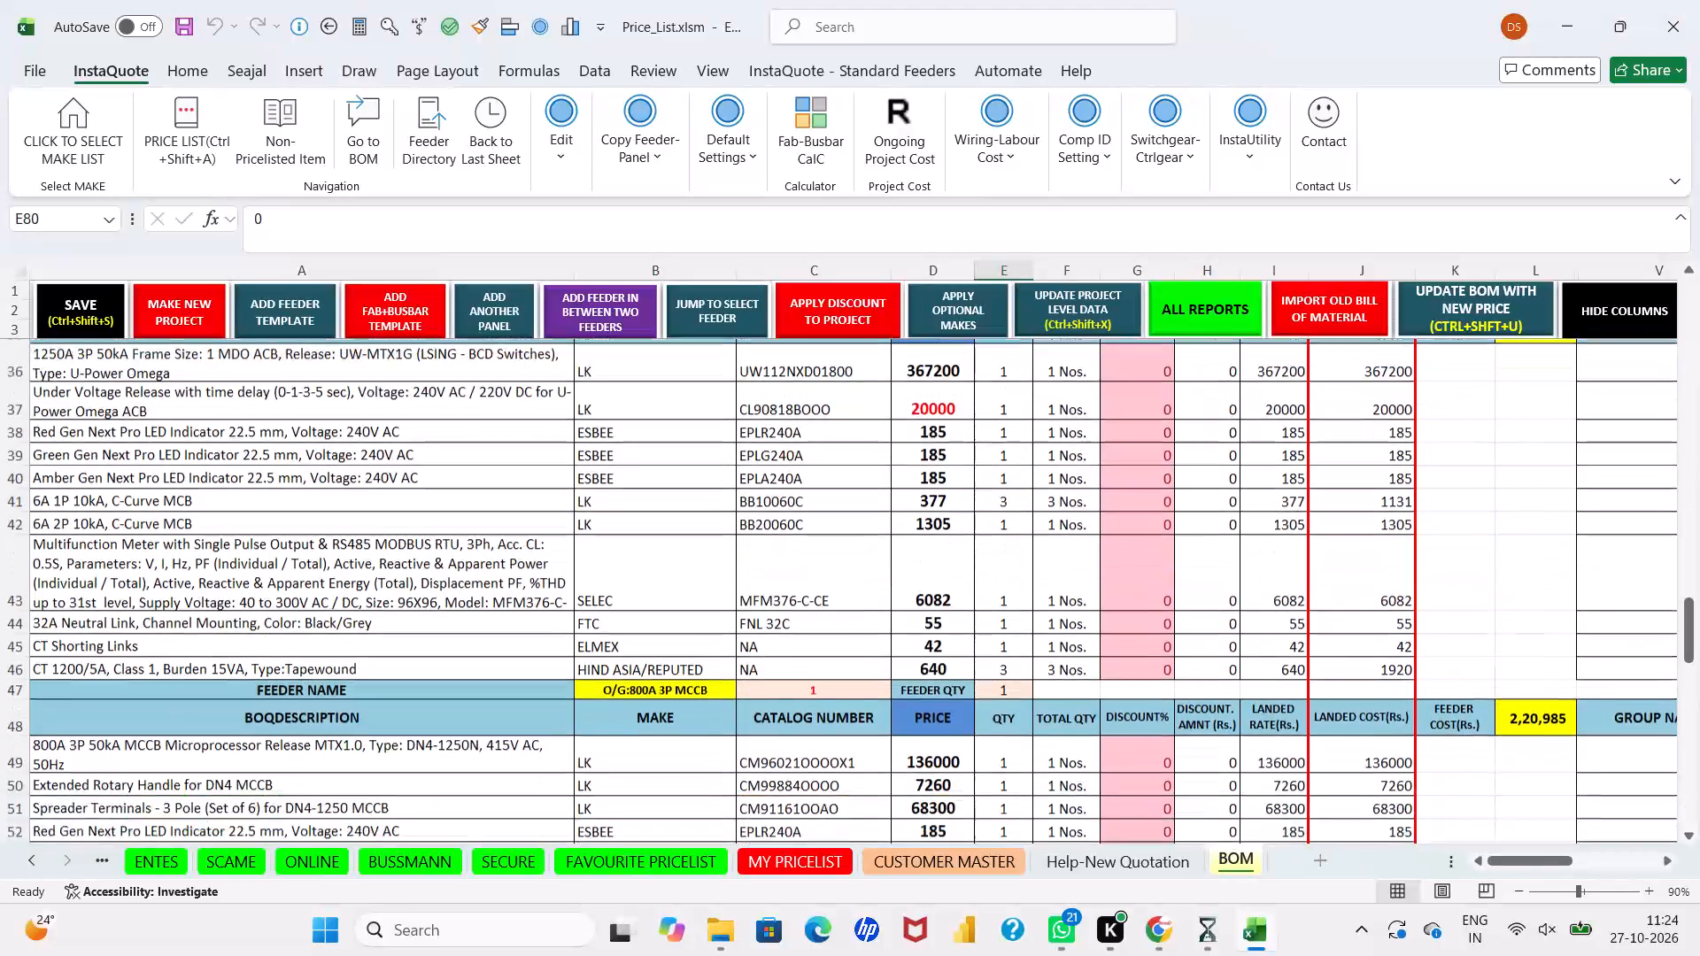
{"action": "scroll", "coordinate": [1001, 574], "scroll_direction": "up", "scroll_amount": 2}
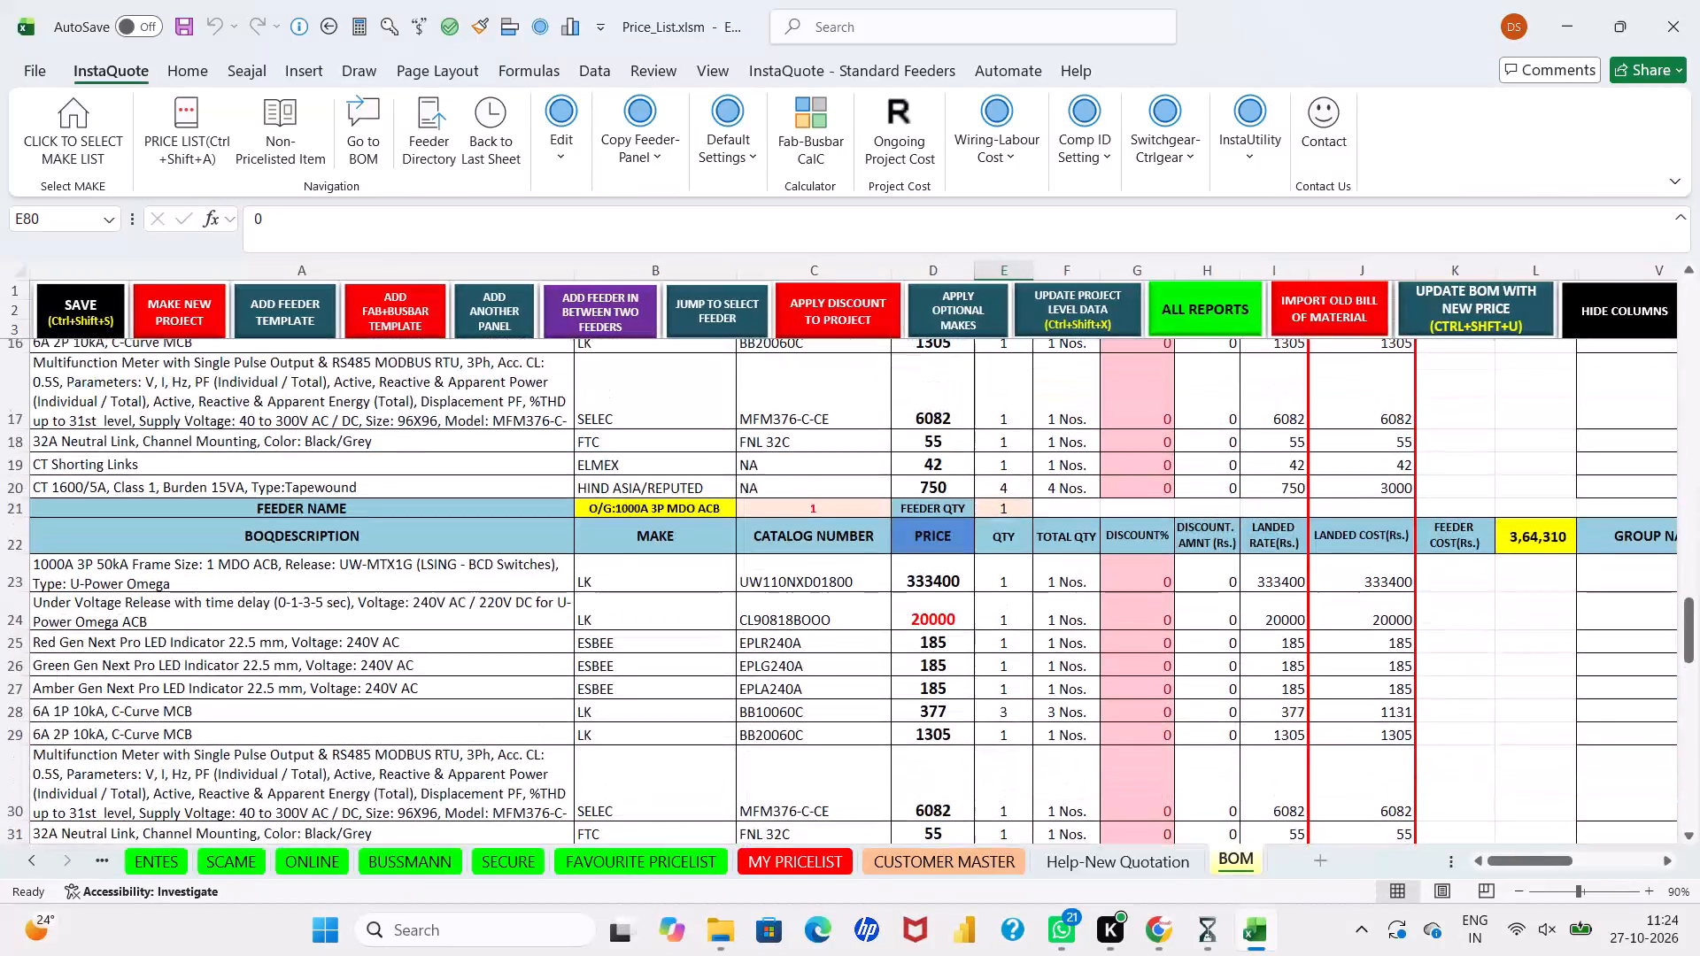
{"action": "scroll", "coordinate": [1001, 574], "scroll_direction": "up", "scroll_amount": 1}
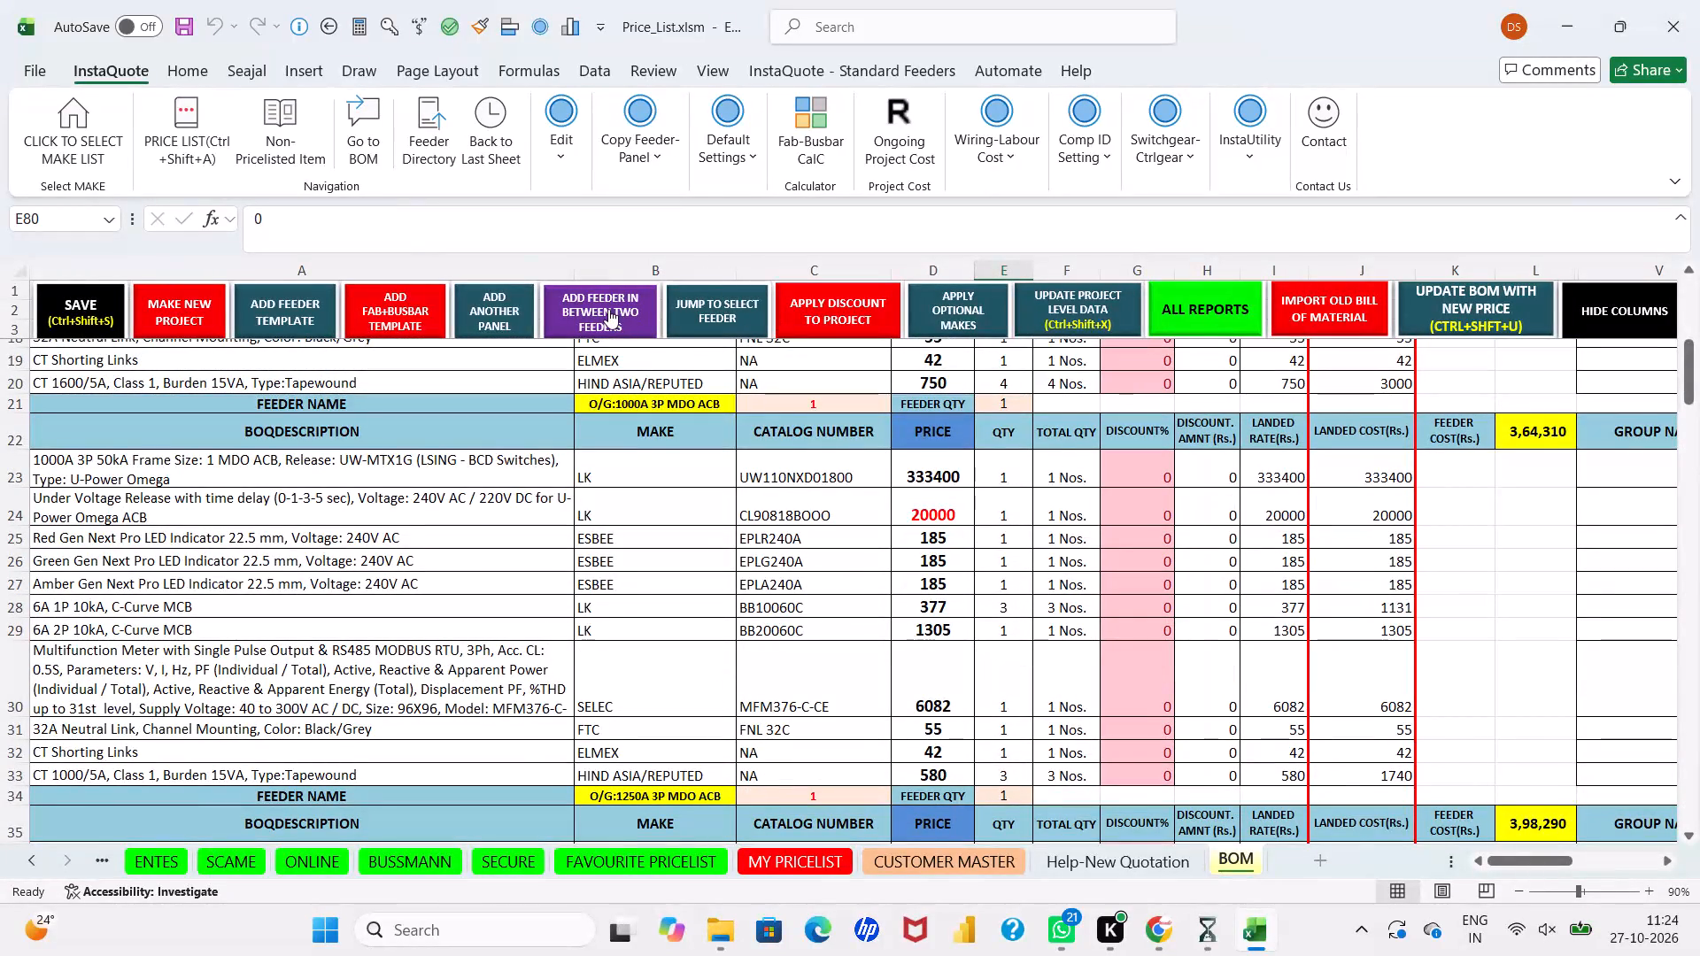
{"action": "left_click", "coordinate": [608, 309]}
{"action": "left_click", "coordinate": [919, 551]}
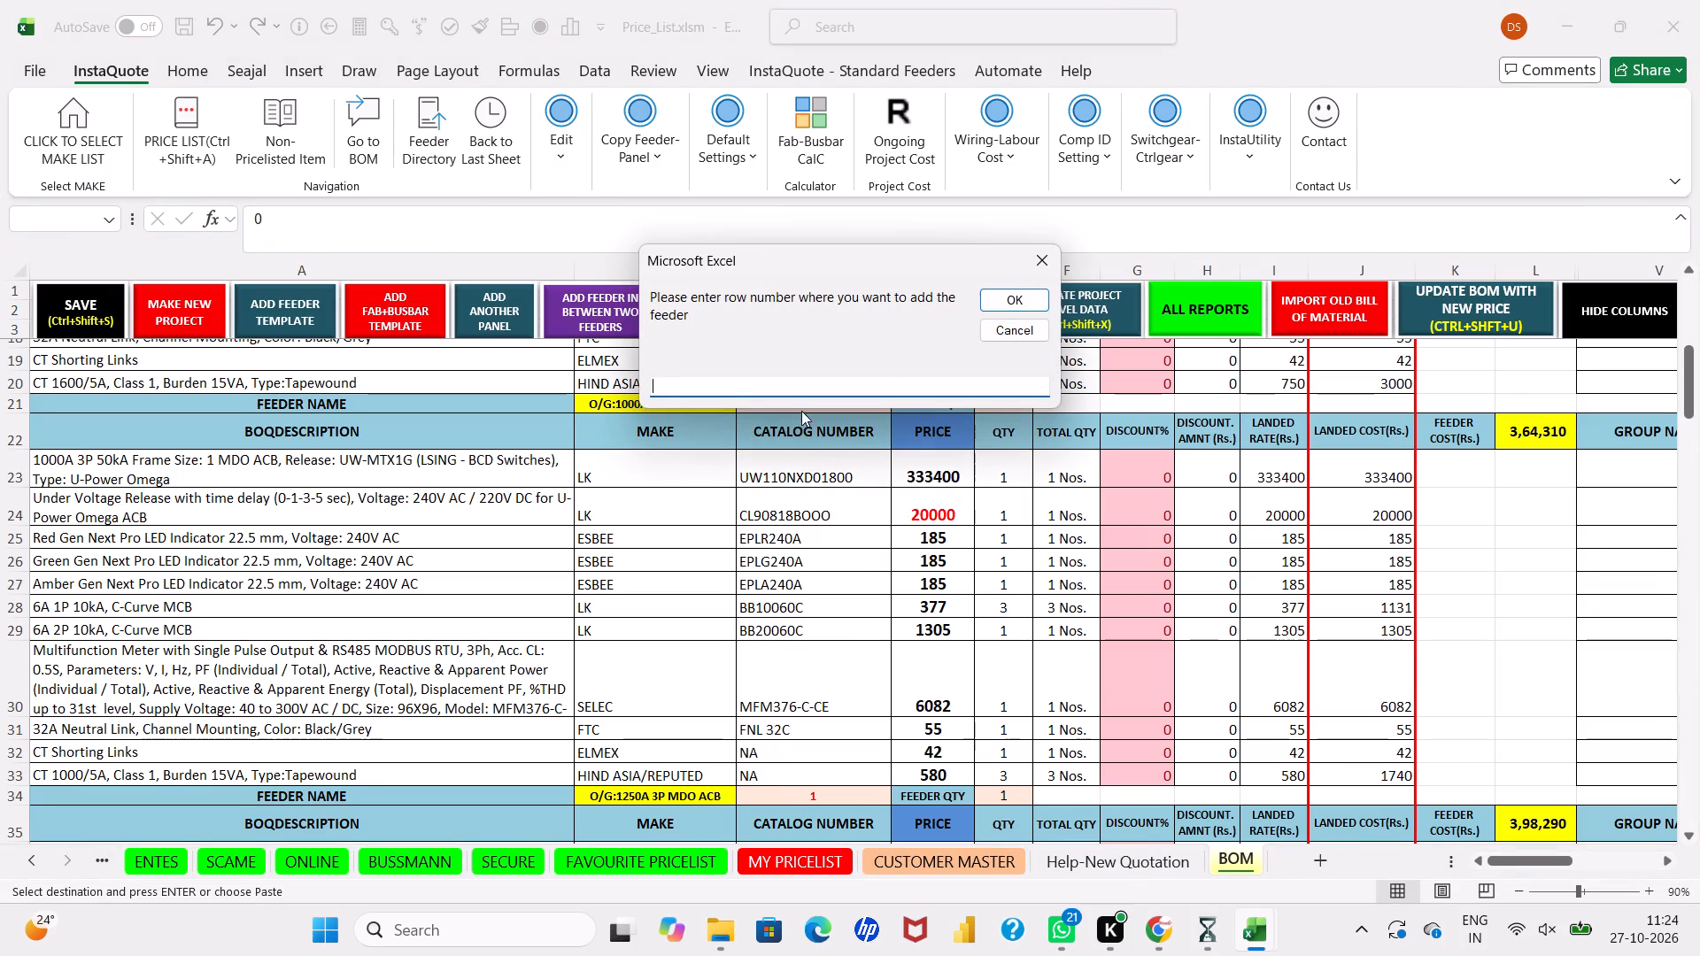
{"action": "scroll", "coordinate": [707, 472], "scroll_direction": "up", "scroll_amount": 1}
{"action": "scroll", "coordinate": [707, 472], "scroll_direction": "down", "scroll_amount": 1}
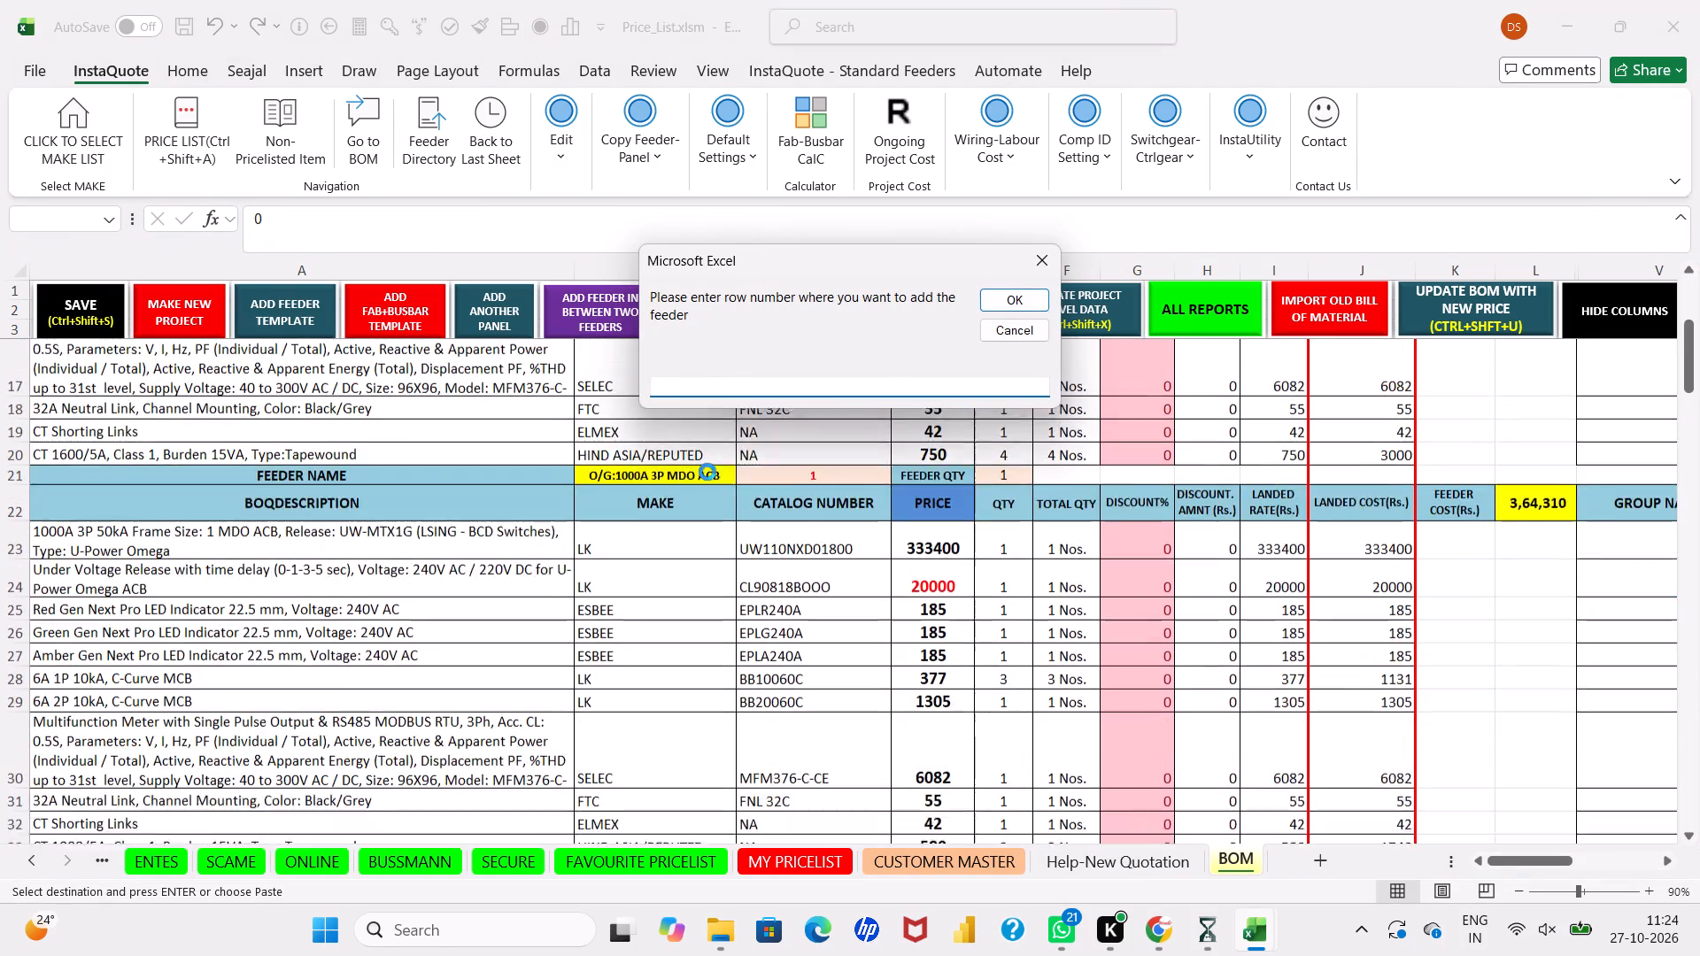
{"action": "scroll", "coordinate": [707, 472], "scroll_direction": "down", "scroll_amount": 1}
{"action": "left_click", "coordinate": [764, 371]}
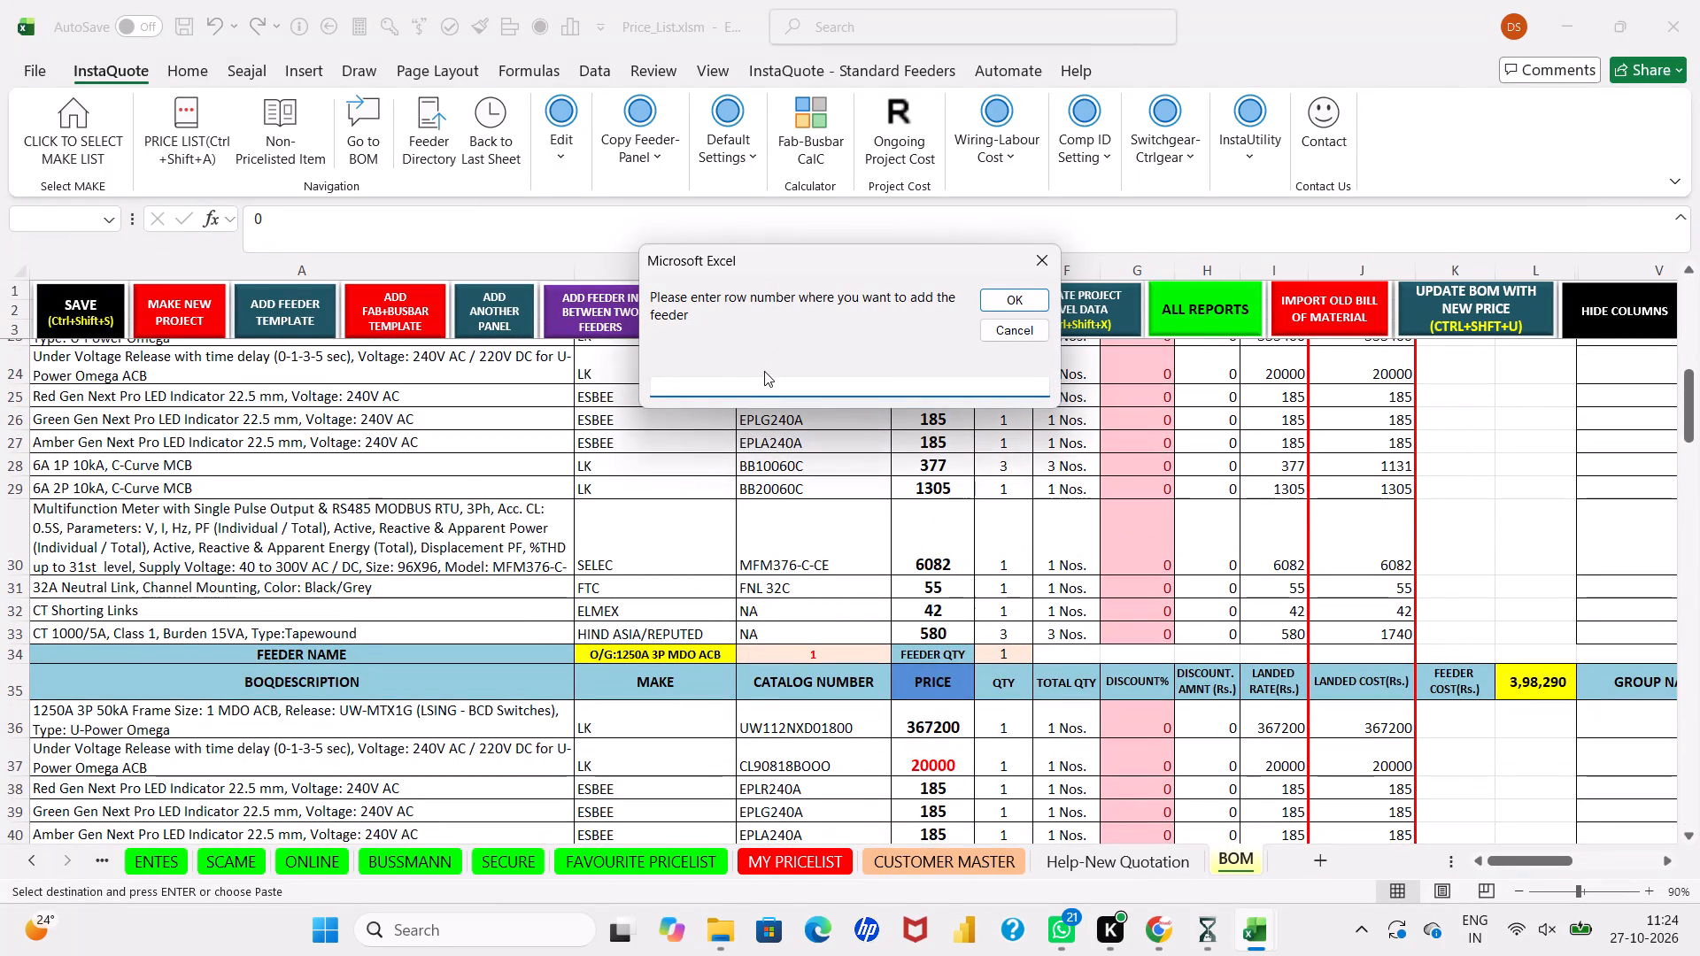
{"action": "type", "text": "34"}
{"action": "key", "text": "Return"}
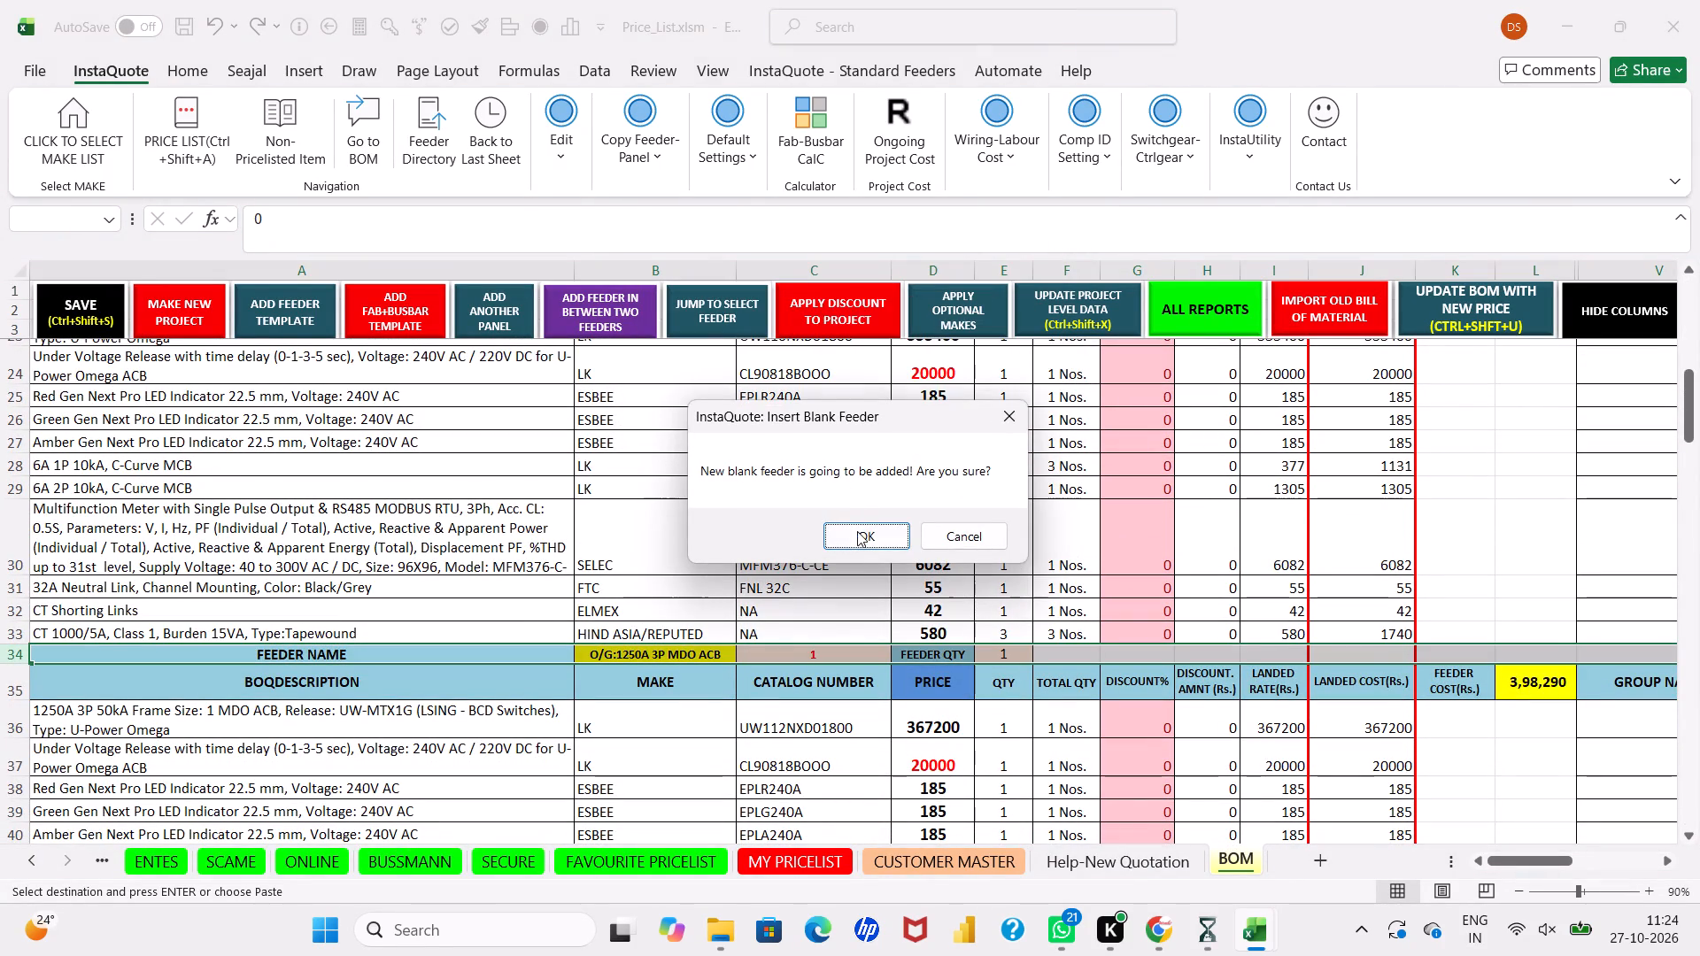
{"action": "left_click", "coordinate": [858, 533]}
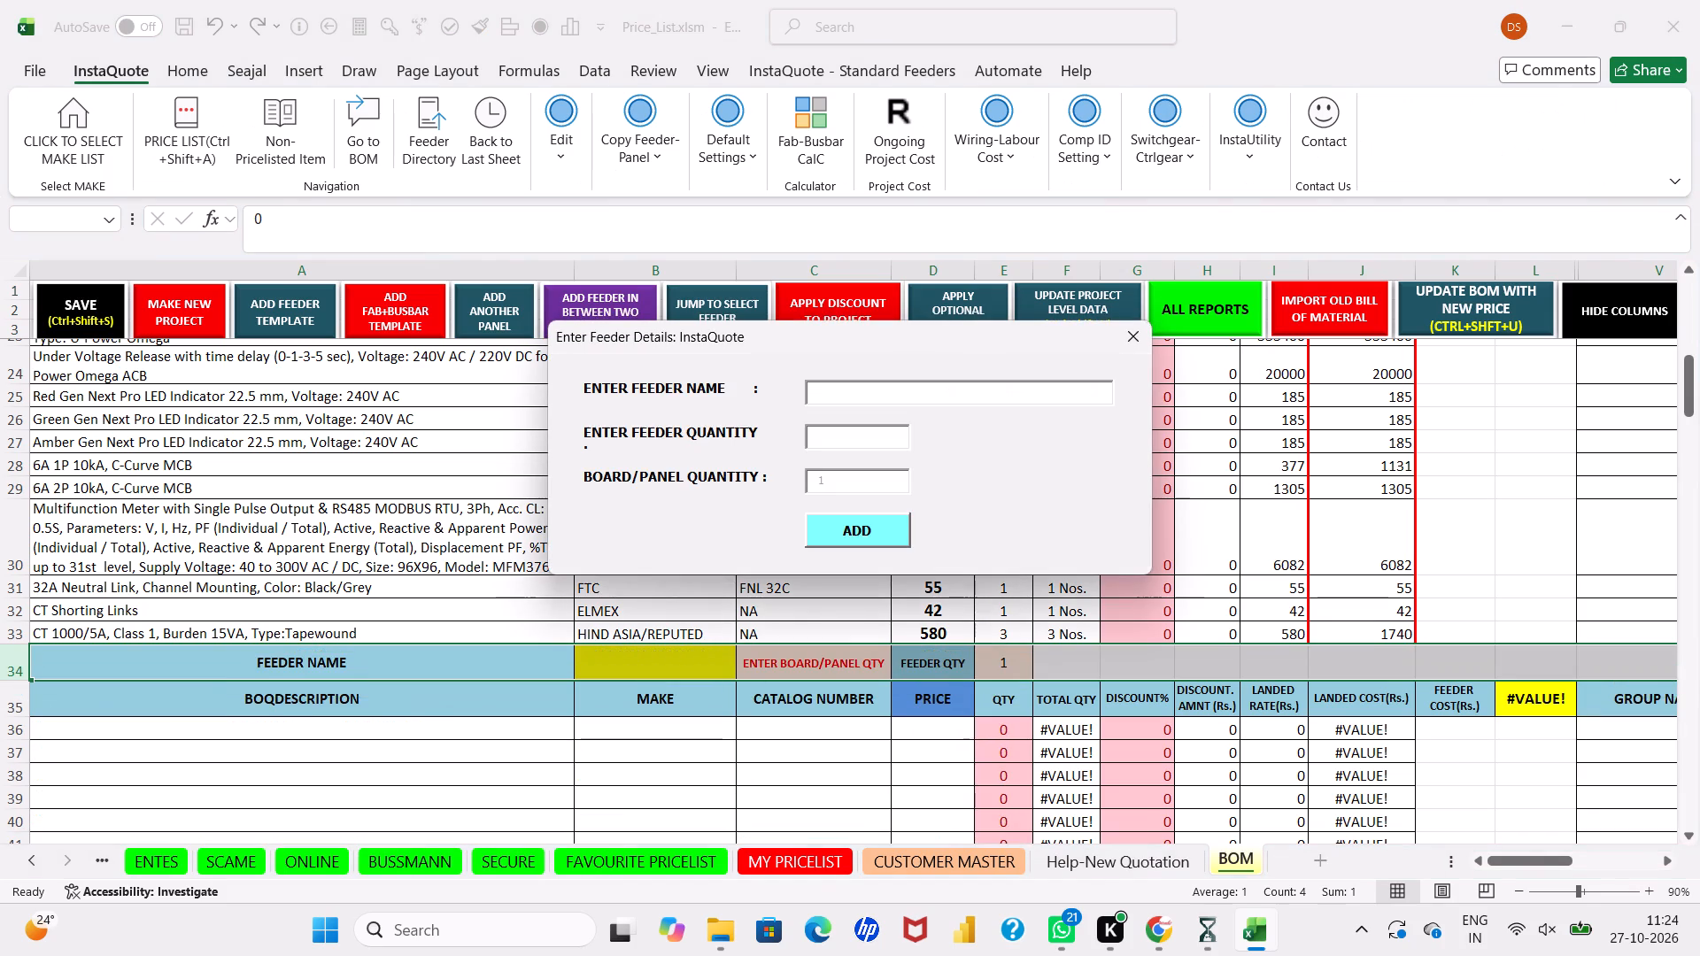
Name the new feeder at row 34 "800A COS" with a feeder quantity of 1 and add it.
{"action": "type", "text": "800A COS"}
{"action": "key", "text": "Return"}
{"action": "key", "text": "1"}
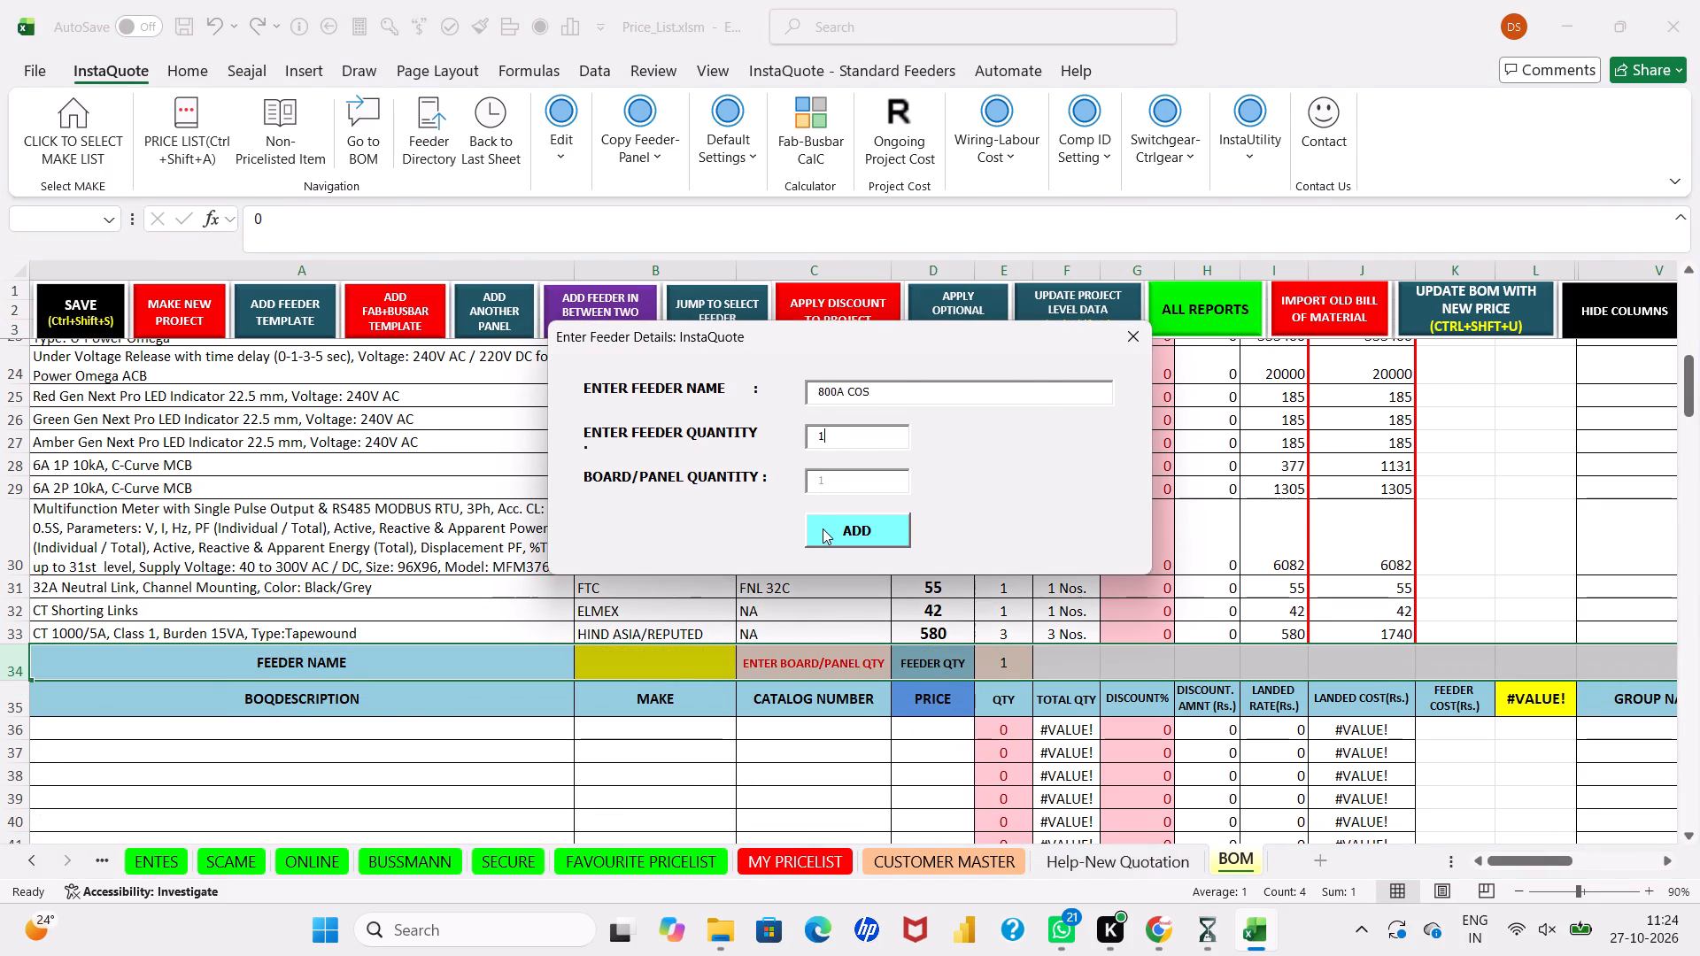
{"action": "left_click", "coordinate": [823, 528]}
{"action": "left_click", "coordinate": [955, 551]}
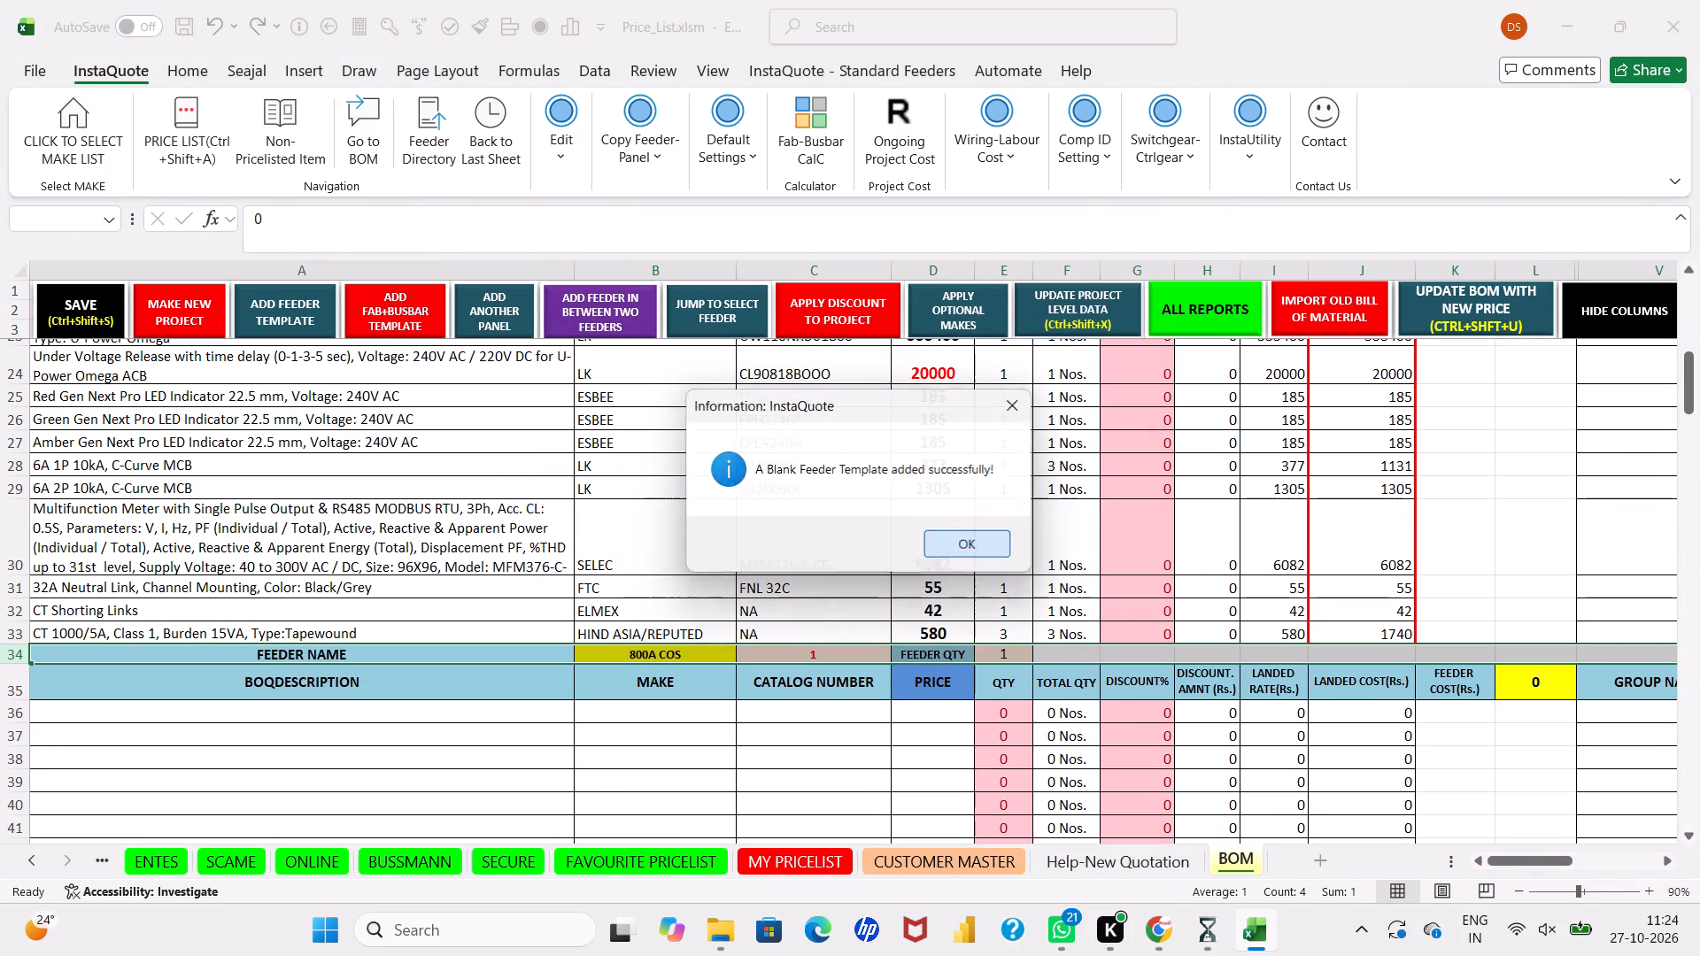
Copy the 800A CO5-800 changeover switch's description, make, catalog number and price from row 89 into row 36 of the new feeder.
{"action": "scroll", "coordinate": [565, 712], "scroll_direction": "down", "scroll_amount": 4}
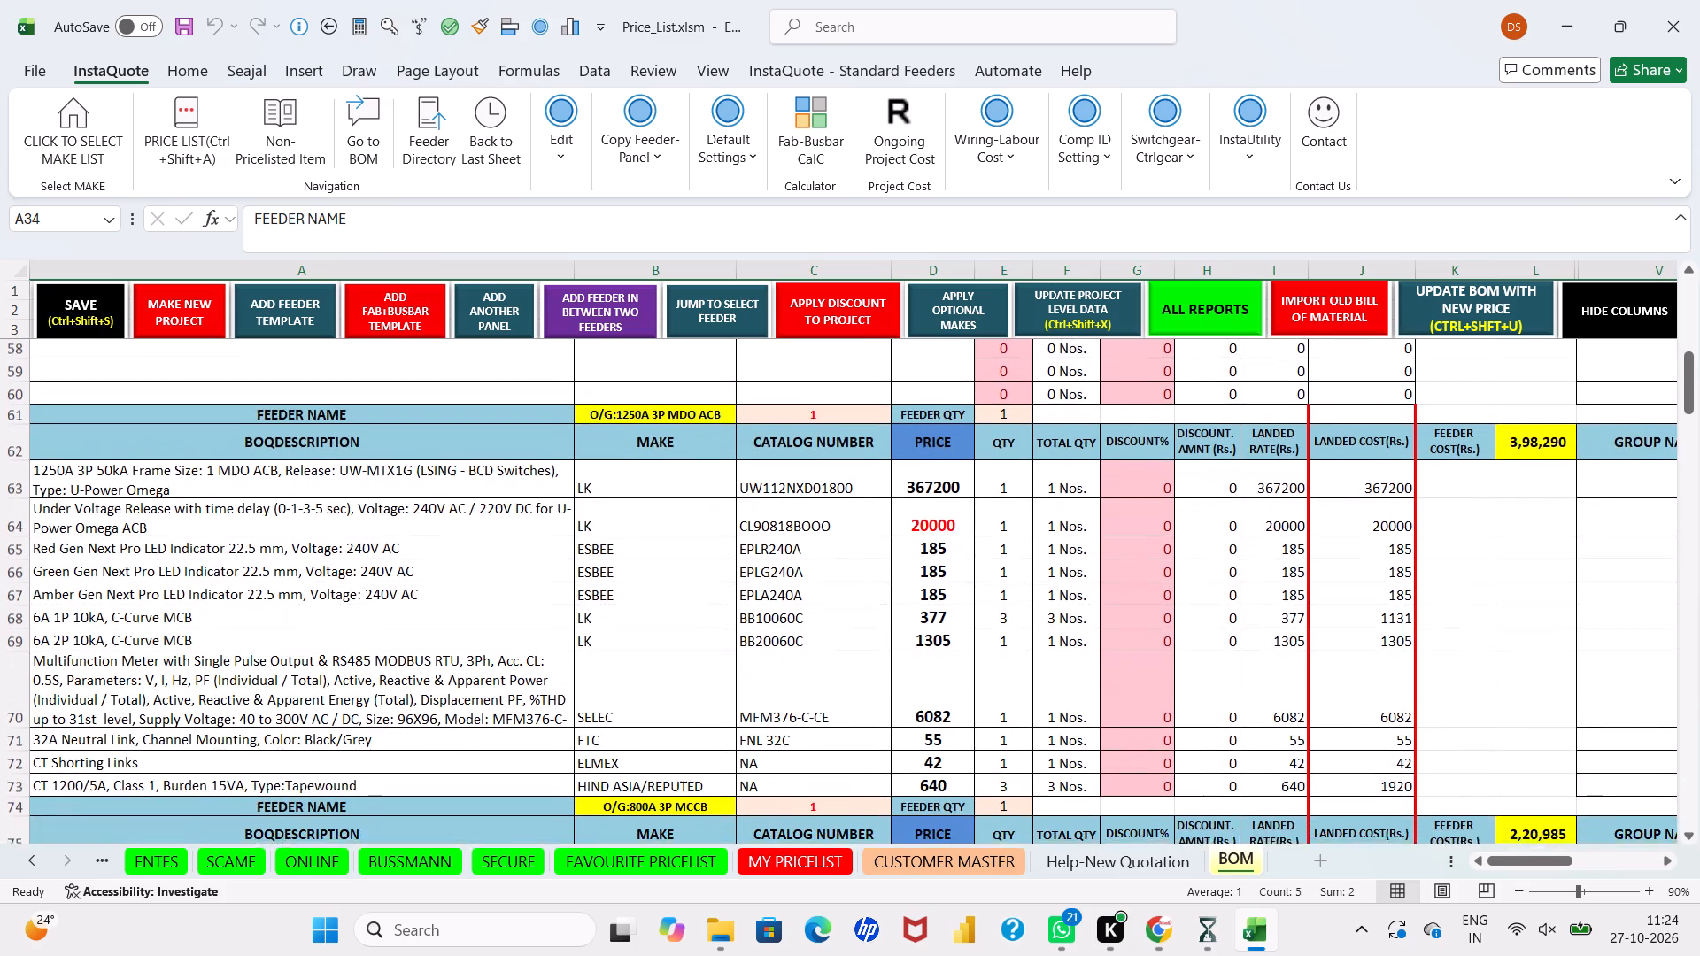
{"action": "scroll", "coordinate": [565, 712], "scroll_direction": "down", "scroll_amount": 3}
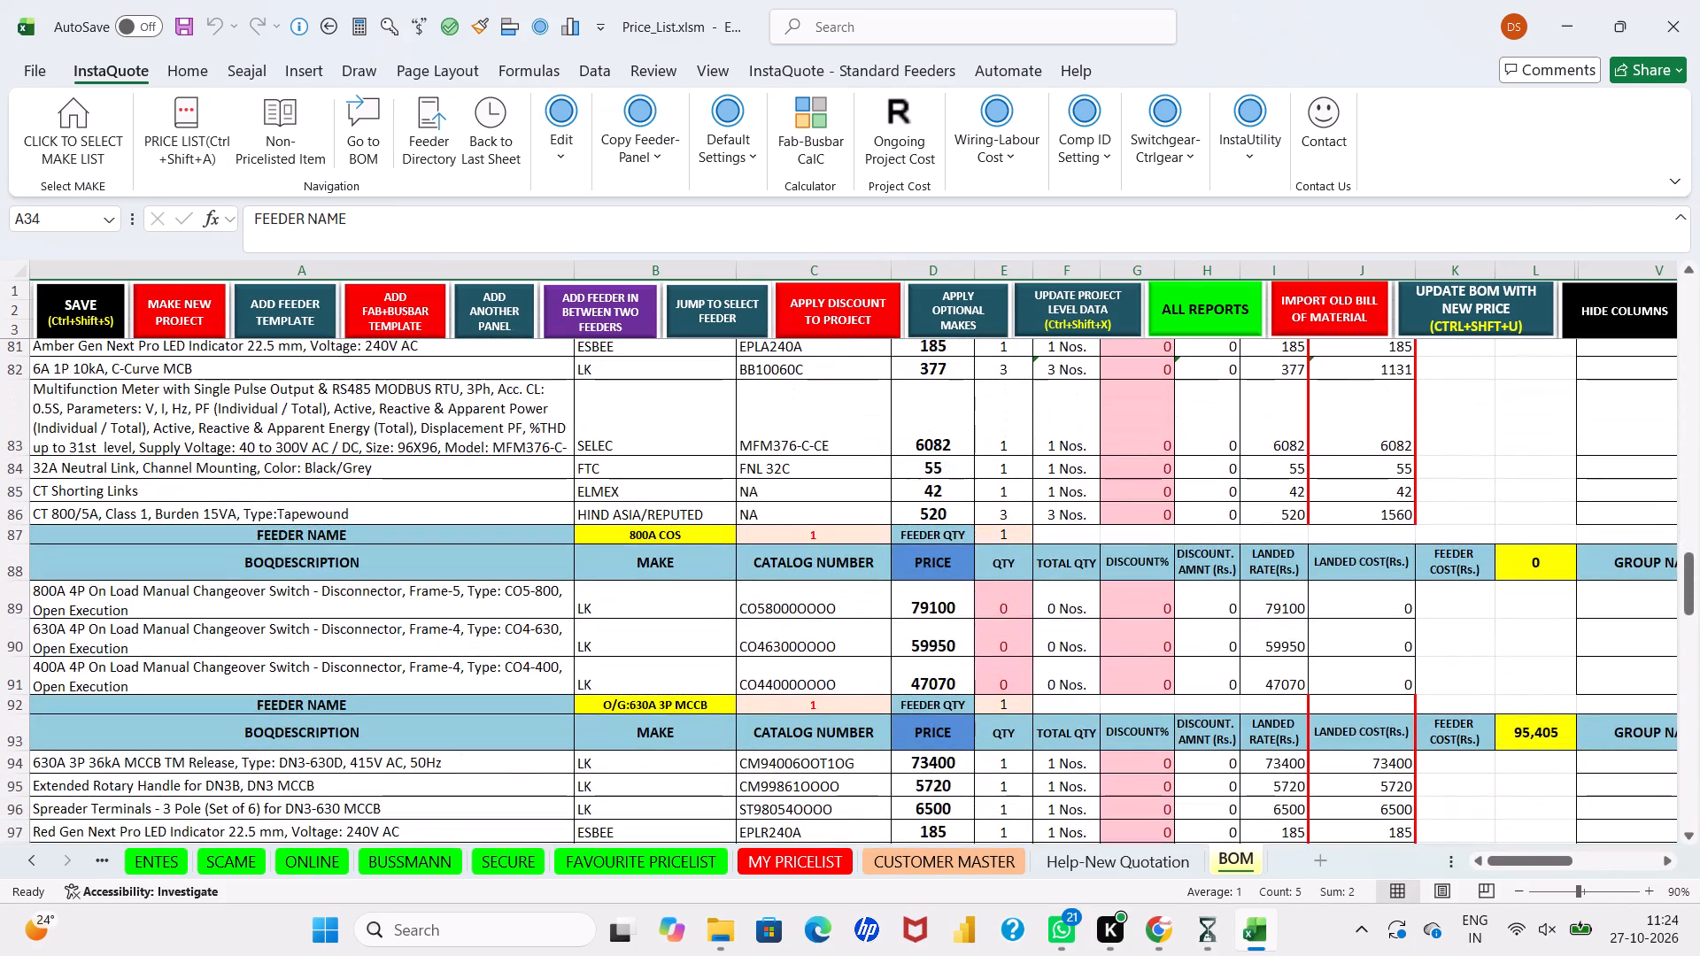
{"action": "left_click_drag", "start_coordinate": [561, 599], "coordinate": [941, 599]}
{"action": "key", "text": "ctrl+c"}
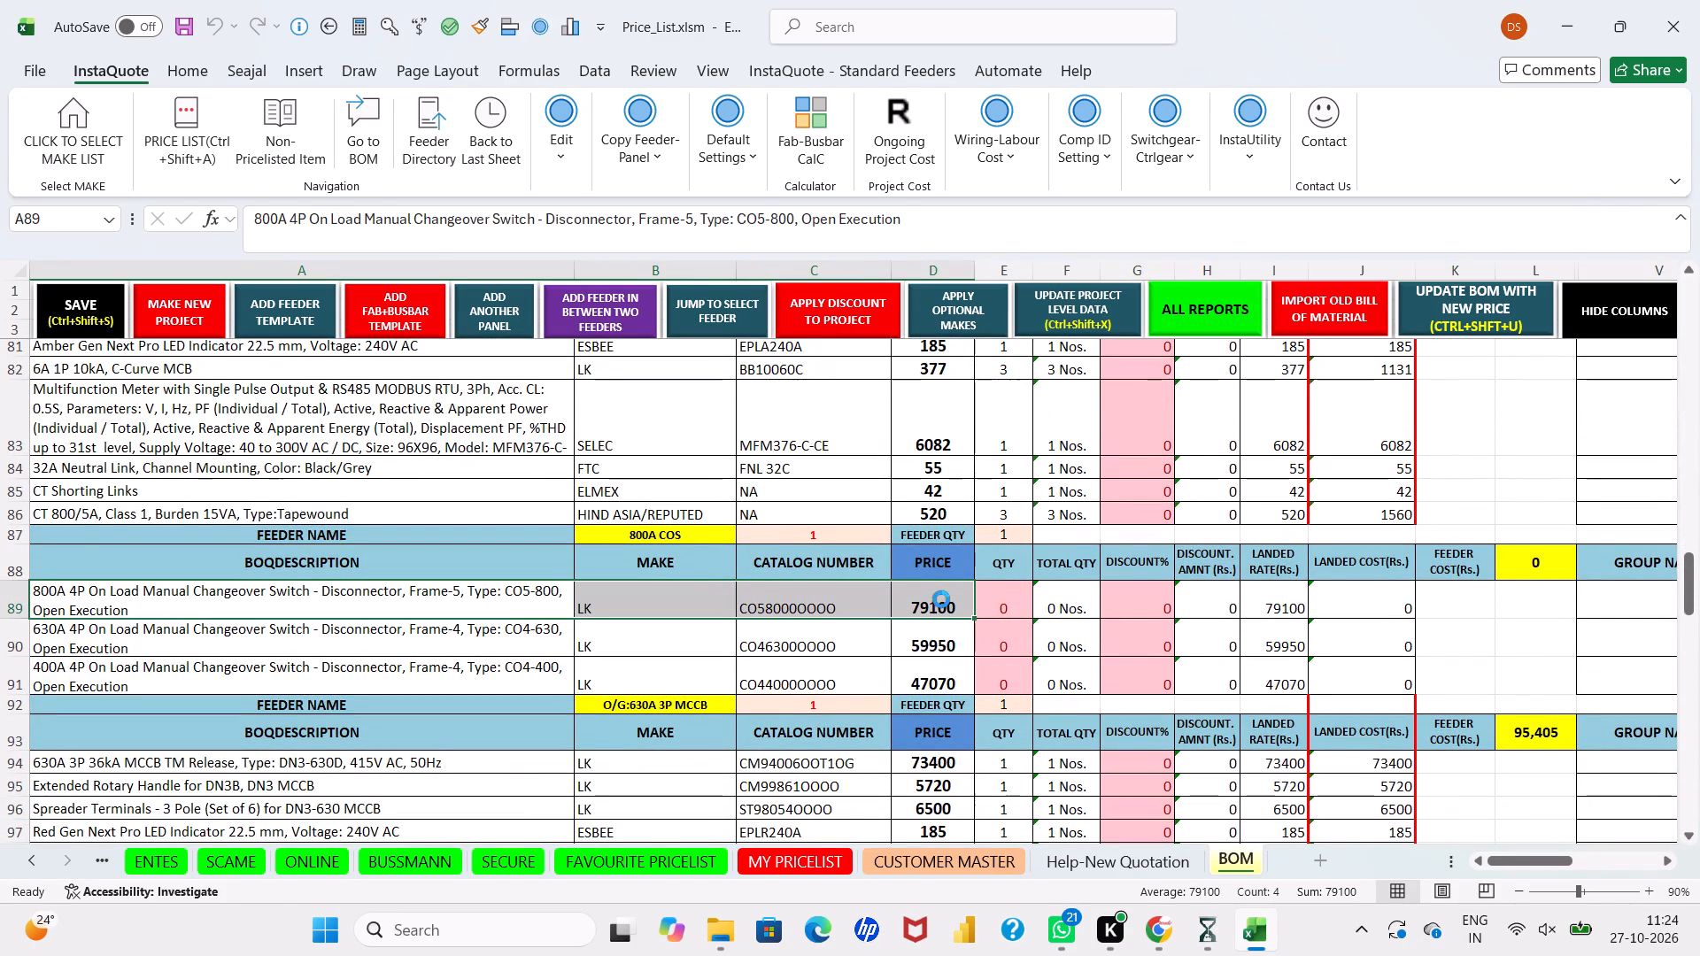
{"action": "scroll", "coordinate": [941, 599], "scroll_direction": "up", "scroll_amount": 7}
{"action": "scroll", "coordinate": [941, 599], "scroll_direction": "down", "scroll_amount": 4}
{"action": "scroll", "coordinate": [941, 599], "scroll_direction": "up", "scroll_amount": 1}
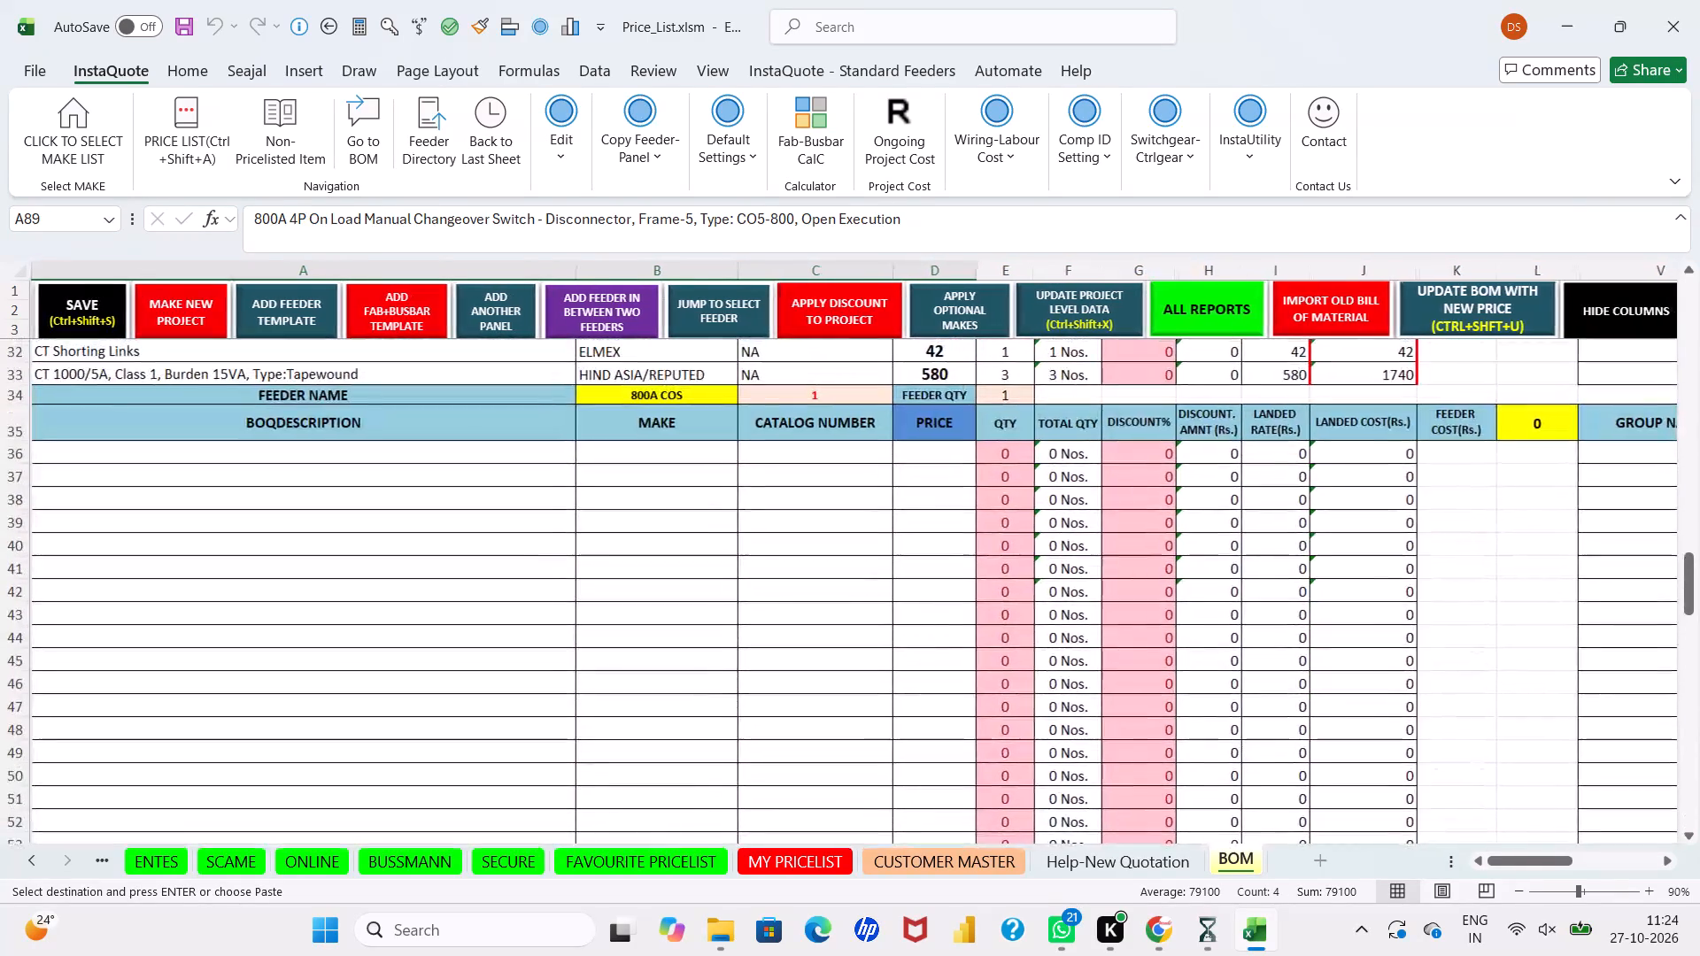
{"action": "left_click", "coordinate": [550, 455]}
{"action": "key", "text": "ctrl+v"}
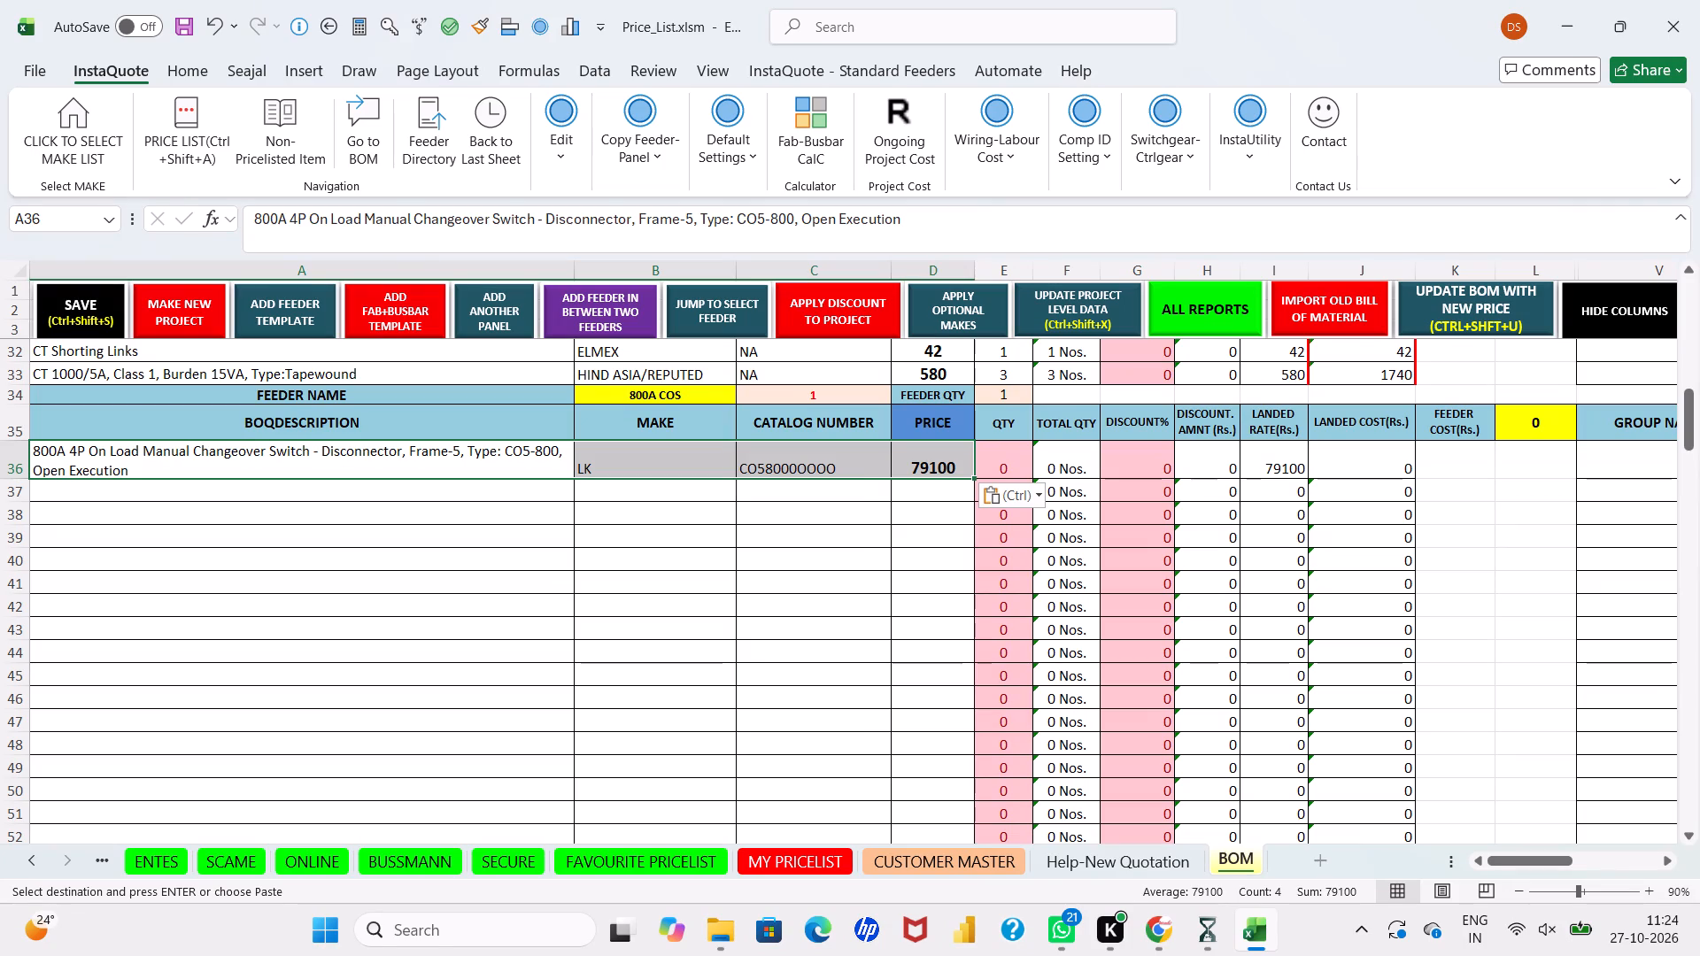
Delete blank rows 37 to 60 below the changeover switch in the new 800A COS feeder and save the BOM.
{"action": "left_click_drag", "start_coordinate": [17, 495], "coordinate": [25, 649]}
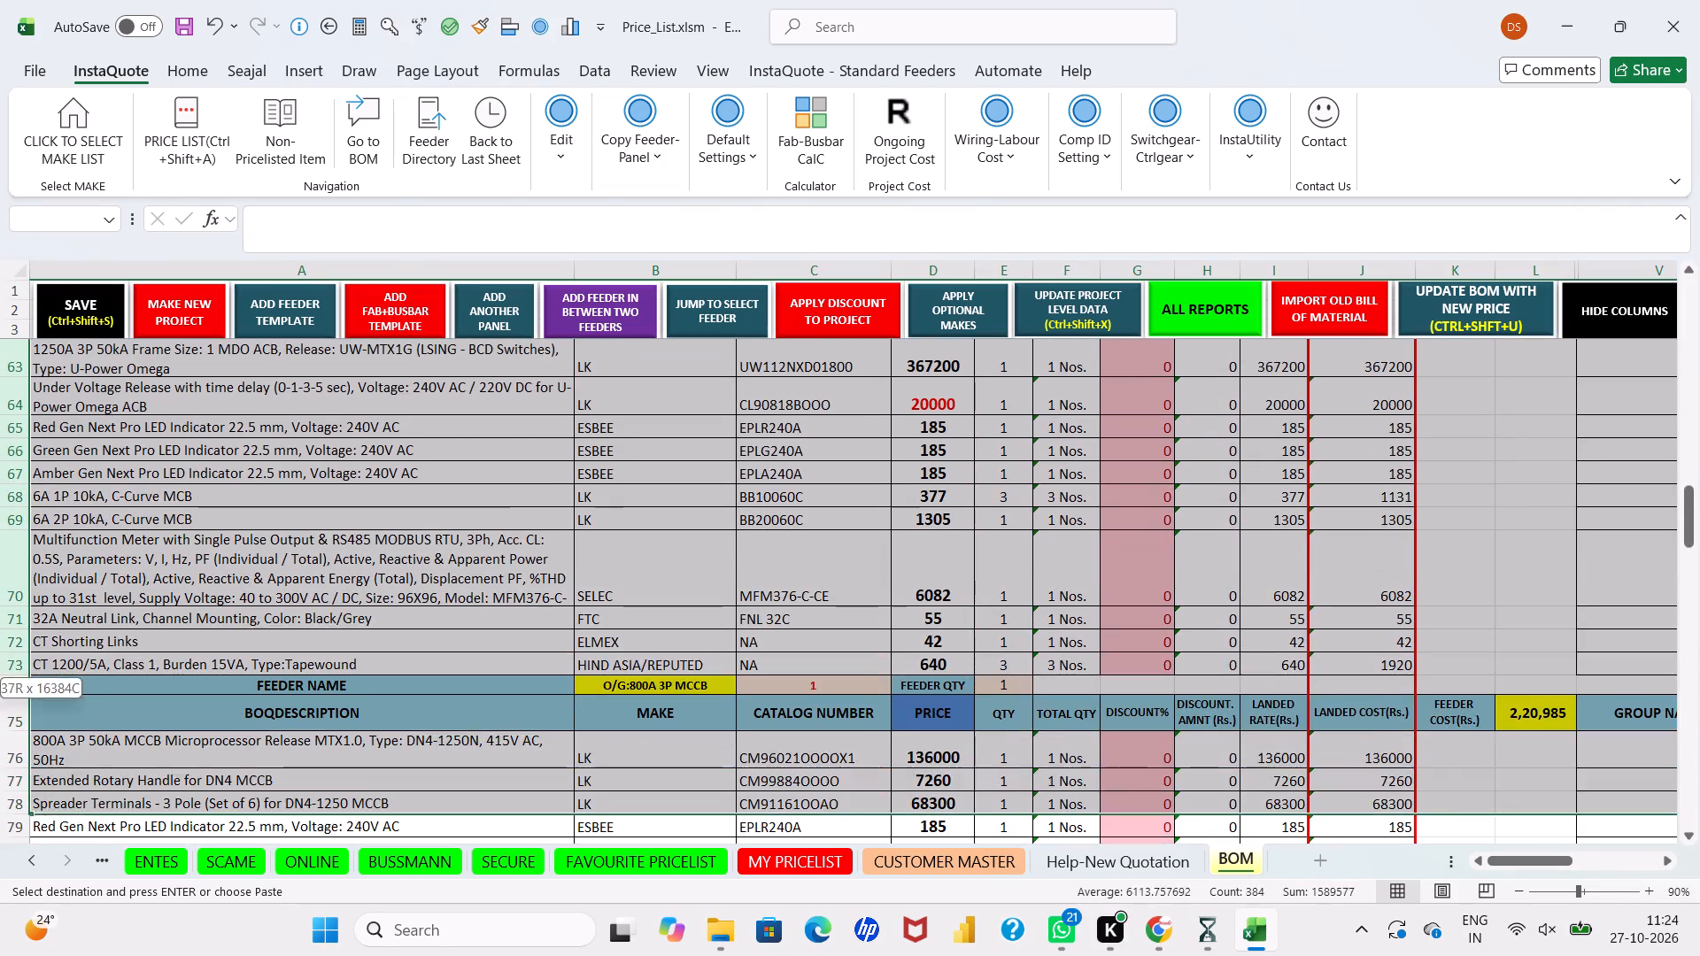
{"action": "left_click_drag", "start_coordinate": [25, 649], "coordinate": [0, 656]}
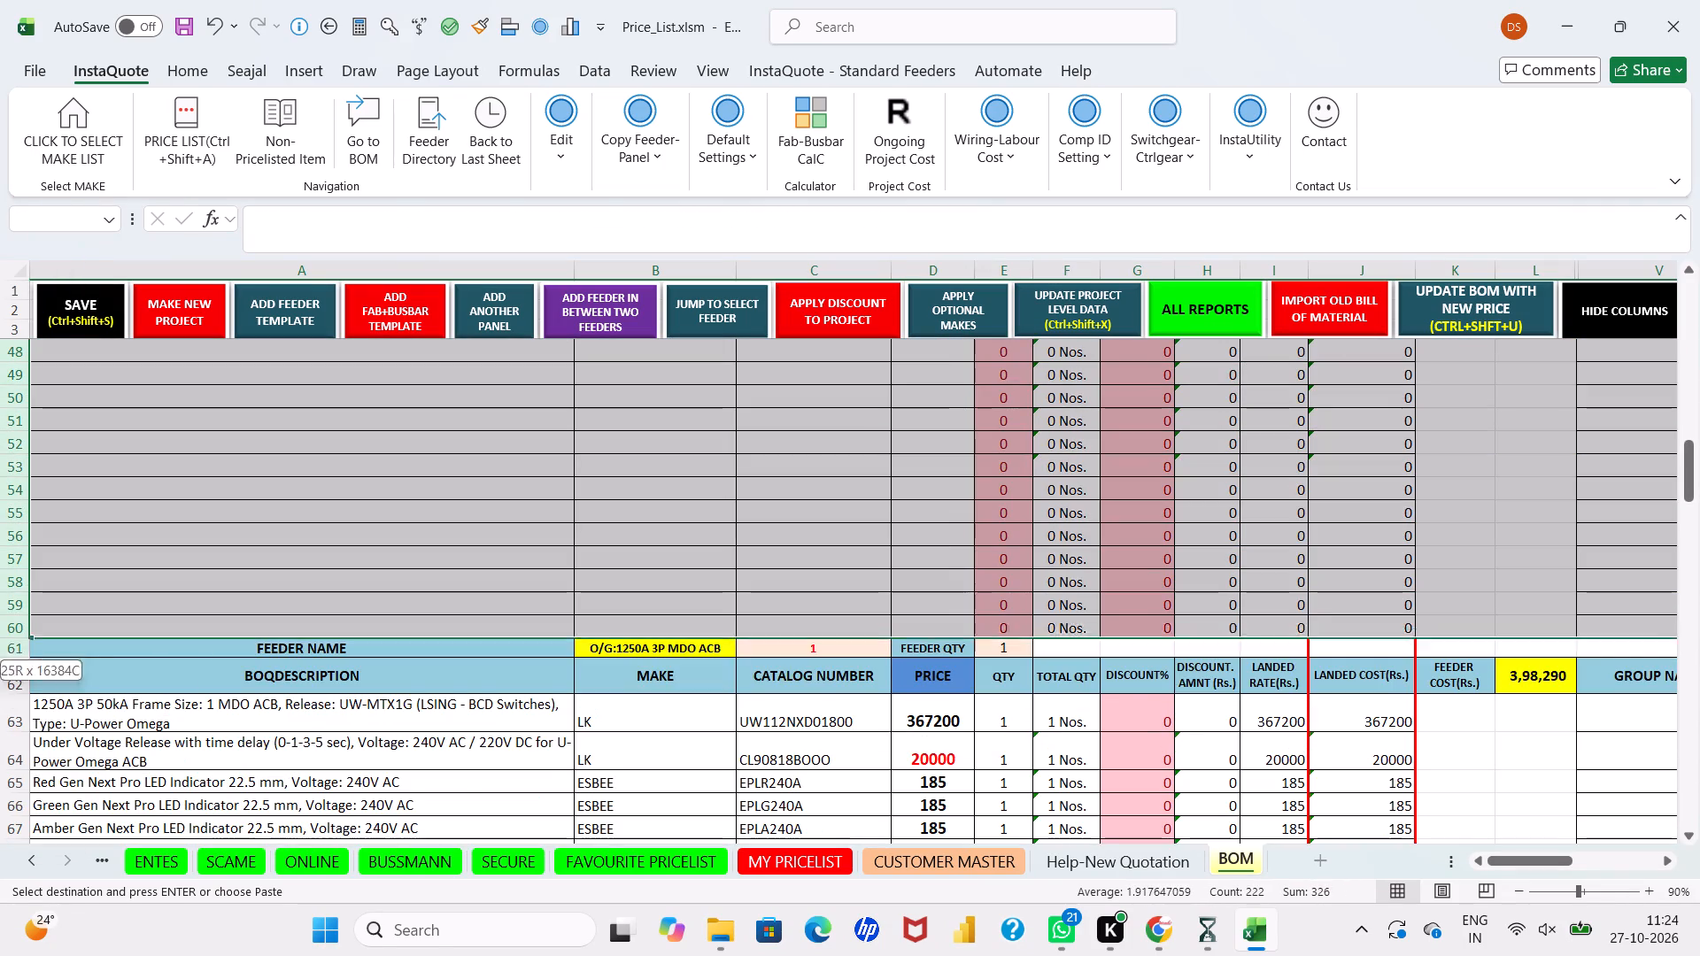
{"action": "left_click_drag", "start_coordinate": [0, 656], "coordinate": [12, 626]}
{"action": "right_click", "coordinate": [12, 626]}
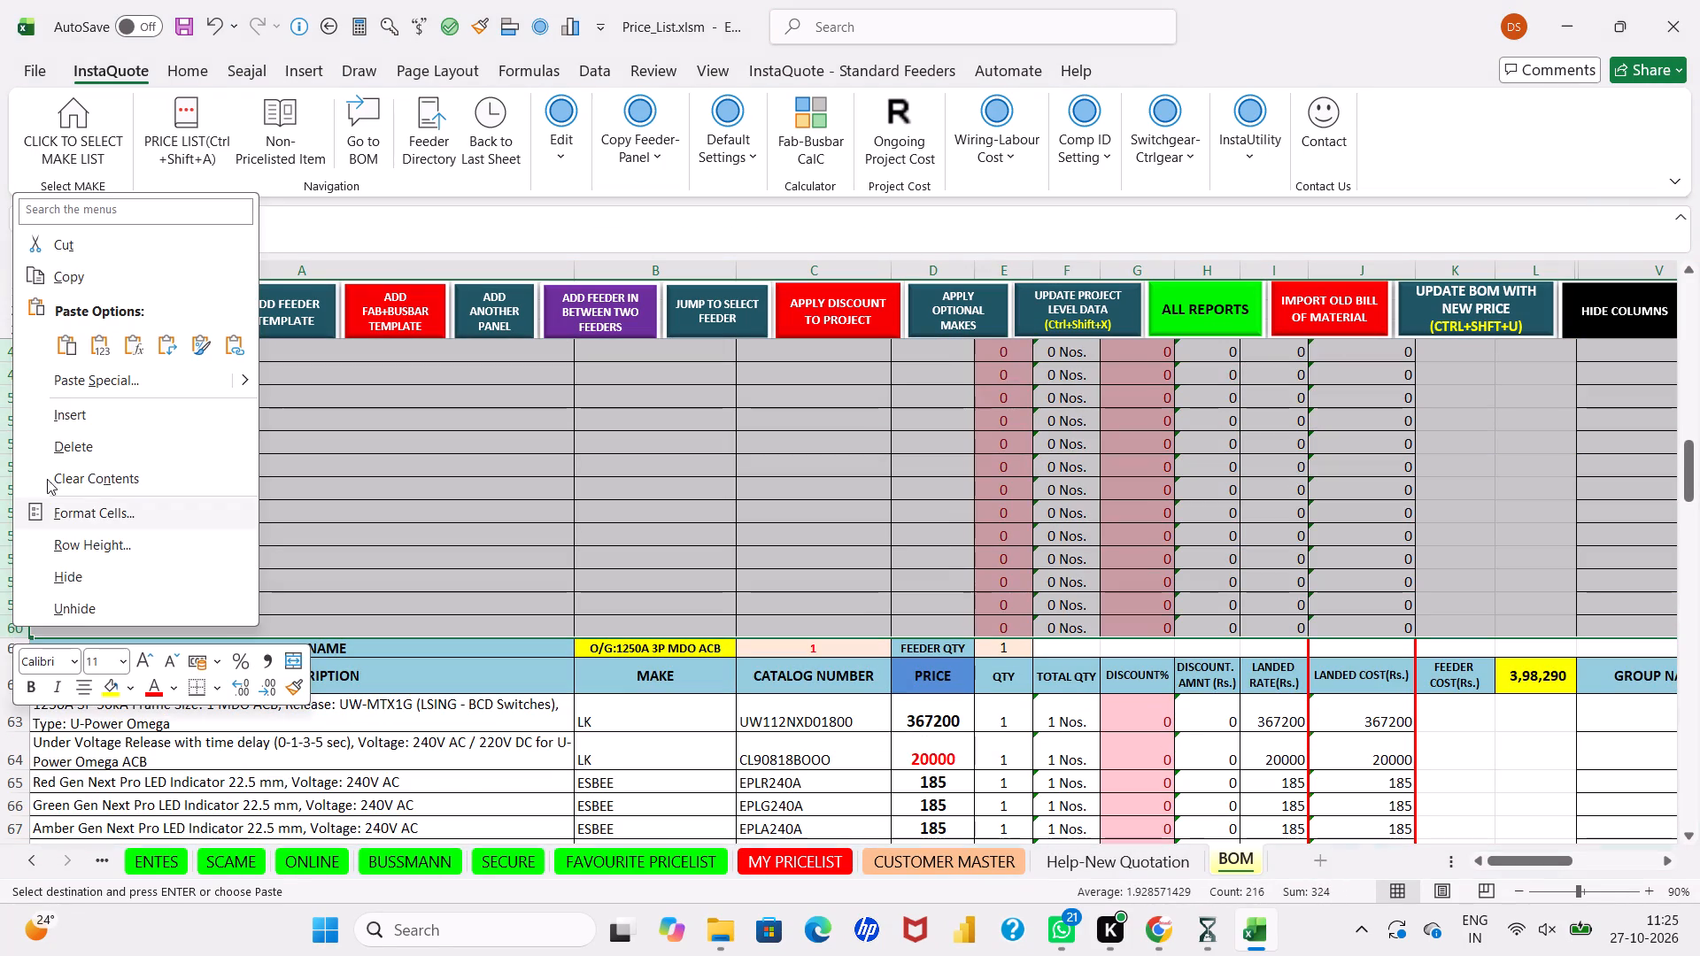
{"action": "left_click", "coordinate": [58, 441]}
{"action": "left_click", "coordinate": [230, 481]}
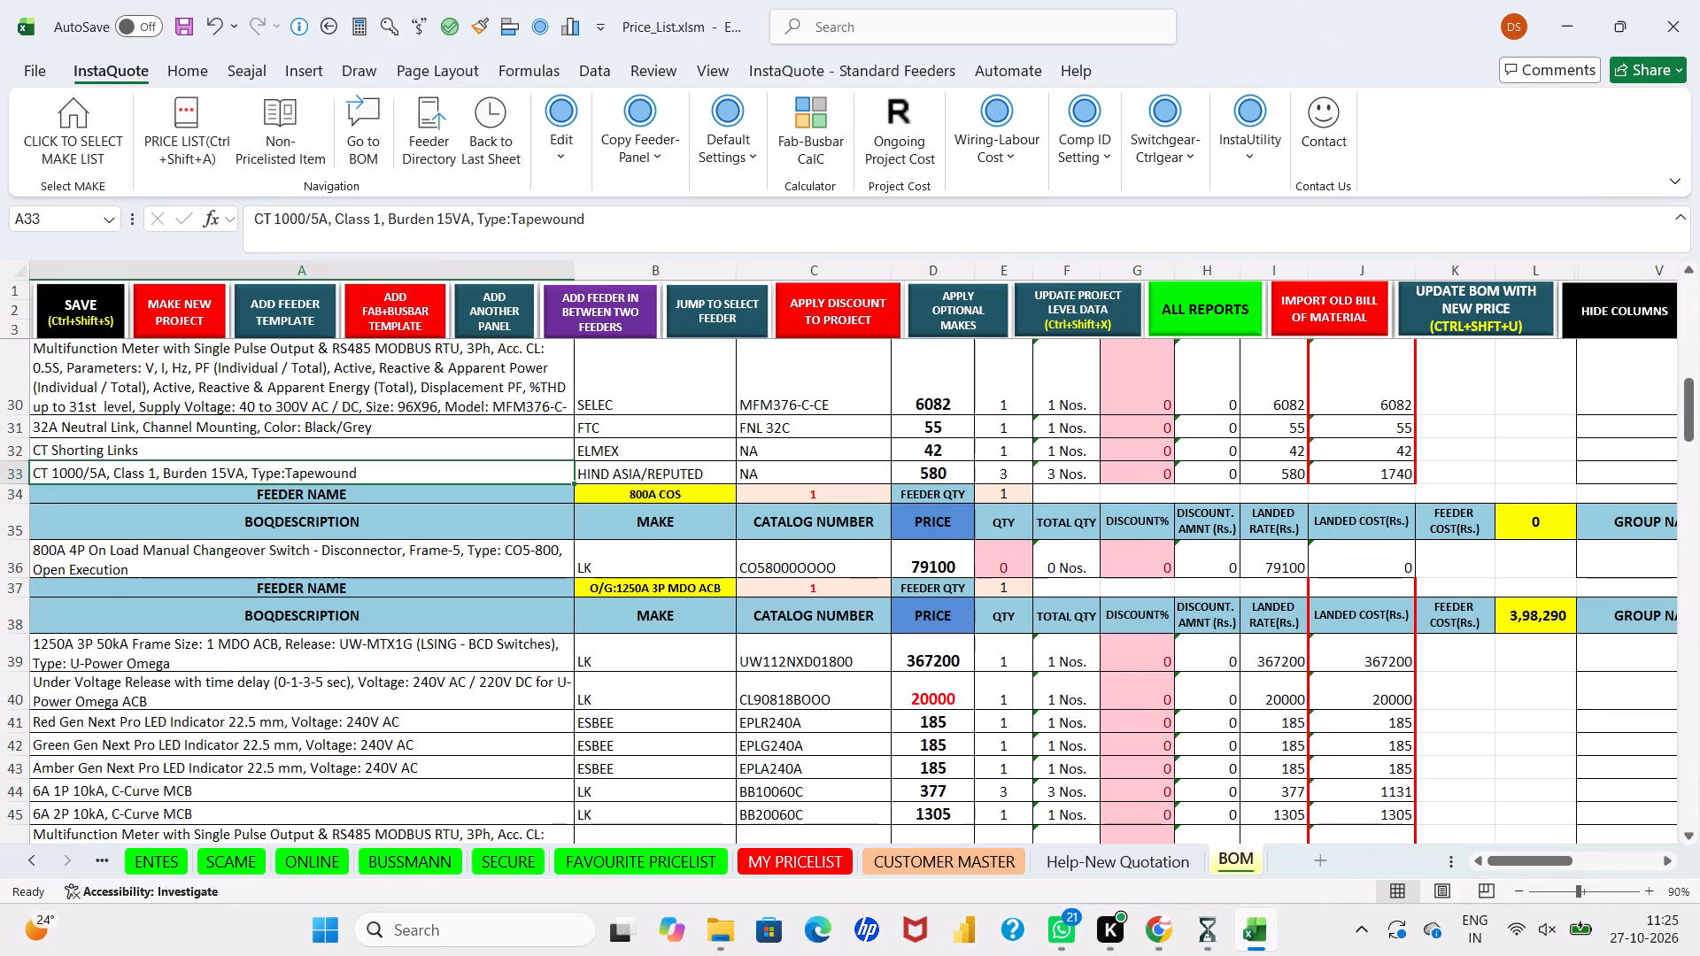
{"action": "left_click", "coordinate": [108, 312]}
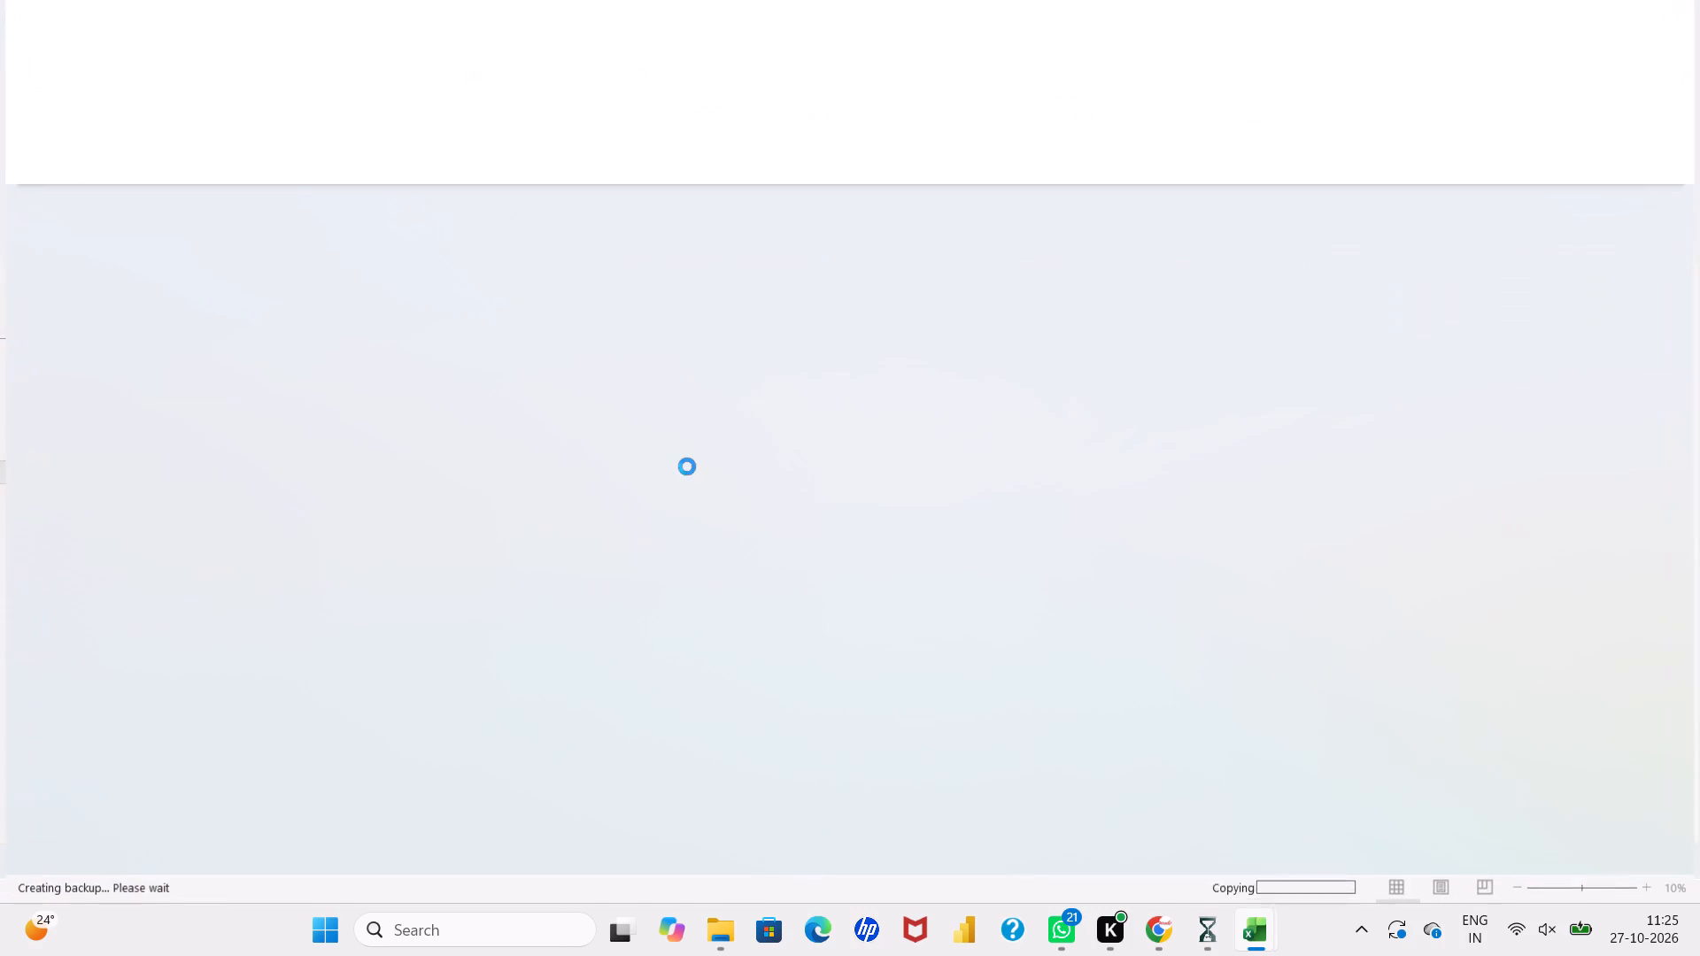
{"action": "left_click", "coordinate": [1001, 573]}
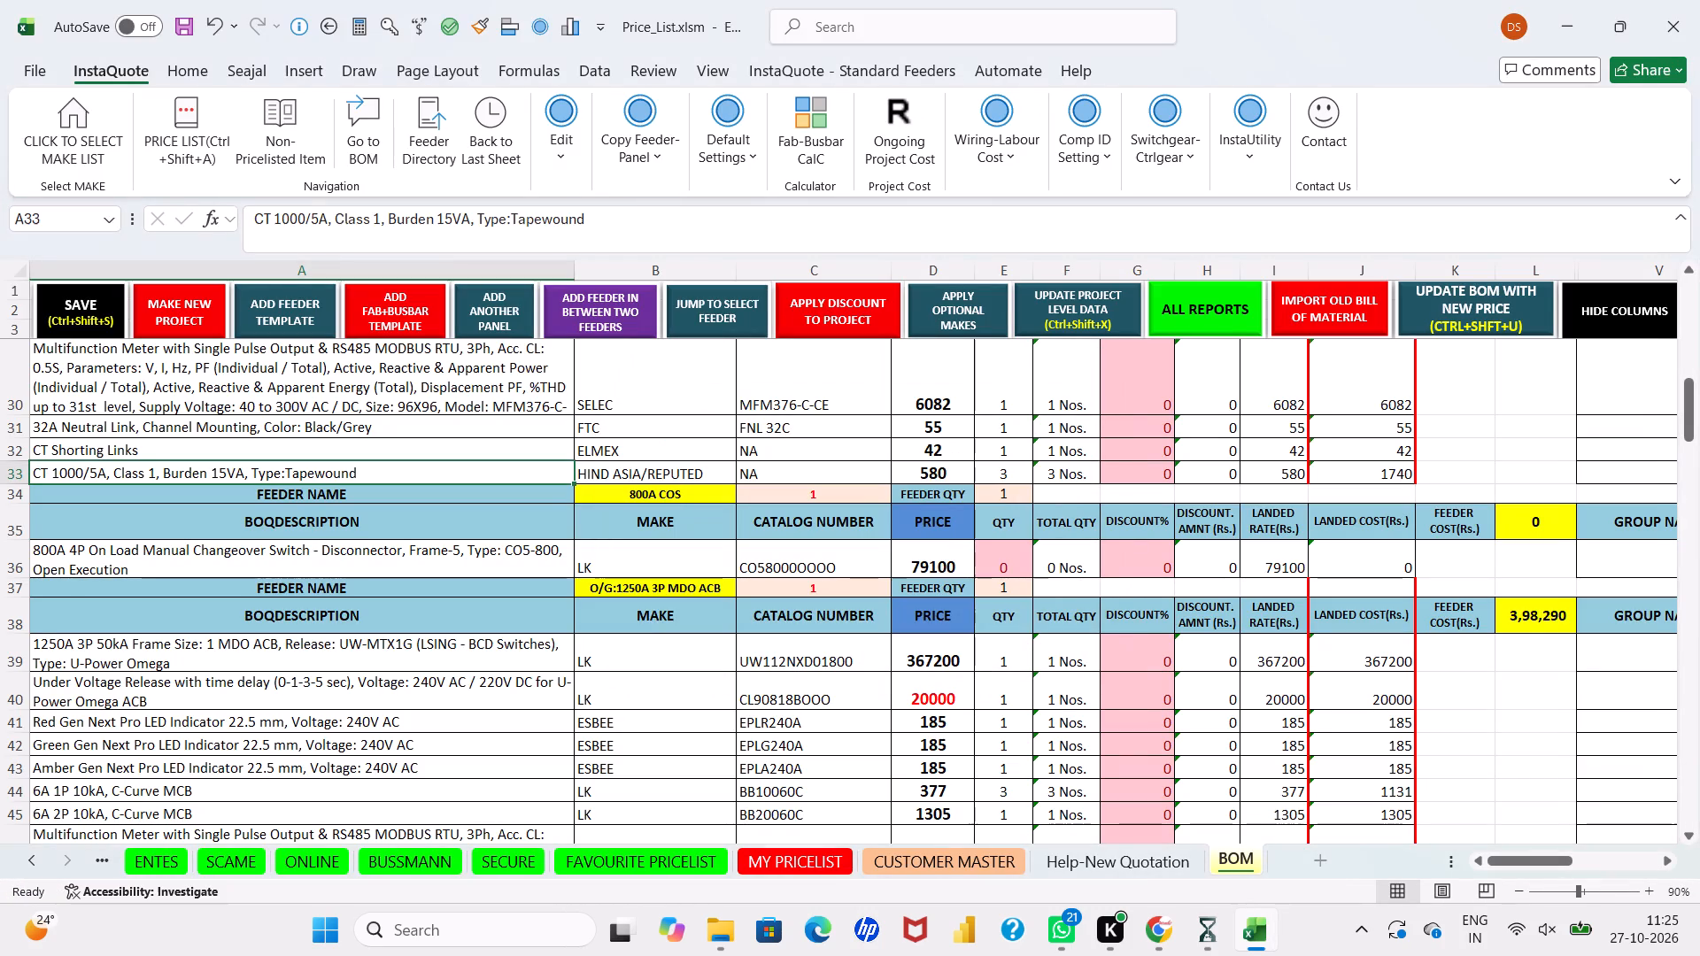
Set the quantity of the 800A changeover switch in row 36 to 1 and save the BOM.
{"action": "left_click", "coordinate": [1005, 567]}
{"action": "key", "text": "1"}
{"action": "key", "text": "Return"}
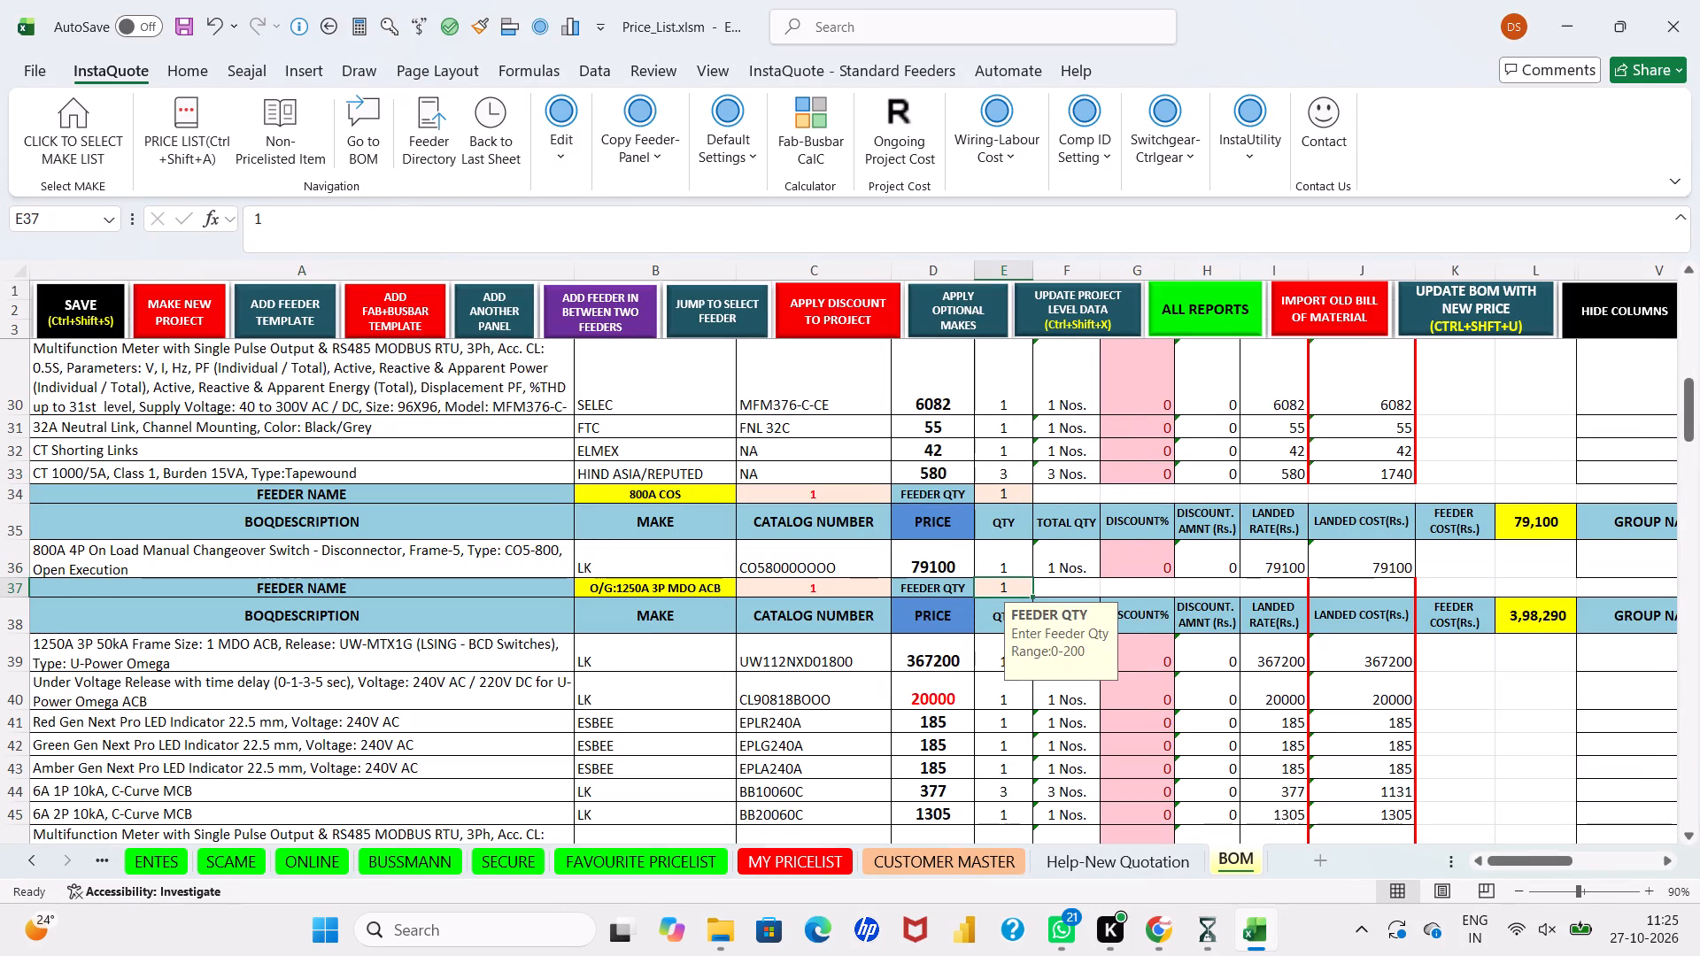
{"action": "left_click", "coordinate": [105, 317]}
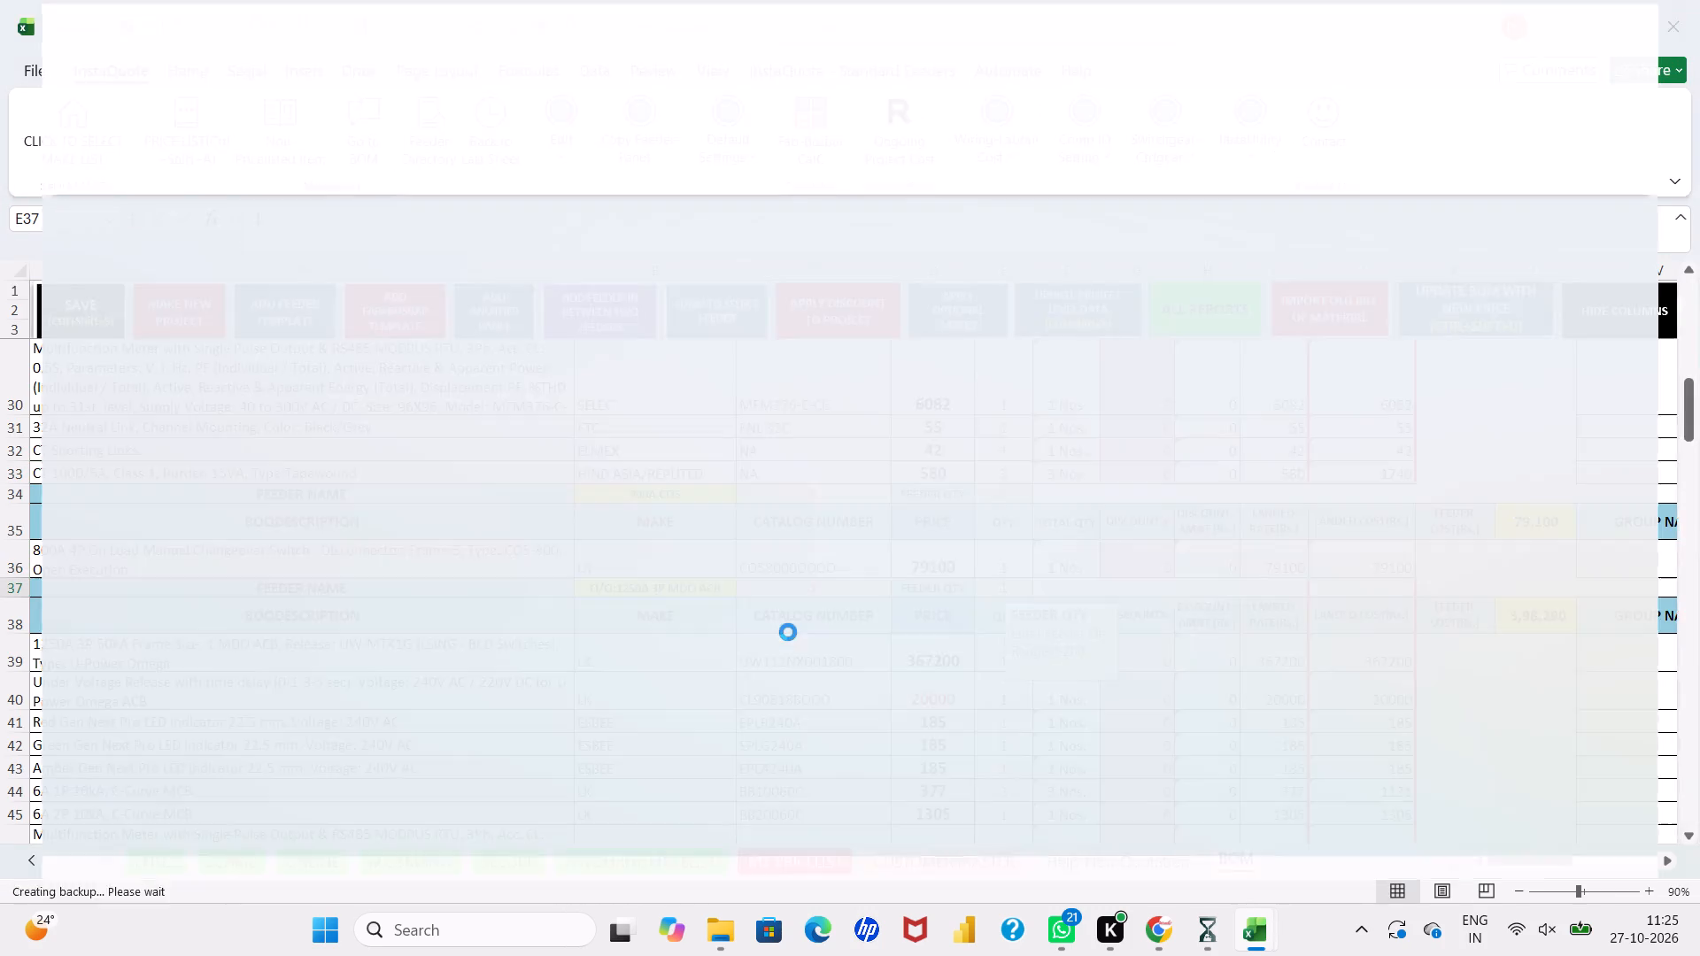
{"action": "left_click", "coordinate": [994, 578]}
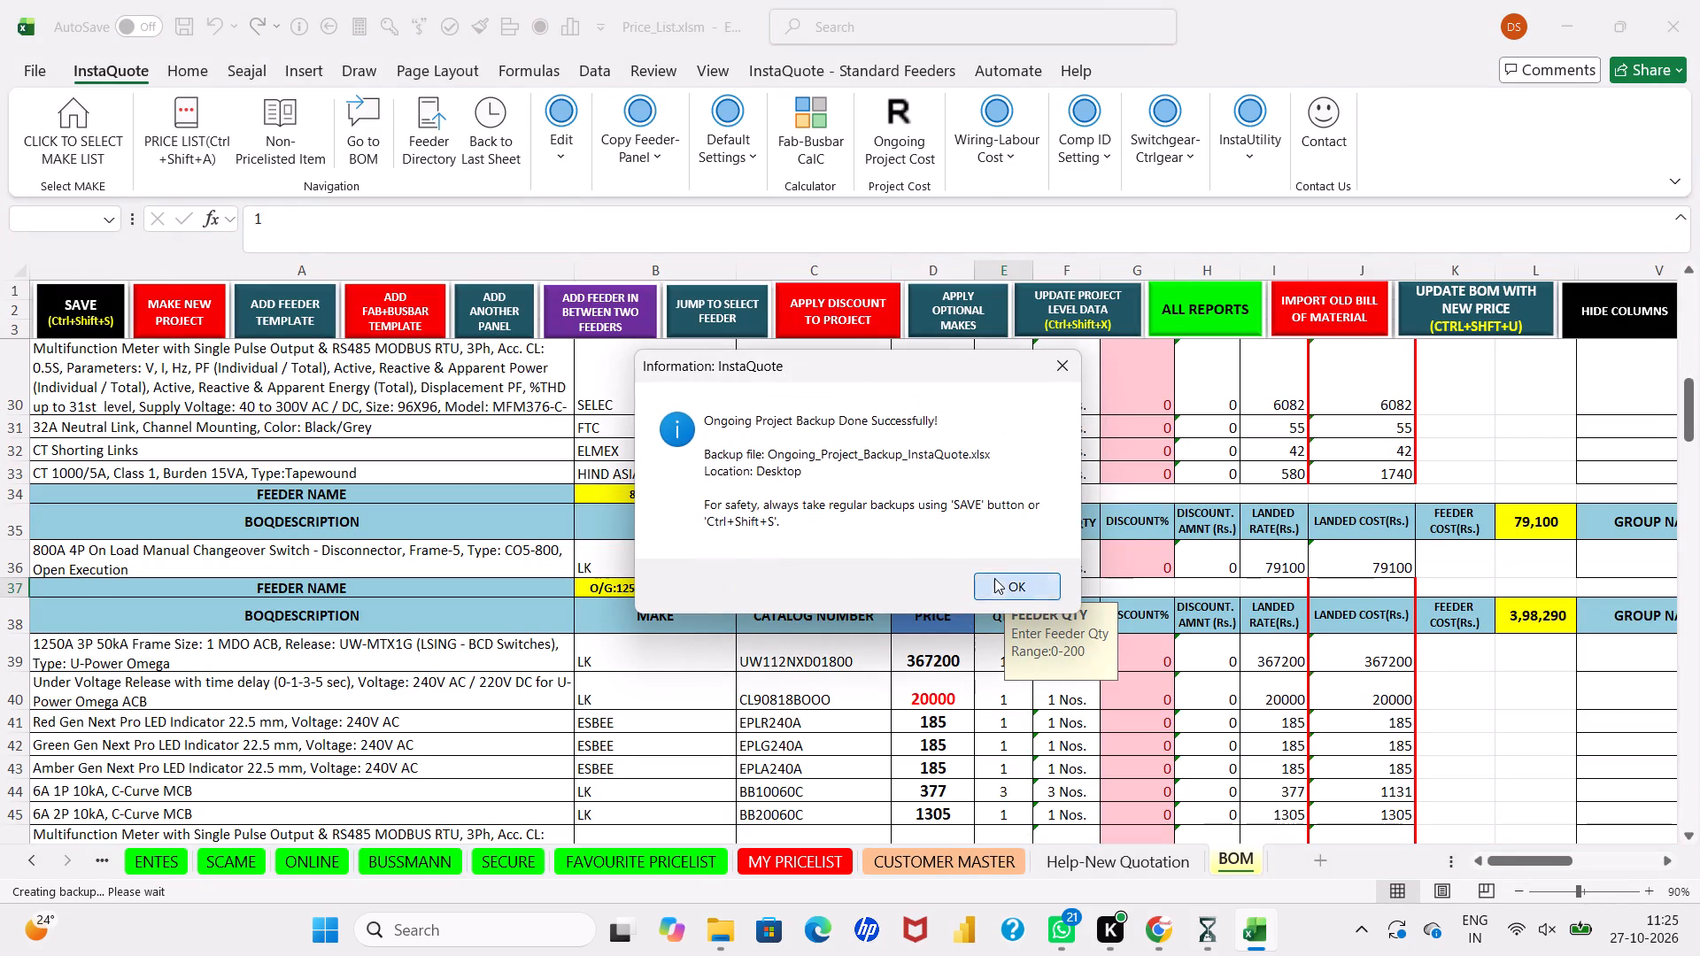
Insert a blank feeder at row 50, ahead of the O/G:800A 3P MCCB feeder.
{"action": "scroll", "coordinate": [994, 578], "scroll_direction": "down", "scroll_amount": 2}
{"action": "scroll", "coordinate": [726, 513], "scroll_direction": "up", "scroll_amount": 1}
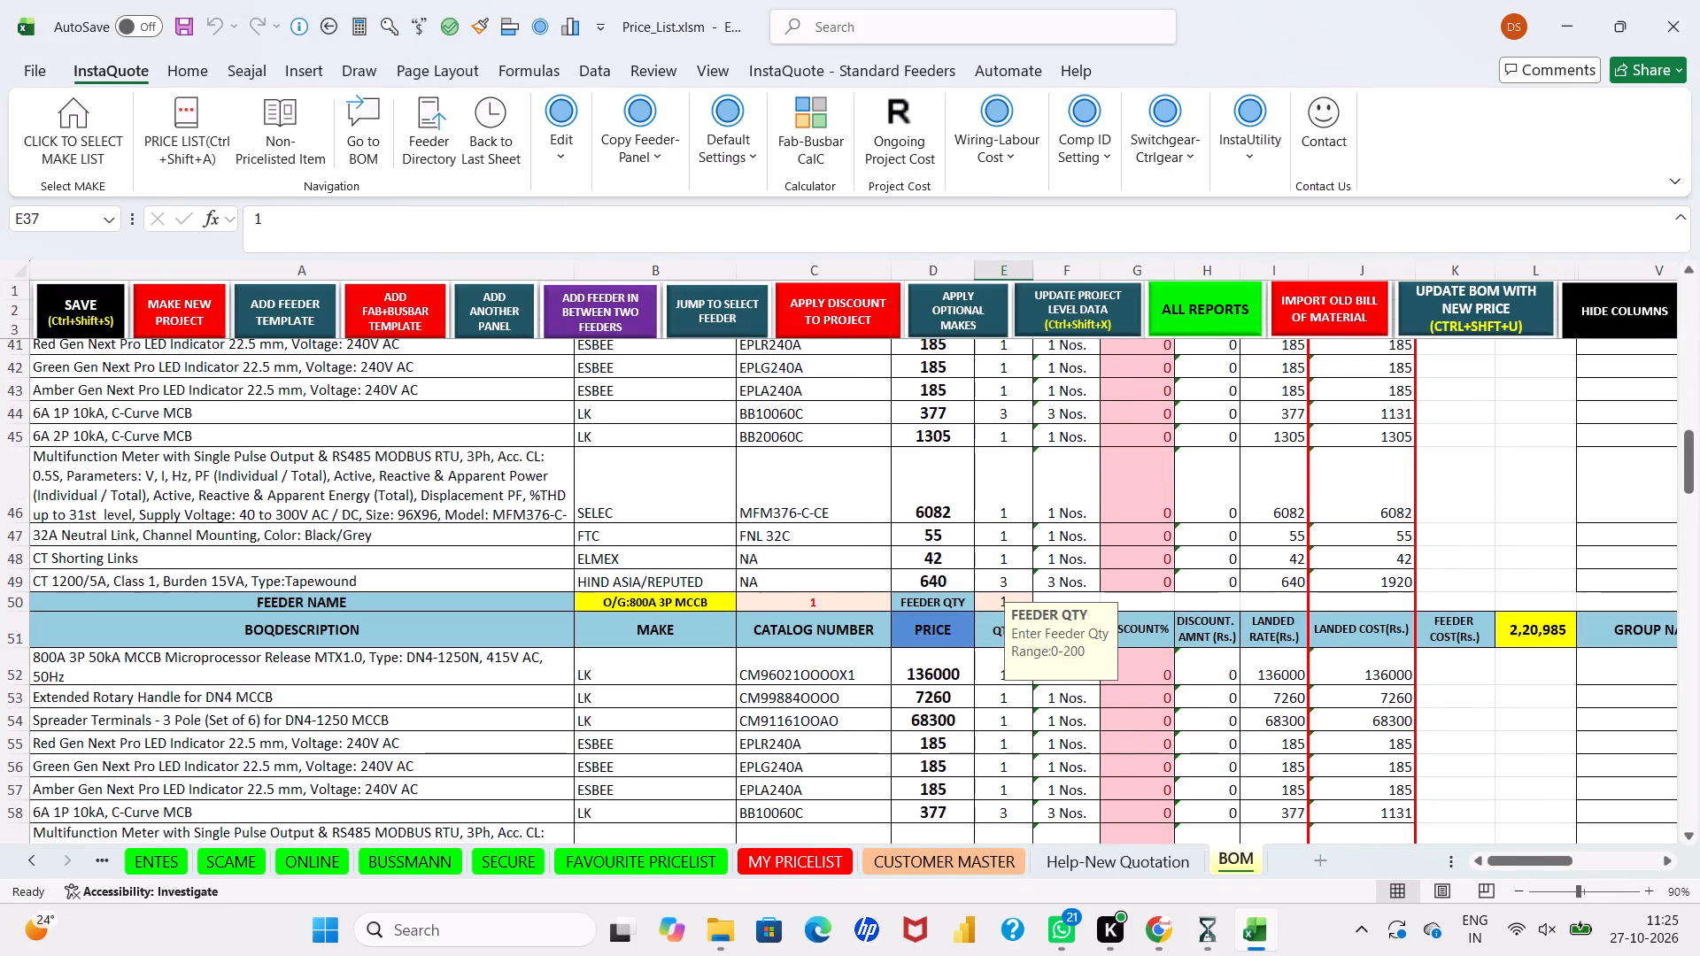
{"action": "left_click", "coordinate": [609, 317]}
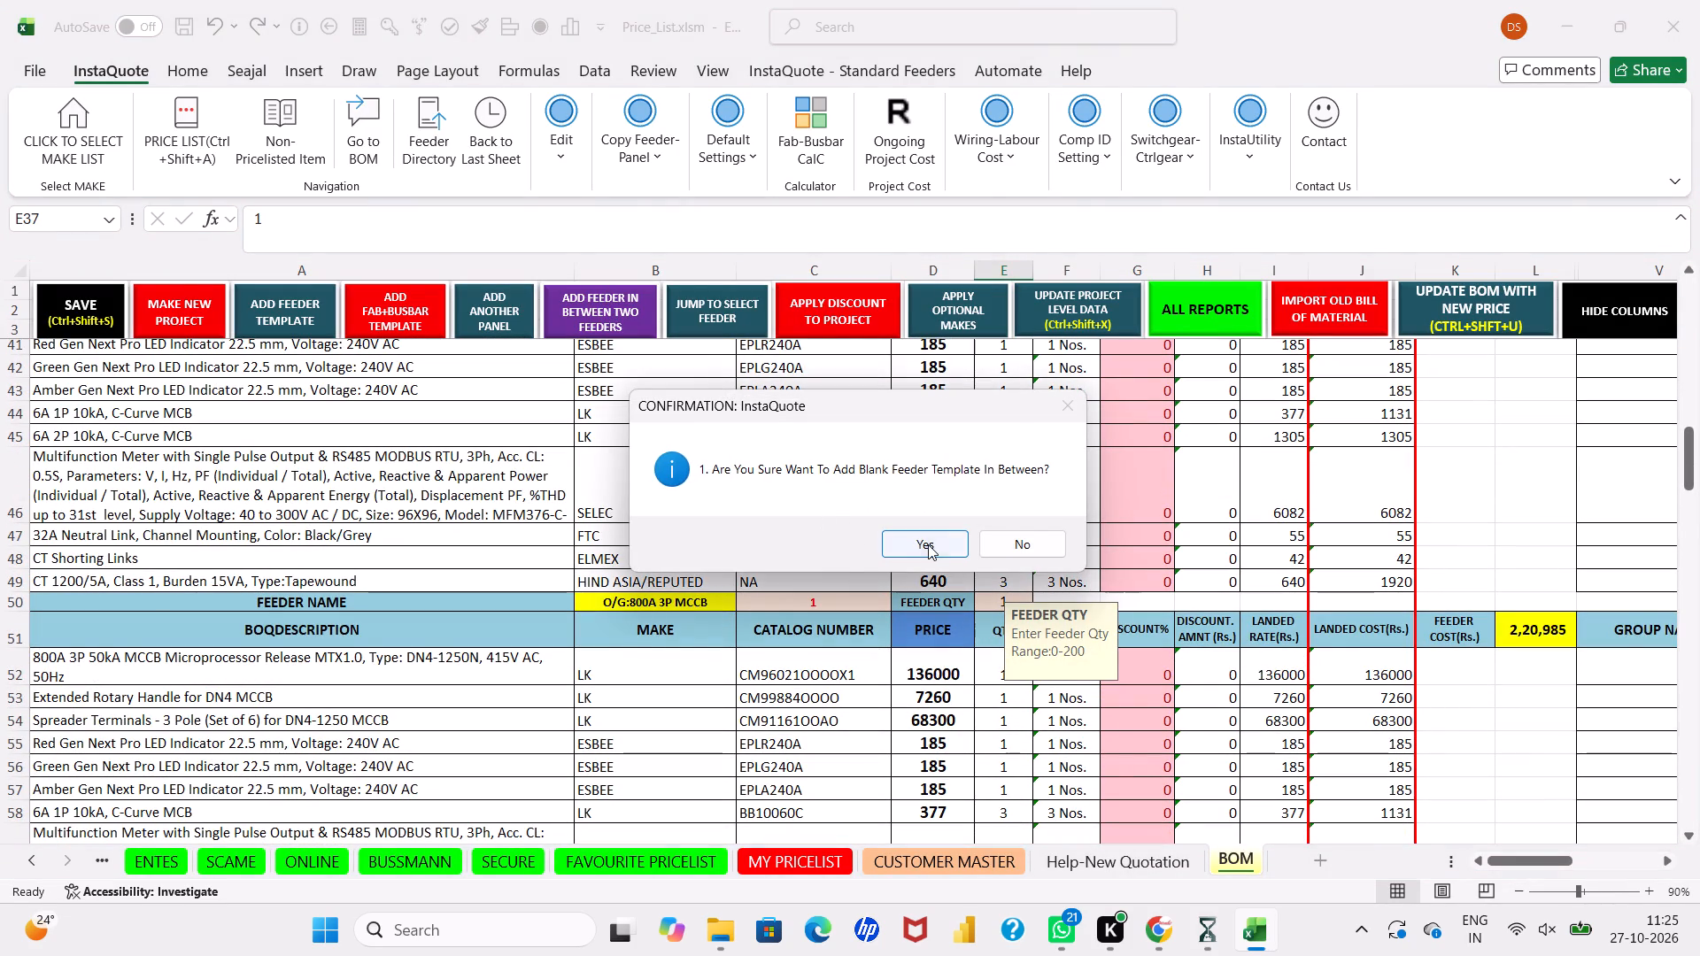
{"action": "left_click", "coordinate": [928, 544]}
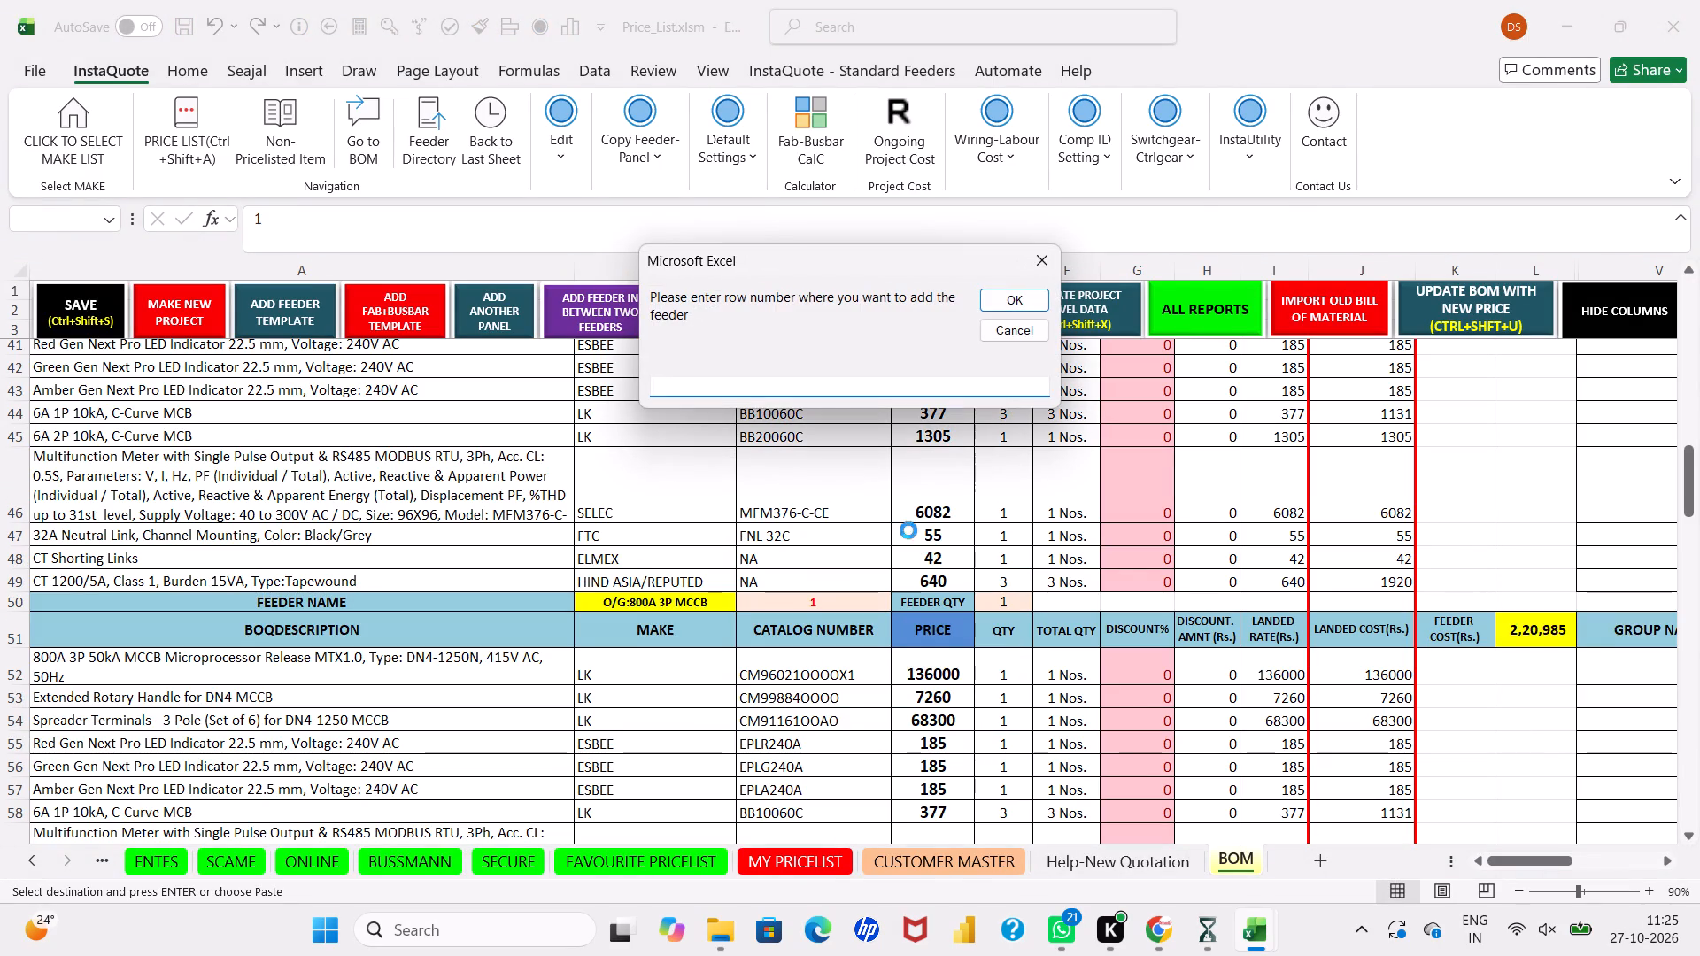
{"action": "type", "text": "50"}
{"action": "key", "text": "Return"}
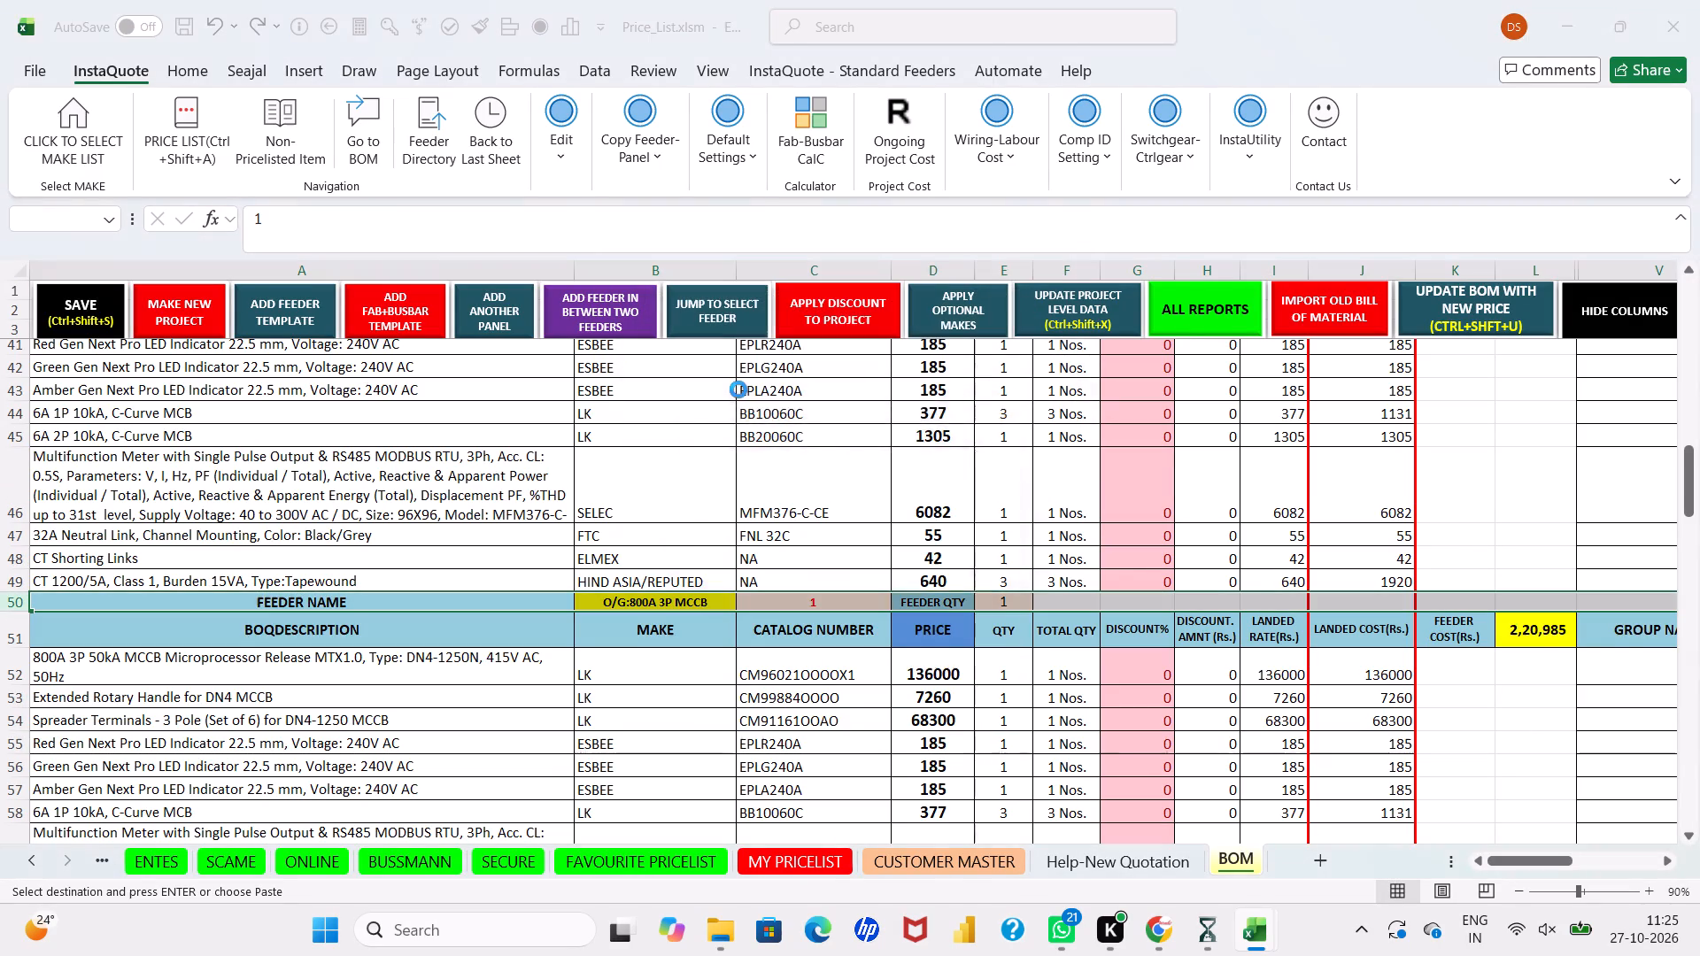
{"action": "left_click", "coordinate": [883, 540]}
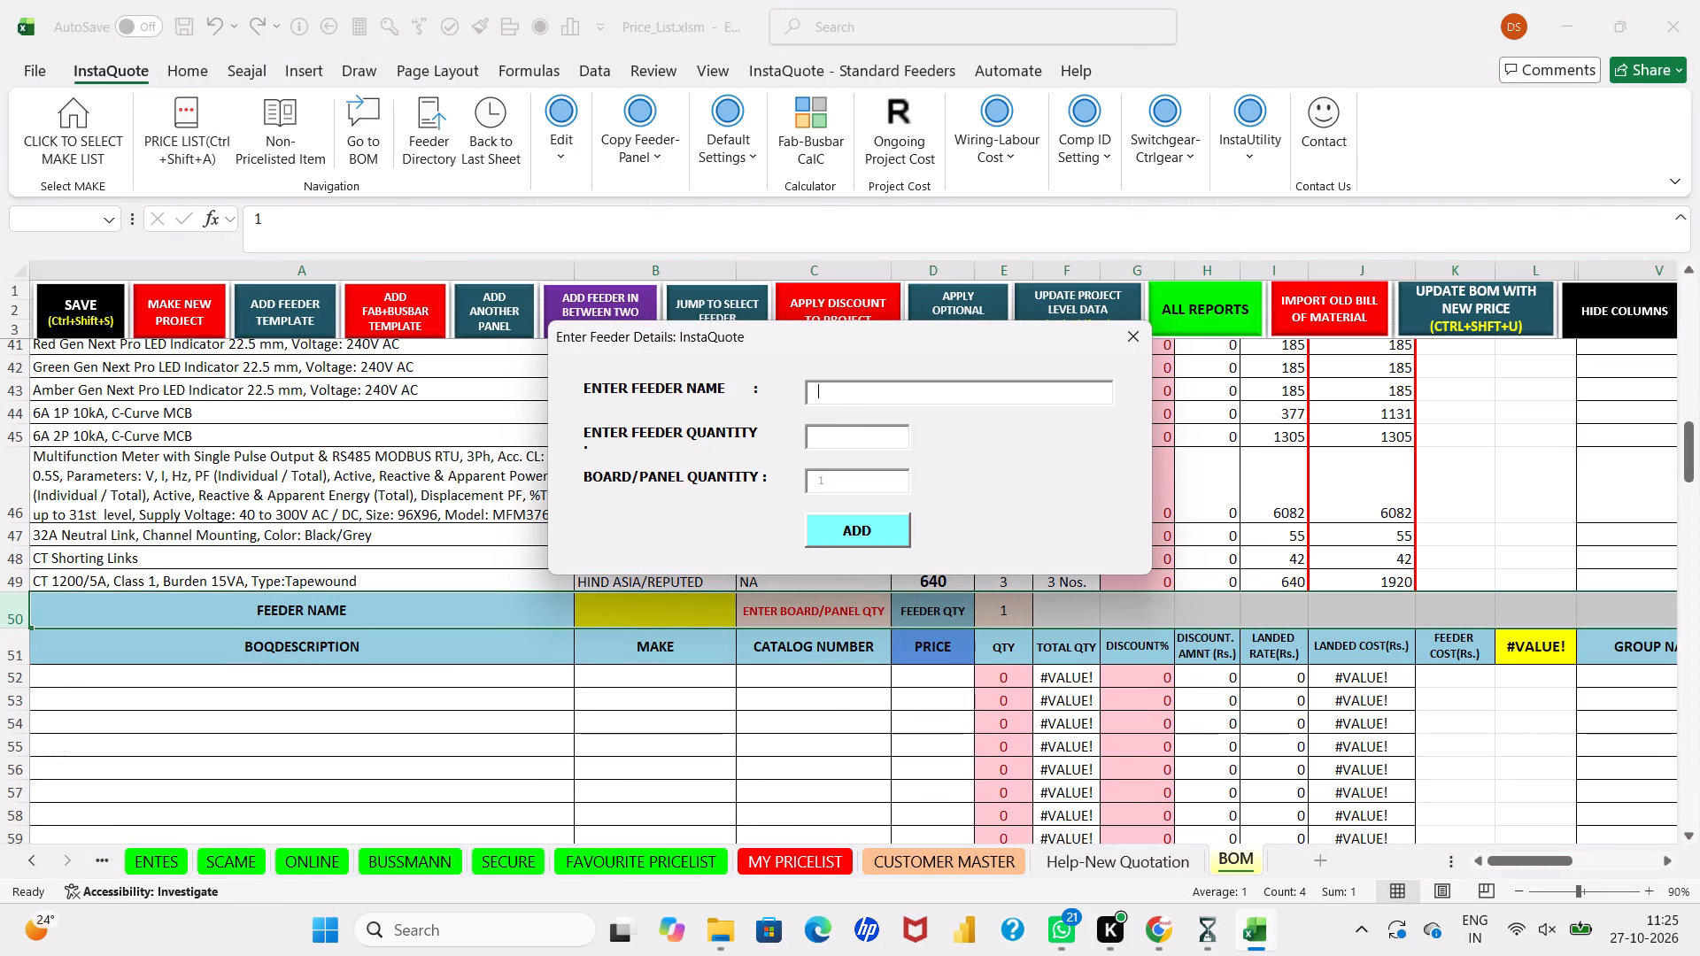
Name the new feeder at row 50 "800A COS" with a feeder quantity of 1 and add it.
{"action": "type", "text": "COS"}
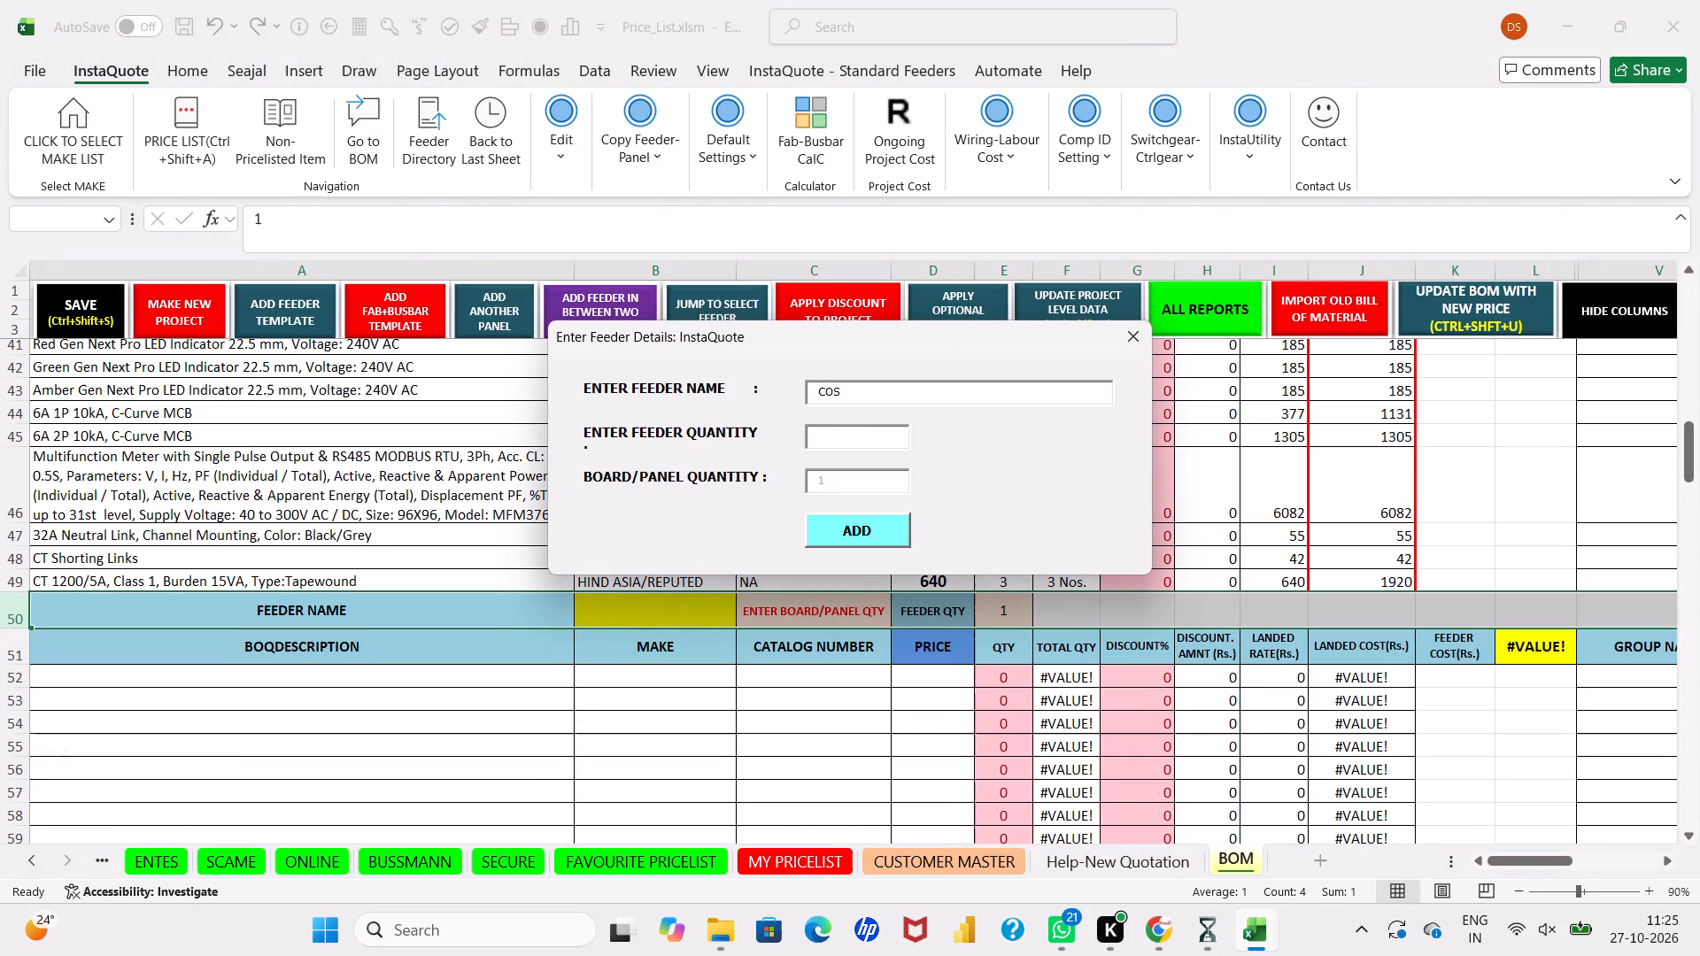
{"action": "key", "text": "Left"}
{"action": "key", "text": "Left"}
{"action": "key", "text": "Left"}
{"action": "key", "text": "Left"}
{"action": "key", "text": "Left"}
{"action": "key", "text": "Left"}
{"action": "key", "text": "Left"}
{"action": "key", "text": "Left"}
{"action": "type", "text": "800A"}
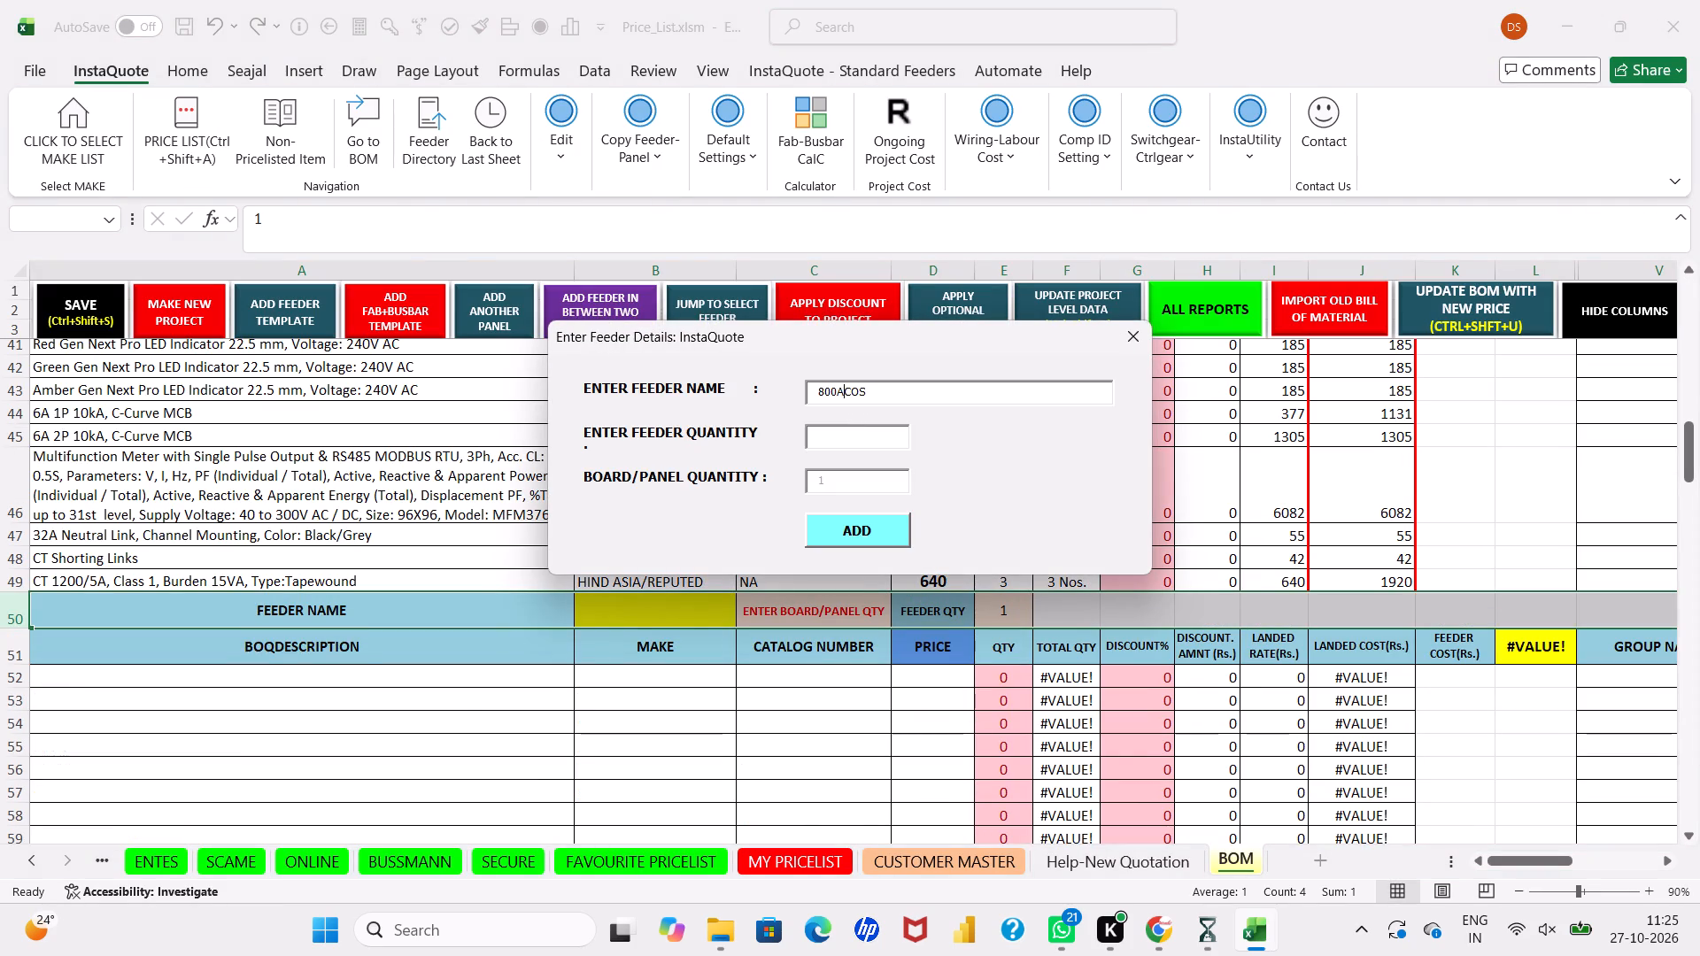
{"action": "key", "text": "space"}
{"action": "key", "text": "Return"}
{"action": "key", "text": "1"}
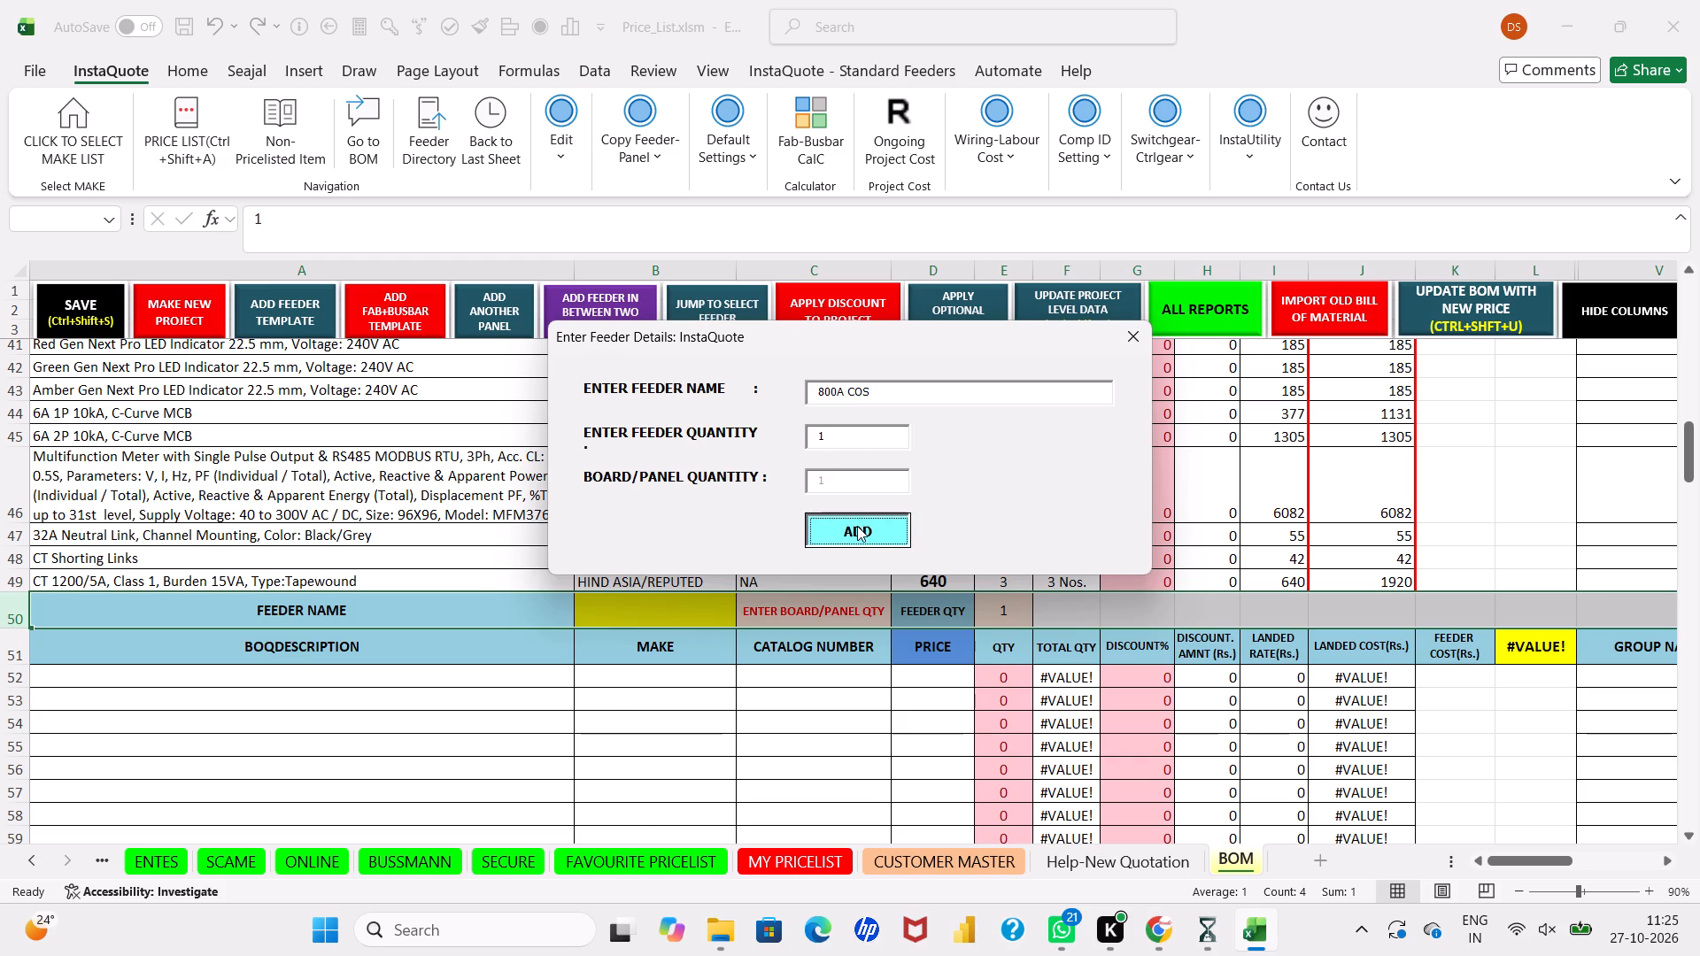
{"action": "left_click", "coordinate": [857, 526]}
{"action": "left_click", "coordinate": [968, 536]}
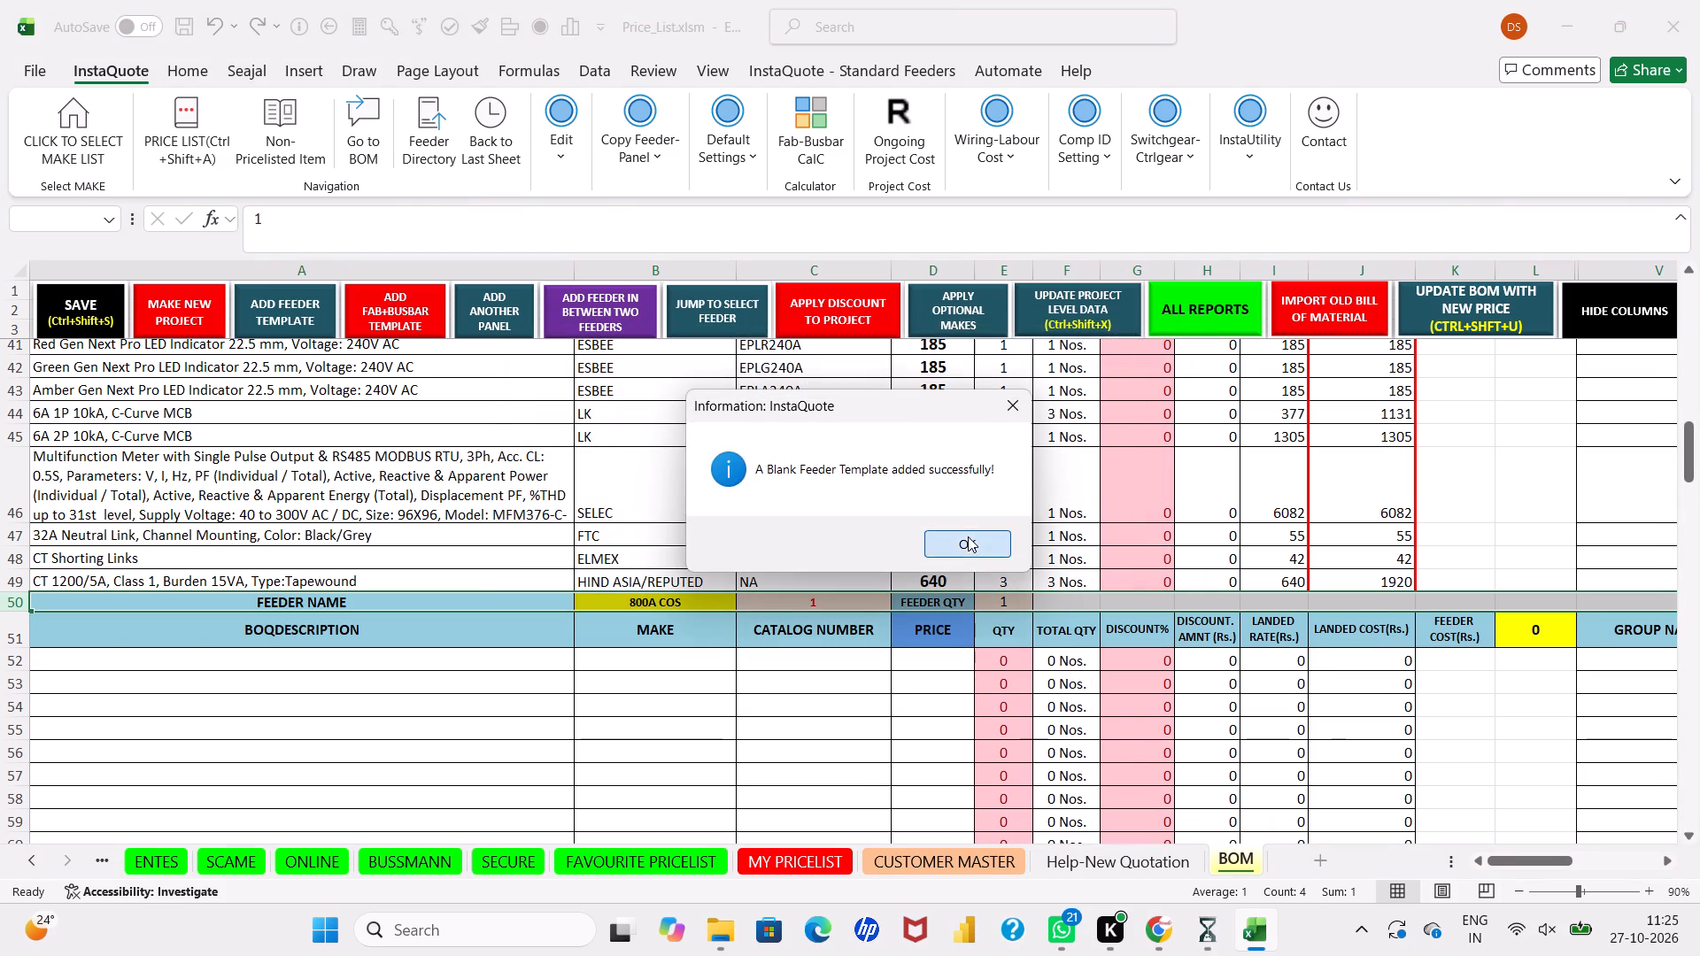
Copy the 800A changeover switch line, including its quantity, from row 36 into row 52 of the new feeder and save the BOM.
{"action": "scroll", "coordinate": [968, 536], "scroll_direction": "up", "scroll_amount": 2}
{"action": "left_click_drag", "start_coordinate": [552, 472], "coordinate": [1001, 470]}
{"action": "key", "text": "ctrl+c"}
{"action": "scroll", "coordinate": [1001, 470], "scroll_direction": "down", "scroll_amount": 2}
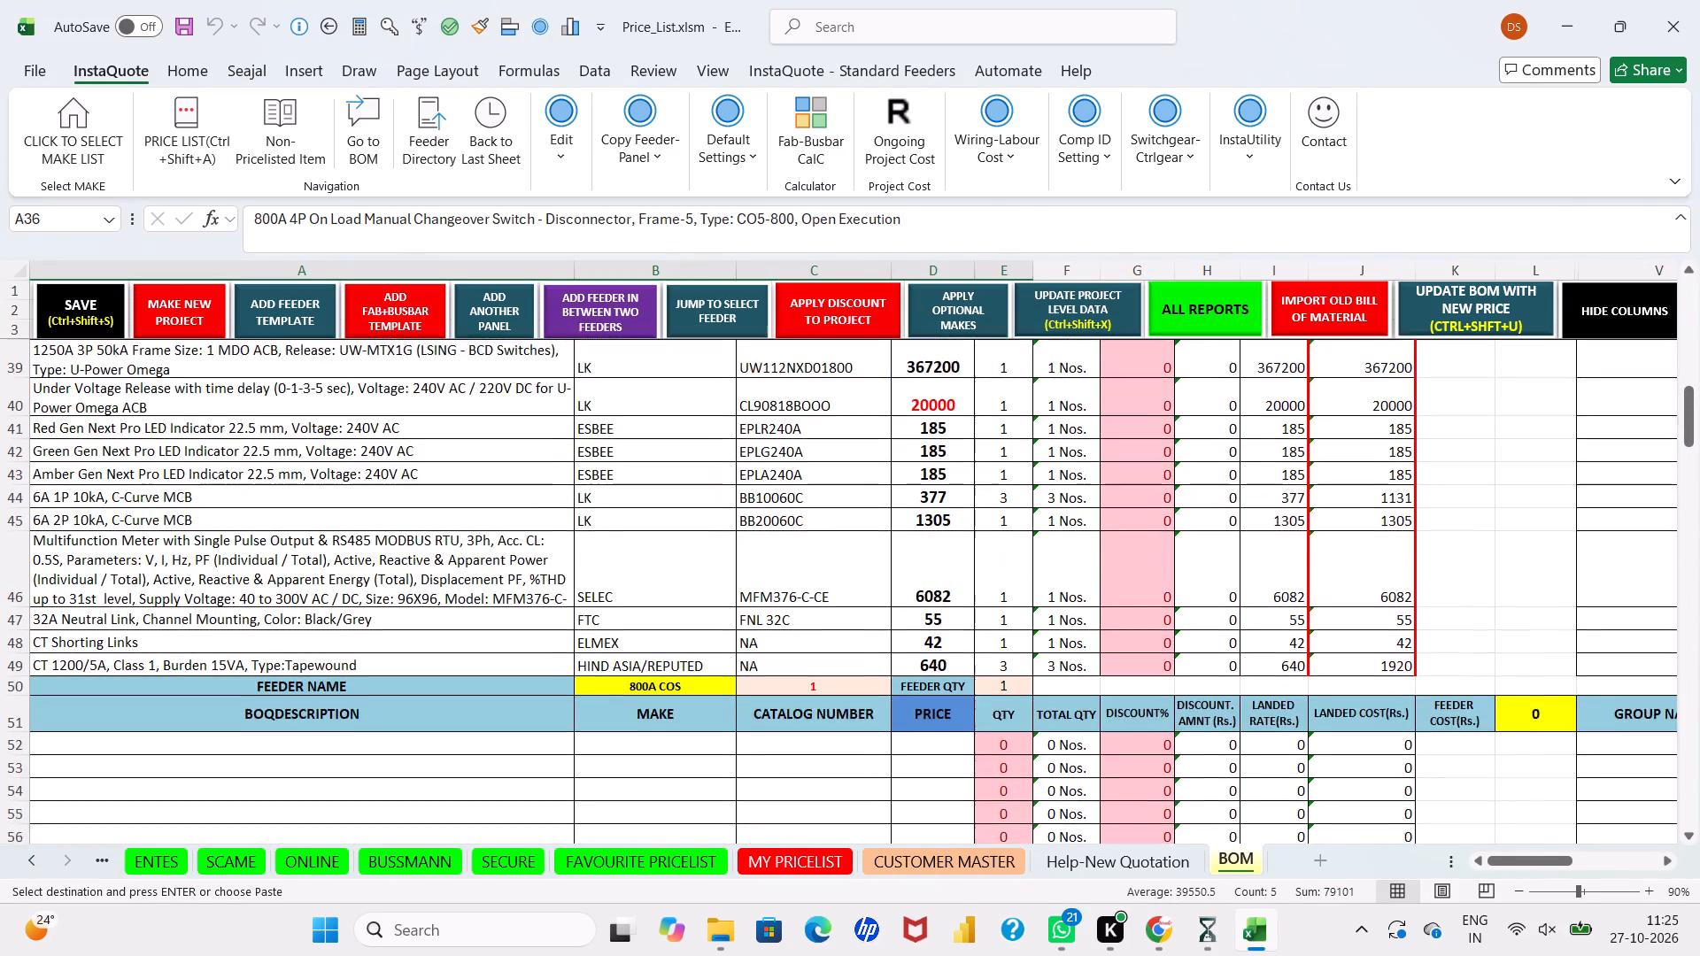
{"action": "left_click", "coordinate": [549, 636]}
{"action": "key", "text": "ctrl+v"}
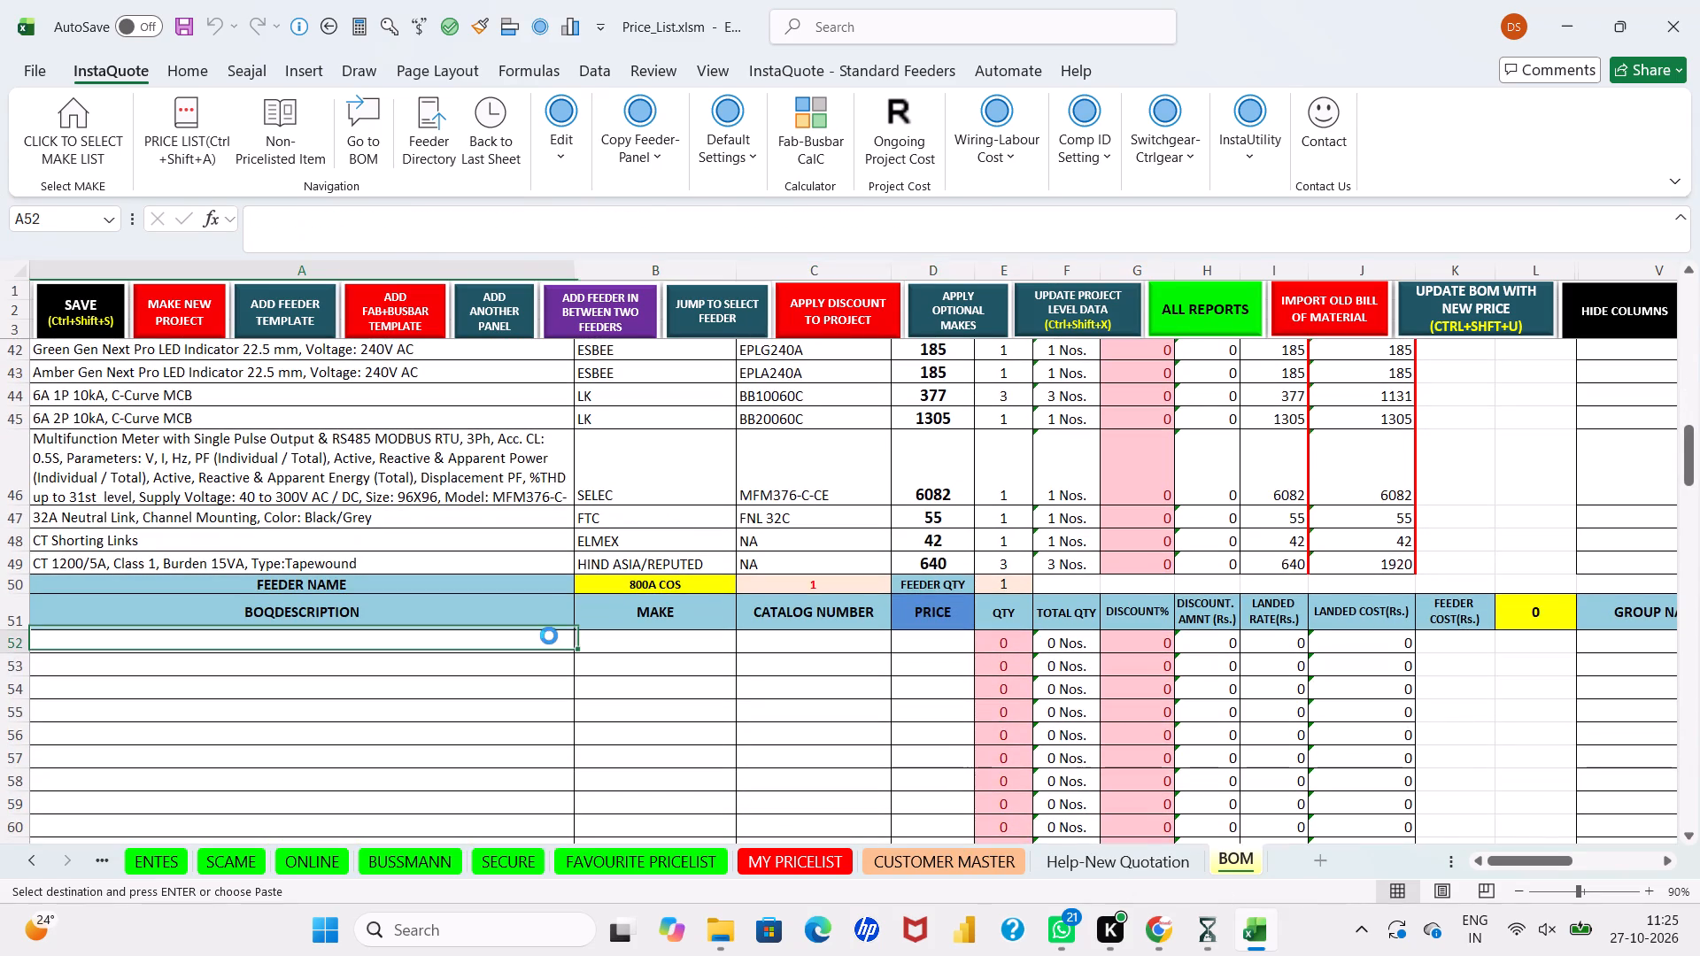
{"action": "left_click", "coordinate": [82, 326]}
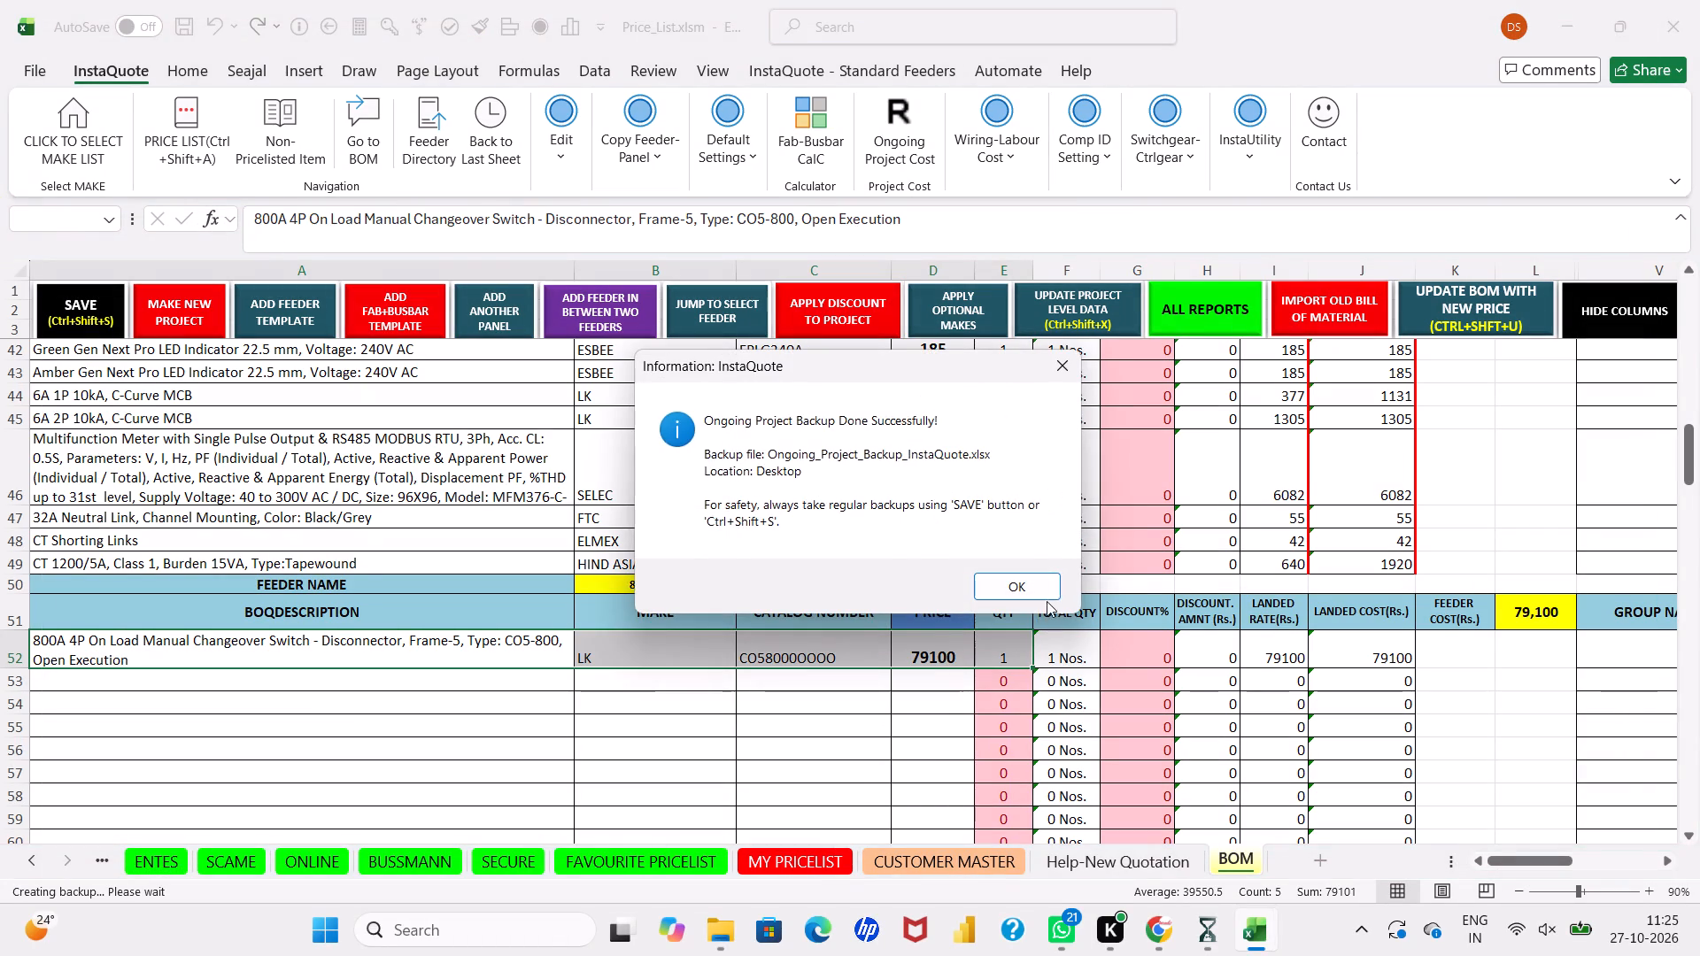
{"action": "left_click", "coordinate": [1040, 584]}
{"action": "left_click", "coordinate": [937, 641]}
Delete blank rows 53 to 76 below the changeover switch in the 800A COS feeder at row 50 and save the BOM.
{"action": "scroll", "coordinate": [937, 641], "scroll_direction": "down", "scroll_amount": 1}
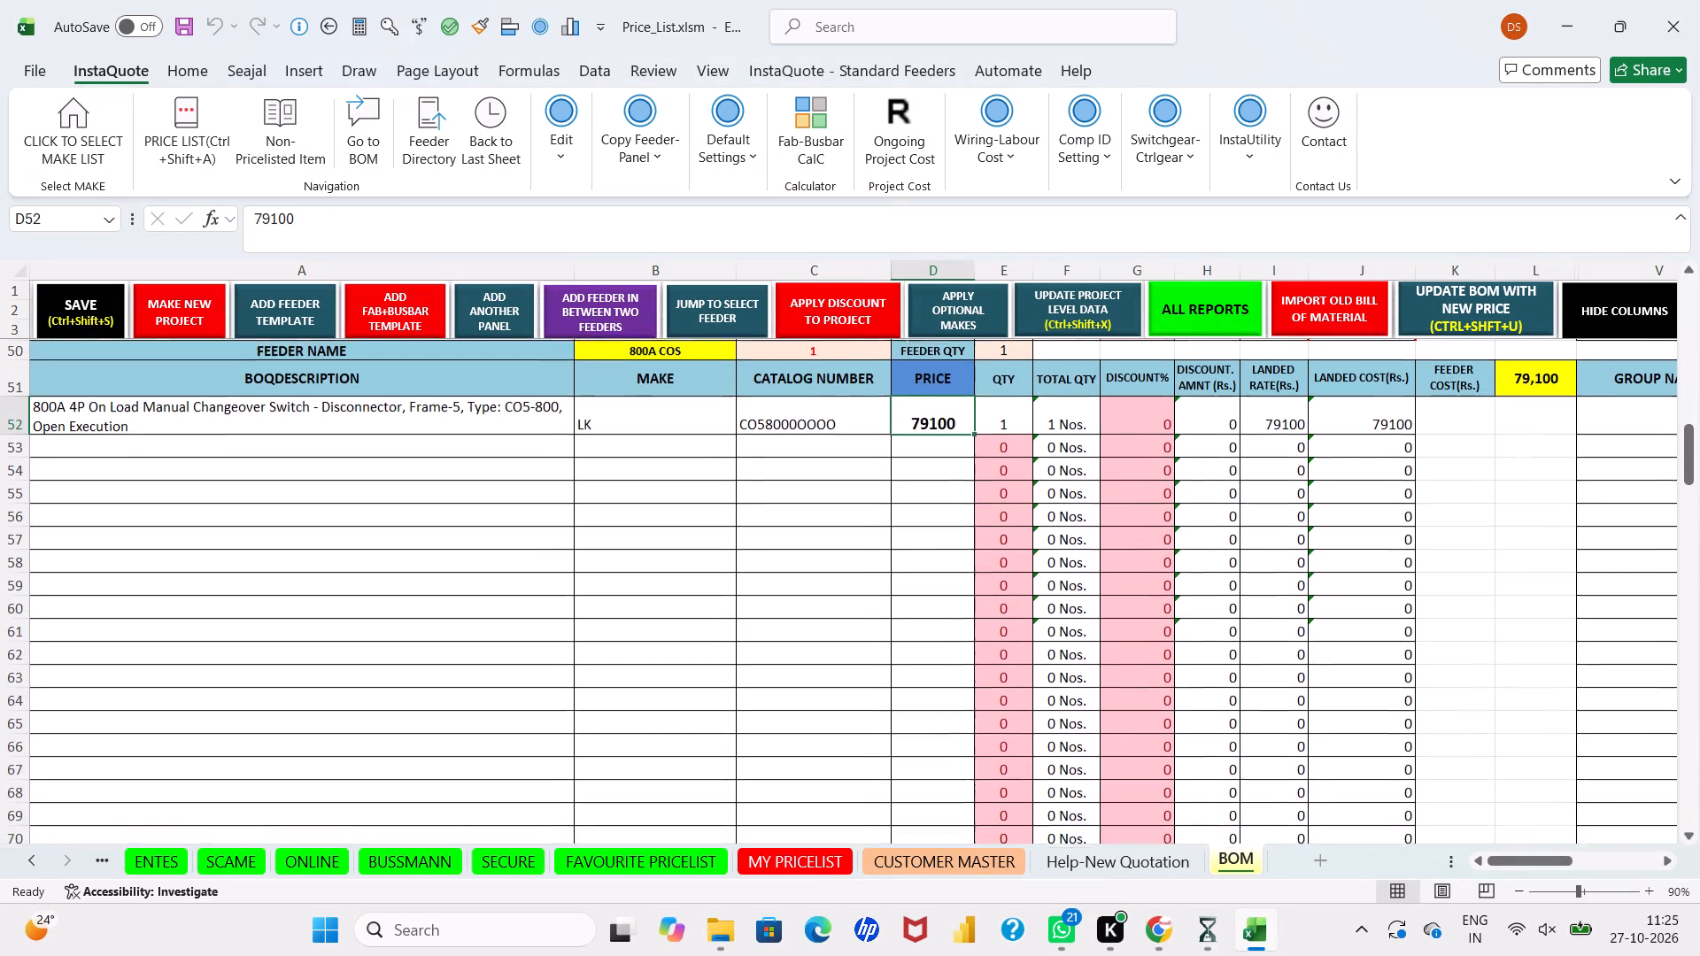
{"action": "left_click_drag", "start_coordinate": [16, 433], "coordinate": [4, 909]}
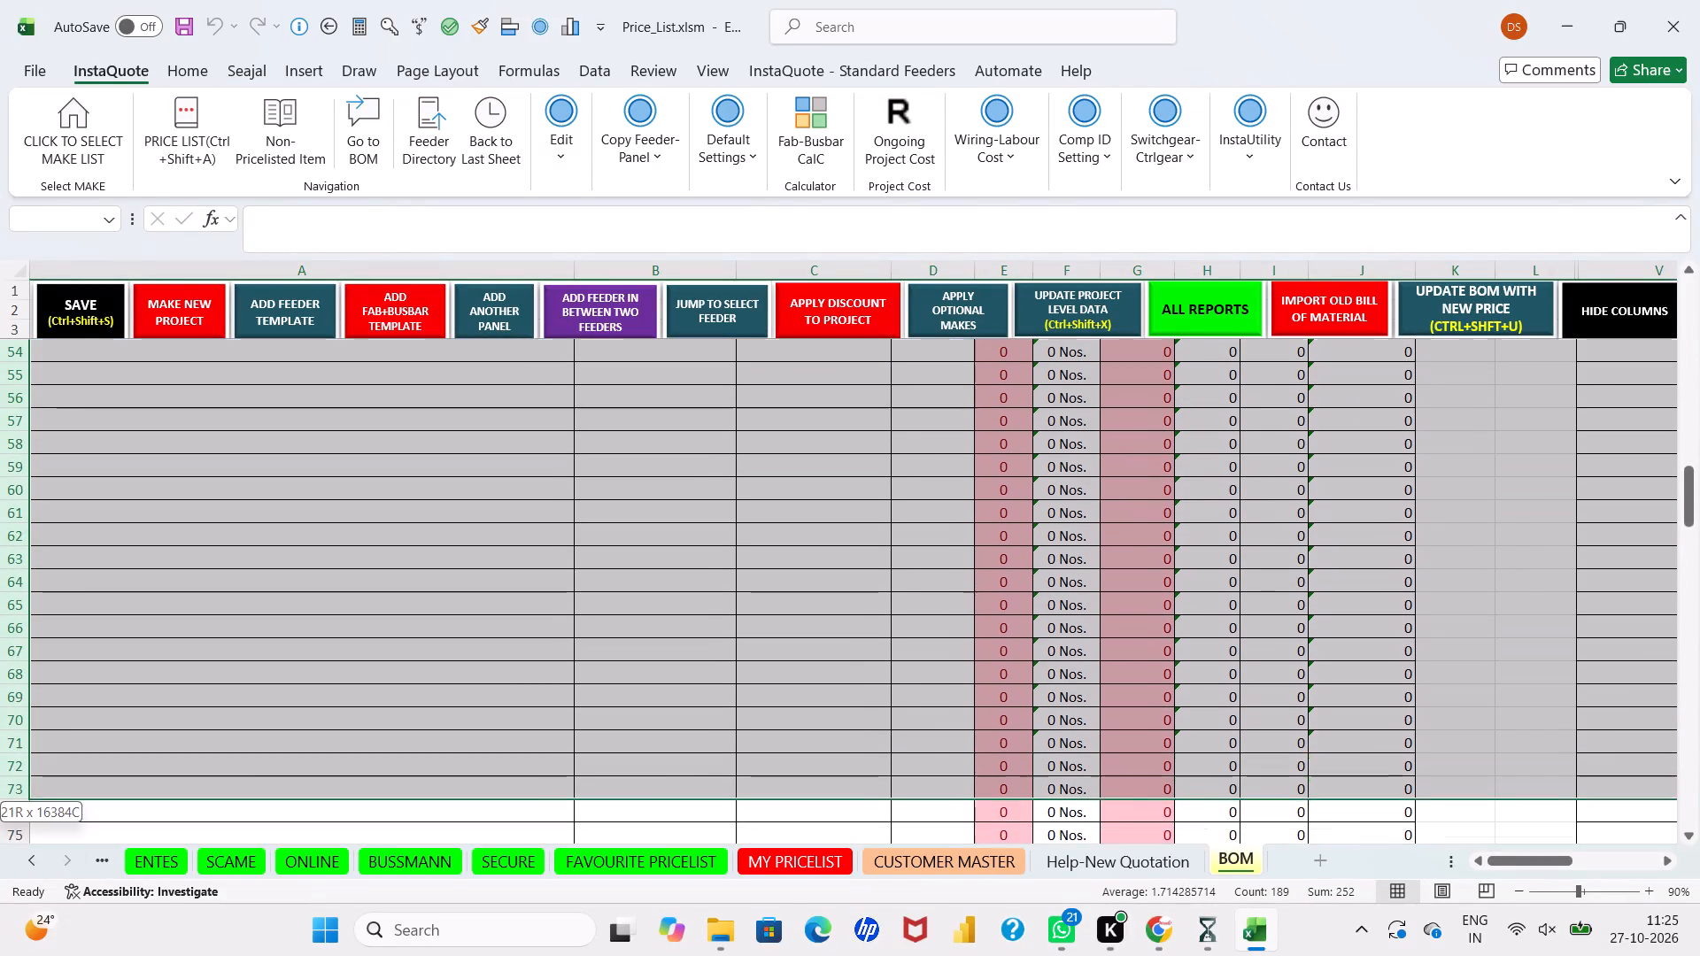
{"action": "left_click_drag", "start_coordinate": [4, 909], "coordinate": [13, 764]}
{"action": "right_click", "coordinate": [13, 764]}
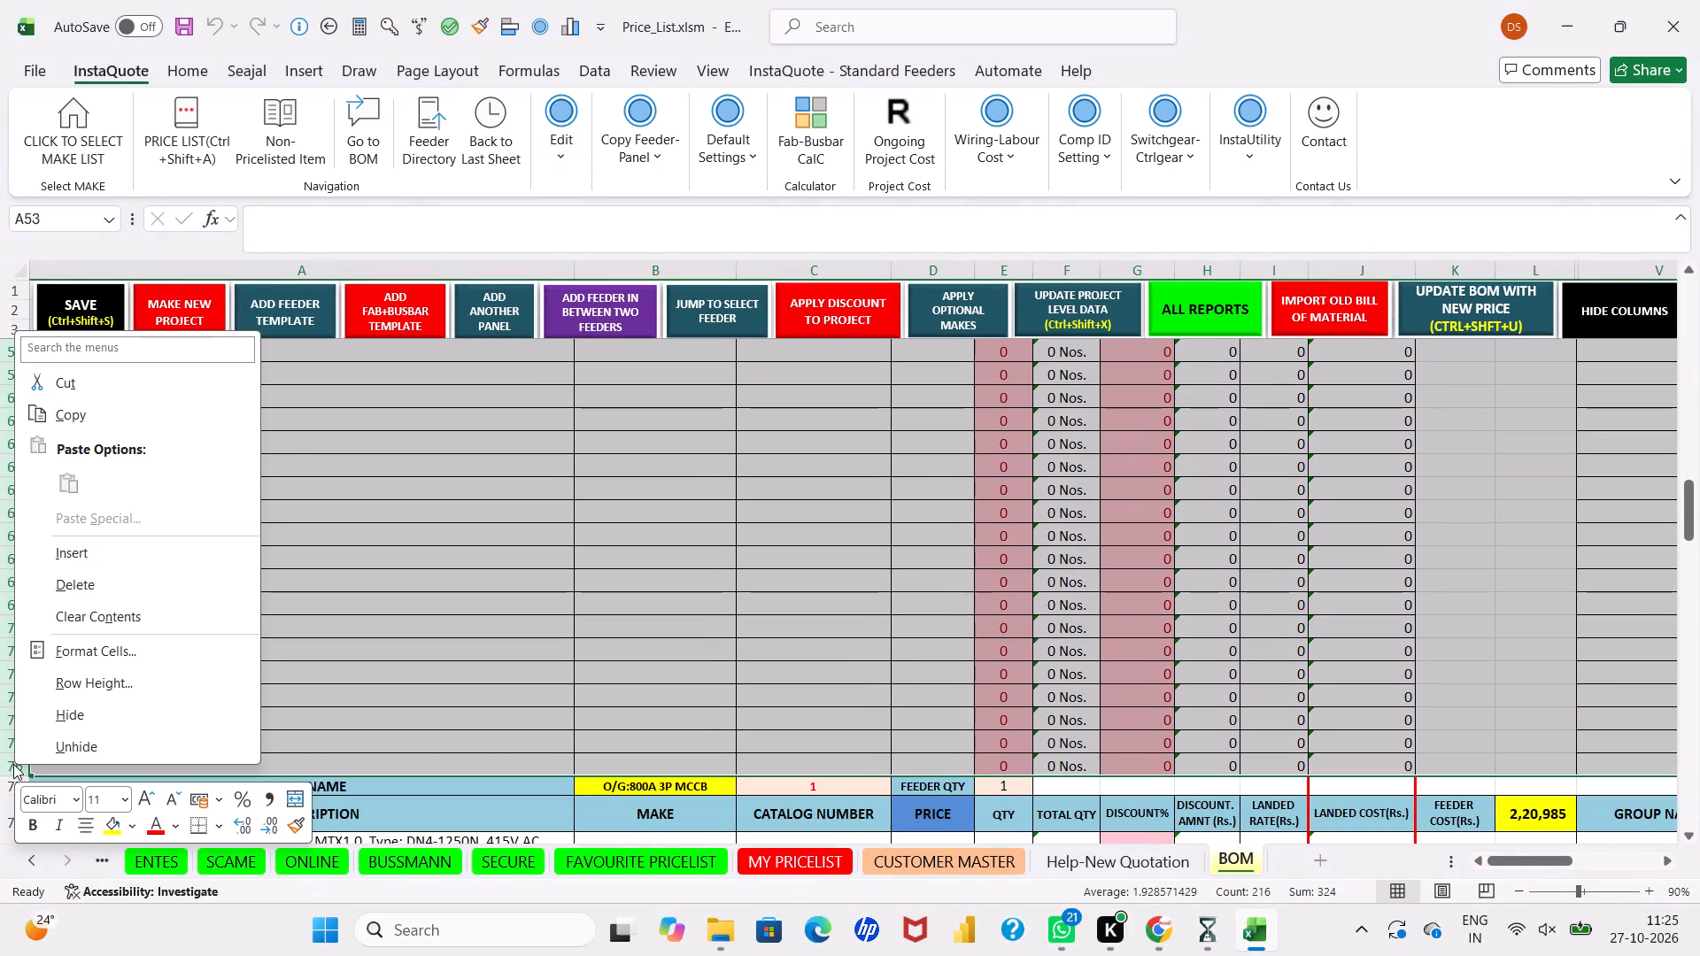
{"action": "left_click", "coordinate": [66, 587]}
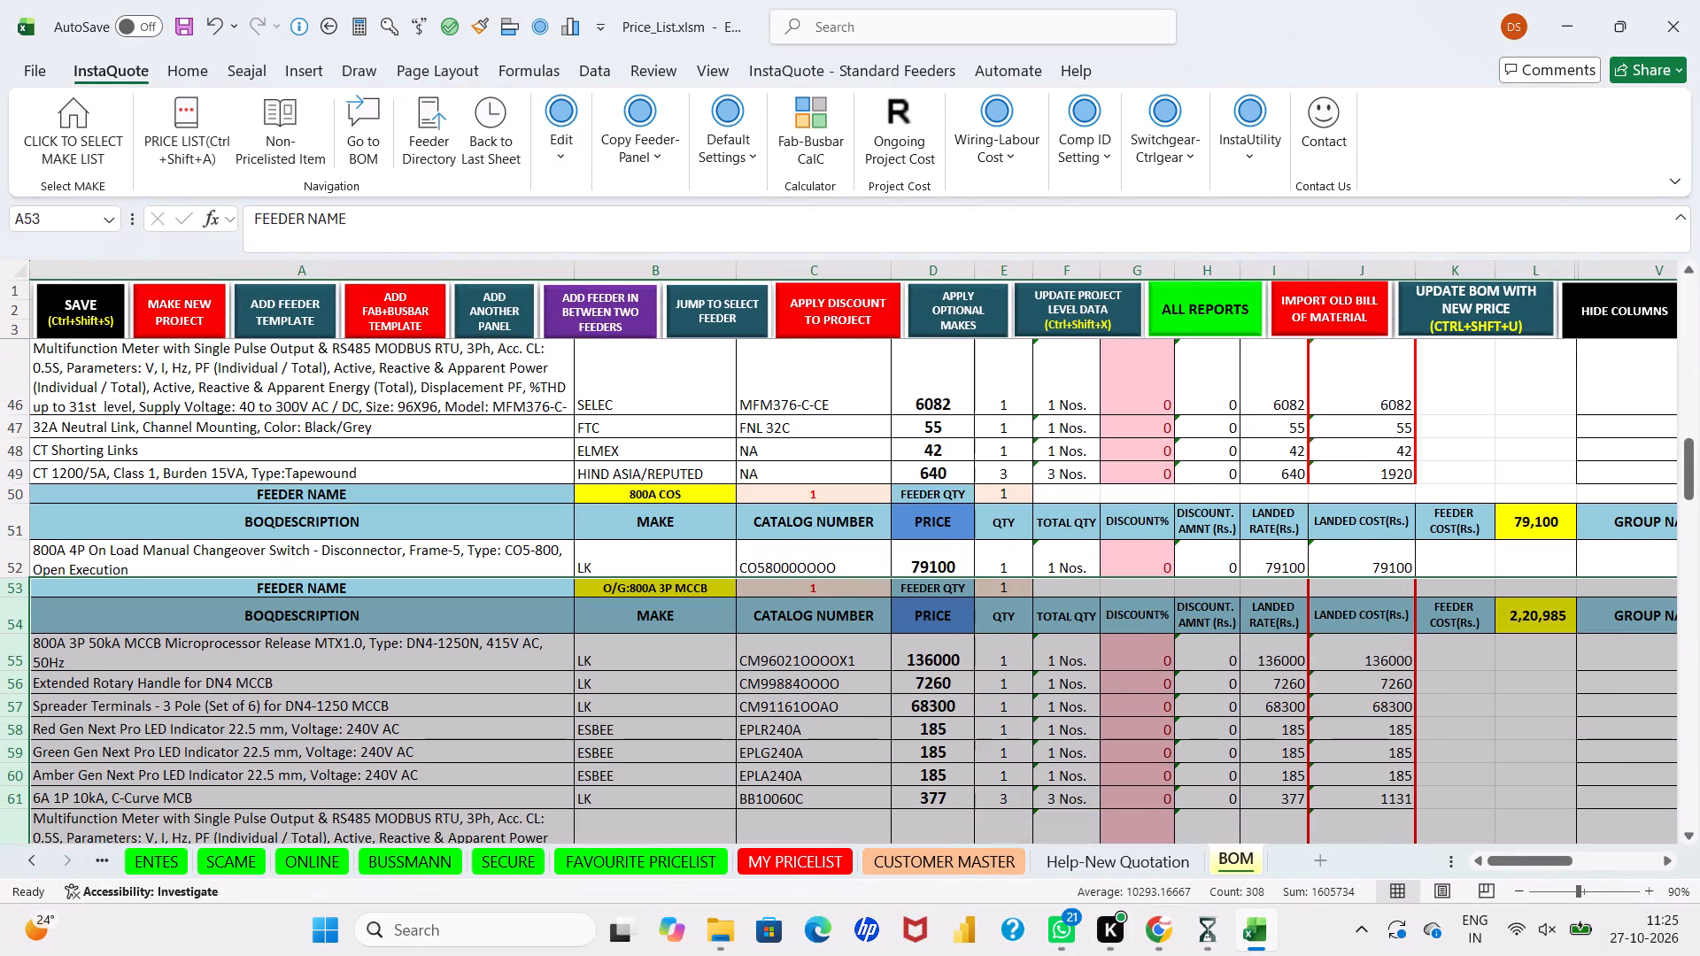
{"action": "left_click", "coordinate": [84, 328]}
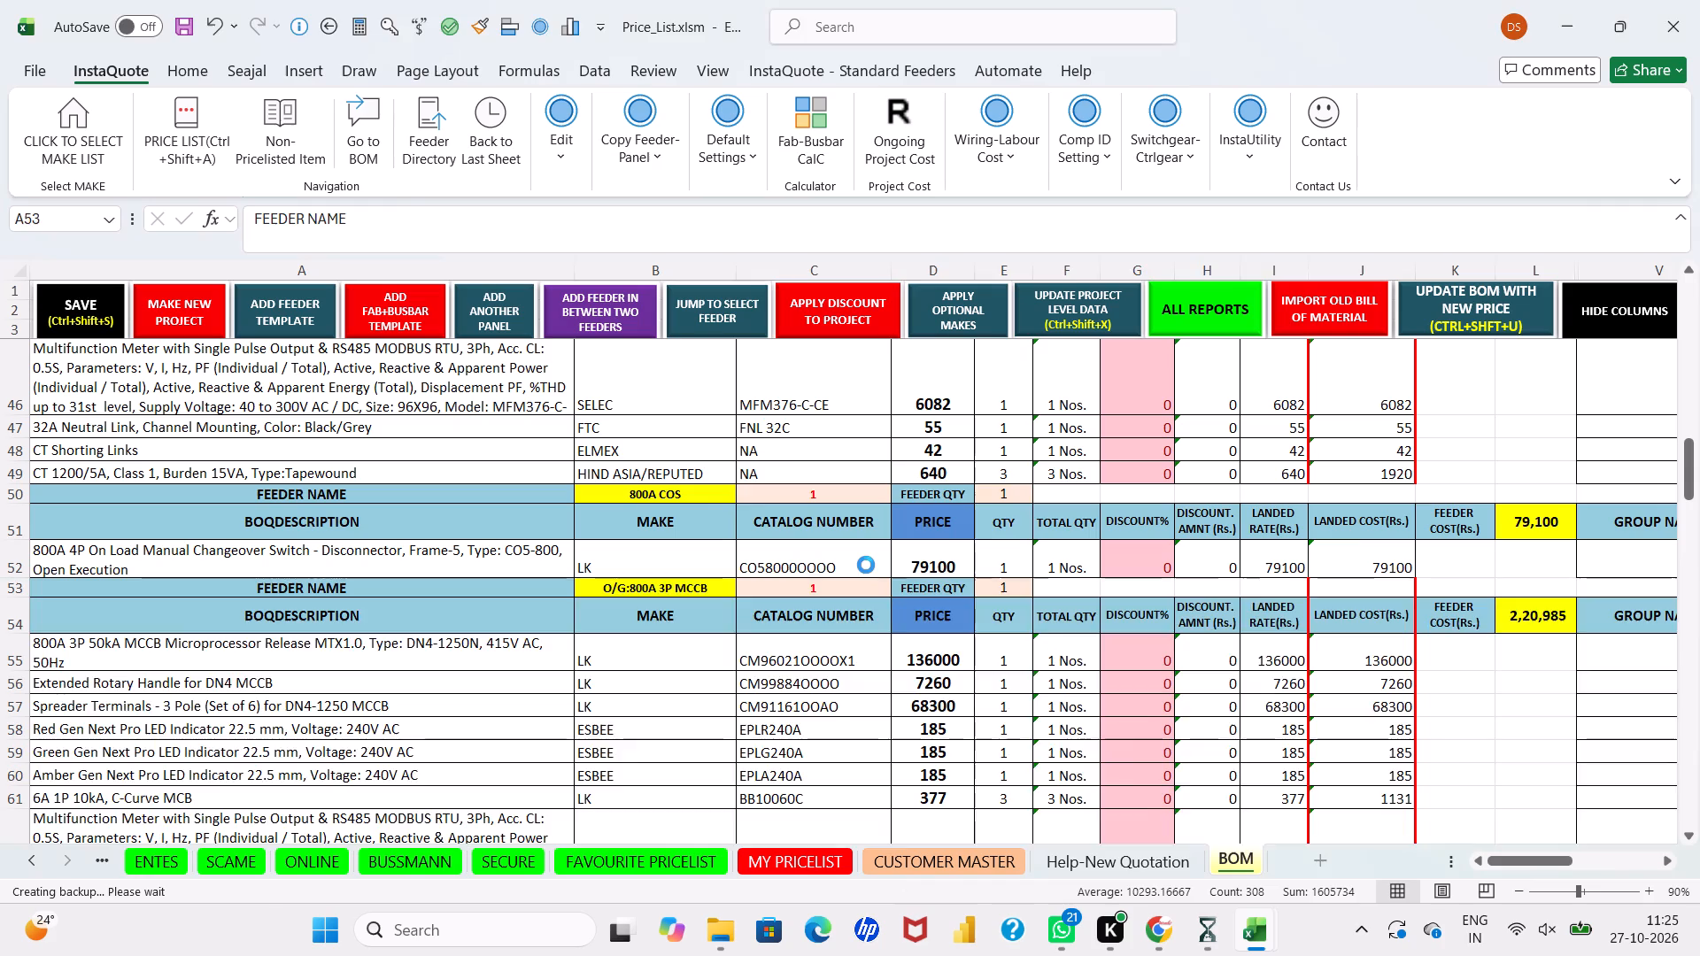
{"action": "left_click", "coordinate": [1008, 572]}
{"action": "left_click", "coordinate": [1008, 572]}
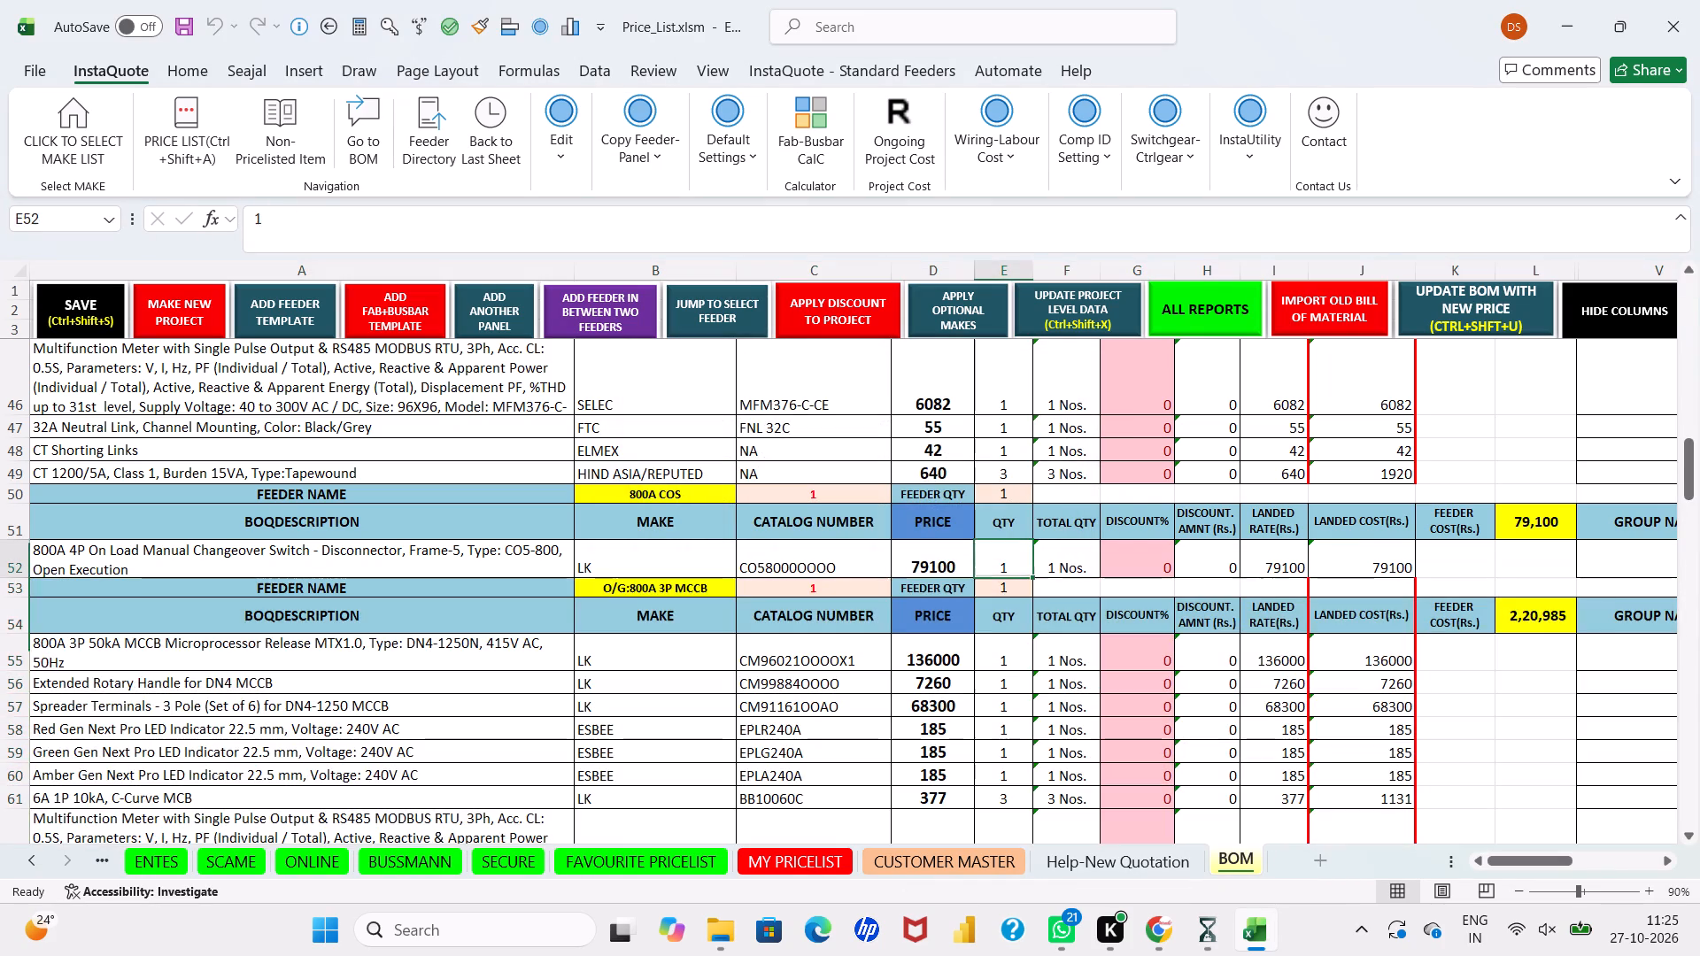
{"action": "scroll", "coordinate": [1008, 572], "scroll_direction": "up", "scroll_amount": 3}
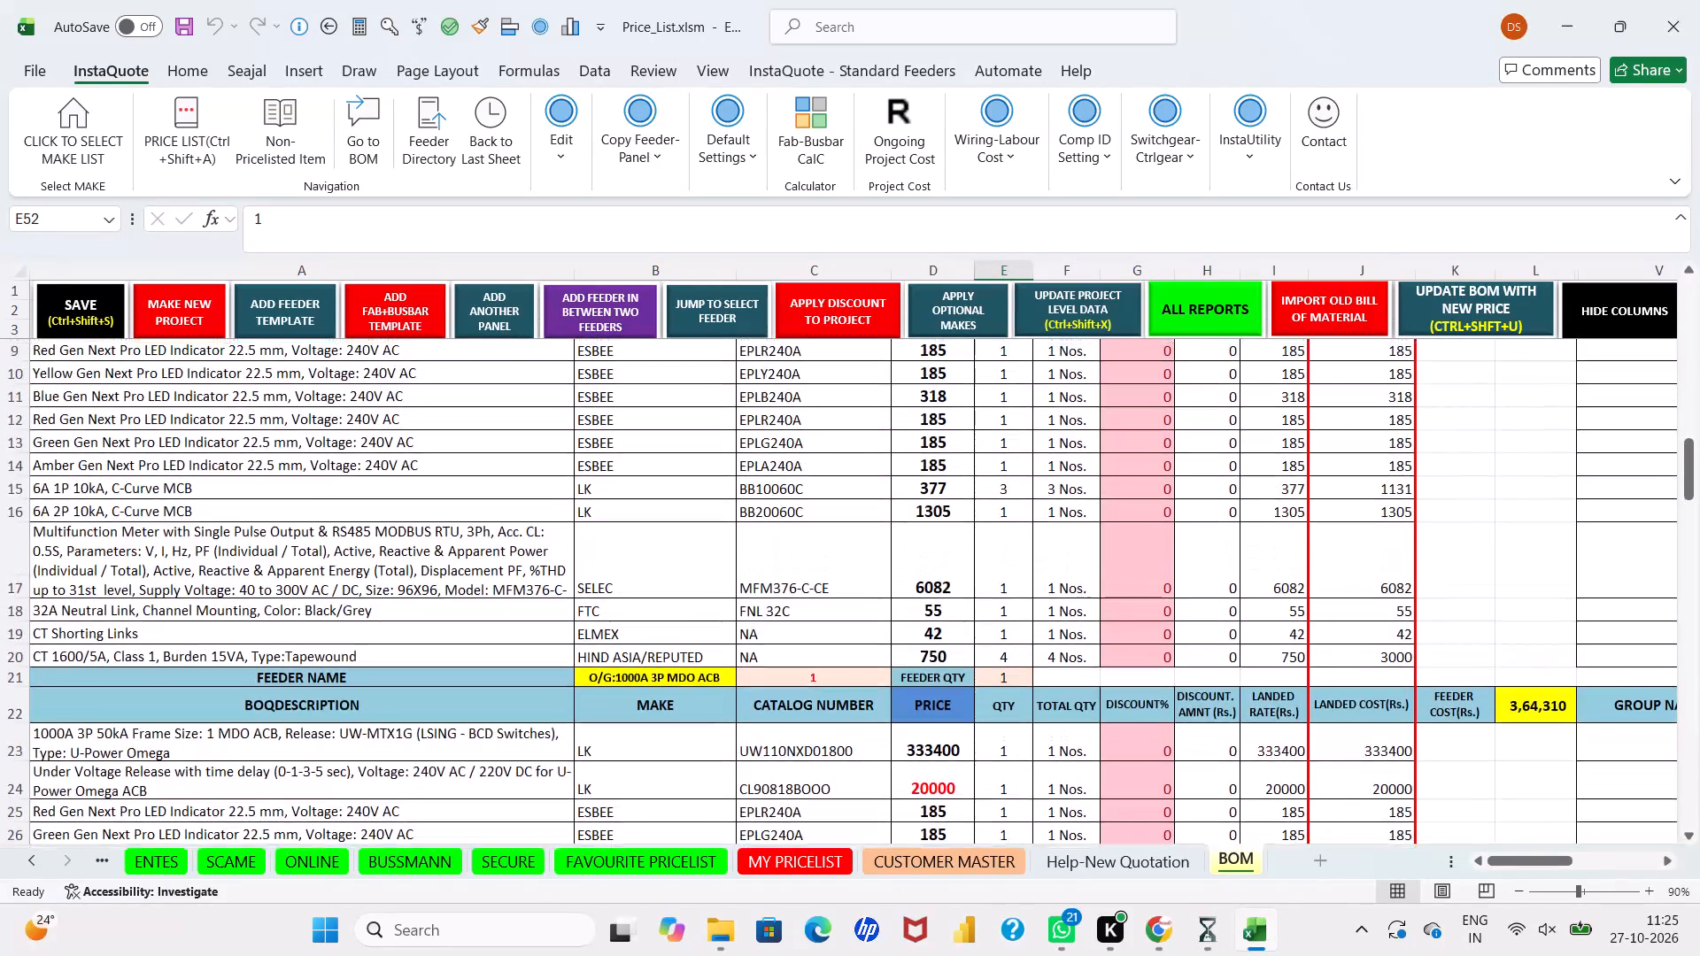
Review the feeders from the O/G:1000A ACB down to O/G:630A MCCB, checking their changeover switch lines and quantities.
{"action": "scroll", "coordinate": [1008, 572], "scroll_direction": "down", "scroll_amount": 1}
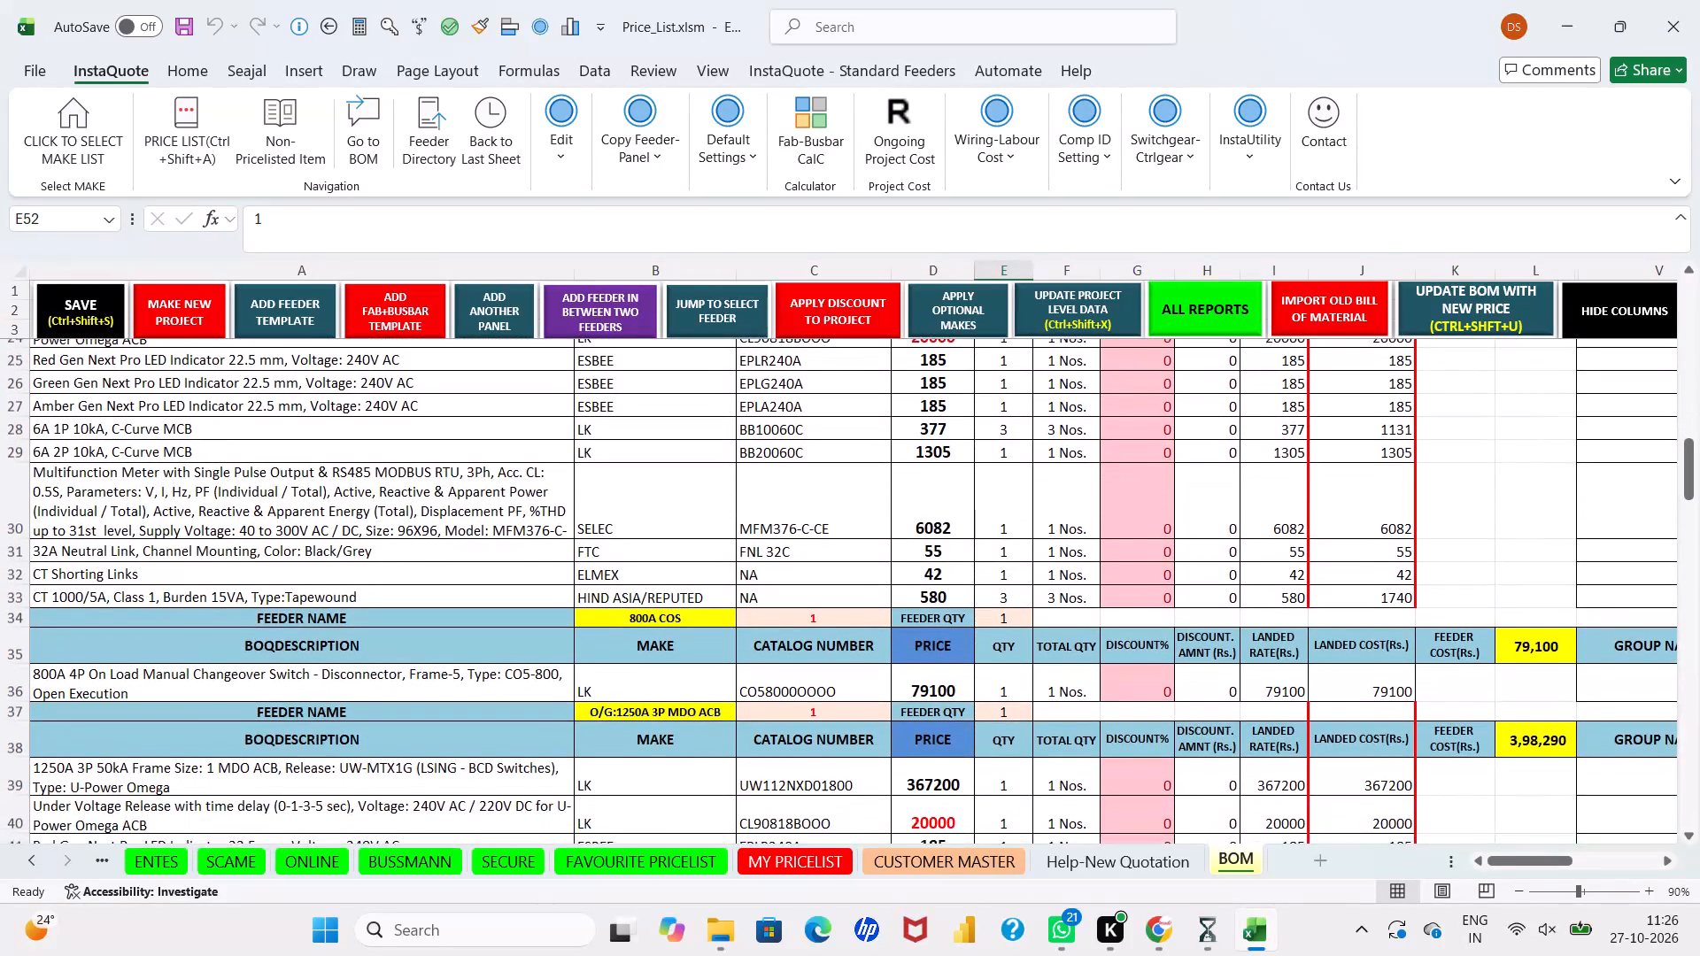
{"action": "scroll", "coordinate": [1008, 572], "scroll_direction": "down", "scroll_amount": 2}
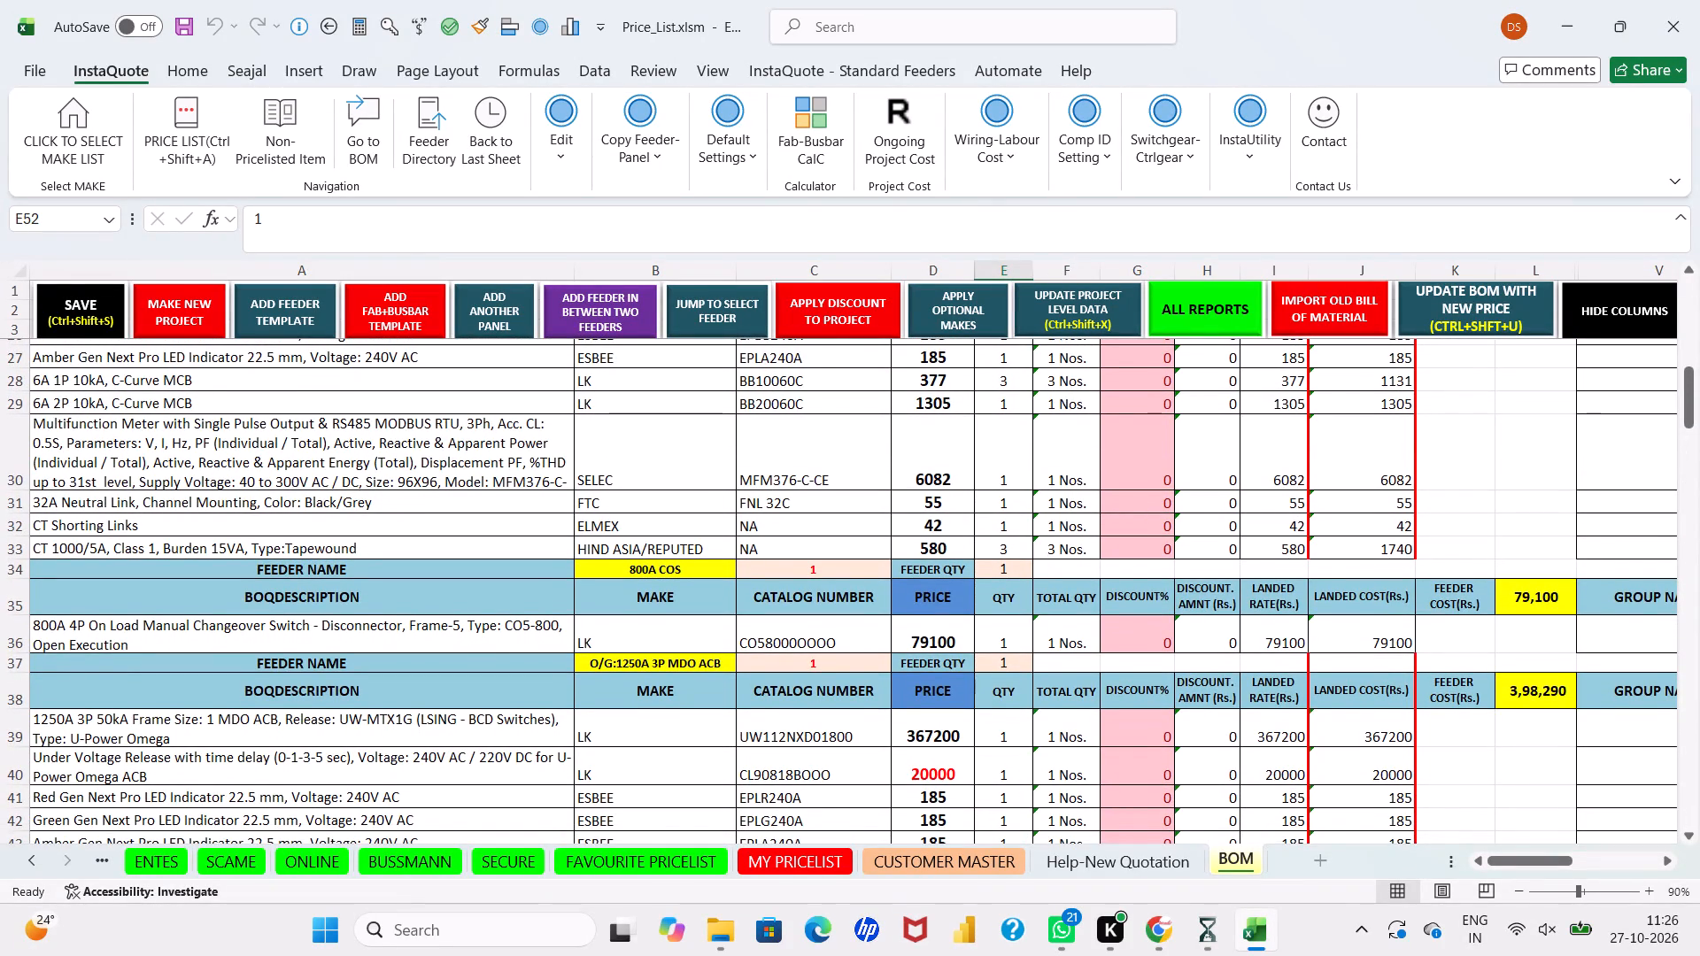
{"action": "scroll", "coordinate": [703, 639], "scroll_direction": "down", "scroll_amount": 3}
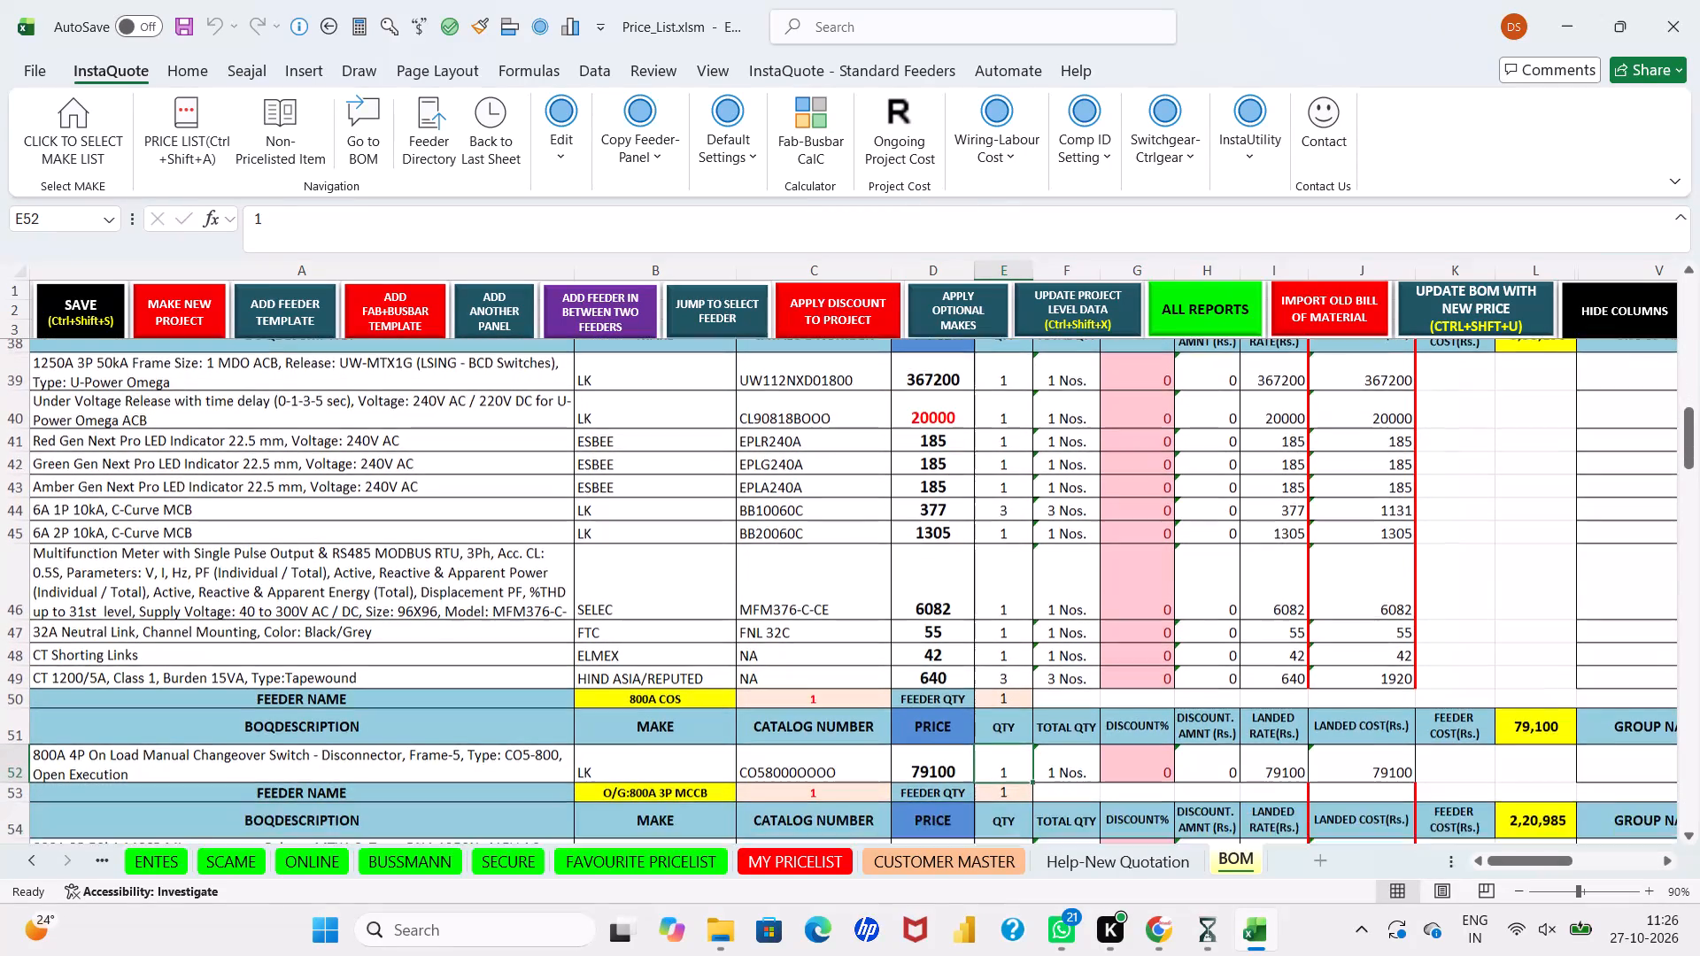
{"action": "scroll", "coordinate": [703, 639], "scroll_direction": "down", "scroll_amount": 3}
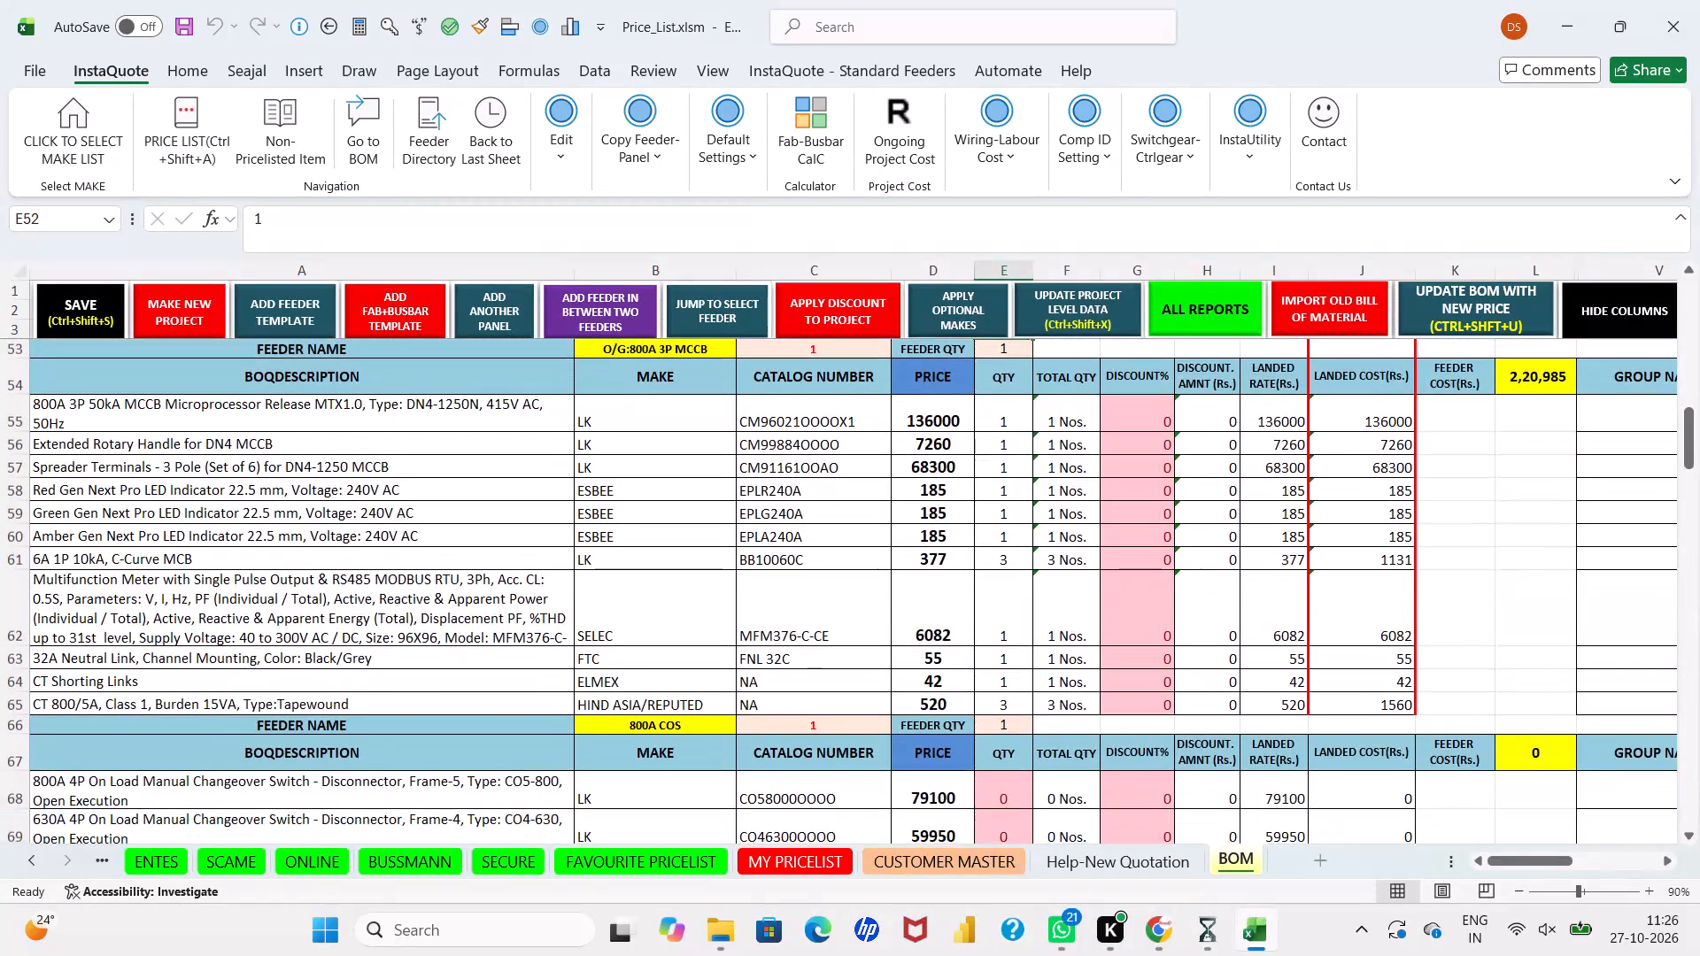
{"action": "scroll", "coordinate": [703, 639], "scroll_direction": "down", "scroll_amount": 1}
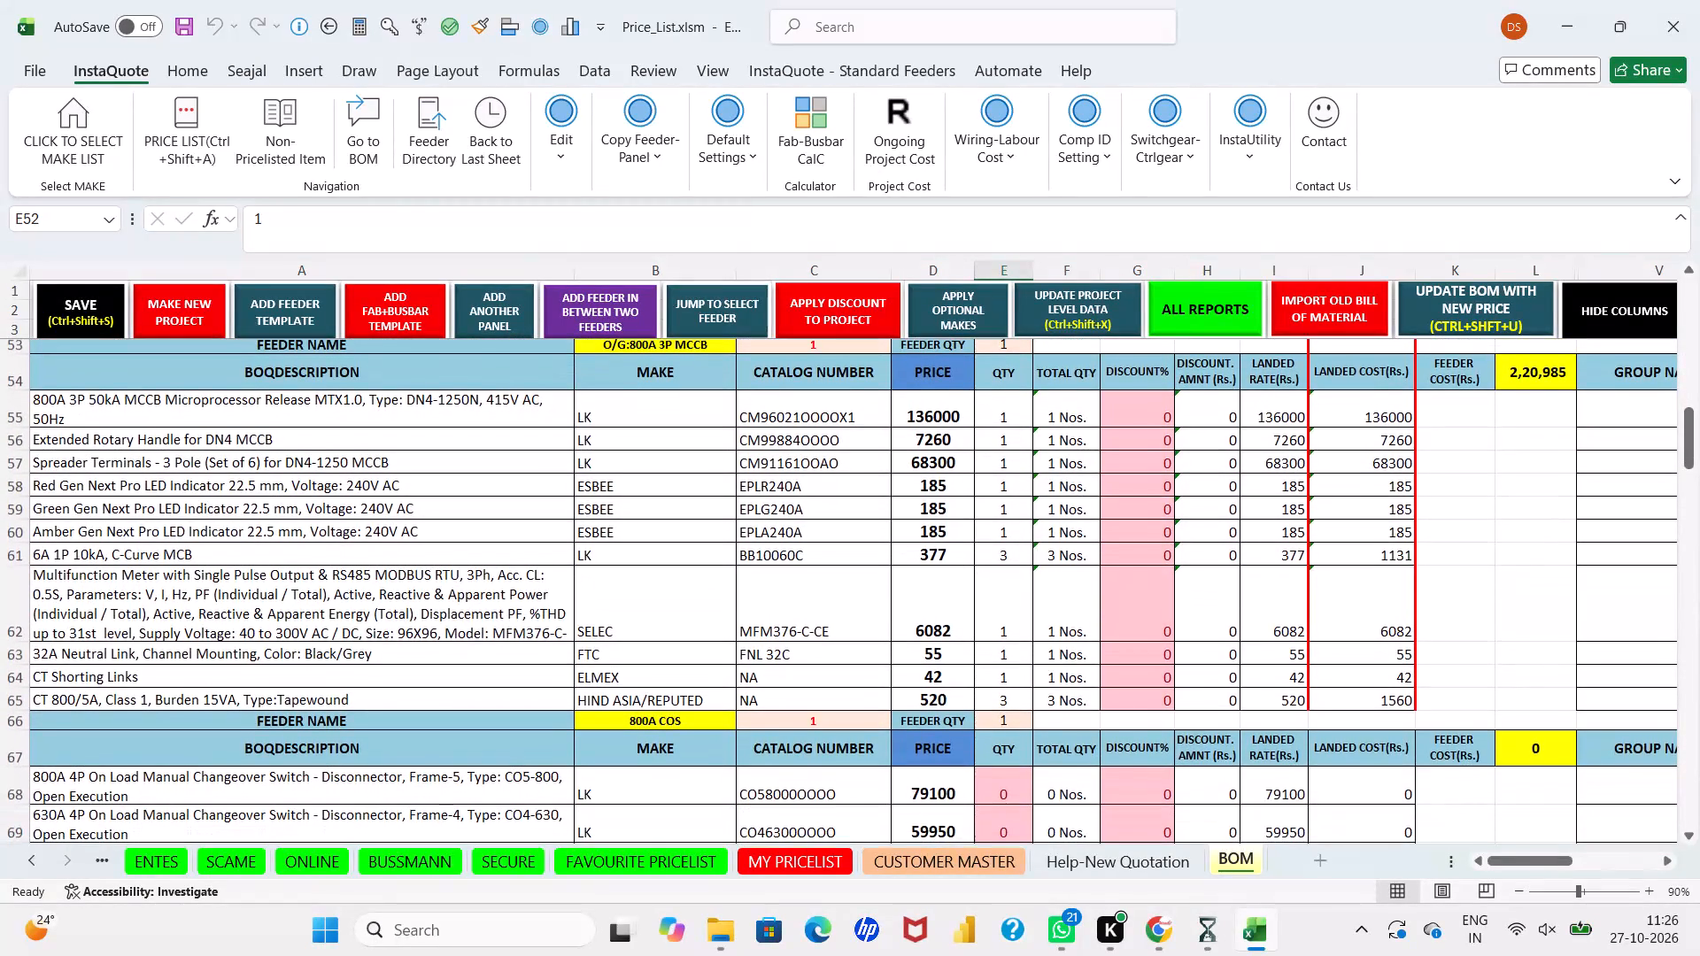
{"action": "scroll", "coordinate": [703, 639], "scroll_direction": "down", "scroll_amount": 2}
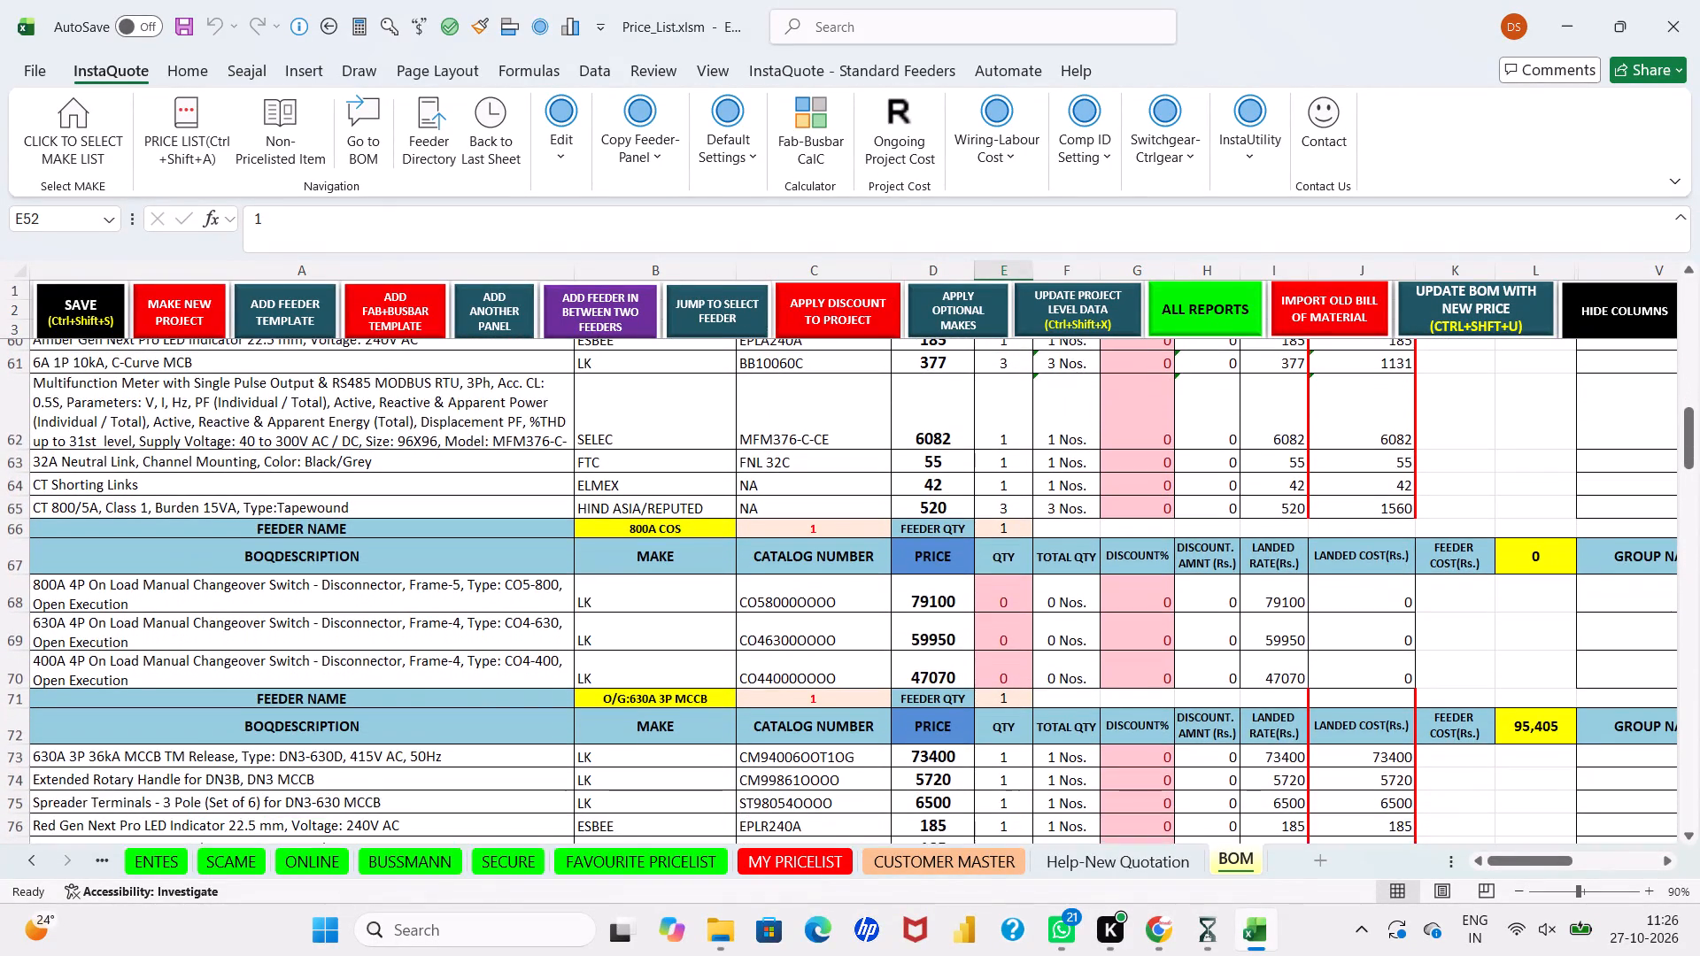
{"action": "scroll", "coordinate": [703, 639], "scroll_direction": "down", "scroll_amount": 1}
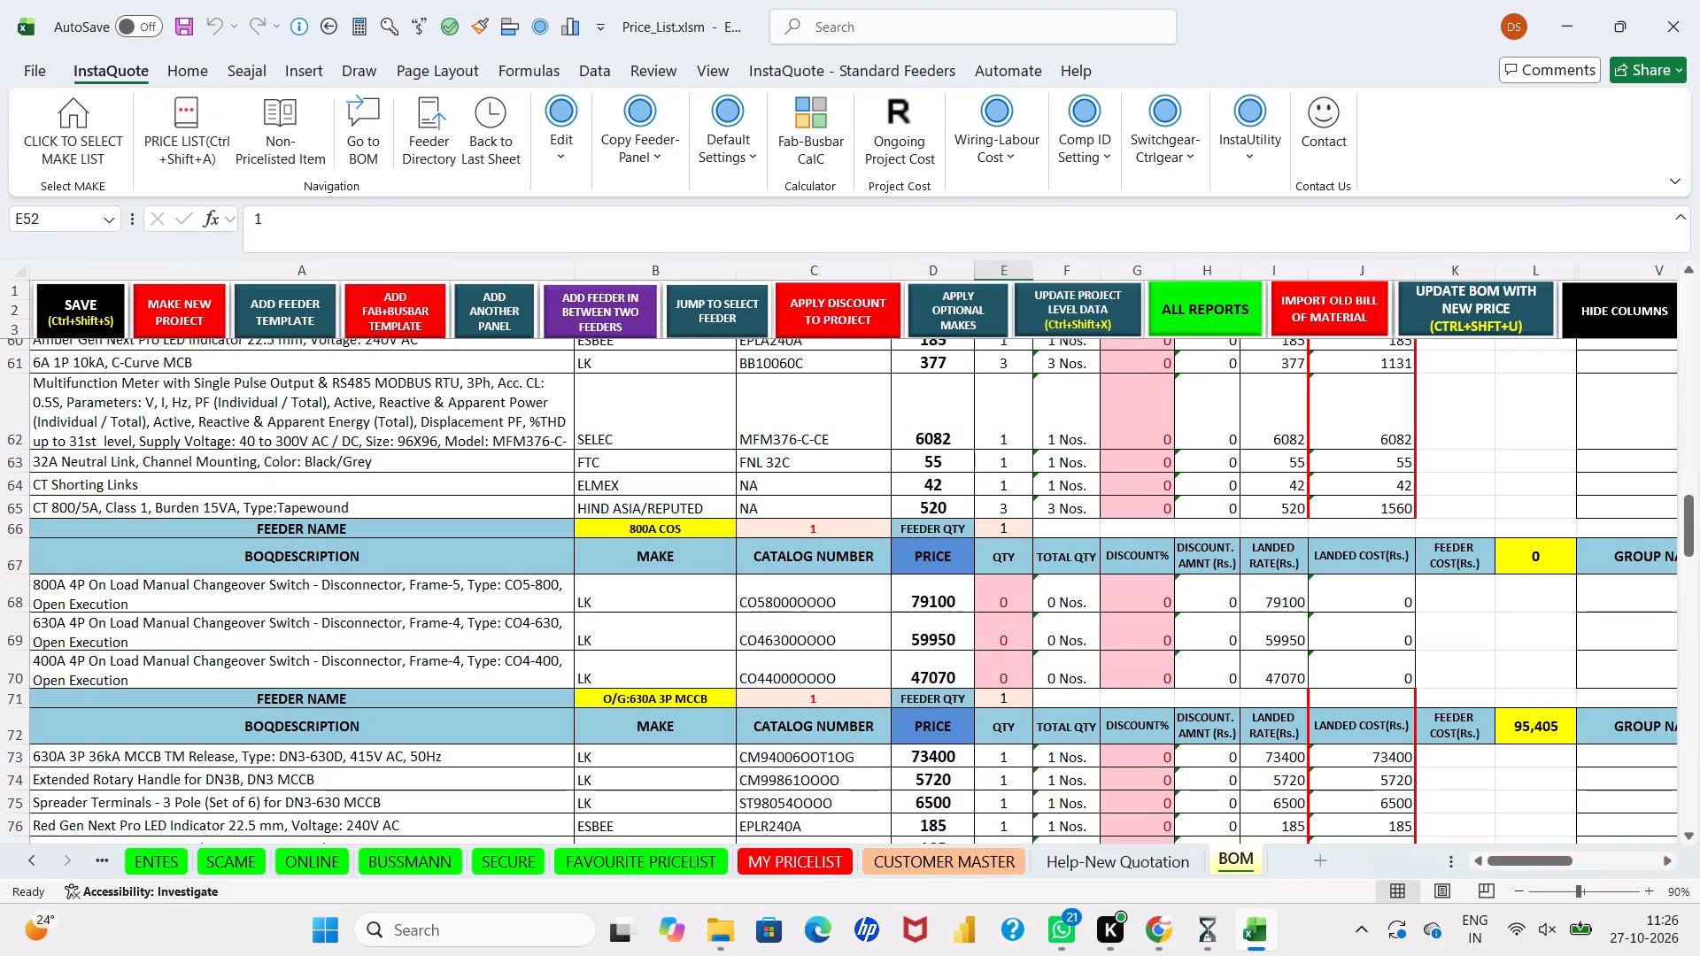
{"action": "scroll", "coordinate": [622, 661], "scroll_direction": "down", "scroll_amount": 1}
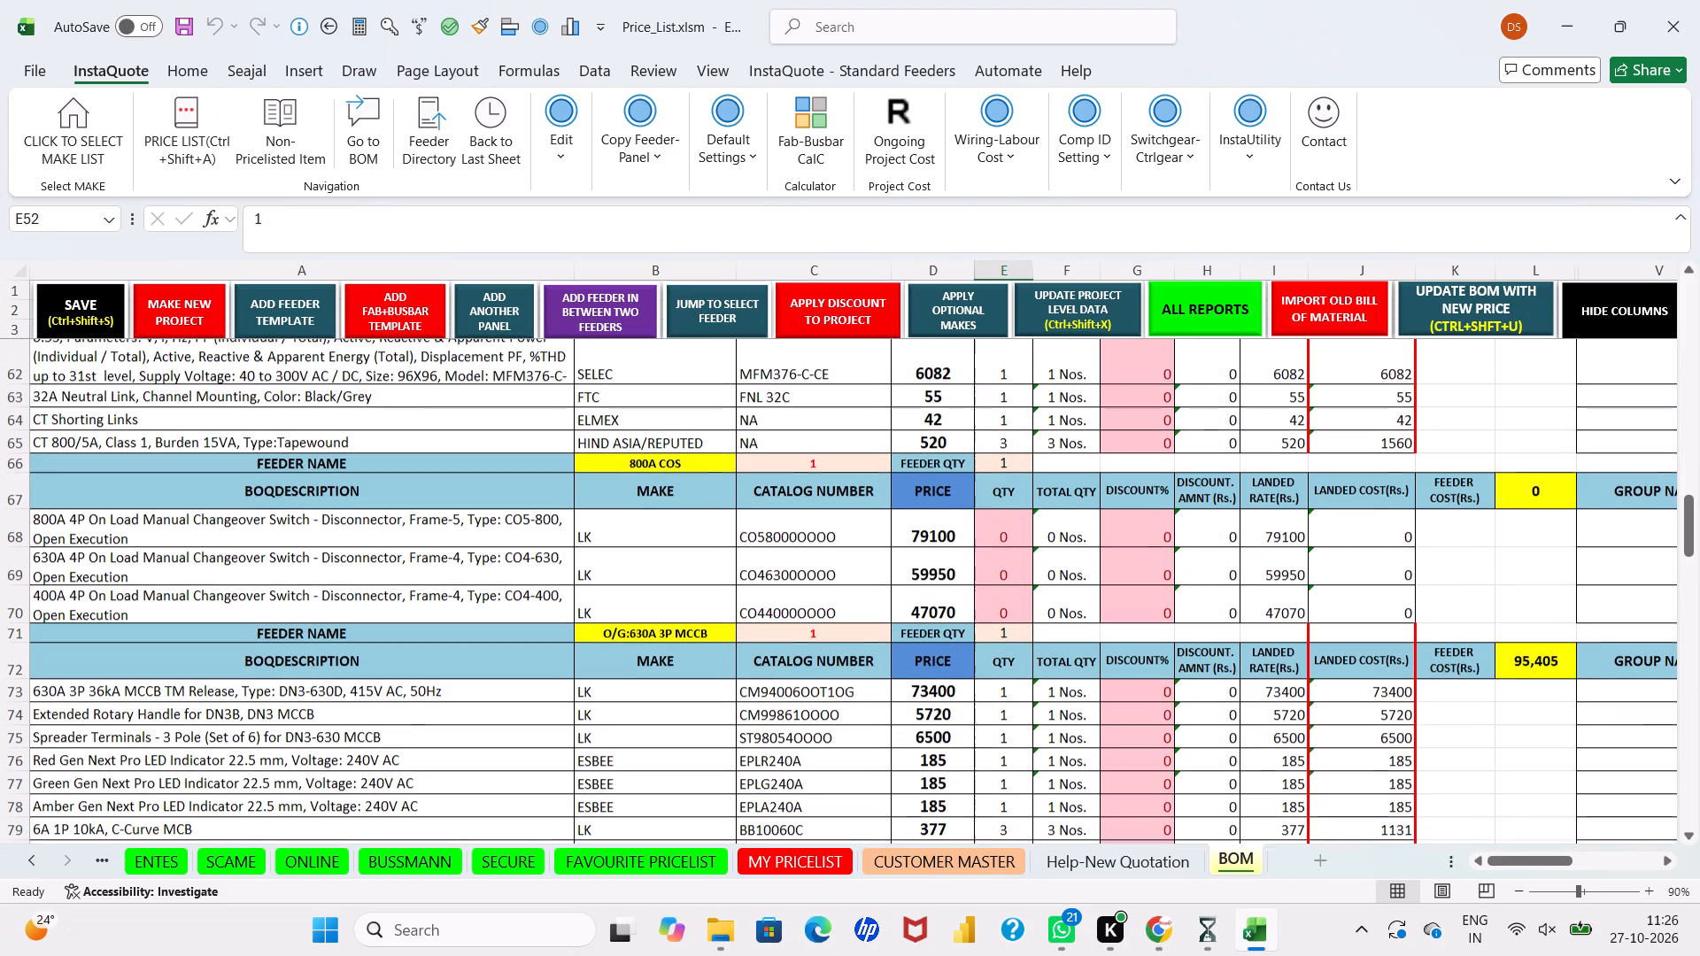
{"action": "scroll", "coordinate": [649, 458], "scroll_direction": "up", "scroll_amount": 3}
Copy the 630A changeover switch line from row 69 over the 800A switch line in row 86, ahead of the O/G:400A 3P MCCB feeder.
{"action": "scroll", "coordinate": [649, 458], "scroll_direction": "down", "scroll_amount": 1}
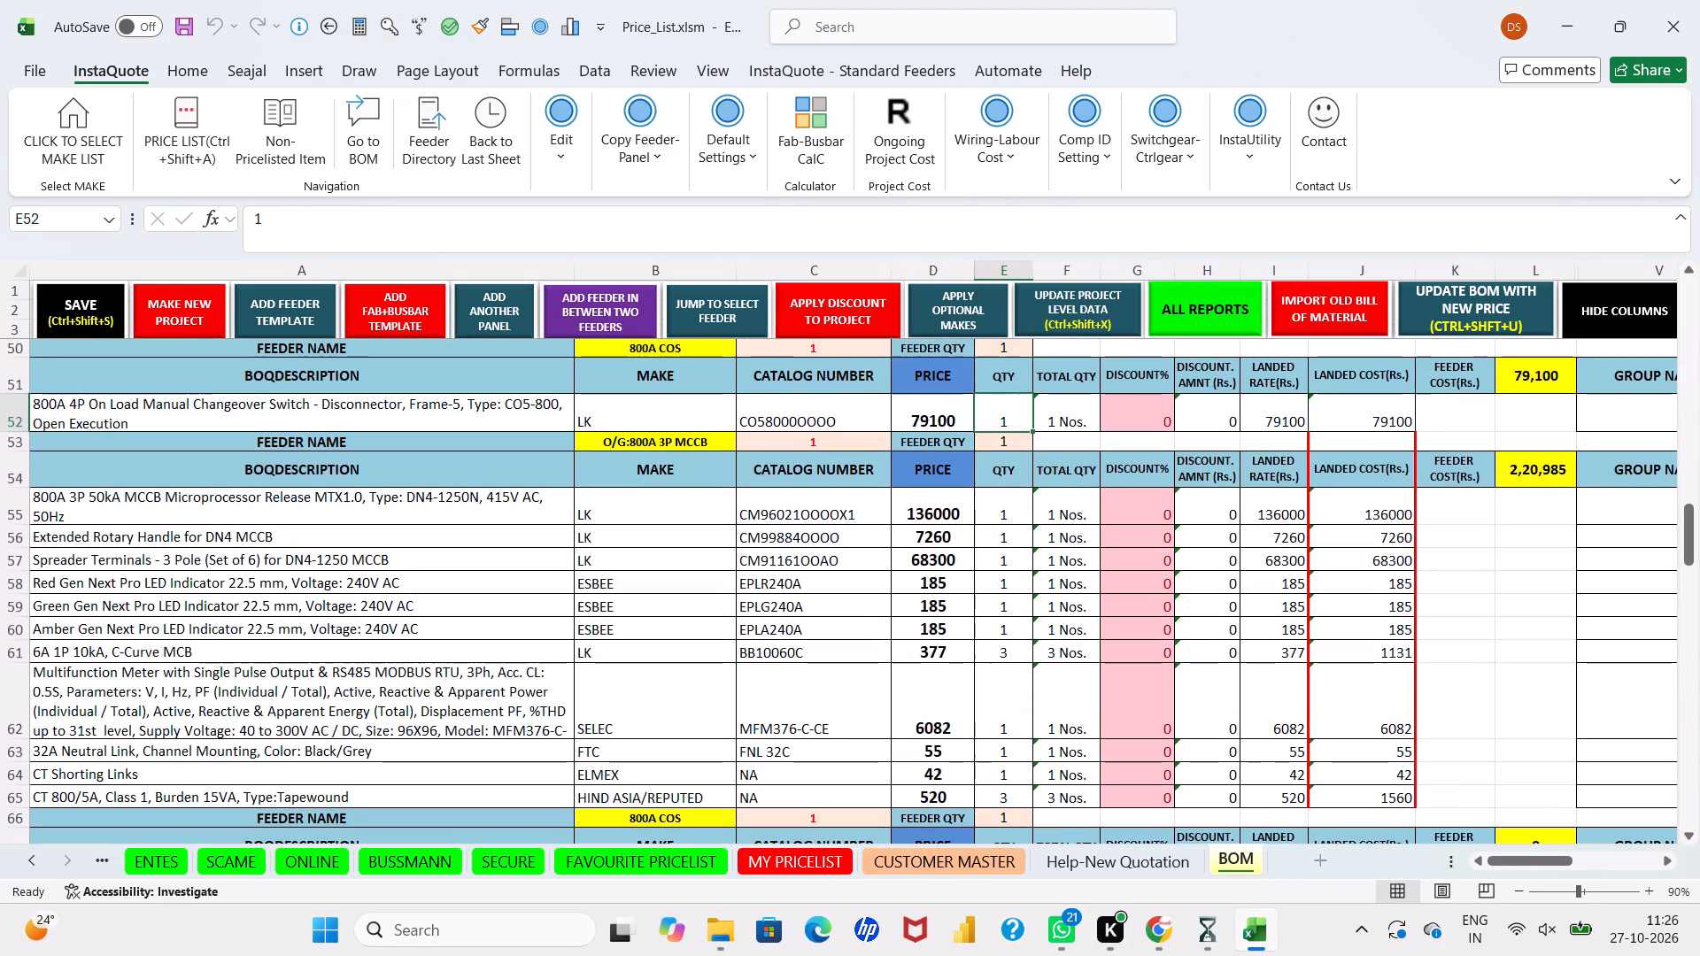
{"action": "scroll", "coordinate": [649, 458], "scroll_direction": "down", "scroll_amount": 2}
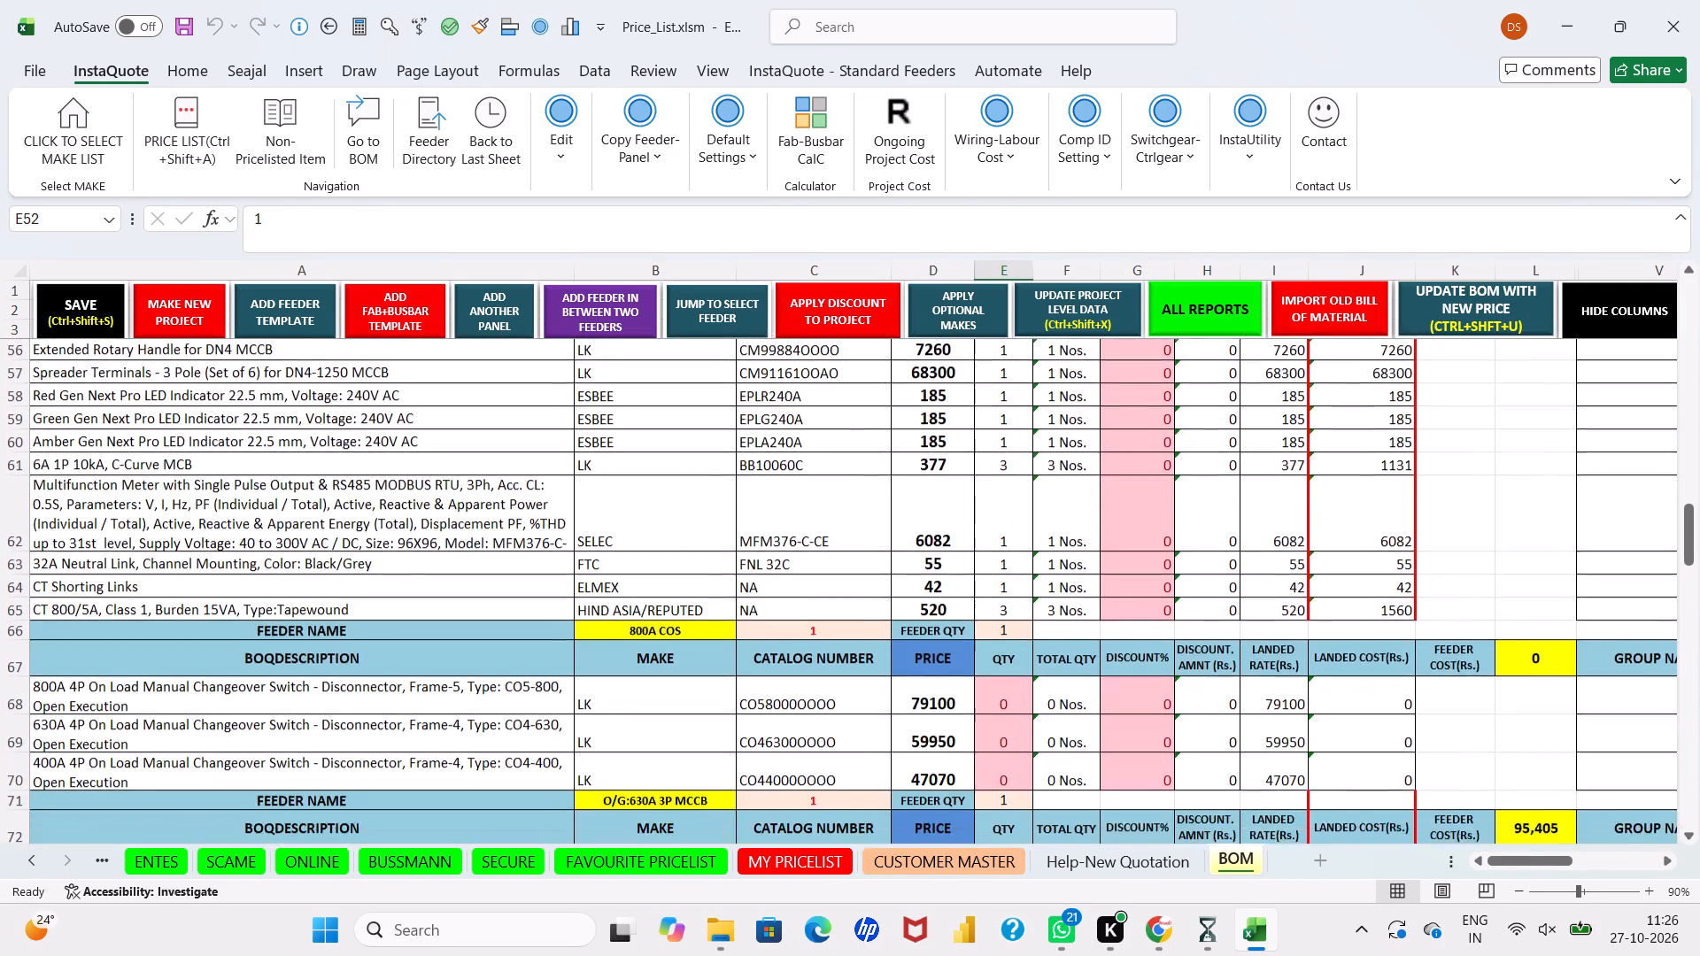
{"action": "scroll", "coordinate": [649, 458], "scroll_direction": "down", "scroll_amount": 1}
{"action": "scroll", "coordinate": [553, 651], "scroll_direction": "down", "scroll_amount": 1}
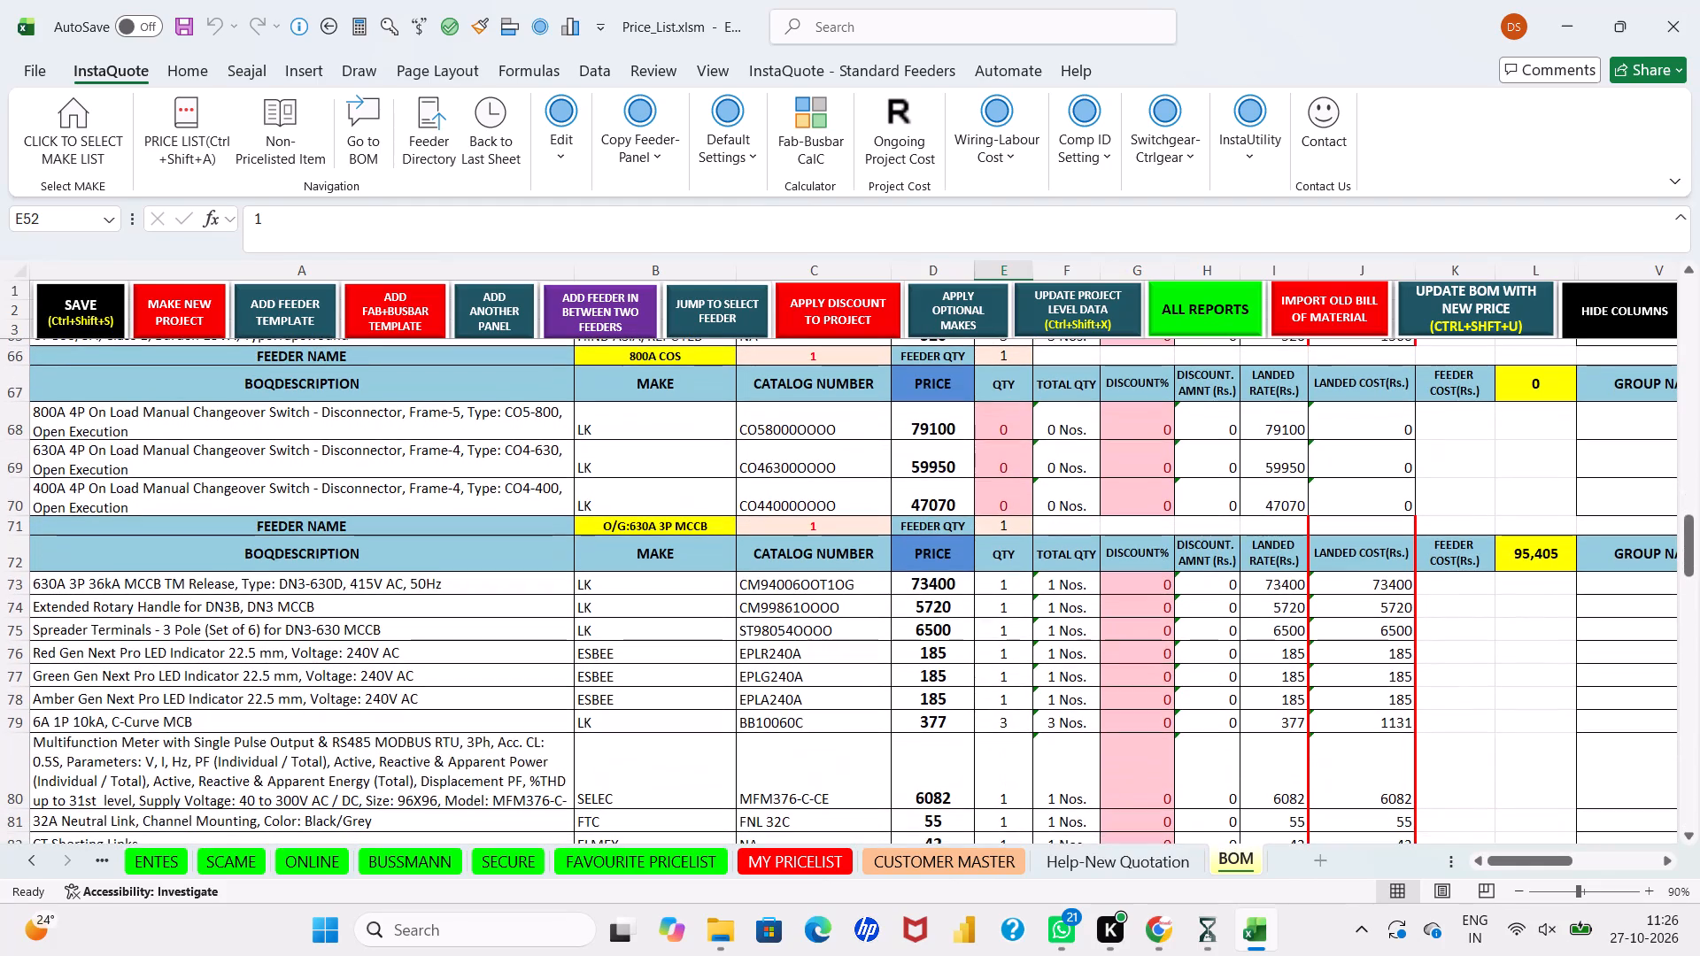
{"action": "left_click_drag", "start_coordinate": [551, 457], "coordinate": [941, 454]}
{"action": "key", "text": "ctrl+c"}
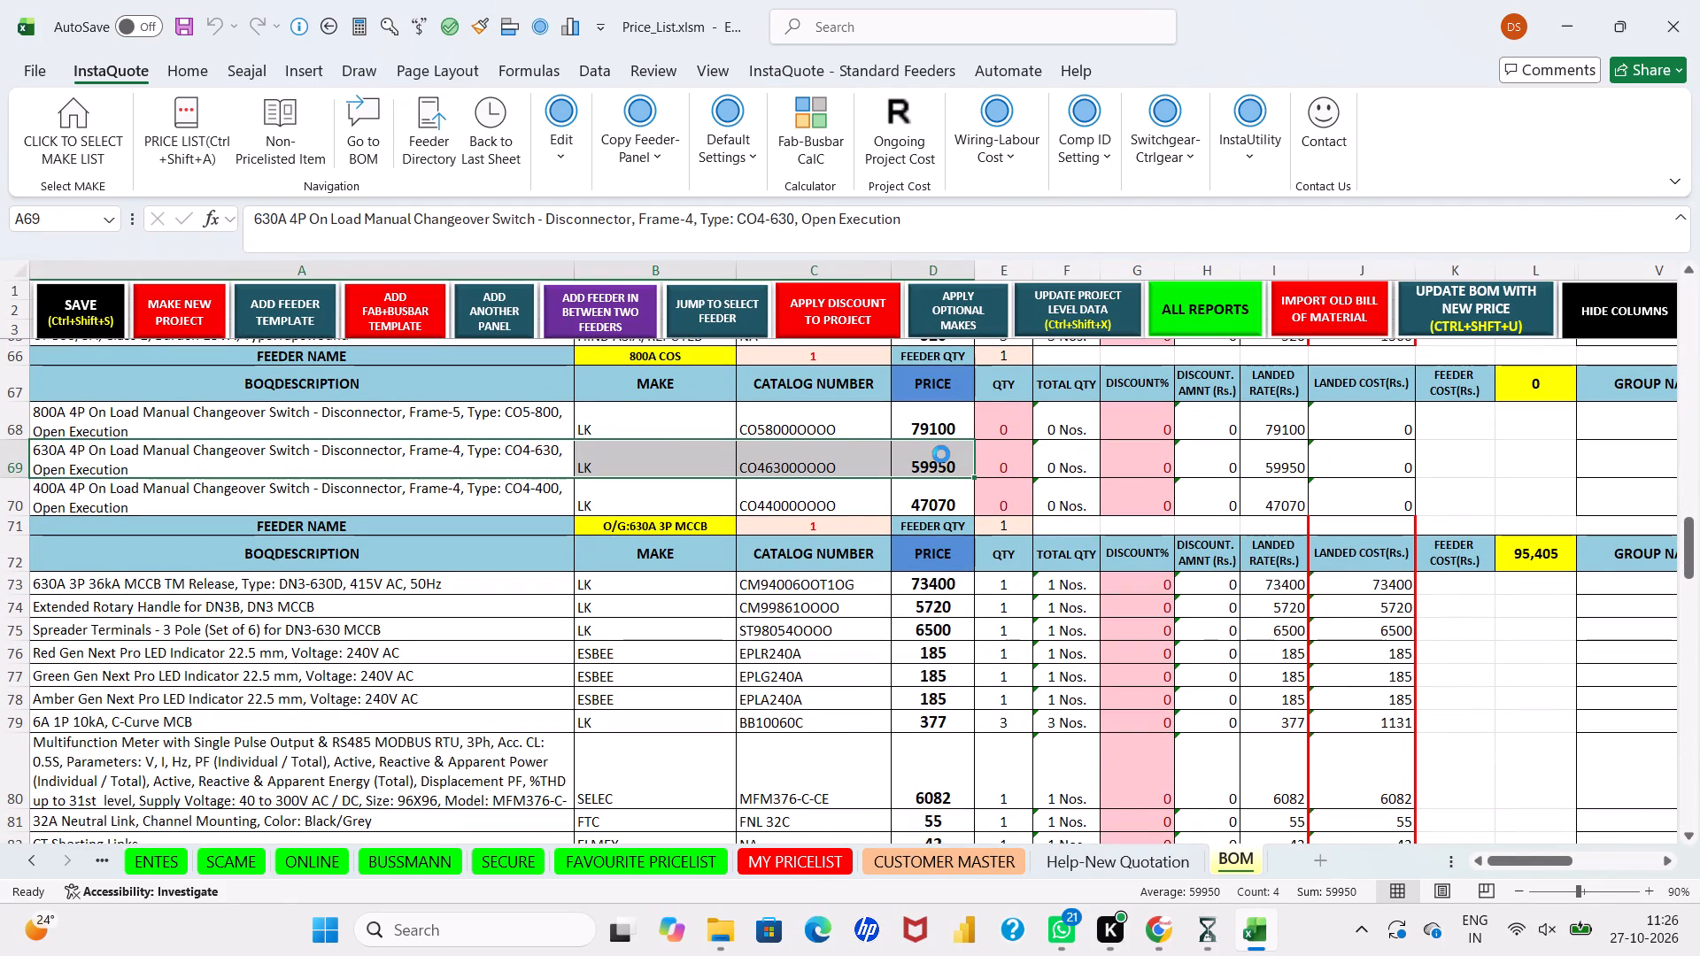
{"action": "scroll", "coordinate": [941, 454], "scroll_direction": "down", "scroll_amount": 3}
{"action": "left_click", "coordinate": [529, 576]}
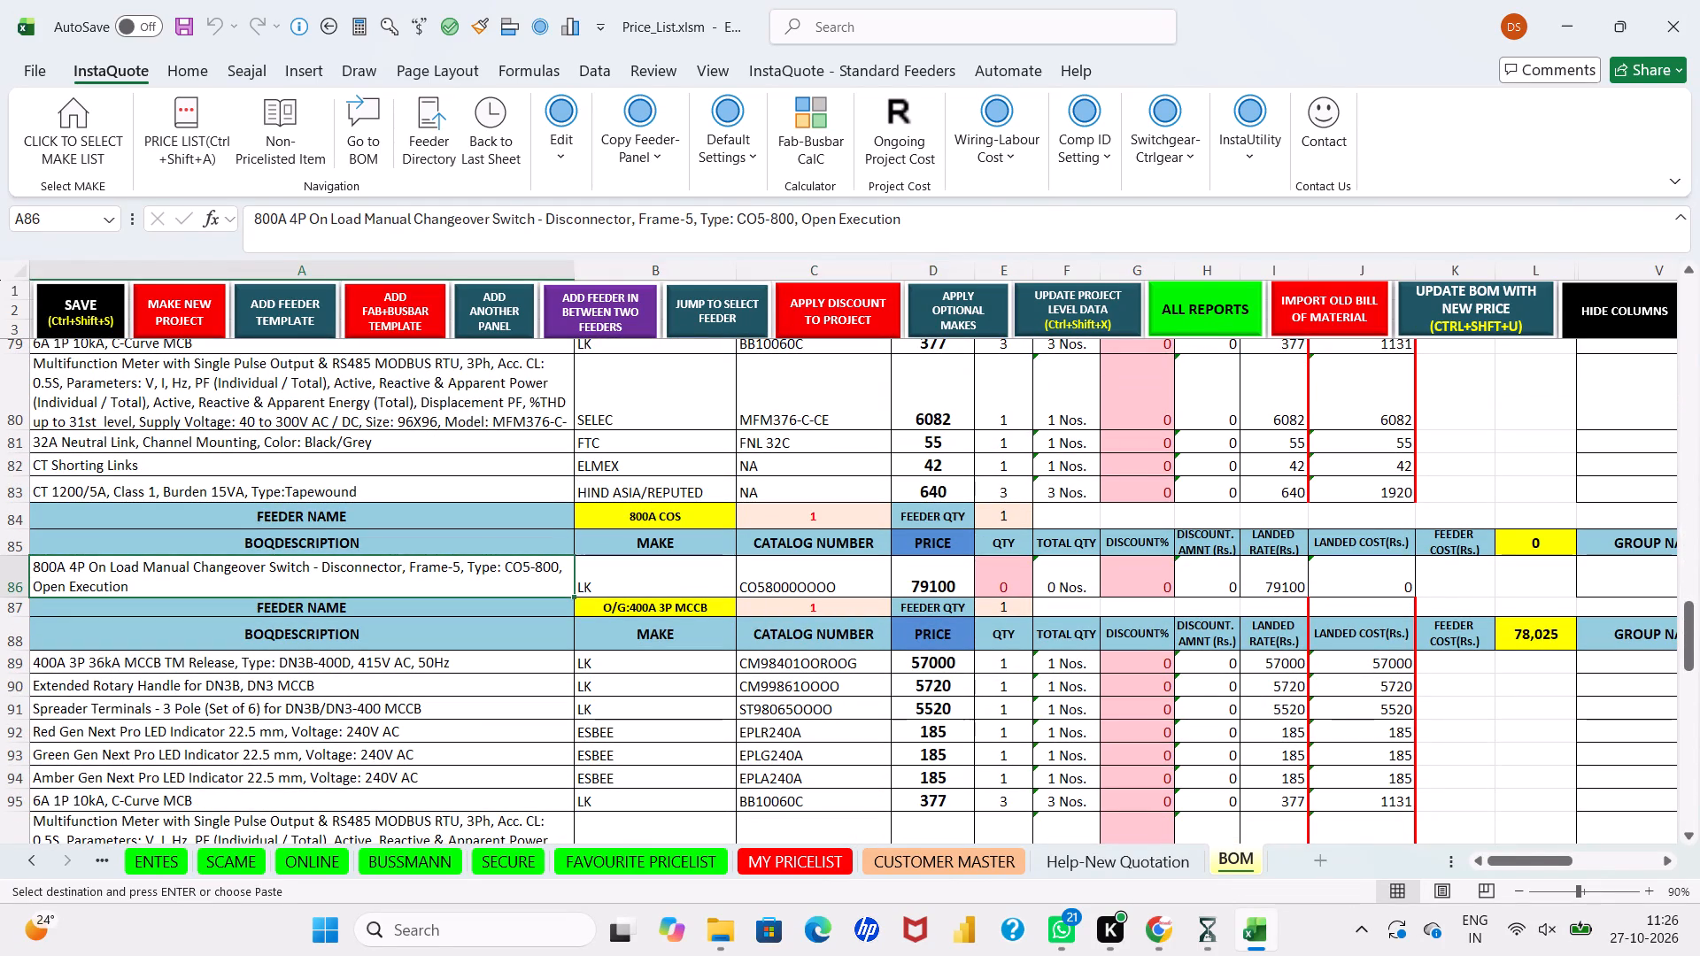
{"action": "key", "text": "ctrl+v"}
Rename the feeder at row 84 as "630A COS" and set its changeover switch quantity to 1.
{"action": "left_click", "coordinate": [658, 510]}
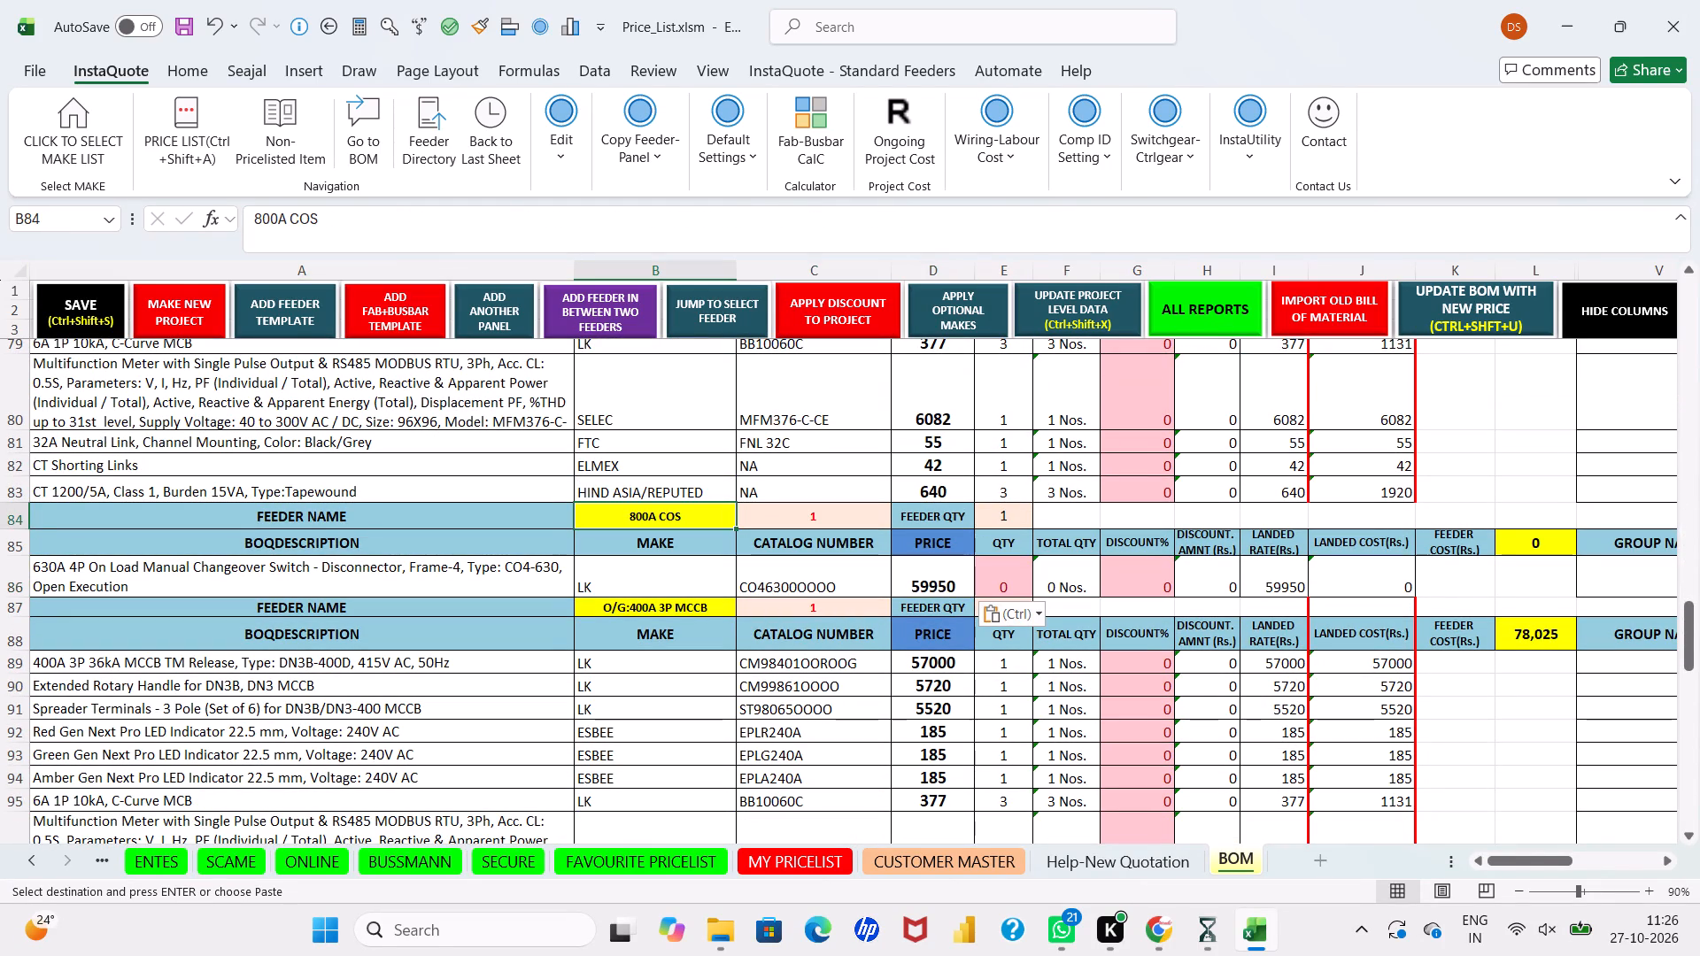
{"action": "left_click_drag", "start_coordinate": [276, 221], "coordinate": [250, 222]}
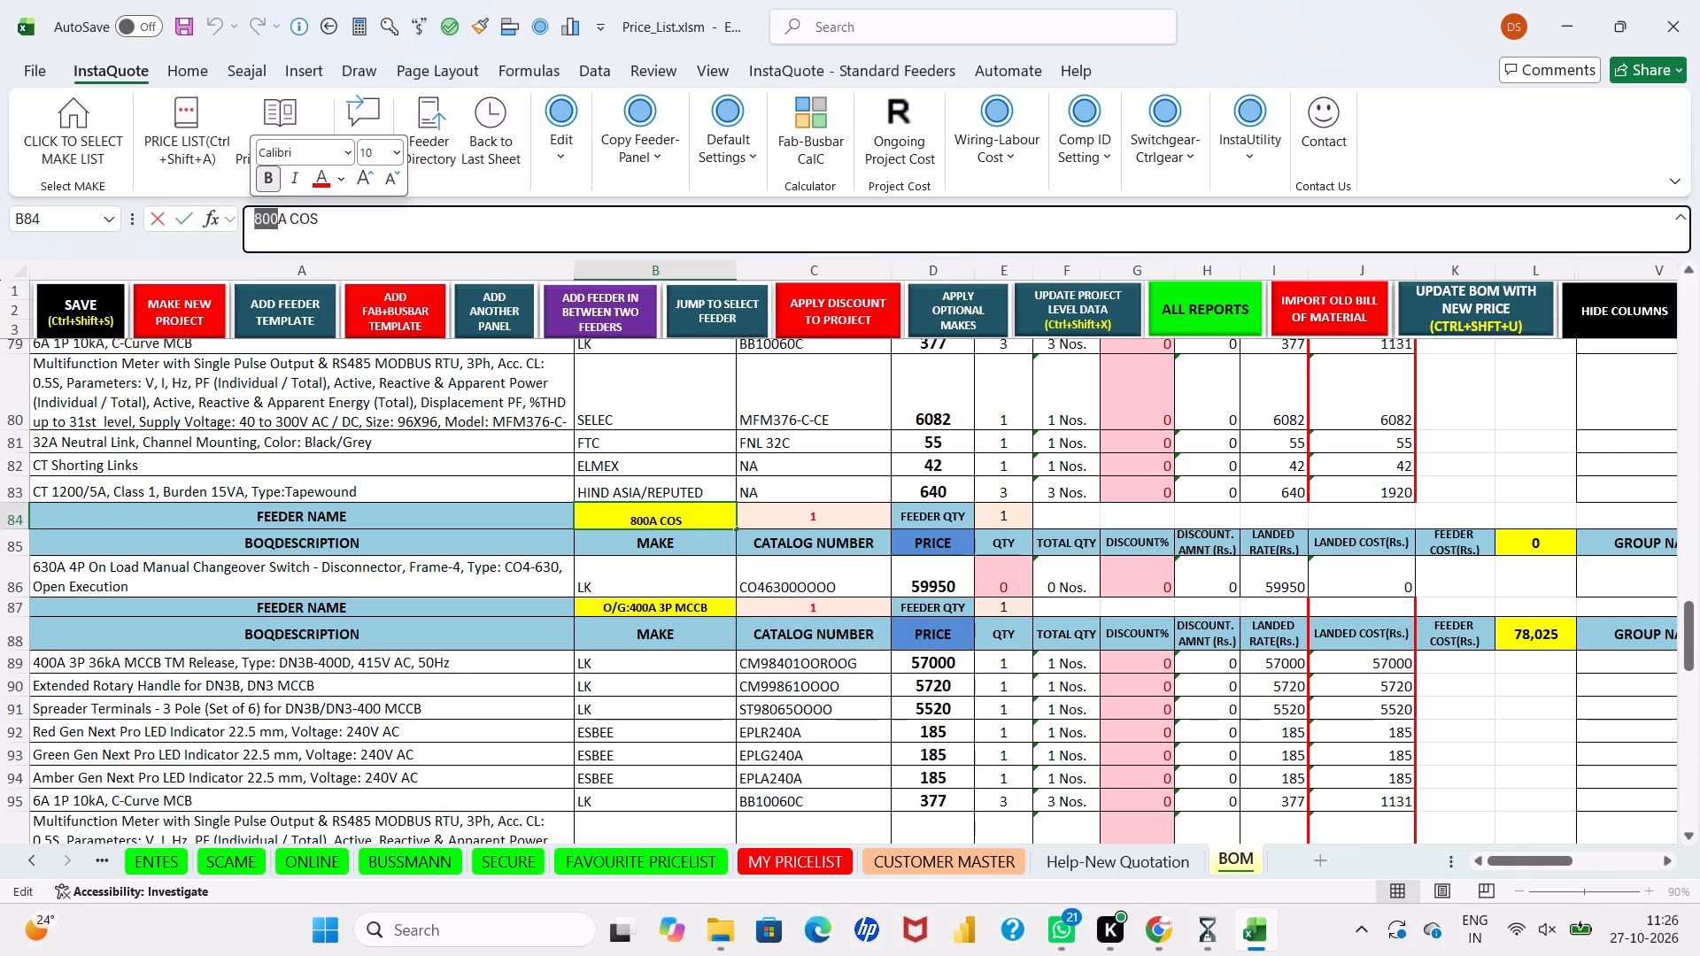
{"action": "type", "text": "630"}
{"action": "key", "text": "Return"}
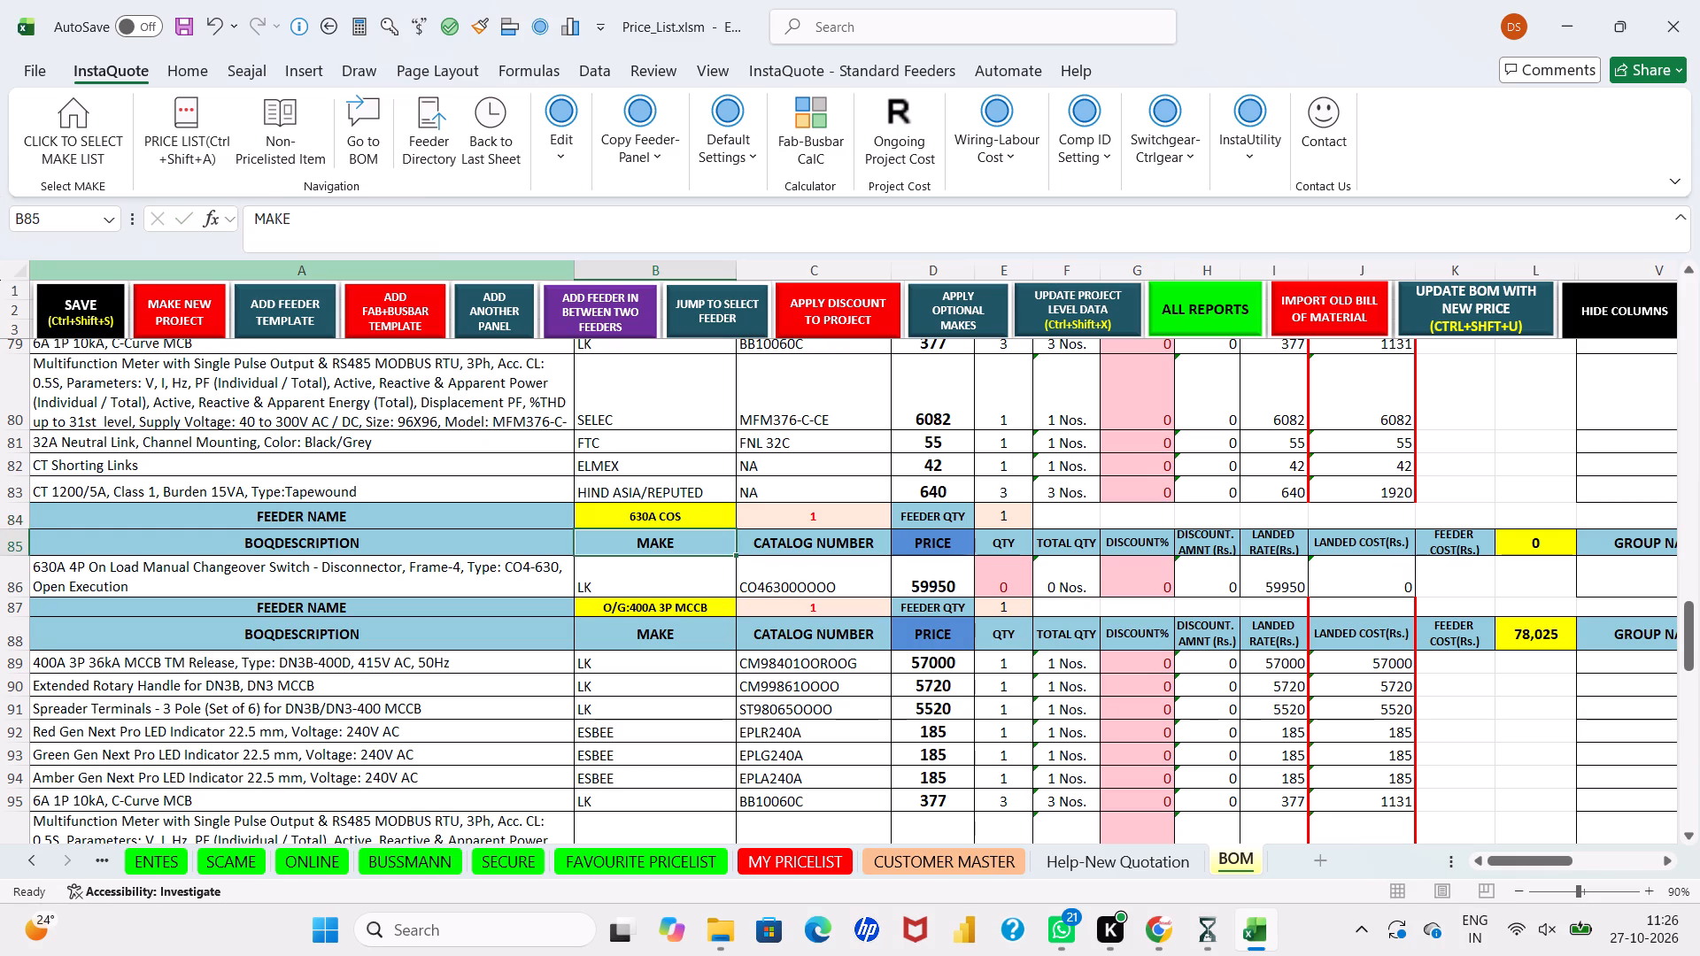
{"action": "left_click", "coordinate": [1005, 585]}
{"action": "key", "text": "1"}
{"action": "key", "text": "Return"}
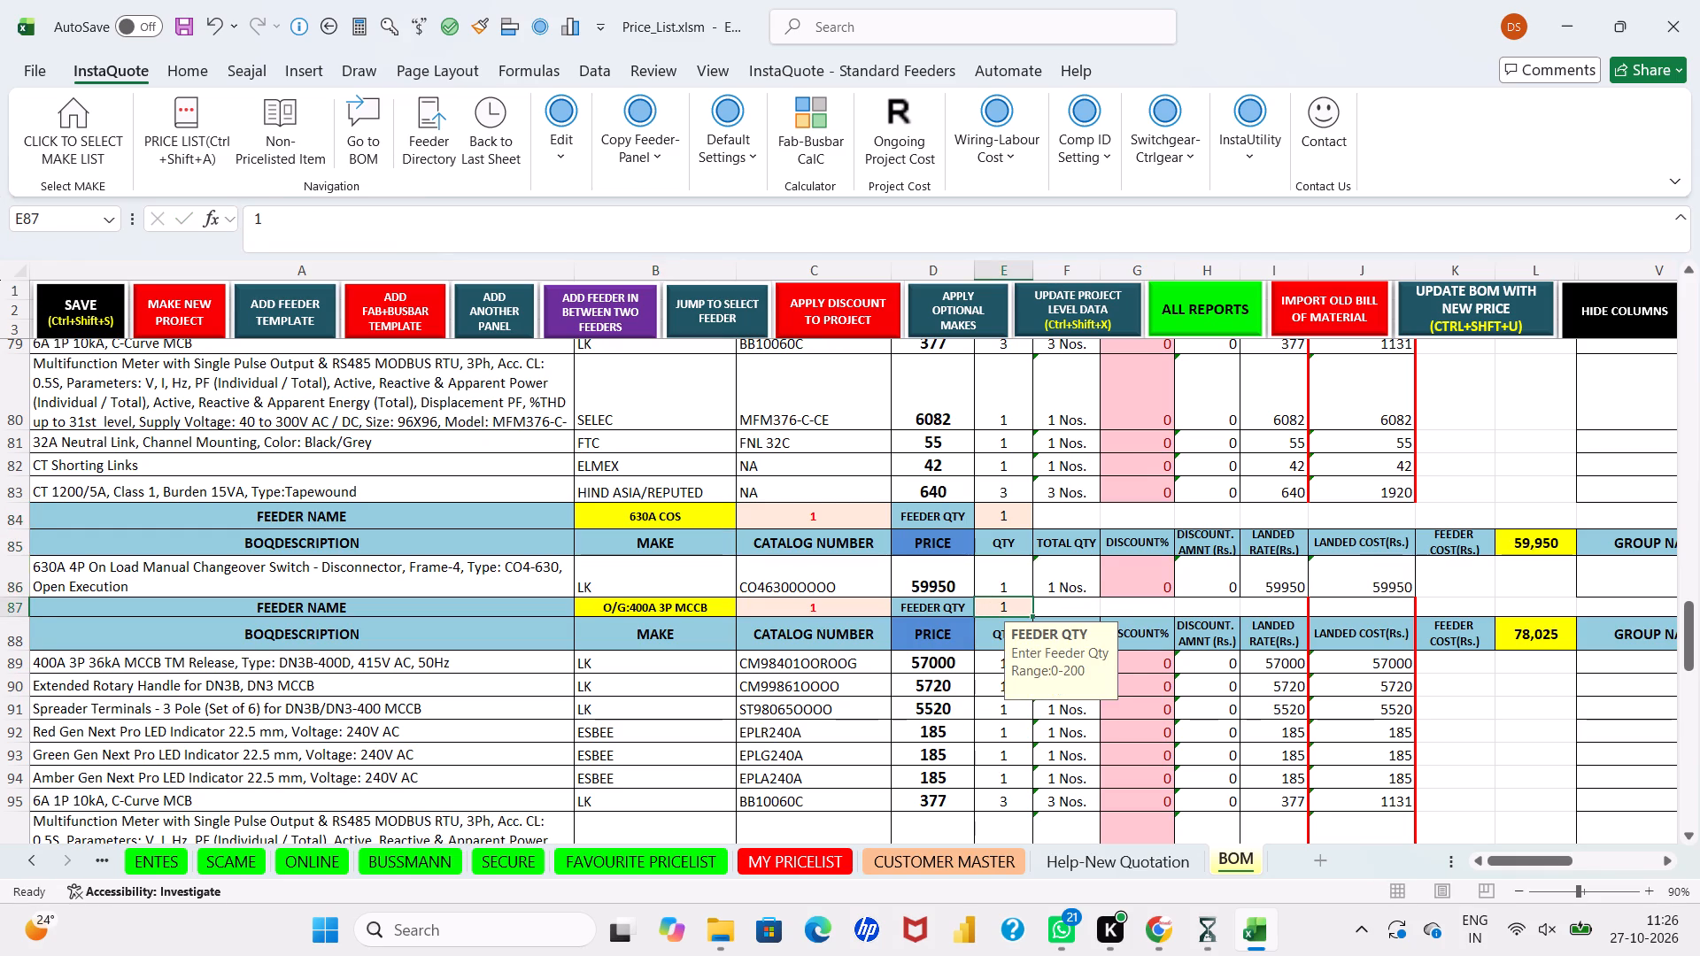
Delete the 630A changeover switch line at row 69 from the 800A COS feeder at row 66.
{"action": "scroll", "coordinate": [1005, 585], "scroll_direction": "up", "scroll_amount": 4}
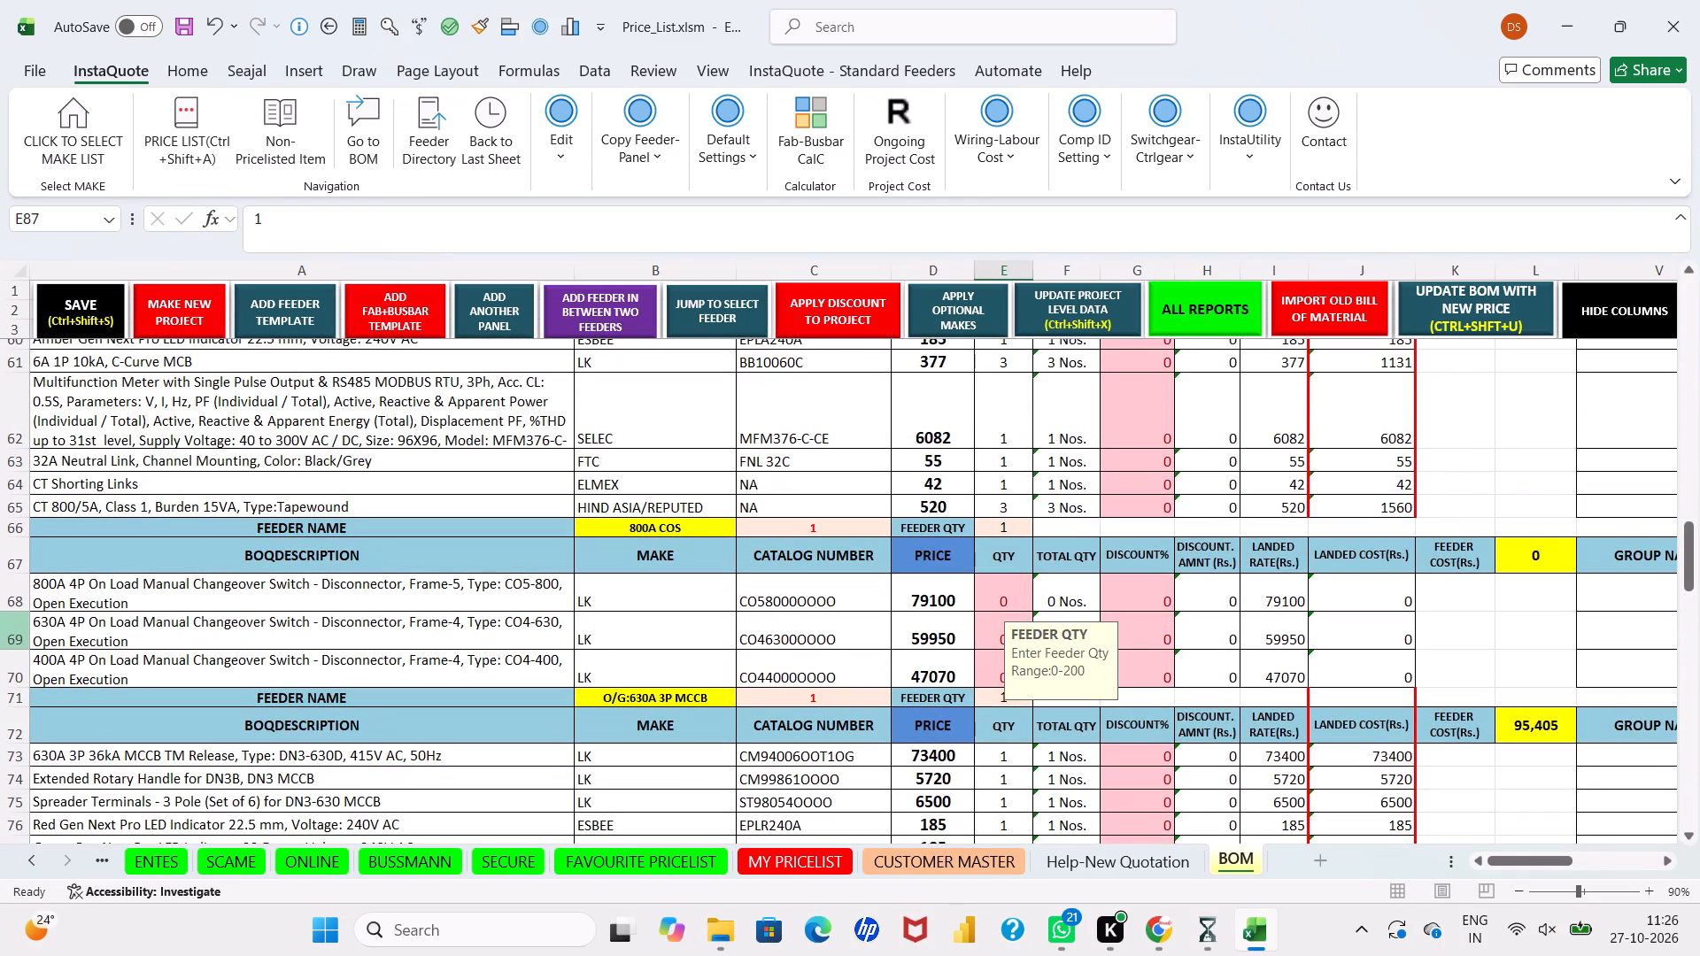
{"action": "right_click", "coordinate": [13, 622]}
{"action": "left_click", "coordinate": [65, 442]}
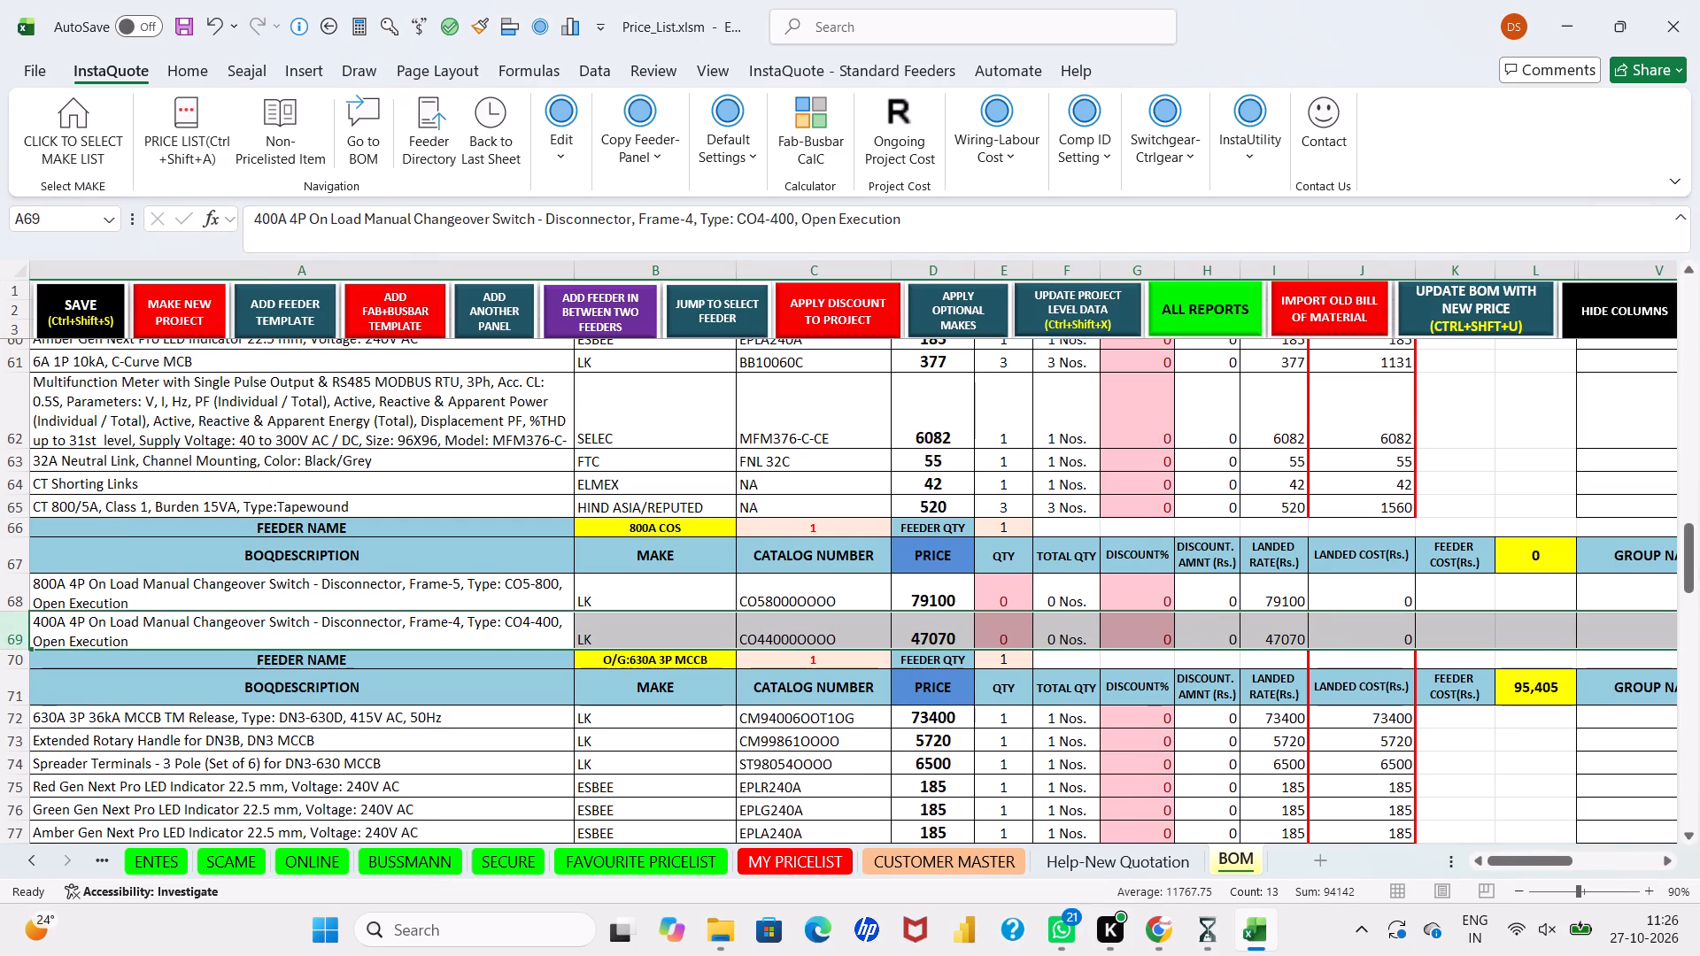
Set the 800A and 400A changeover switch quantities in rows 68 and 69 to 1 each and save the BOM.
{"action": "left_click", "coordinate": [1001, 605]}
{"action": "key", "text": "1"}
{"action": "key", "text": "Return"}
{"action": "key", "text": "1"}
{"action": "key", "text": "Return"}
{"action": "scroll", "coordinate": [1001, 605], "scroll_direction": "down", "scroll_amount": 4}
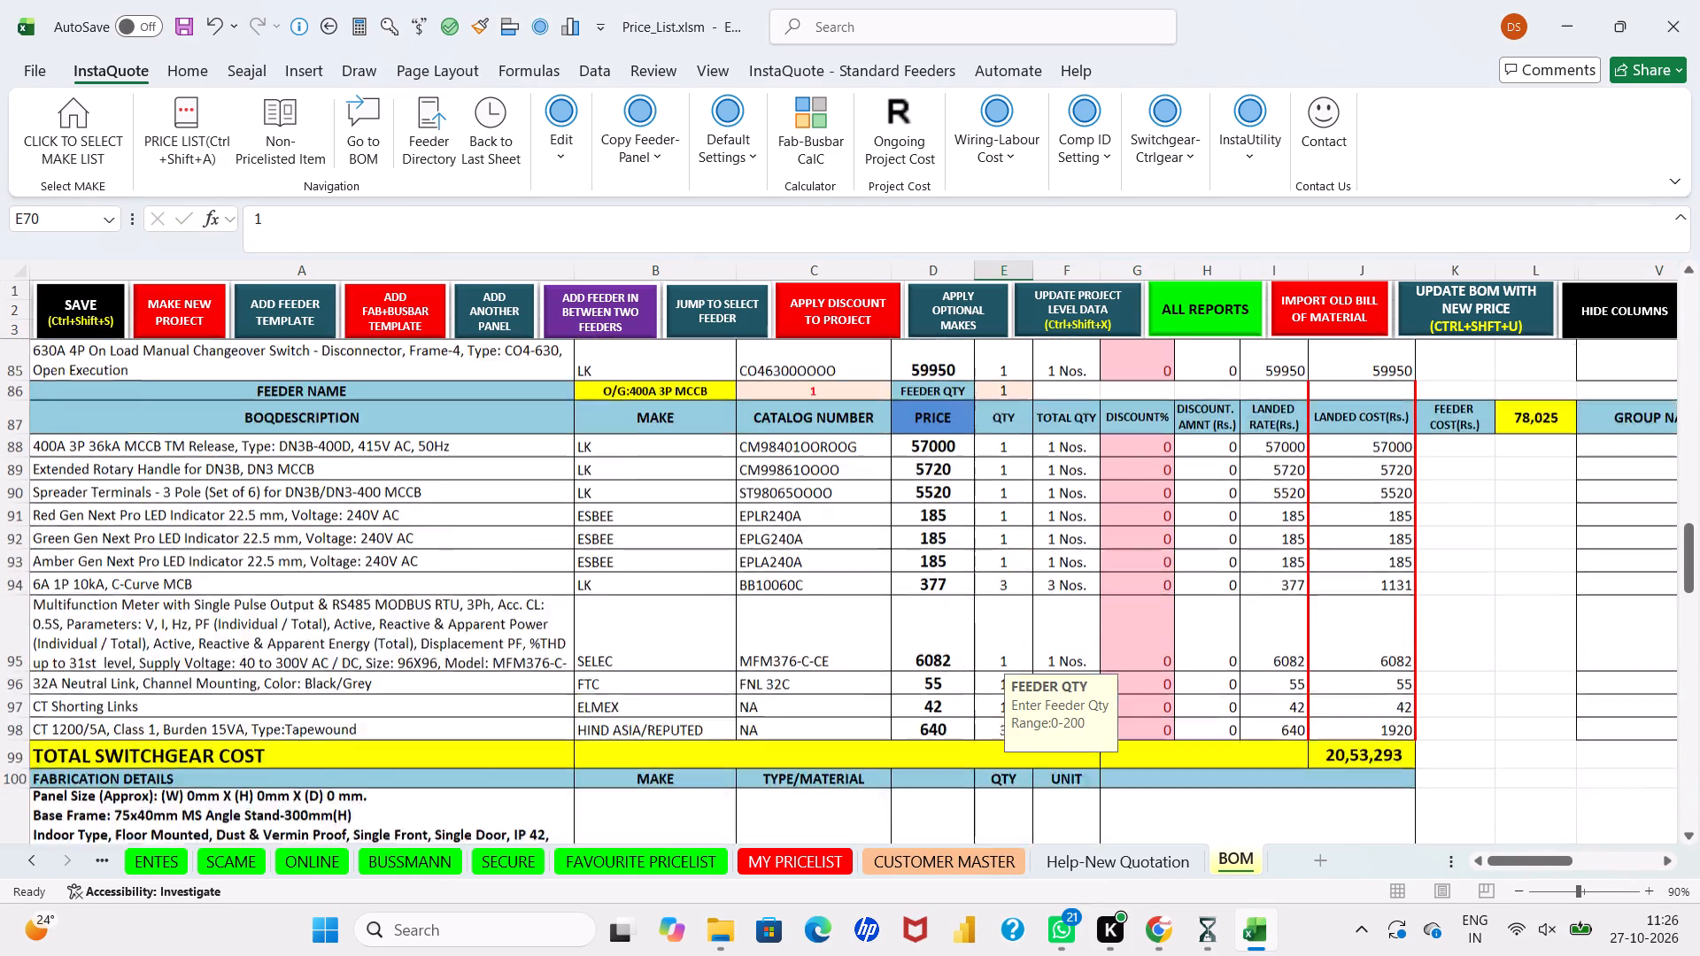
{"action": "scroll", "coordinate": [1001, 605], "scroll_direction": "up", "scroll_amount": 1}
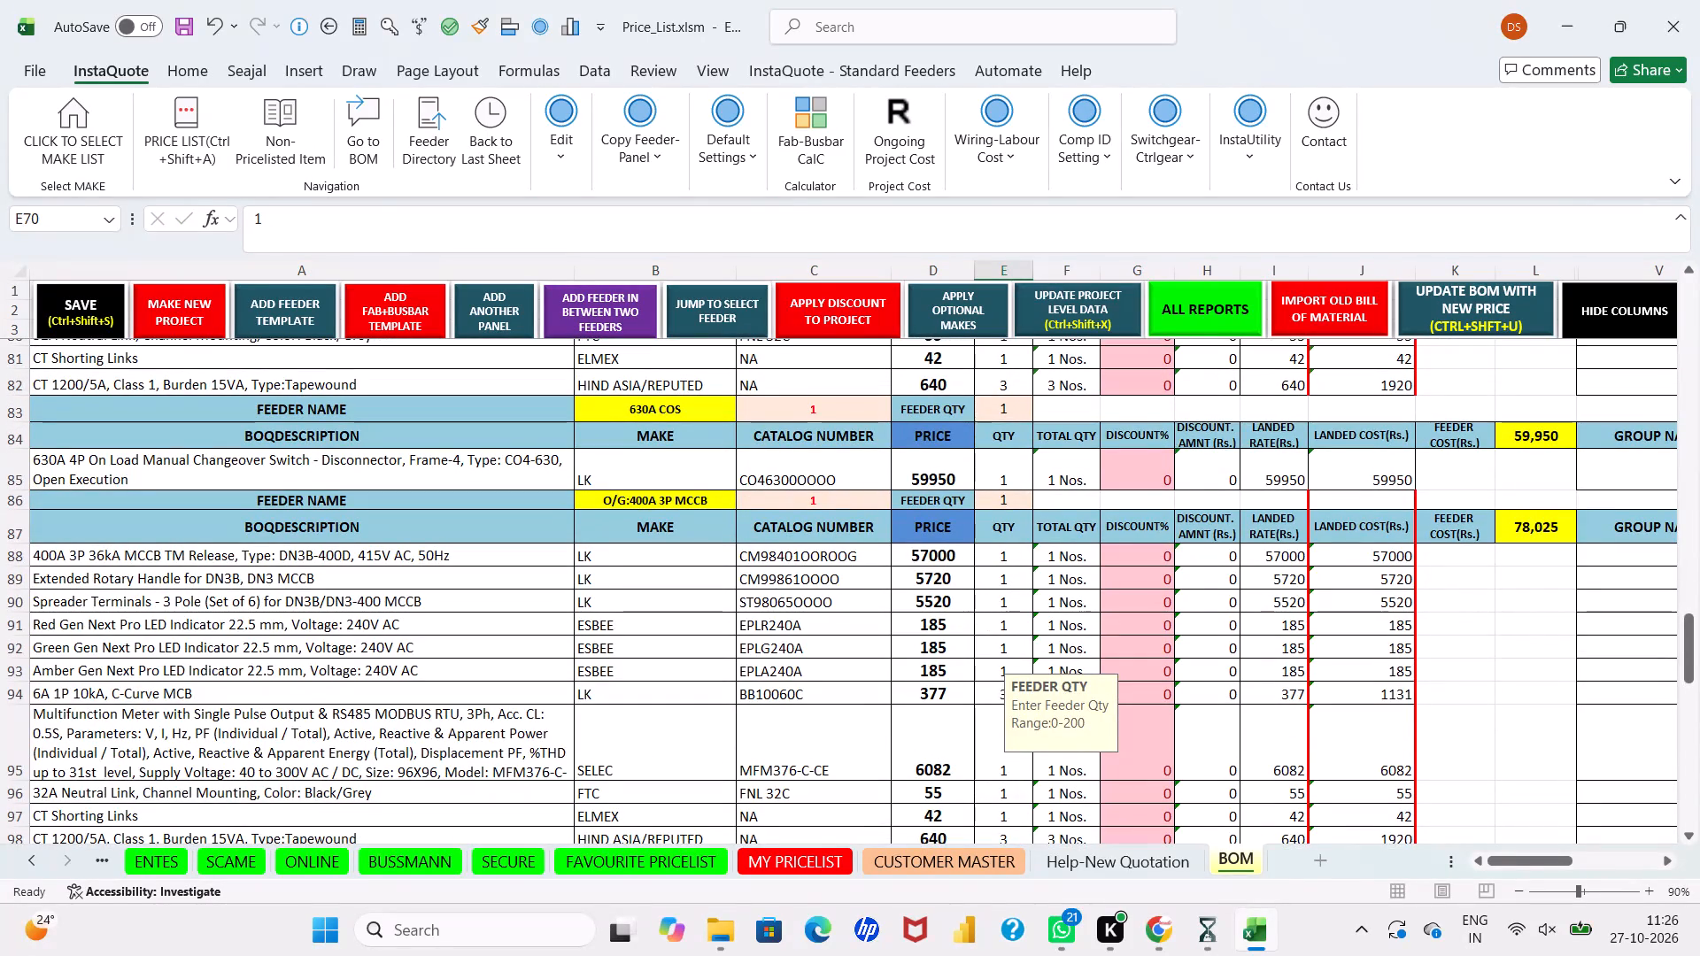
{"action": "left_click", "coordinate": [89, 314]}
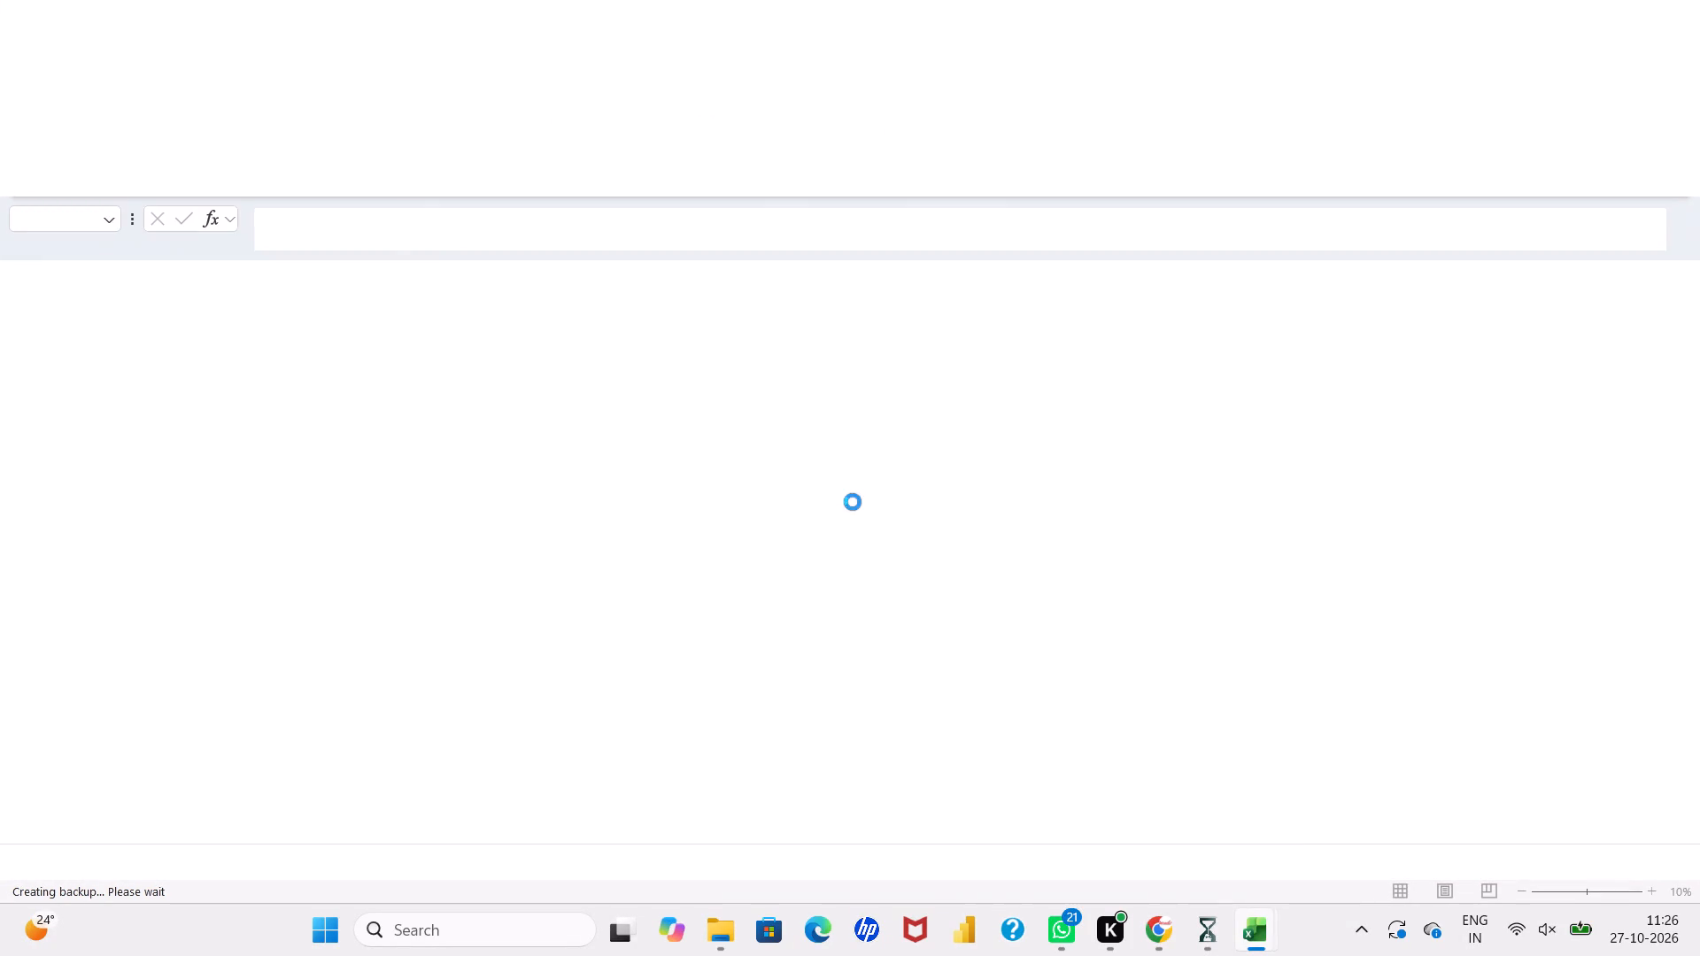
{"action": "left_click", "coordinate": [1036, 579]}
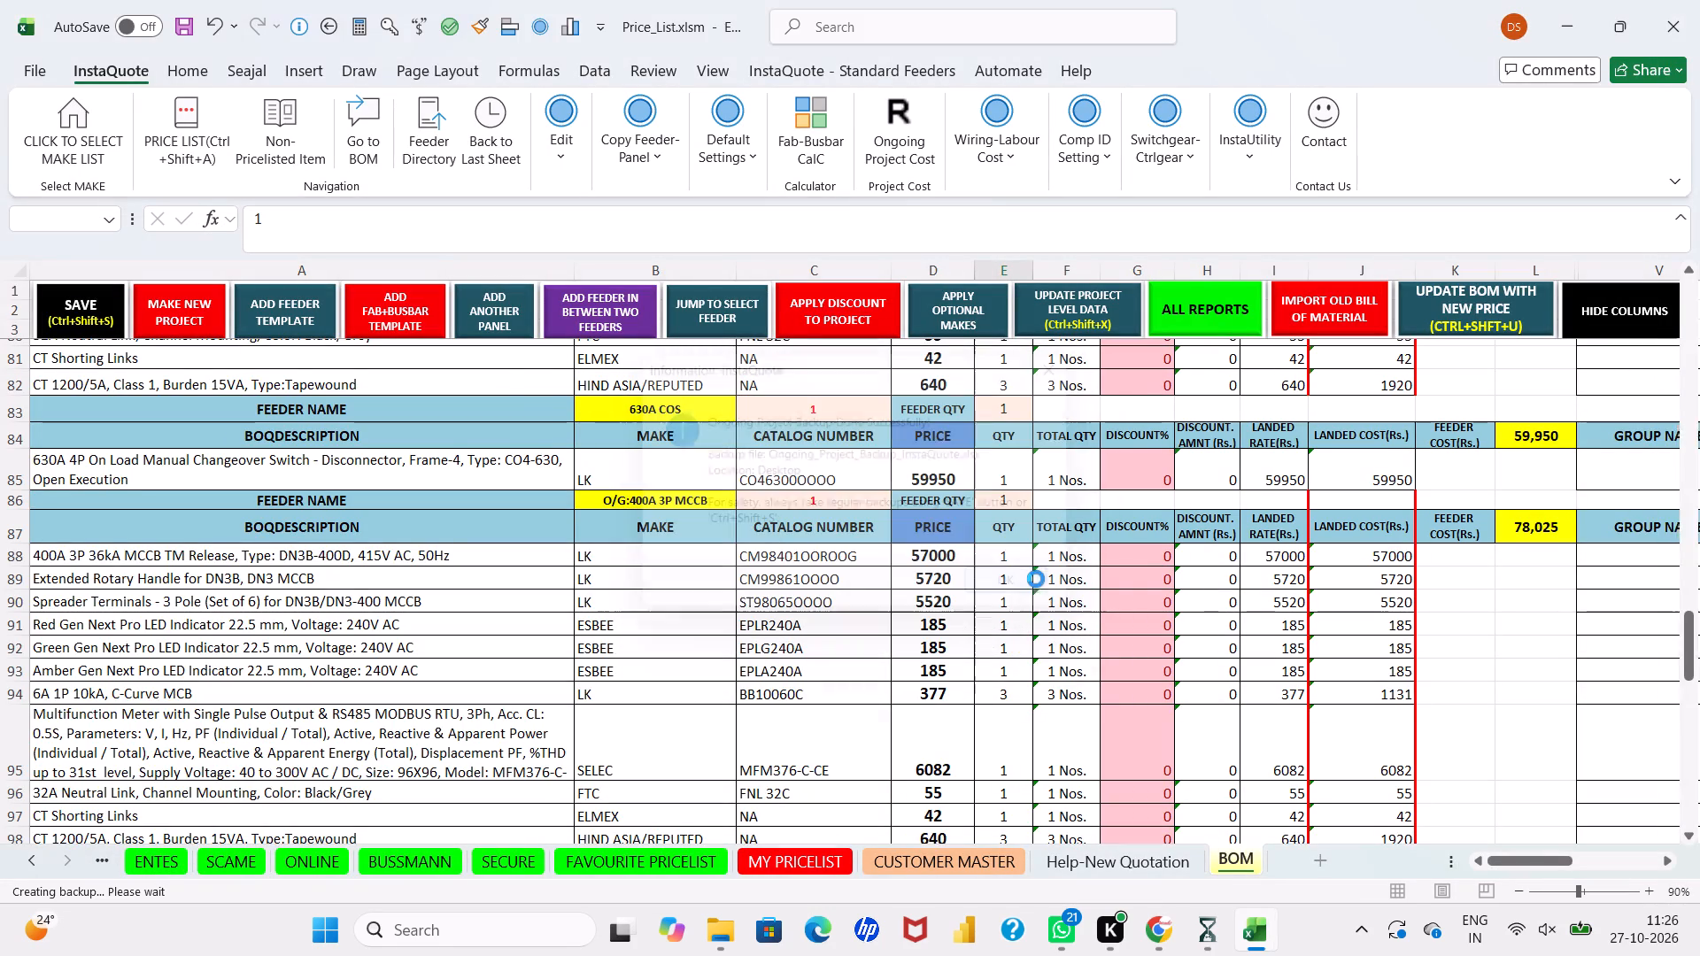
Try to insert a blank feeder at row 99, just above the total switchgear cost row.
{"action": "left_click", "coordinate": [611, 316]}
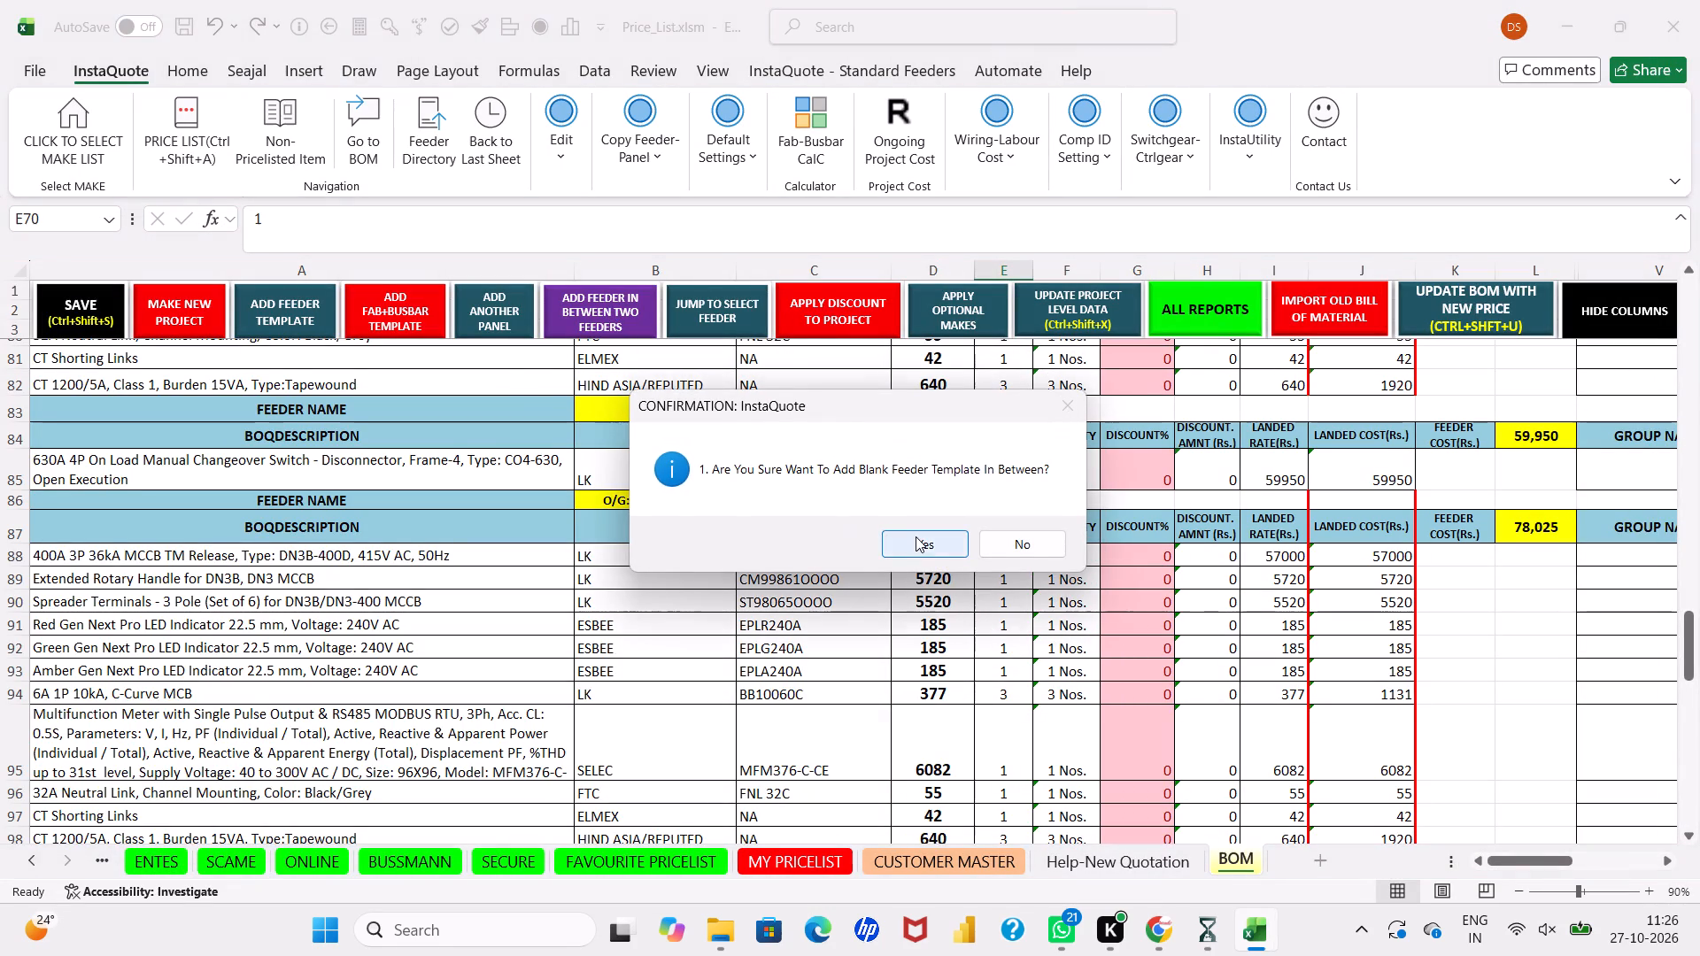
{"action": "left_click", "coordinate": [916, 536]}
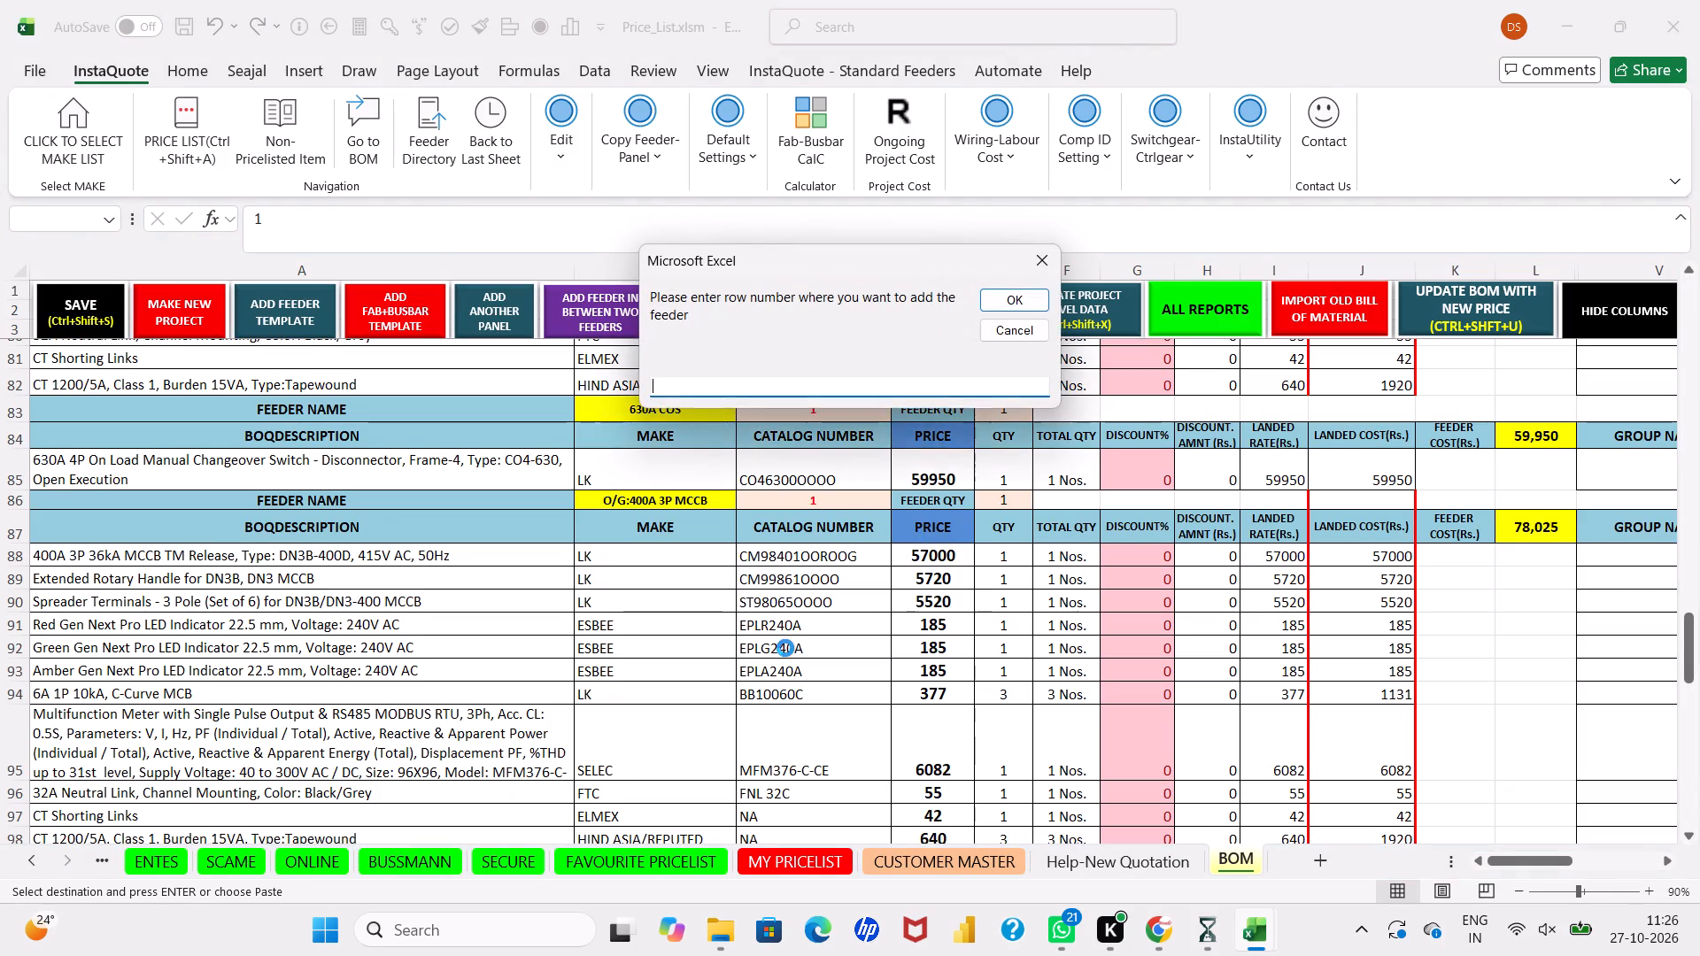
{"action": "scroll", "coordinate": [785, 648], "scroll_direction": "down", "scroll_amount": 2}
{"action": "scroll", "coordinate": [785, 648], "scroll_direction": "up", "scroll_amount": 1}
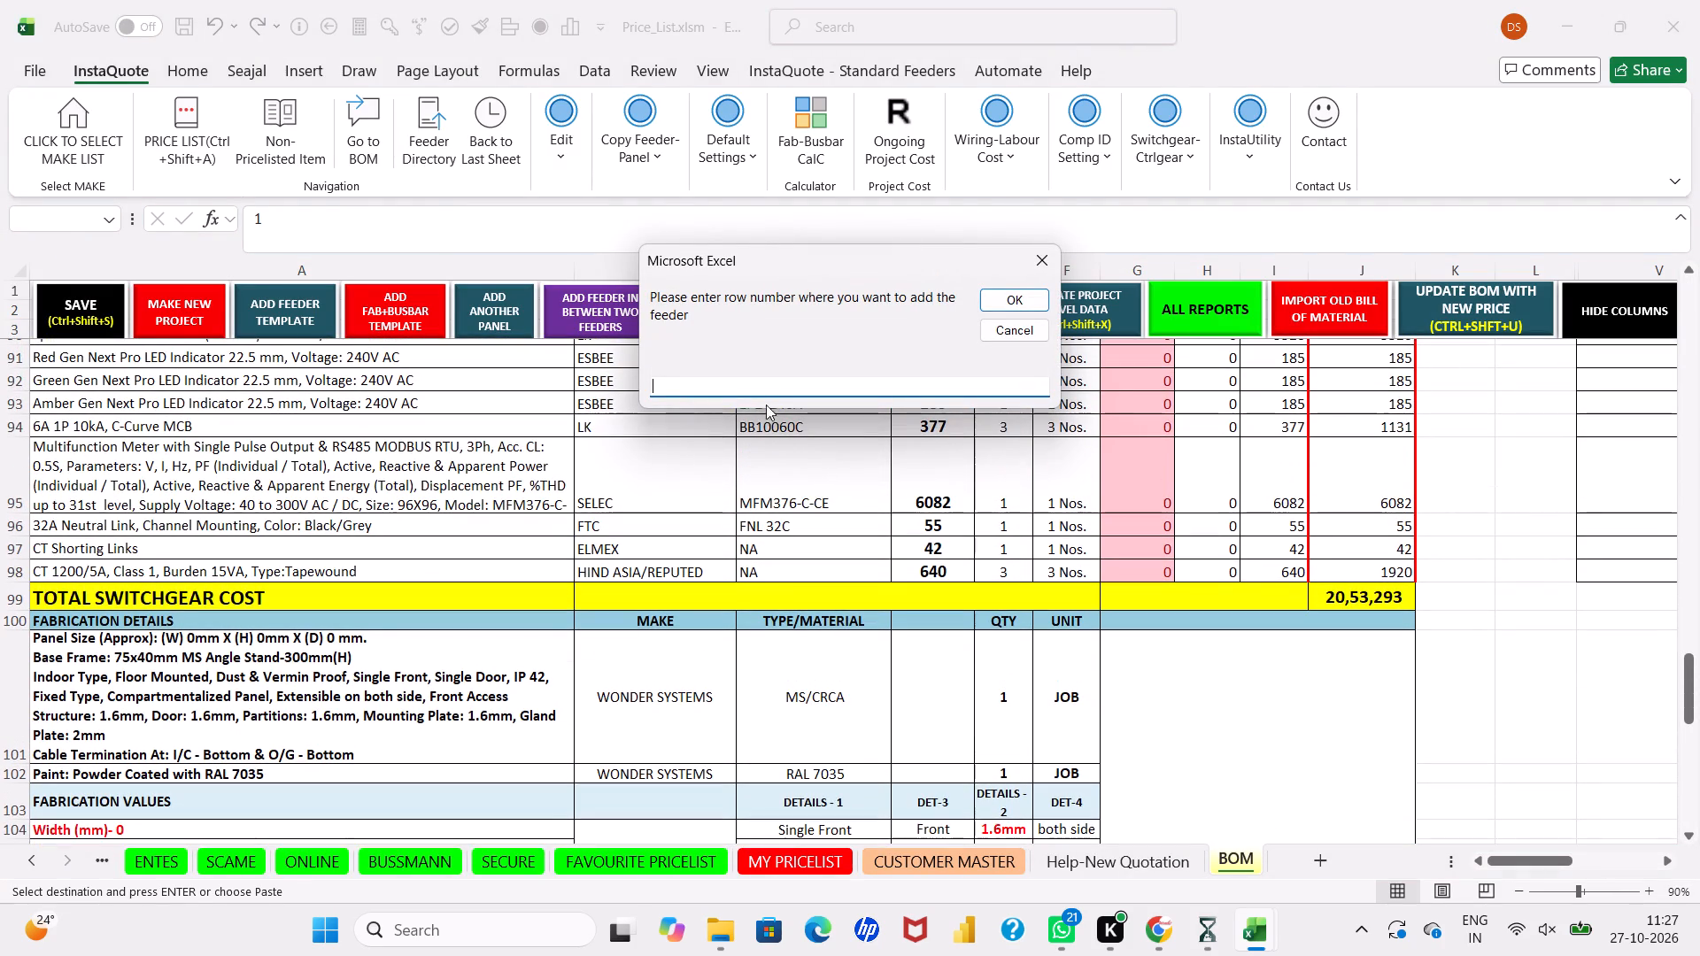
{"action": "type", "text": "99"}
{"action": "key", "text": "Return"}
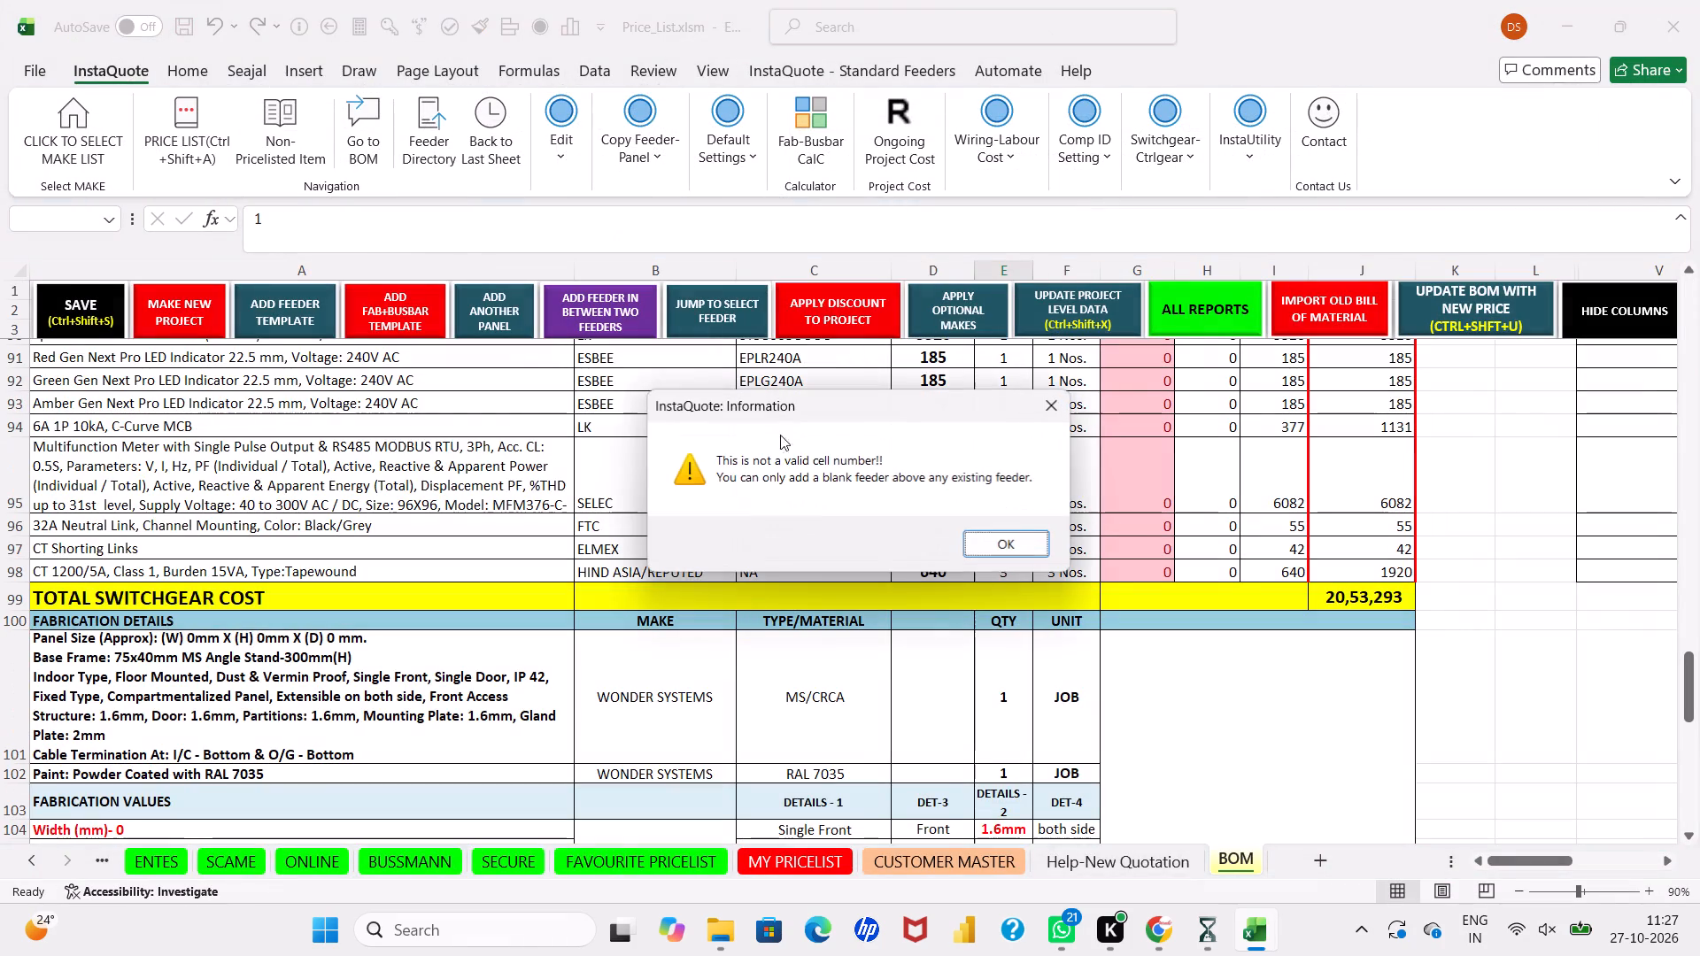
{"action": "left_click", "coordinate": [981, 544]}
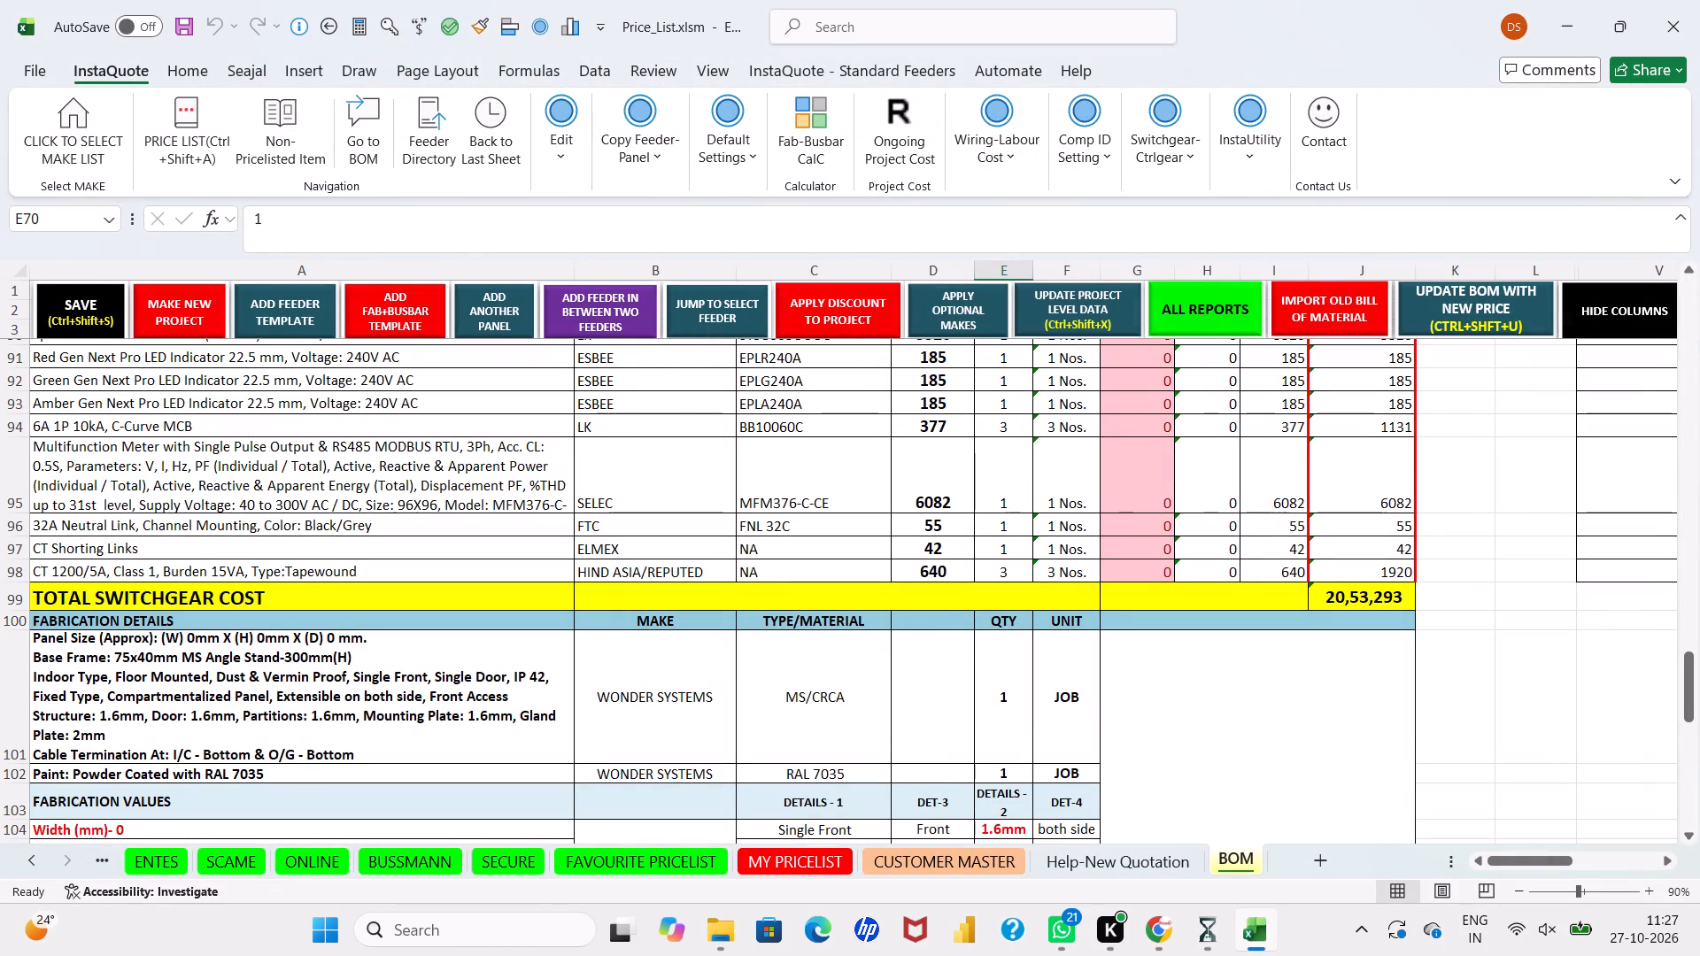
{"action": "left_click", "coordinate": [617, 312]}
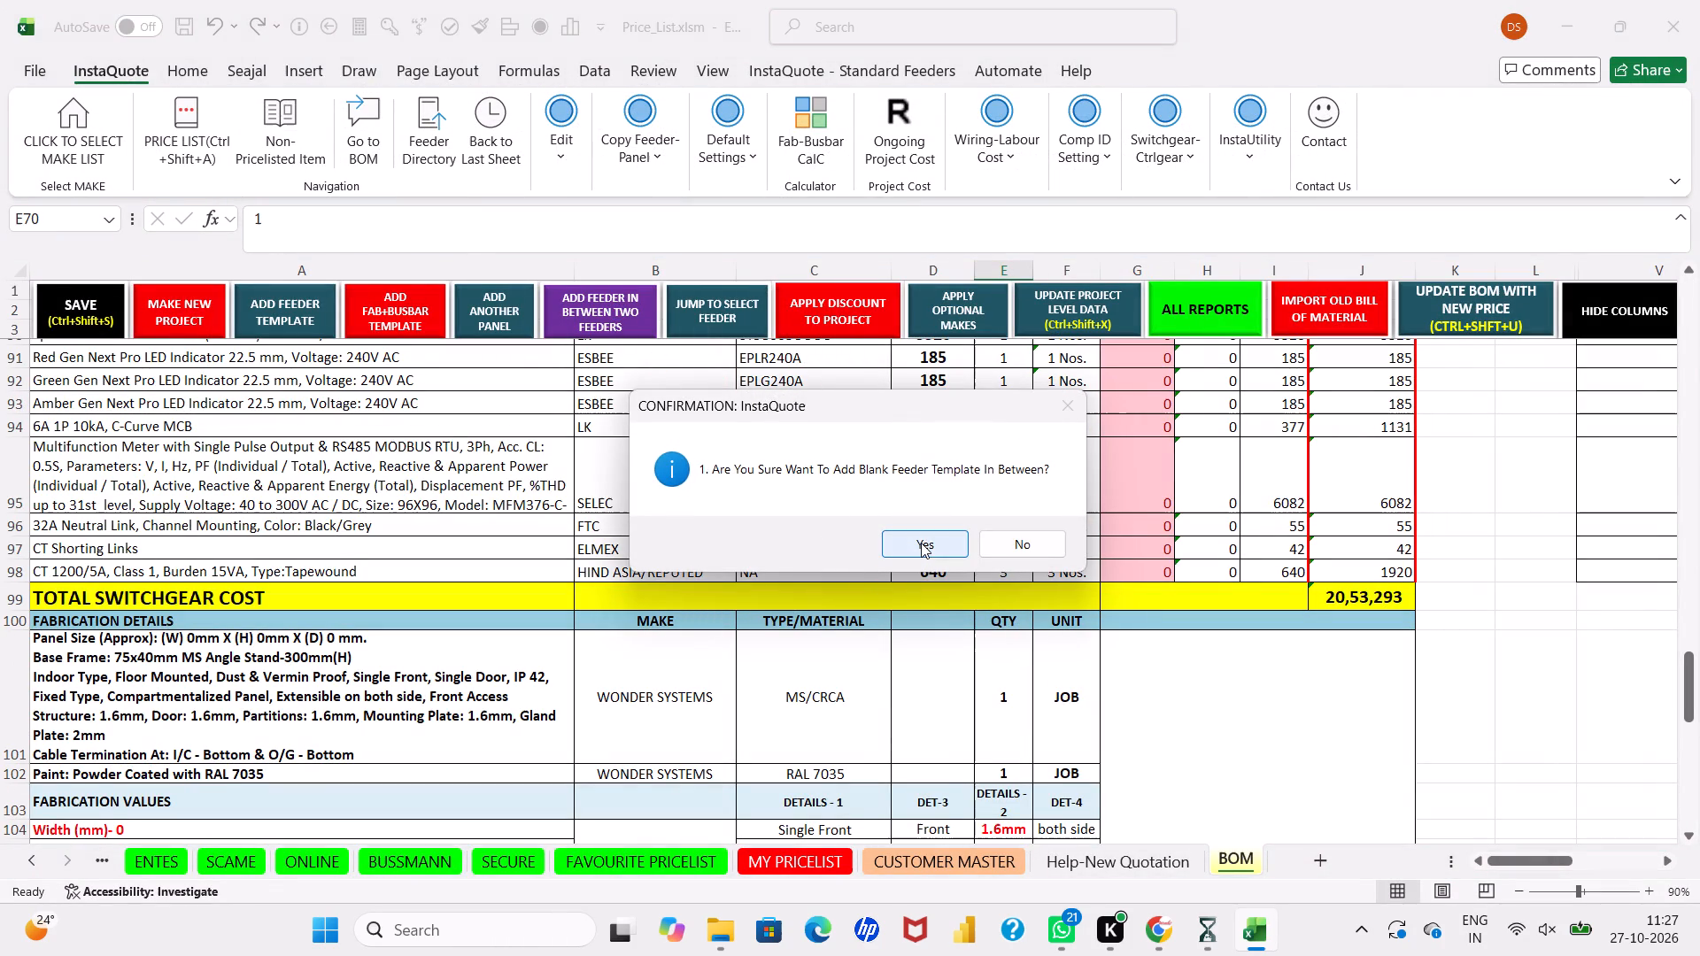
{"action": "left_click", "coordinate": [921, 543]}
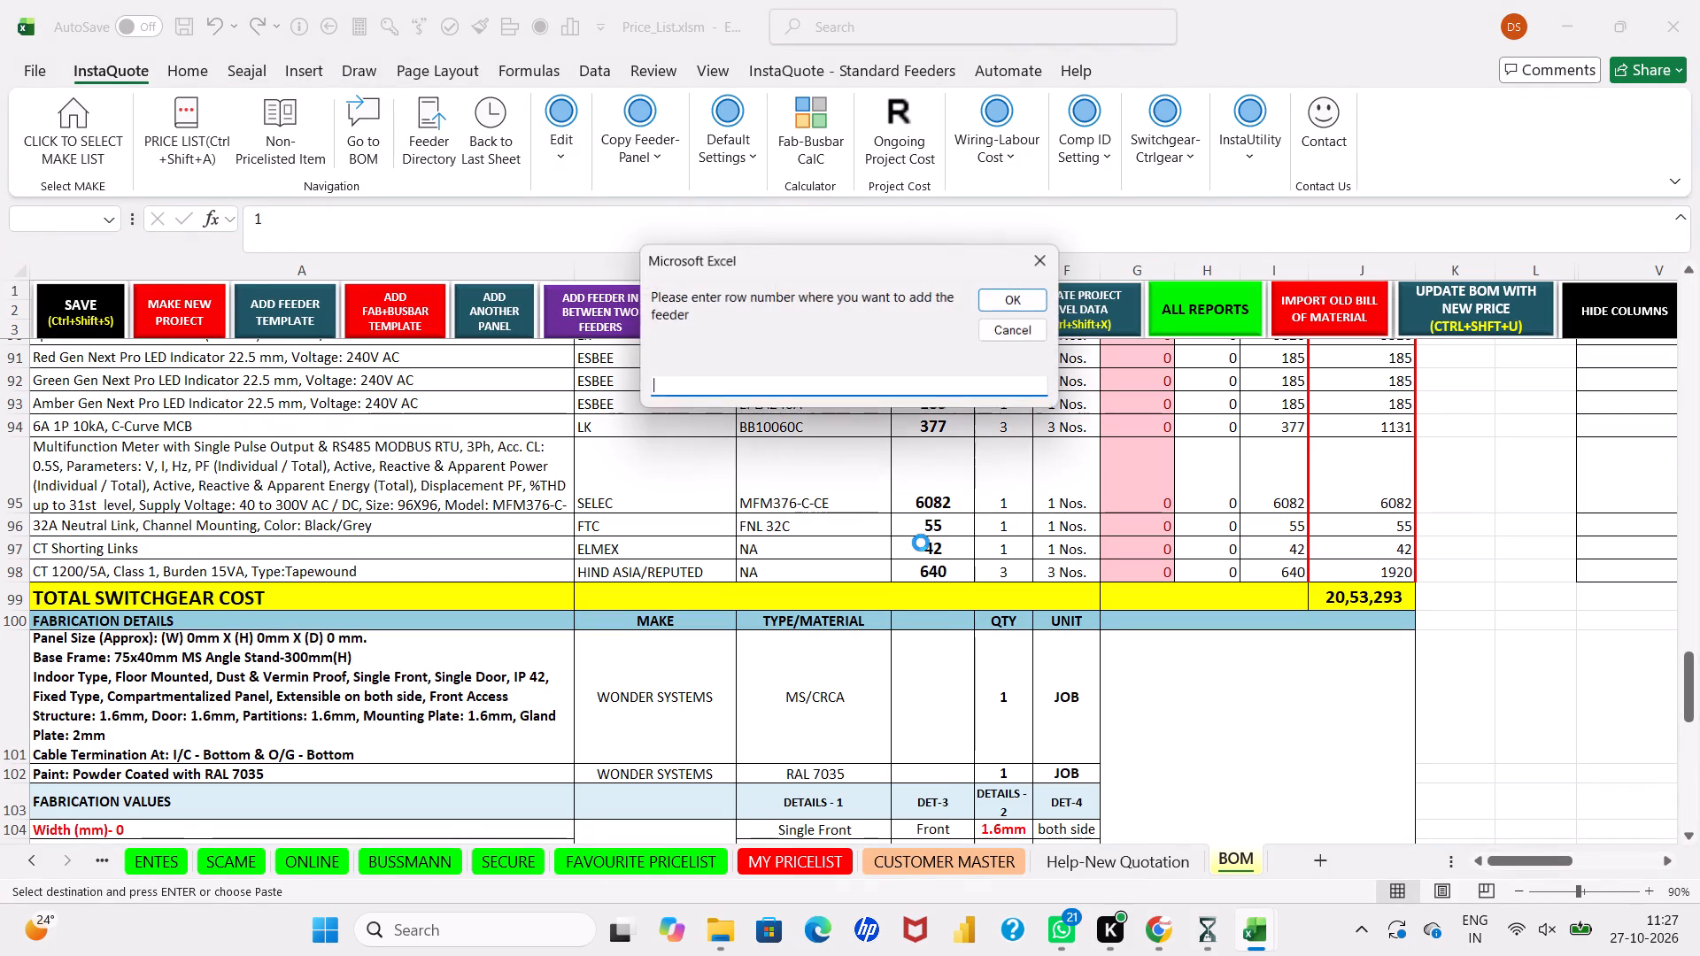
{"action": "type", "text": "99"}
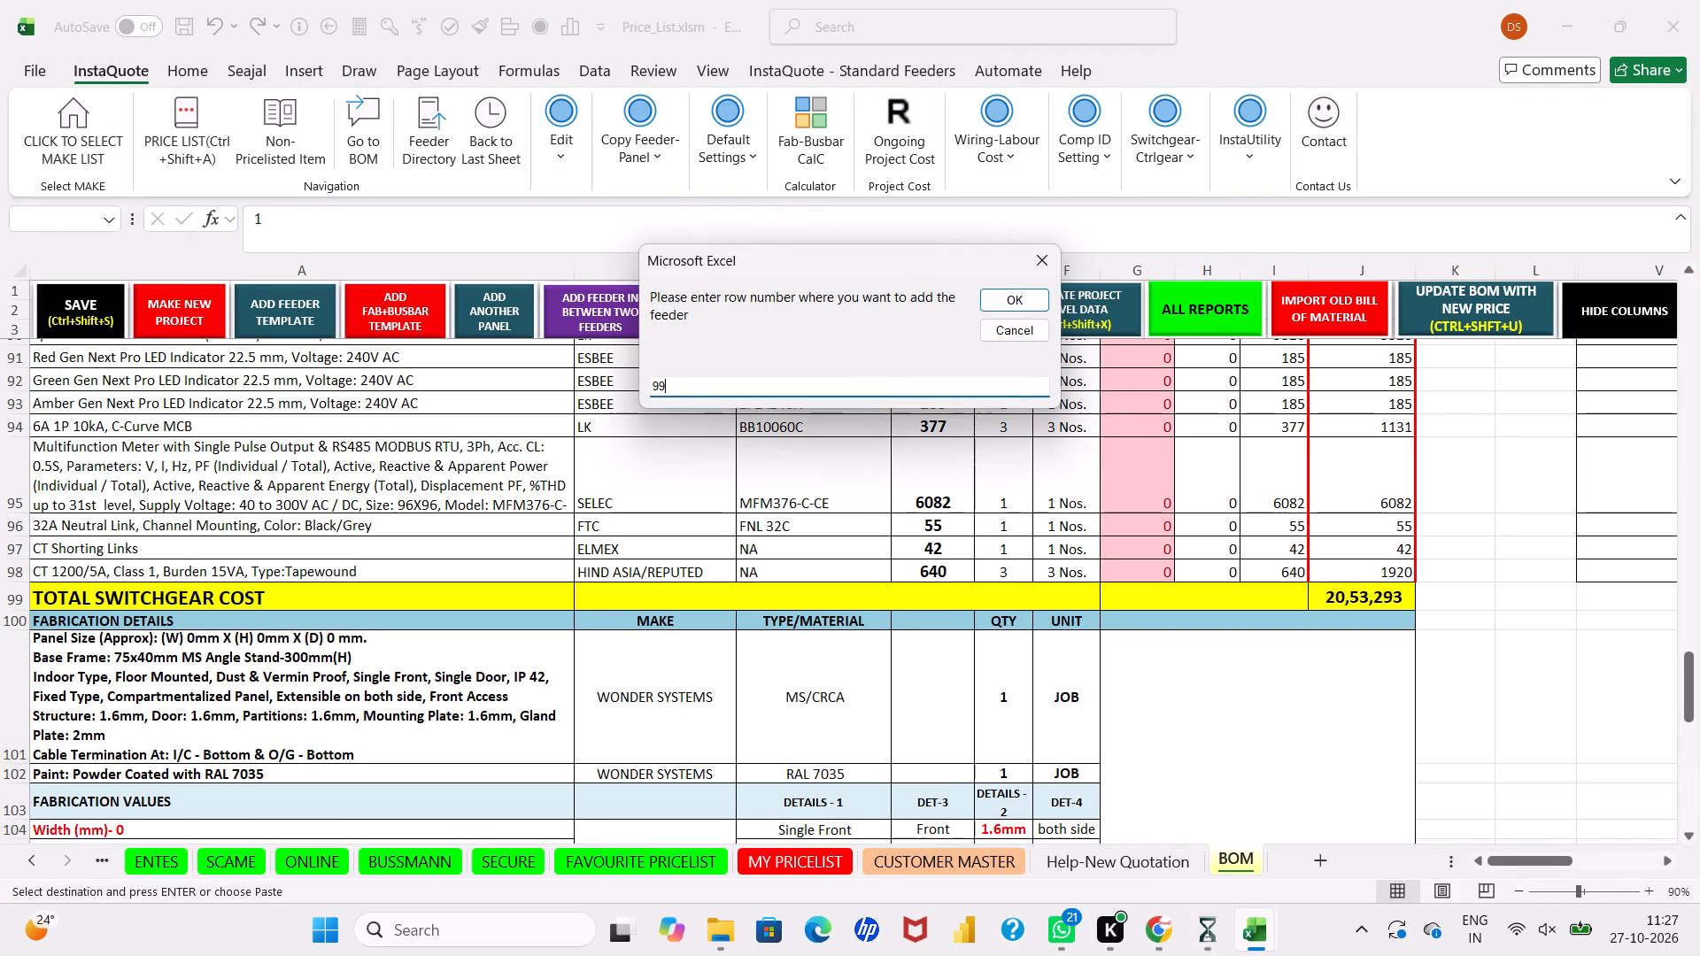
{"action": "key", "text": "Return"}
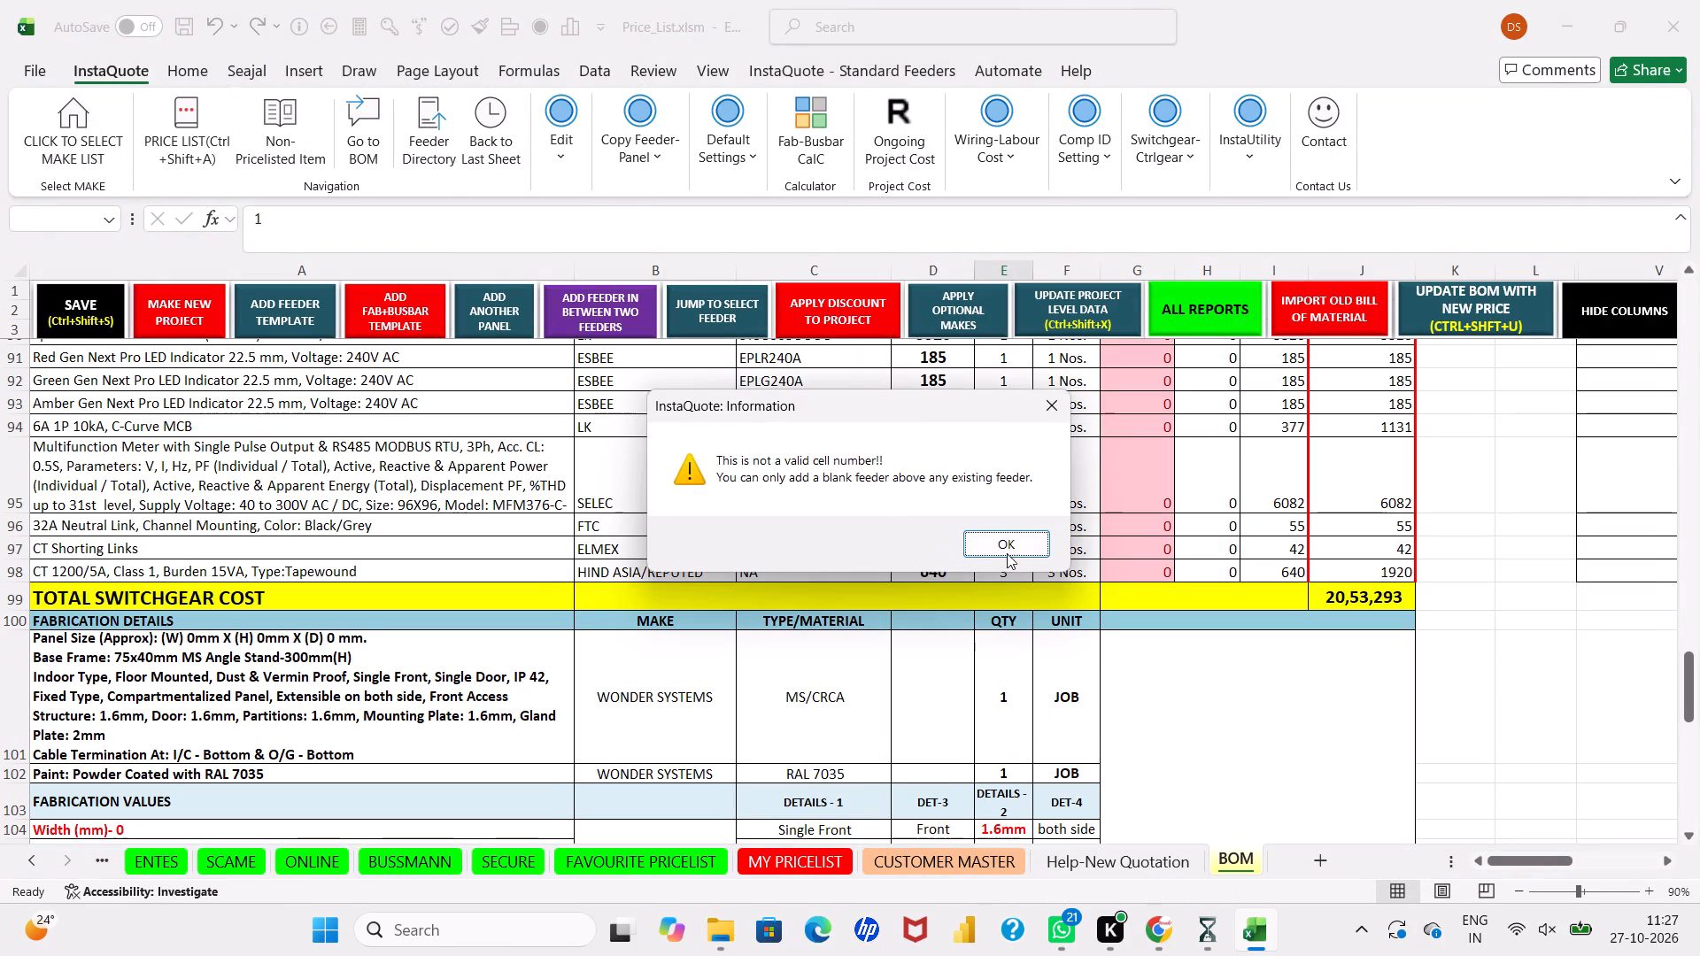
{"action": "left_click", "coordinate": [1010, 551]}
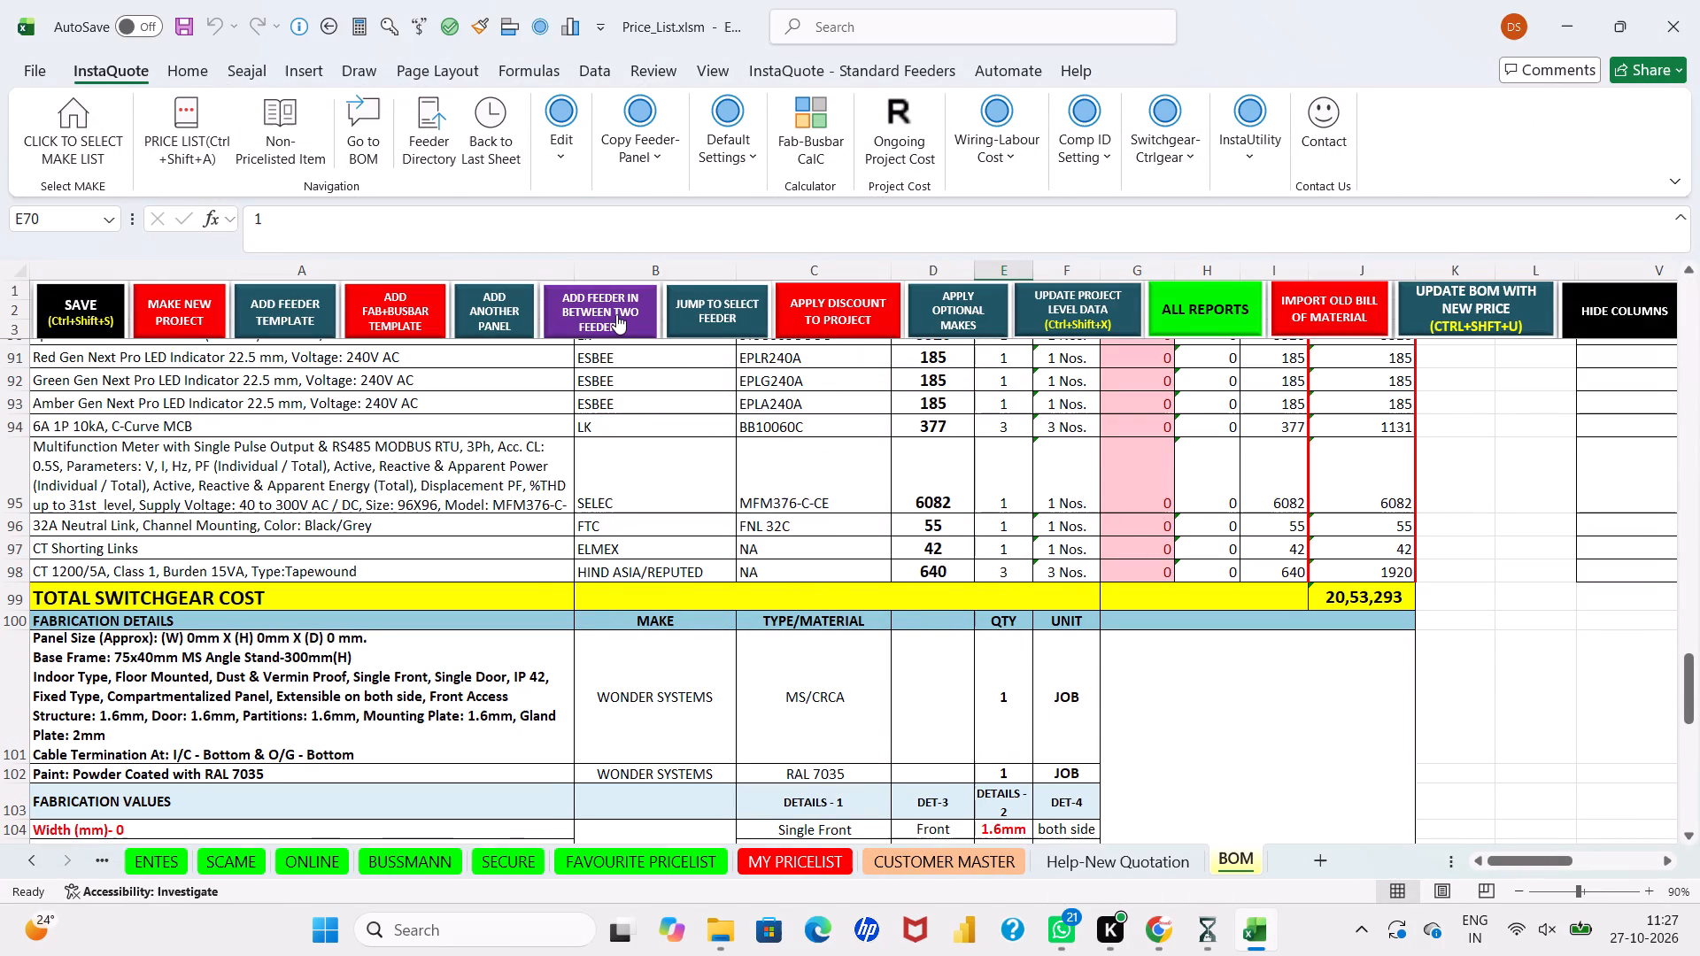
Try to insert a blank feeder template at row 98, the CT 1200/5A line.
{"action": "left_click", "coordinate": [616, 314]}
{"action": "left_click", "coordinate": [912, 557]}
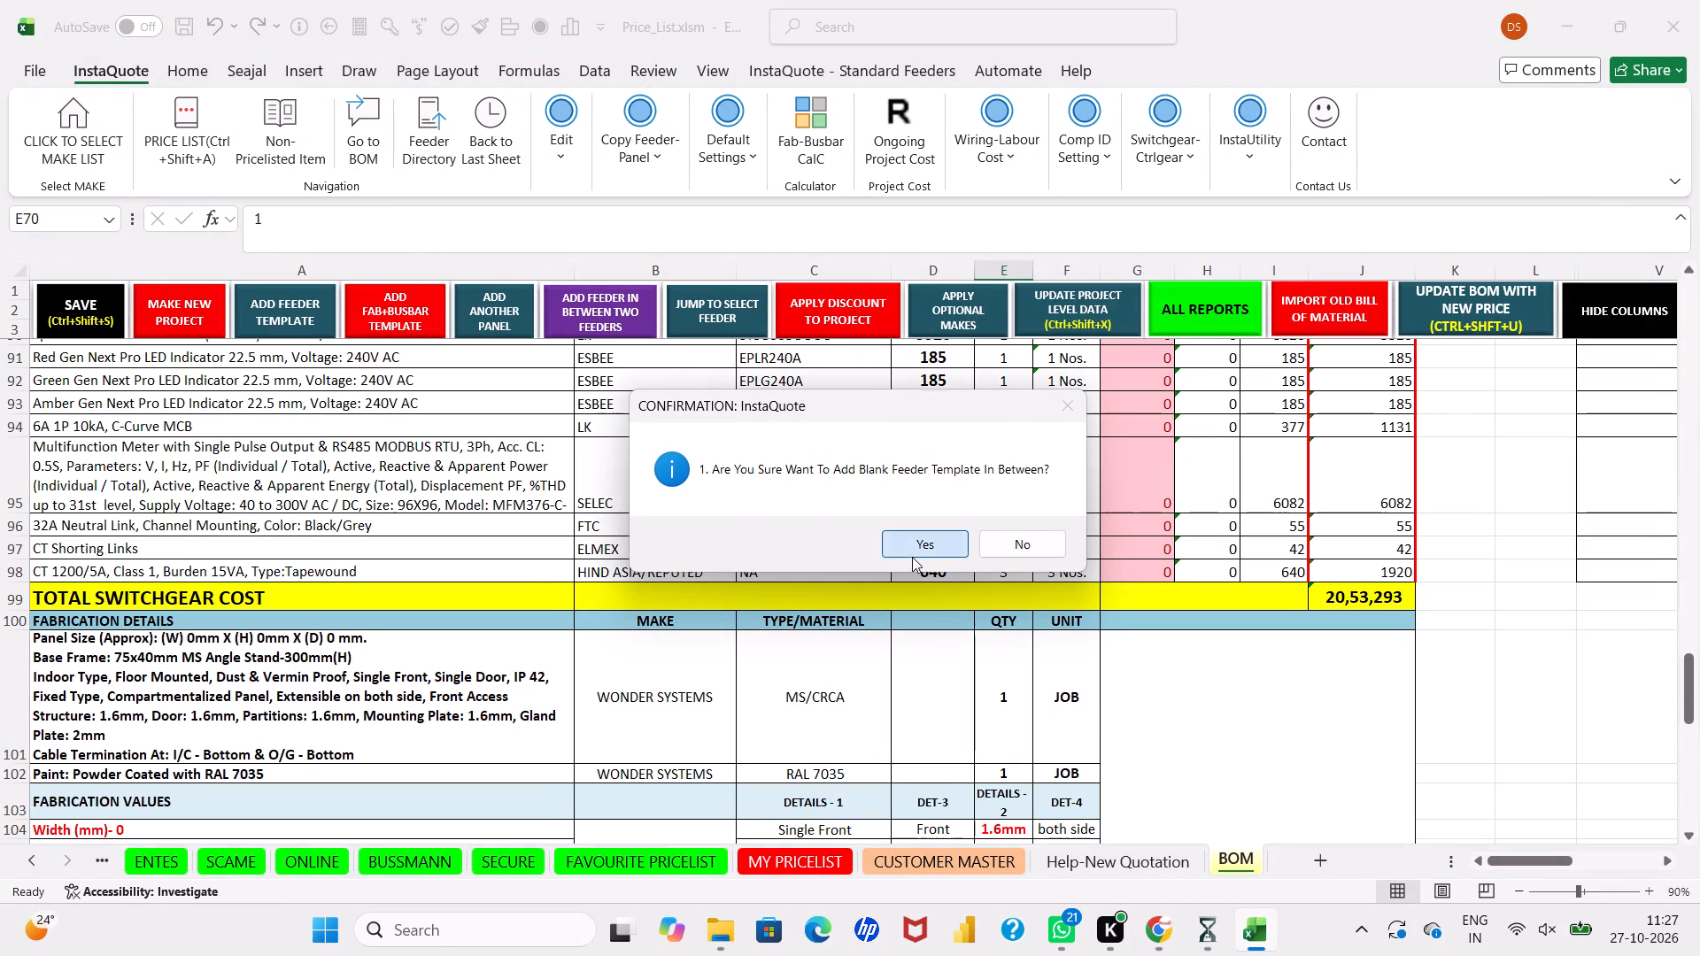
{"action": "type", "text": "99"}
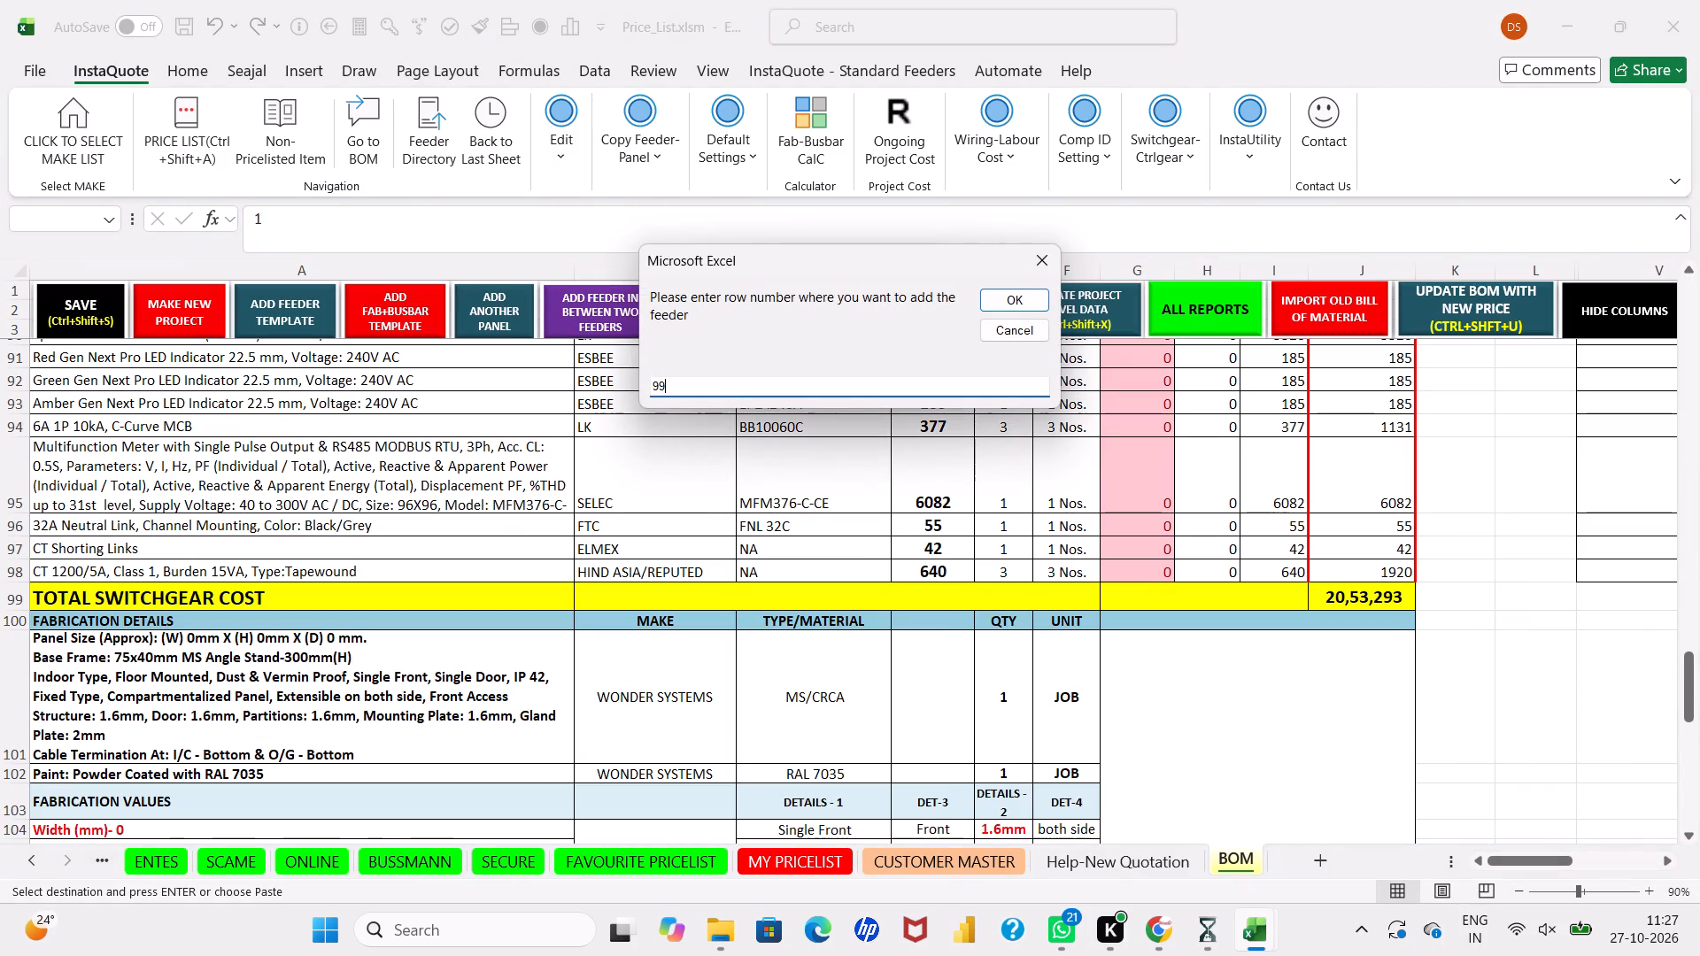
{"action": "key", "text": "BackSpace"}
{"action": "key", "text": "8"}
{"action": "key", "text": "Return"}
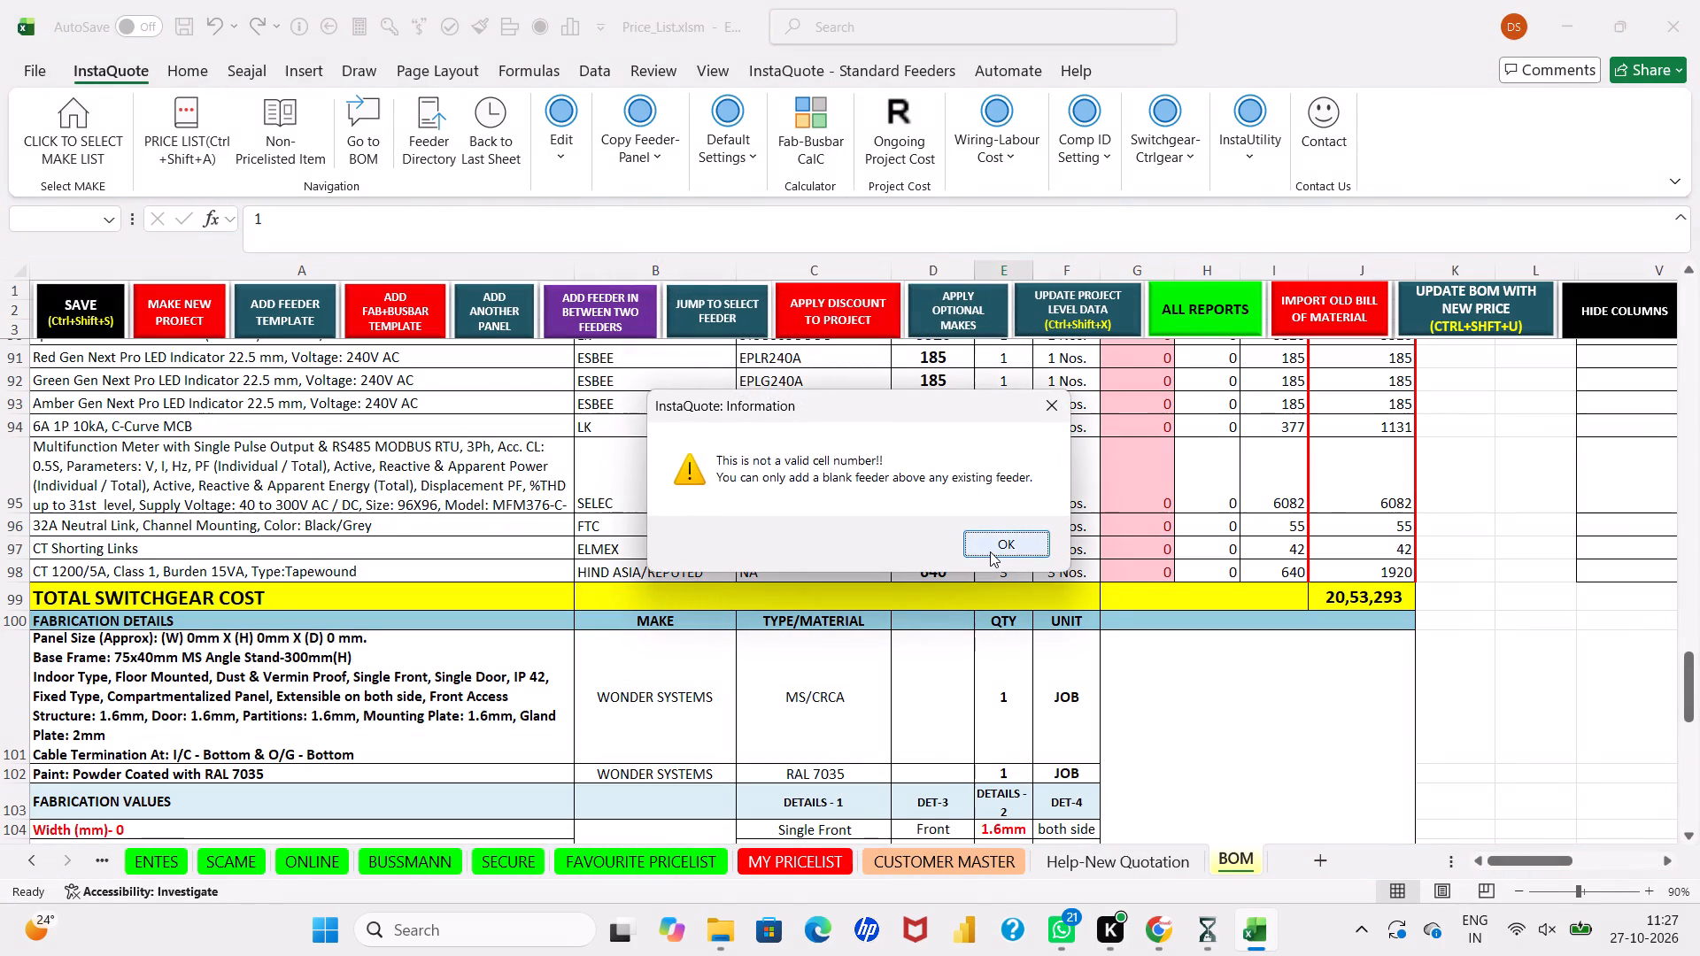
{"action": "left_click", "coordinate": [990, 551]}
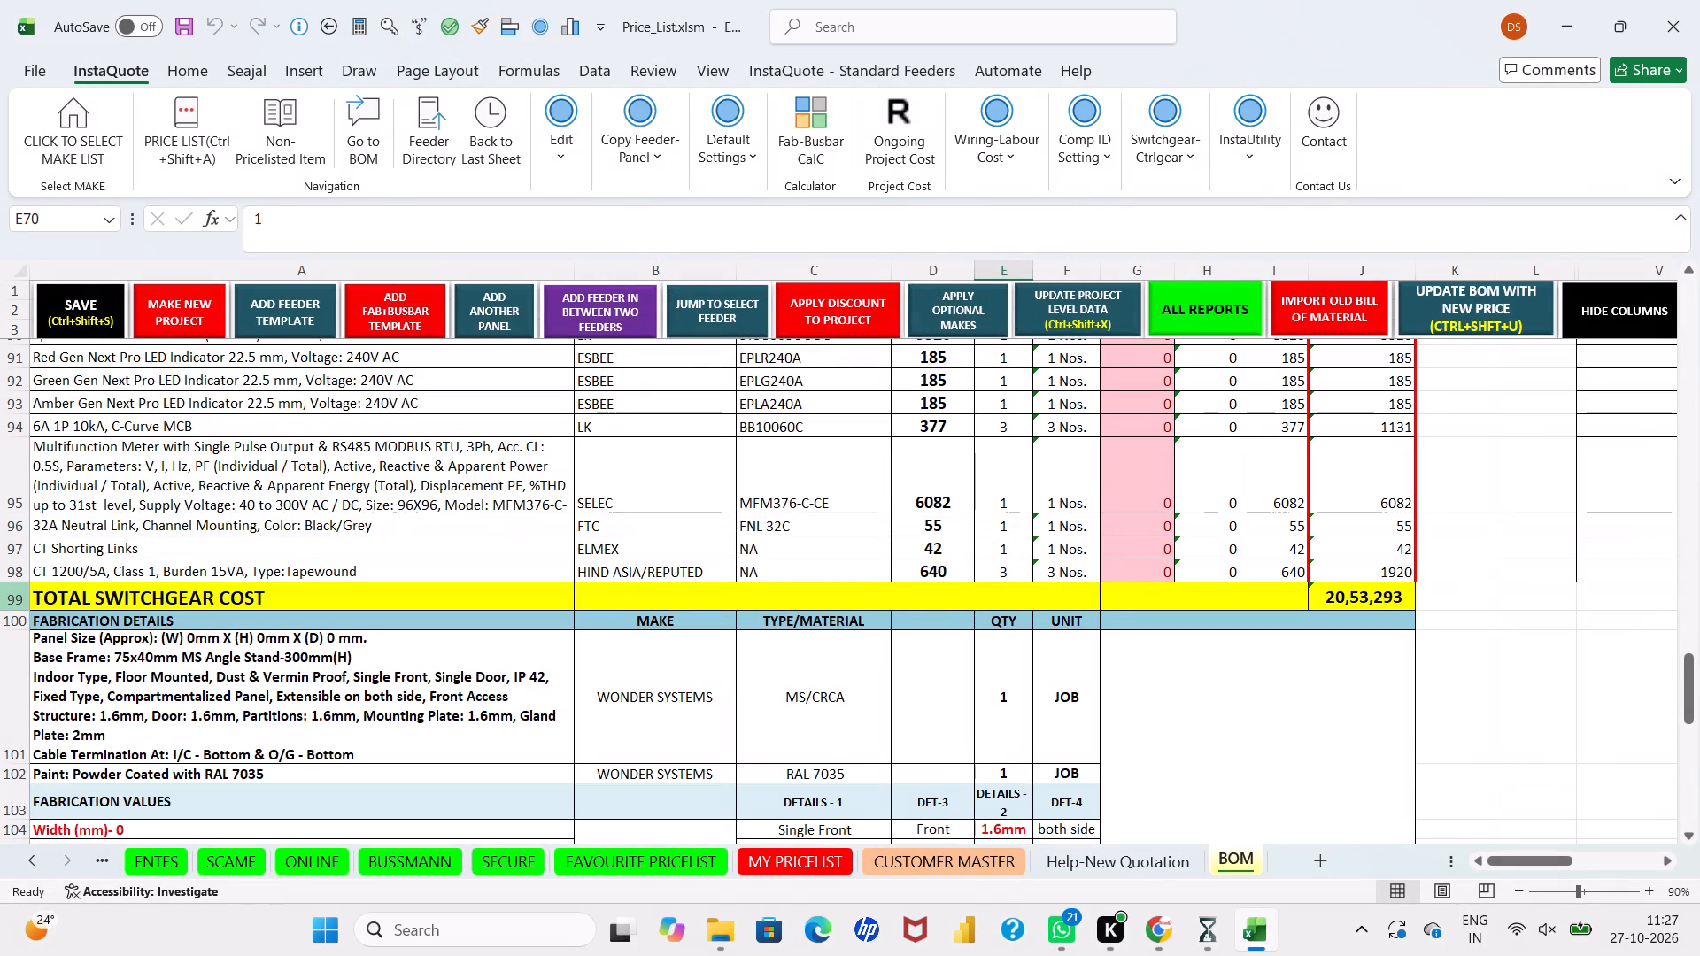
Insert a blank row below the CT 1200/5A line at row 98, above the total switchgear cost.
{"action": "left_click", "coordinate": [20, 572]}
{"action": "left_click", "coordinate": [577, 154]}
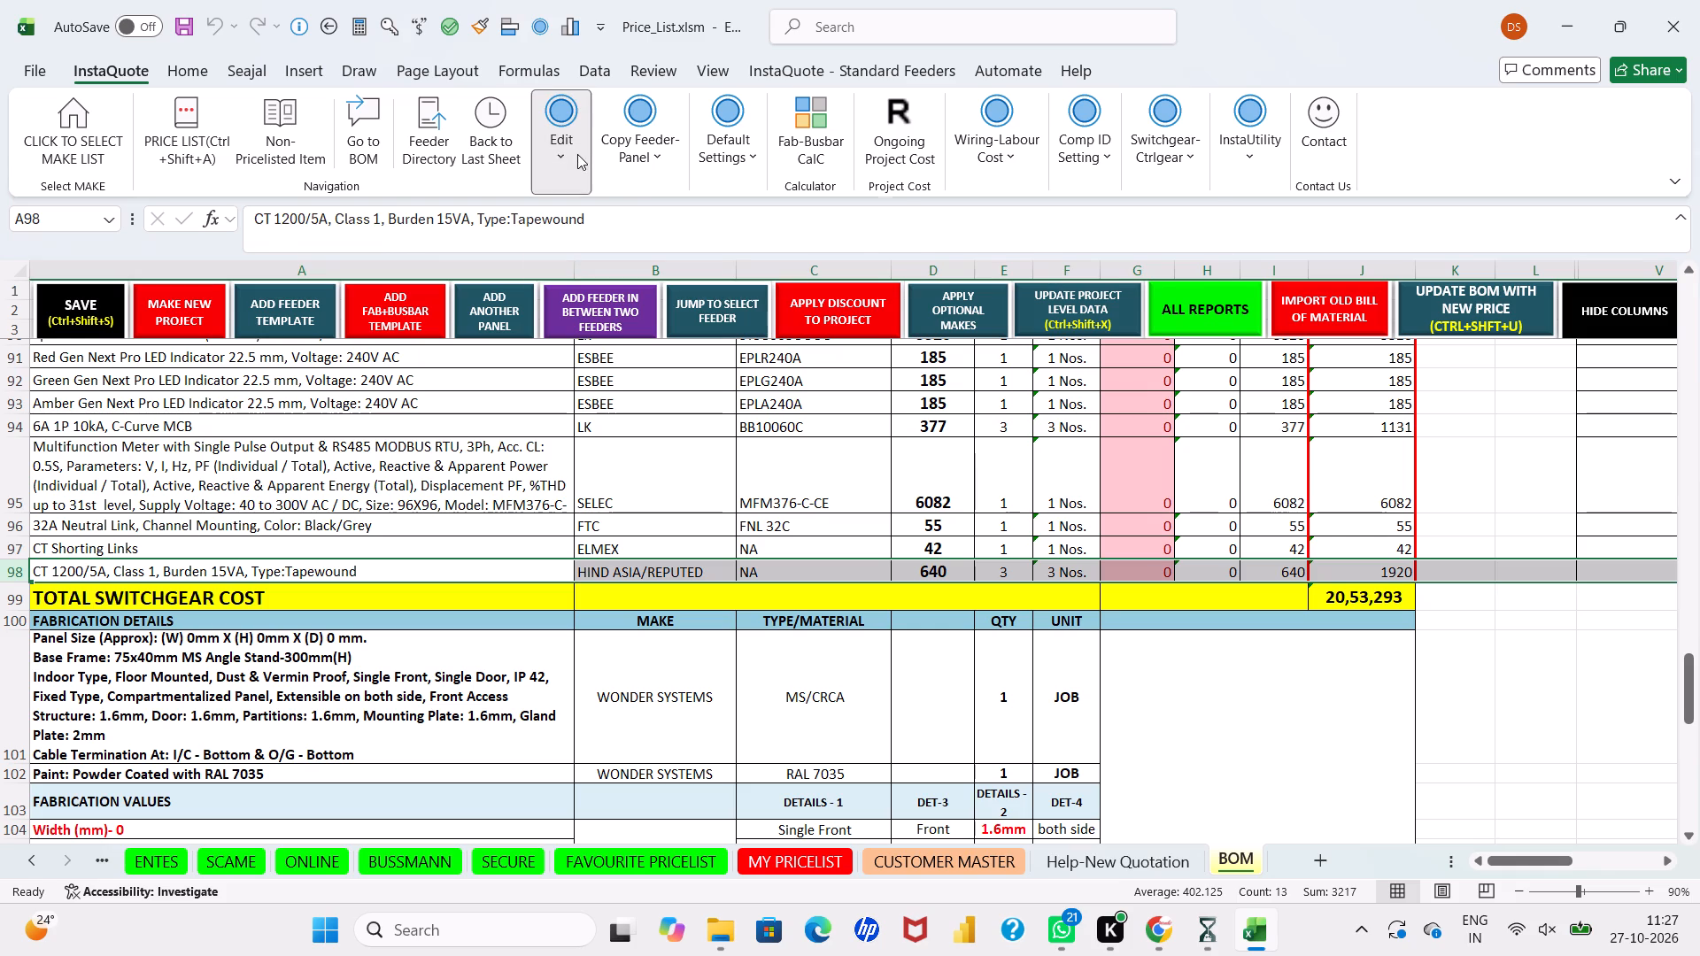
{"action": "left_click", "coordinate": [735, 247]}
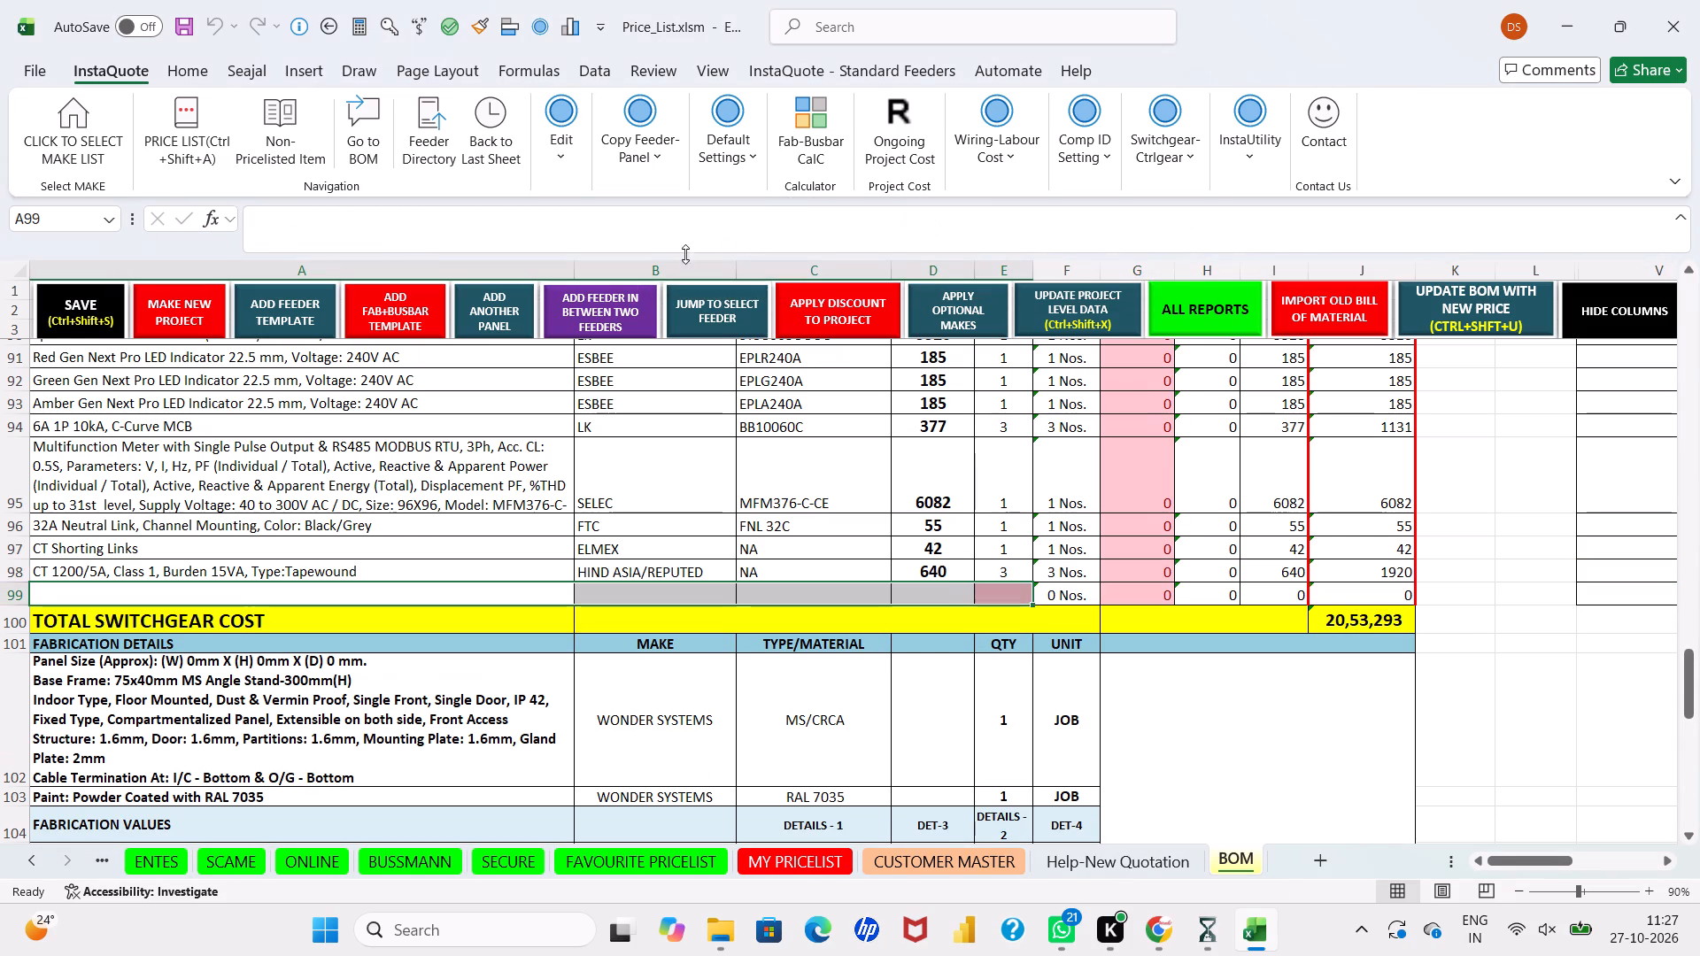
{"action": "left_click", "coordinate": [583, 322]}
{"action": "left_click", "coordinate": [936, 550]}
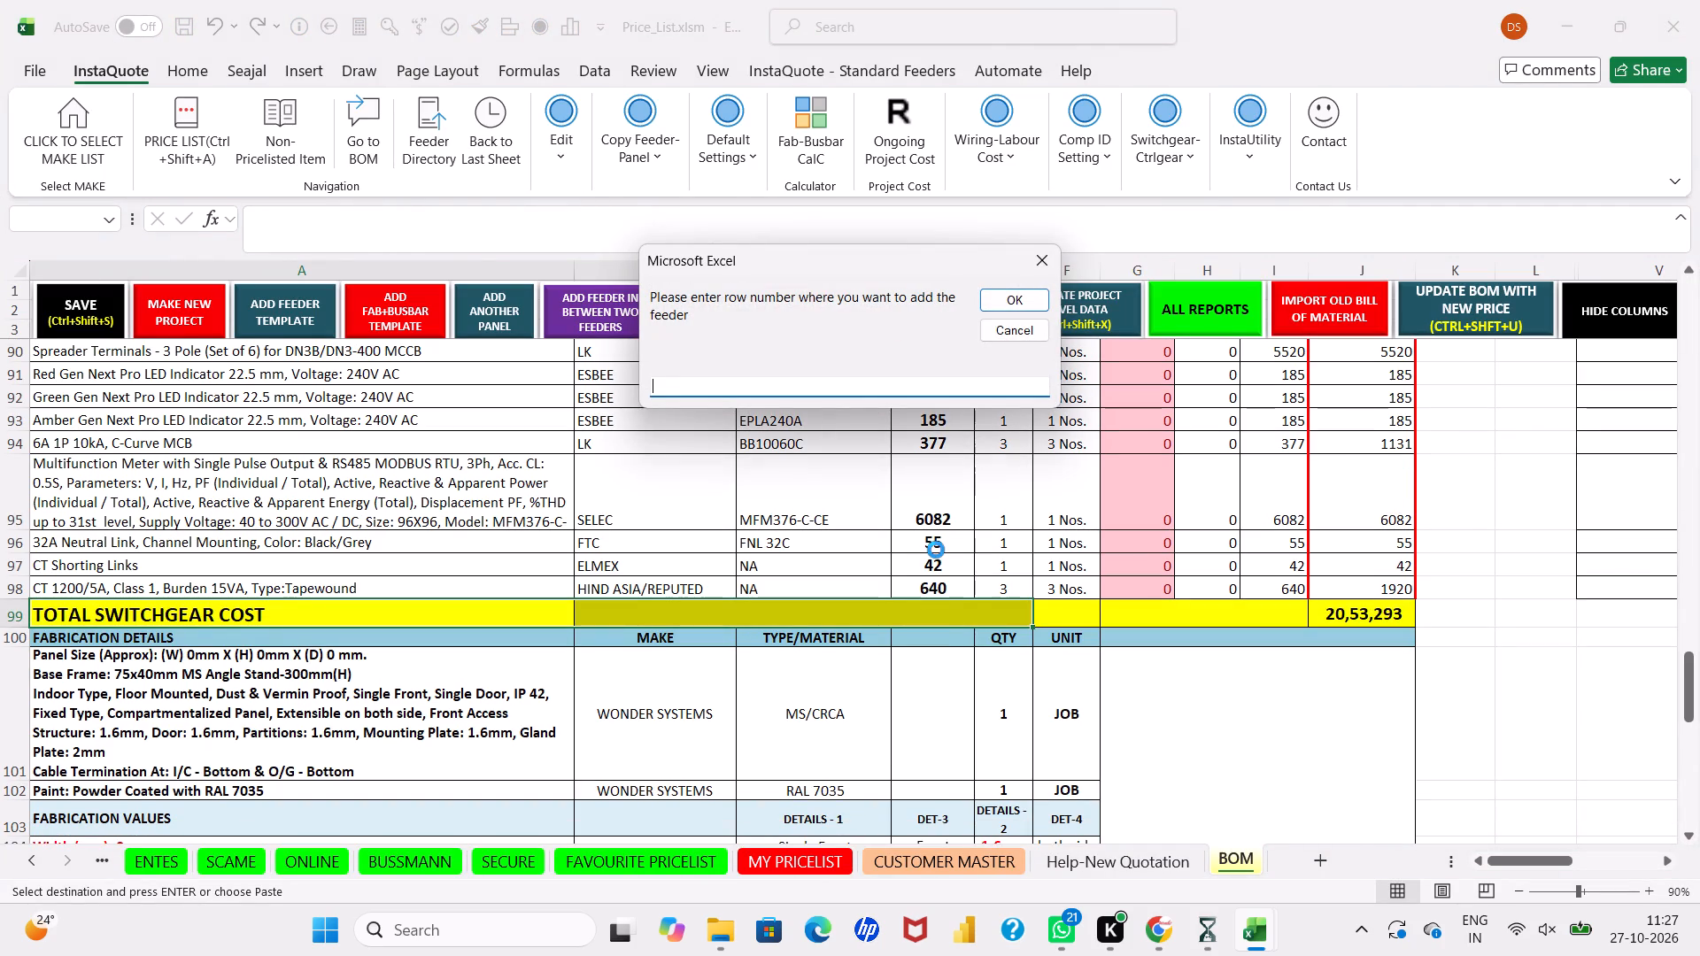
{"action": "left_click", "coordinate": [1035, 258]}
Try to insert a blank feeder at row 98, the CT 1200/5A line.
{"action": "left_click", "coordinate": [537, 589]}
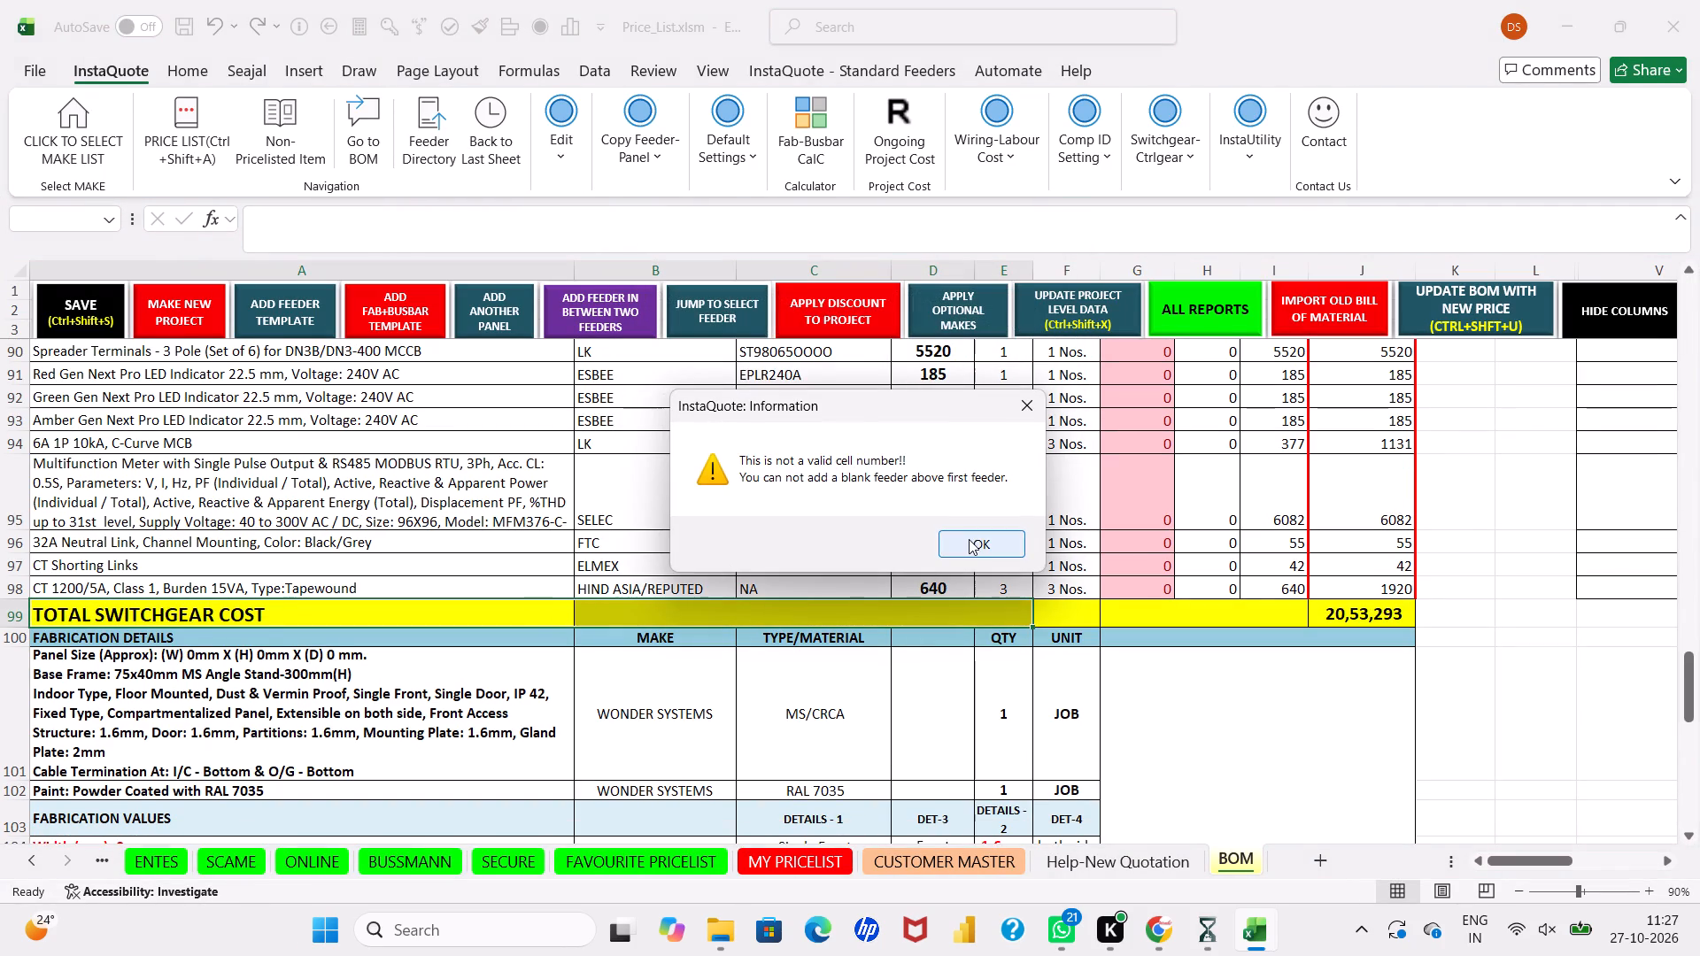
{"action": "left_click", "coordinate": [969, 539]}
Save the BOM and back up the ongoing project.
{"action": "left_click", "coordinate": [101, 317]}
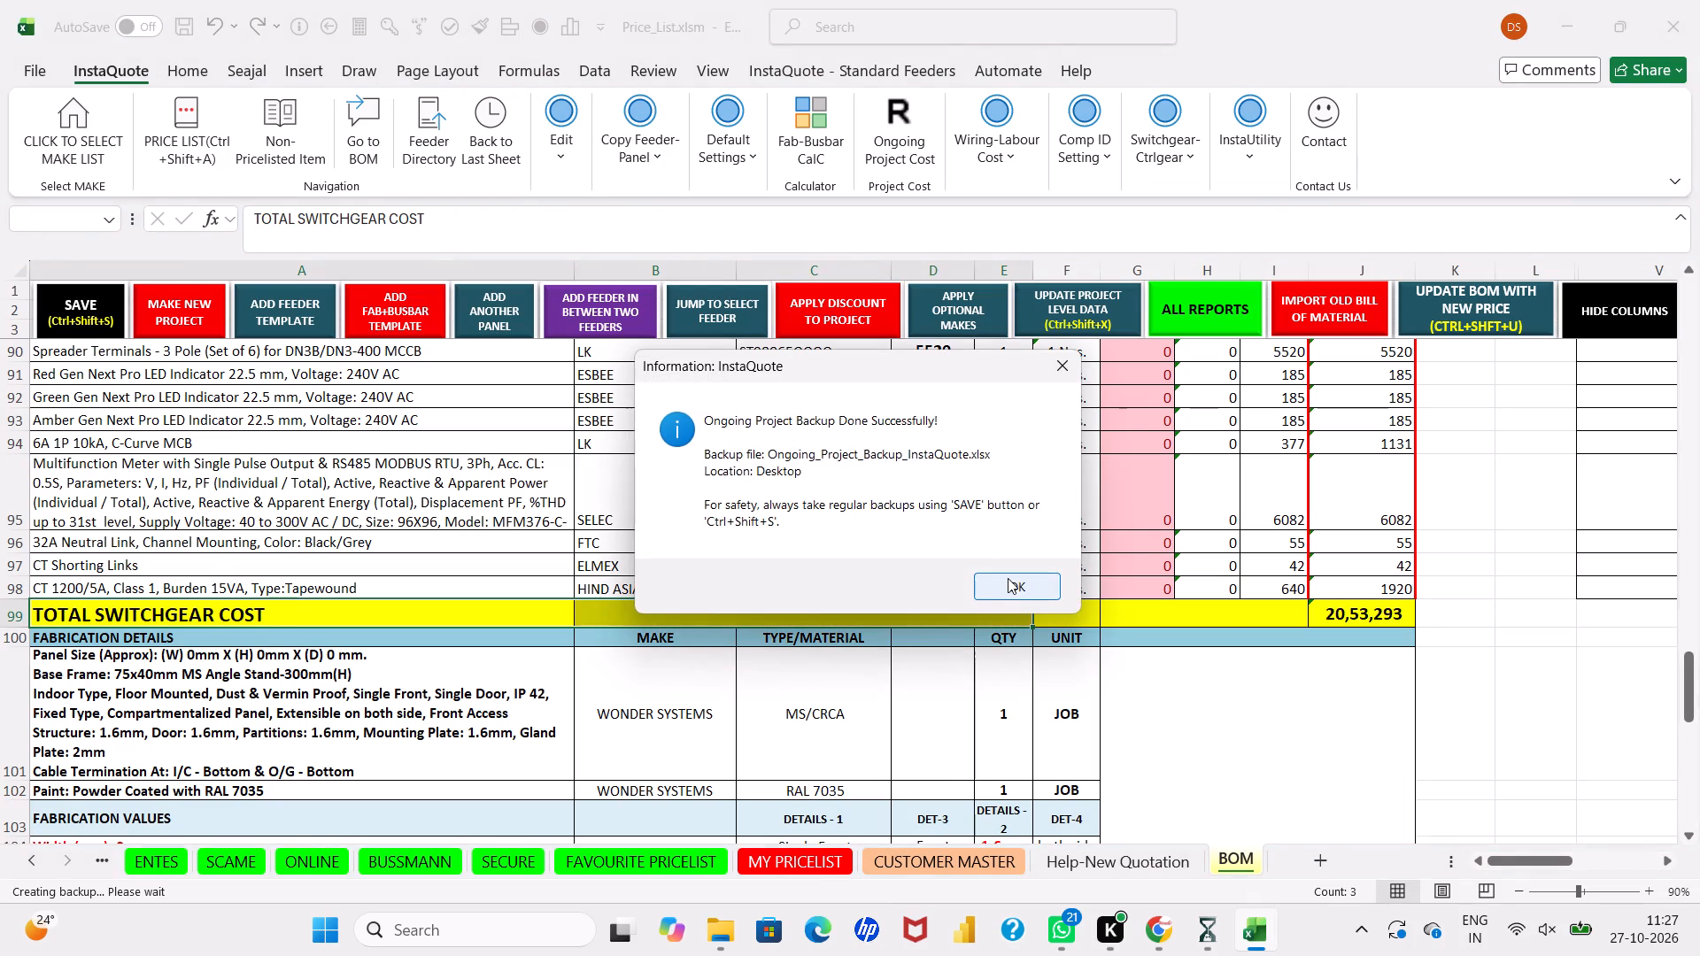
{"action": "left_click", "coordinate": [1008, 578]}
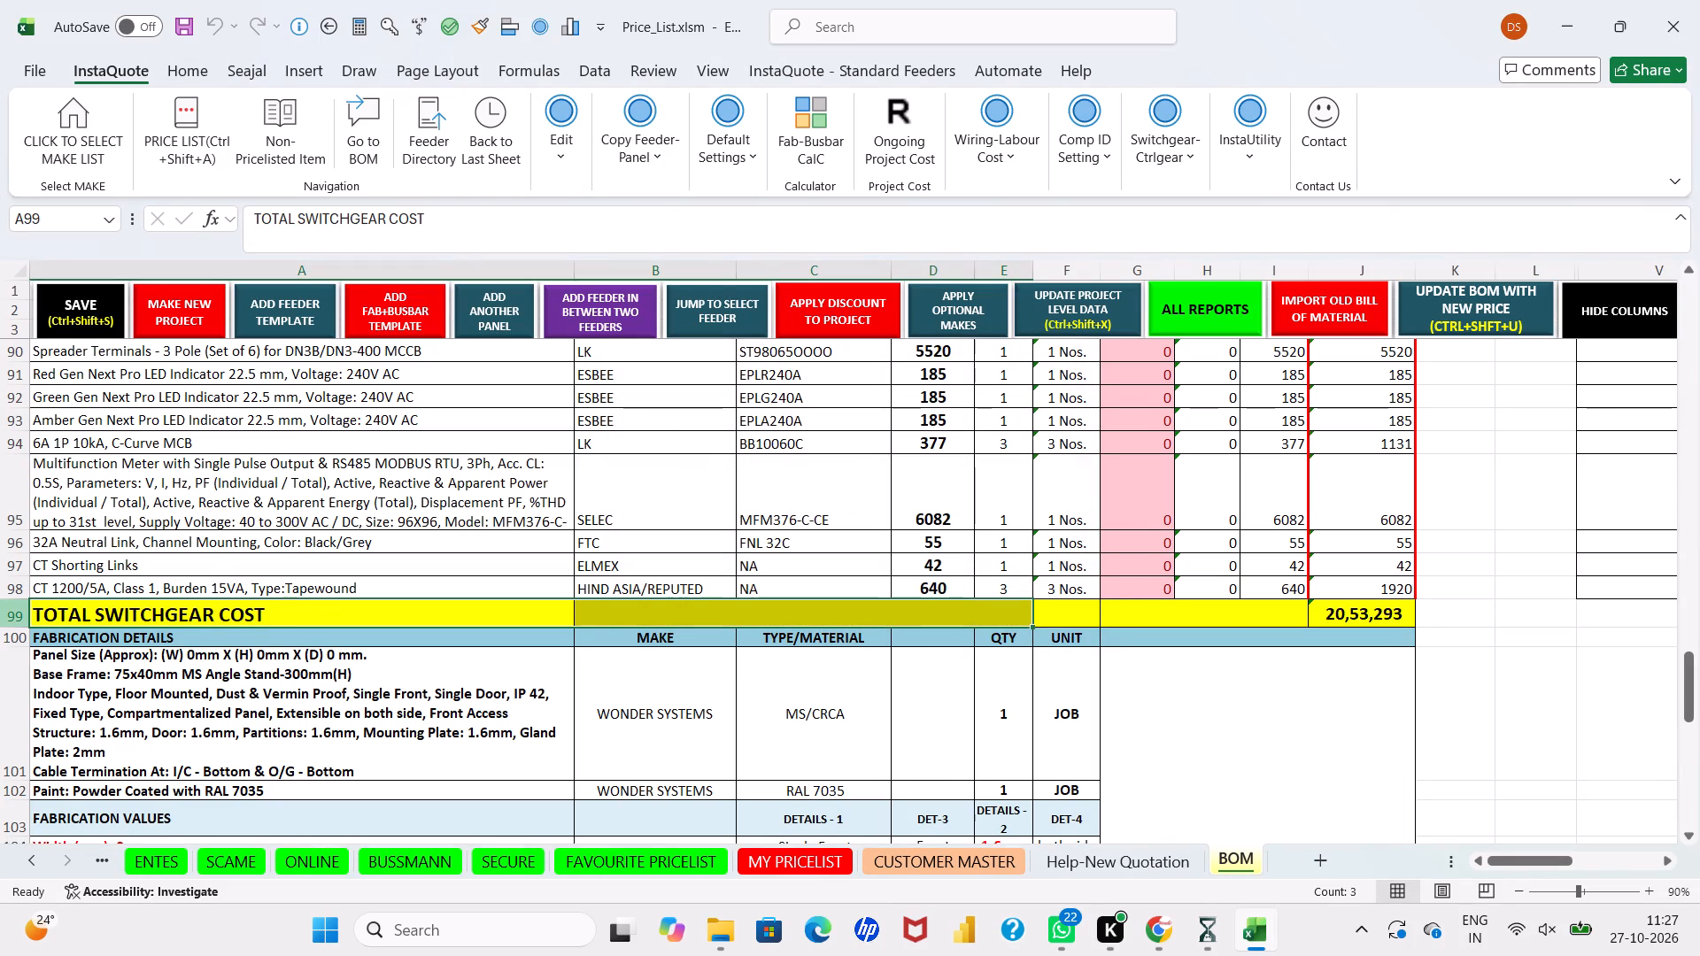
Select rows 99 to 134, from the total switchgear cost through the final switchboard/panel cost.
{"action": "left_click_drag", "start_coordinate": [5, 614], "coordinate": [22, 937]}
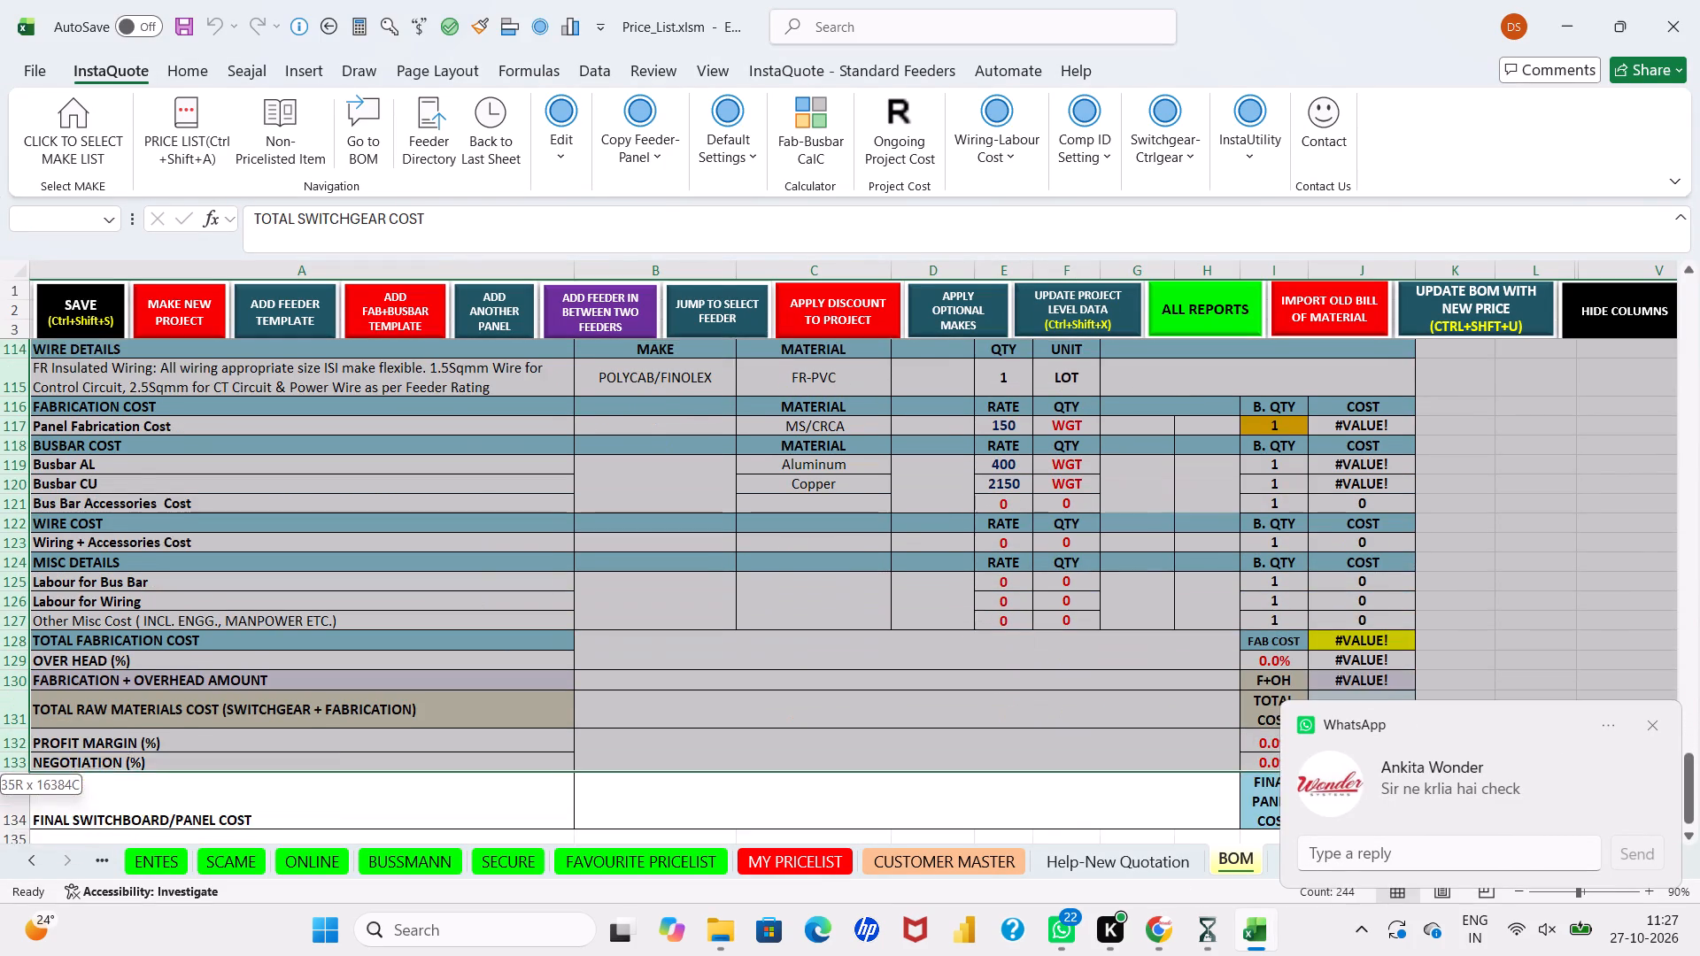
{"action": "left_click_drag", "start_coordinate": [22, 937], "coordinate": [24, 751]}
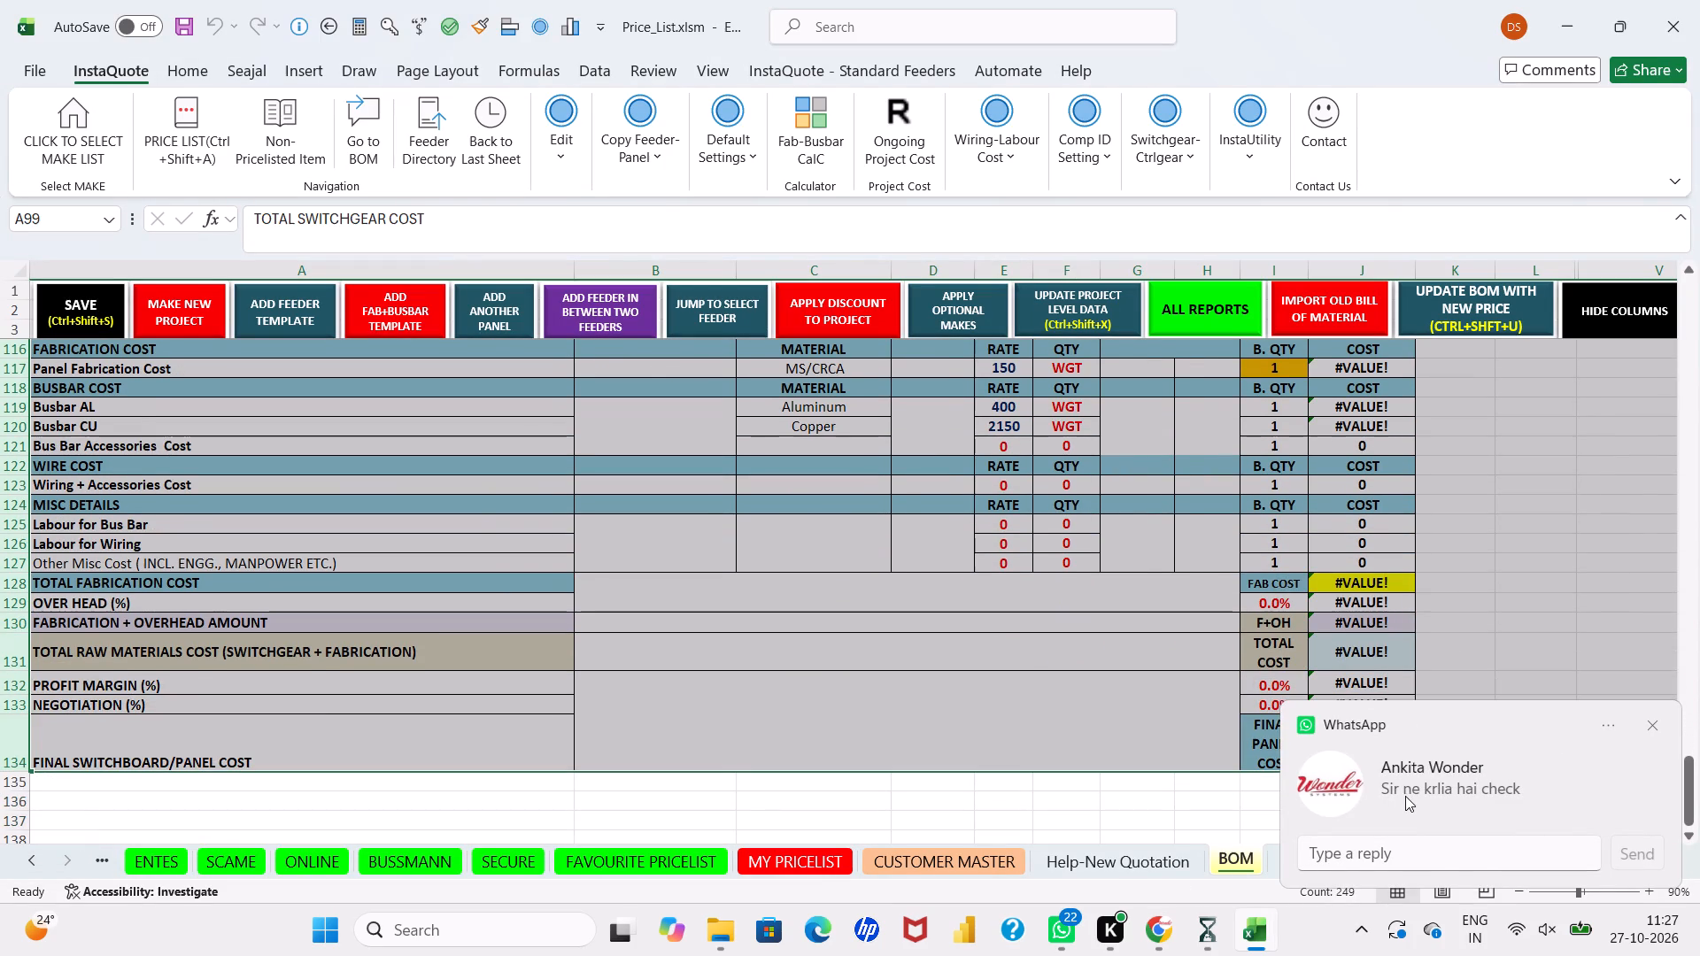
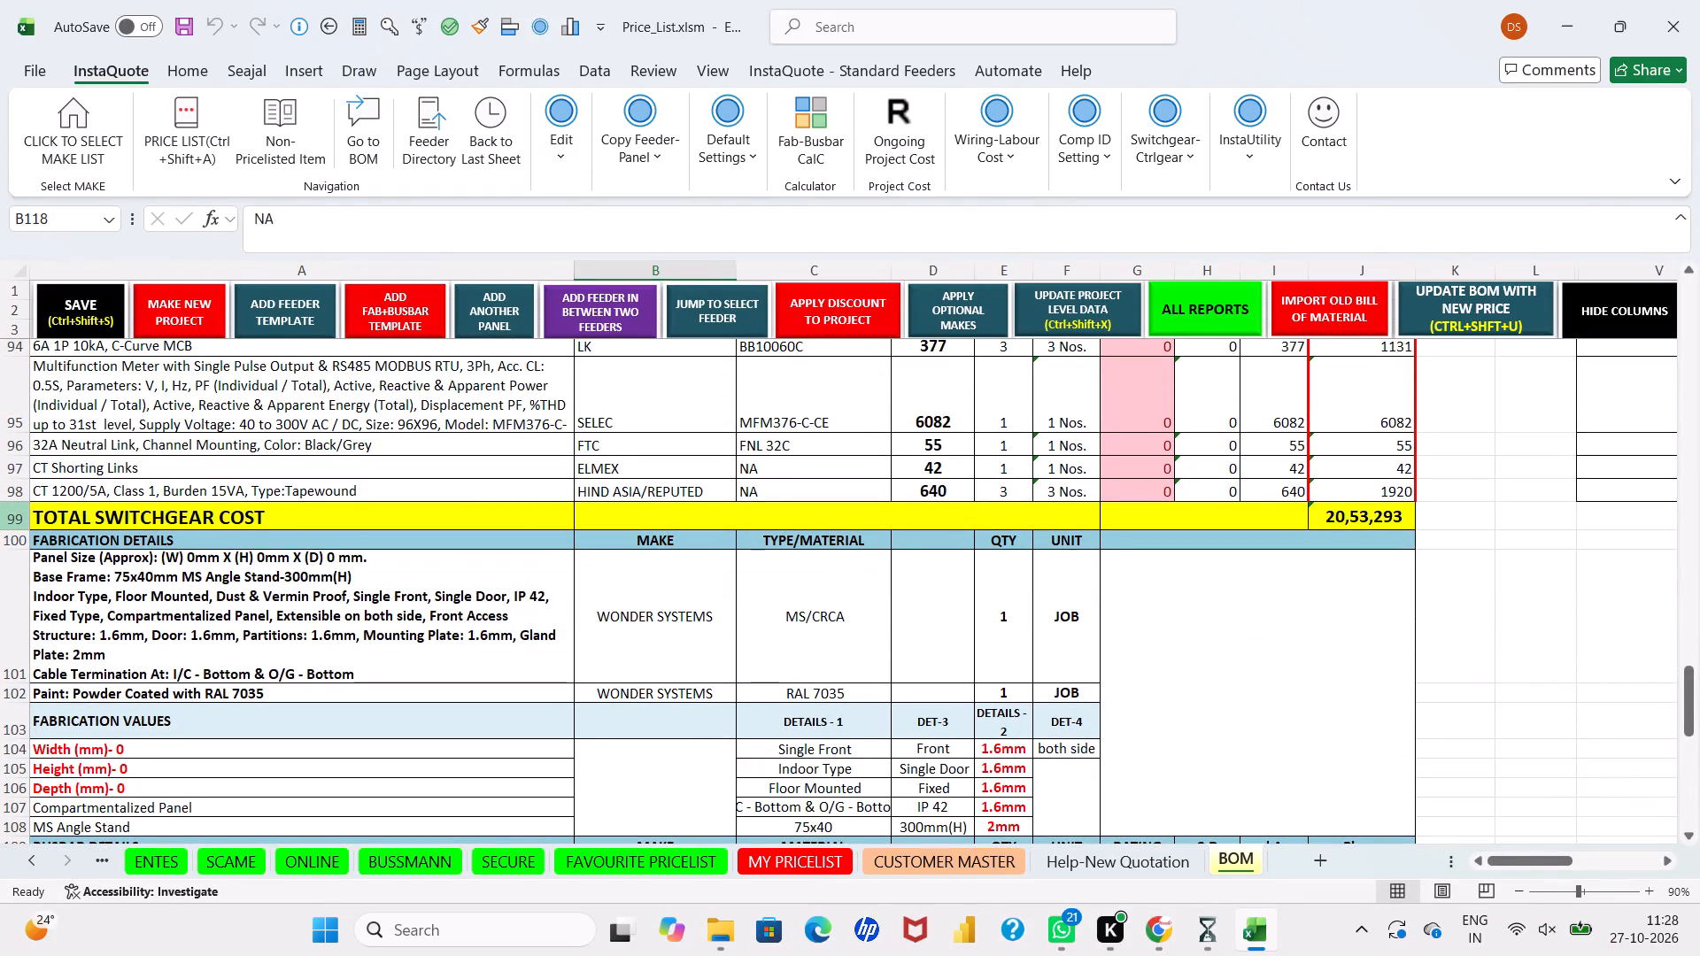
Delete rows 99 to 134, from the total switchgear cost row through the final switchboard/panel cost row.
{"action": "left_click_drag", "start_coordinate": [19, 517], "coordinate": [35, 865]}
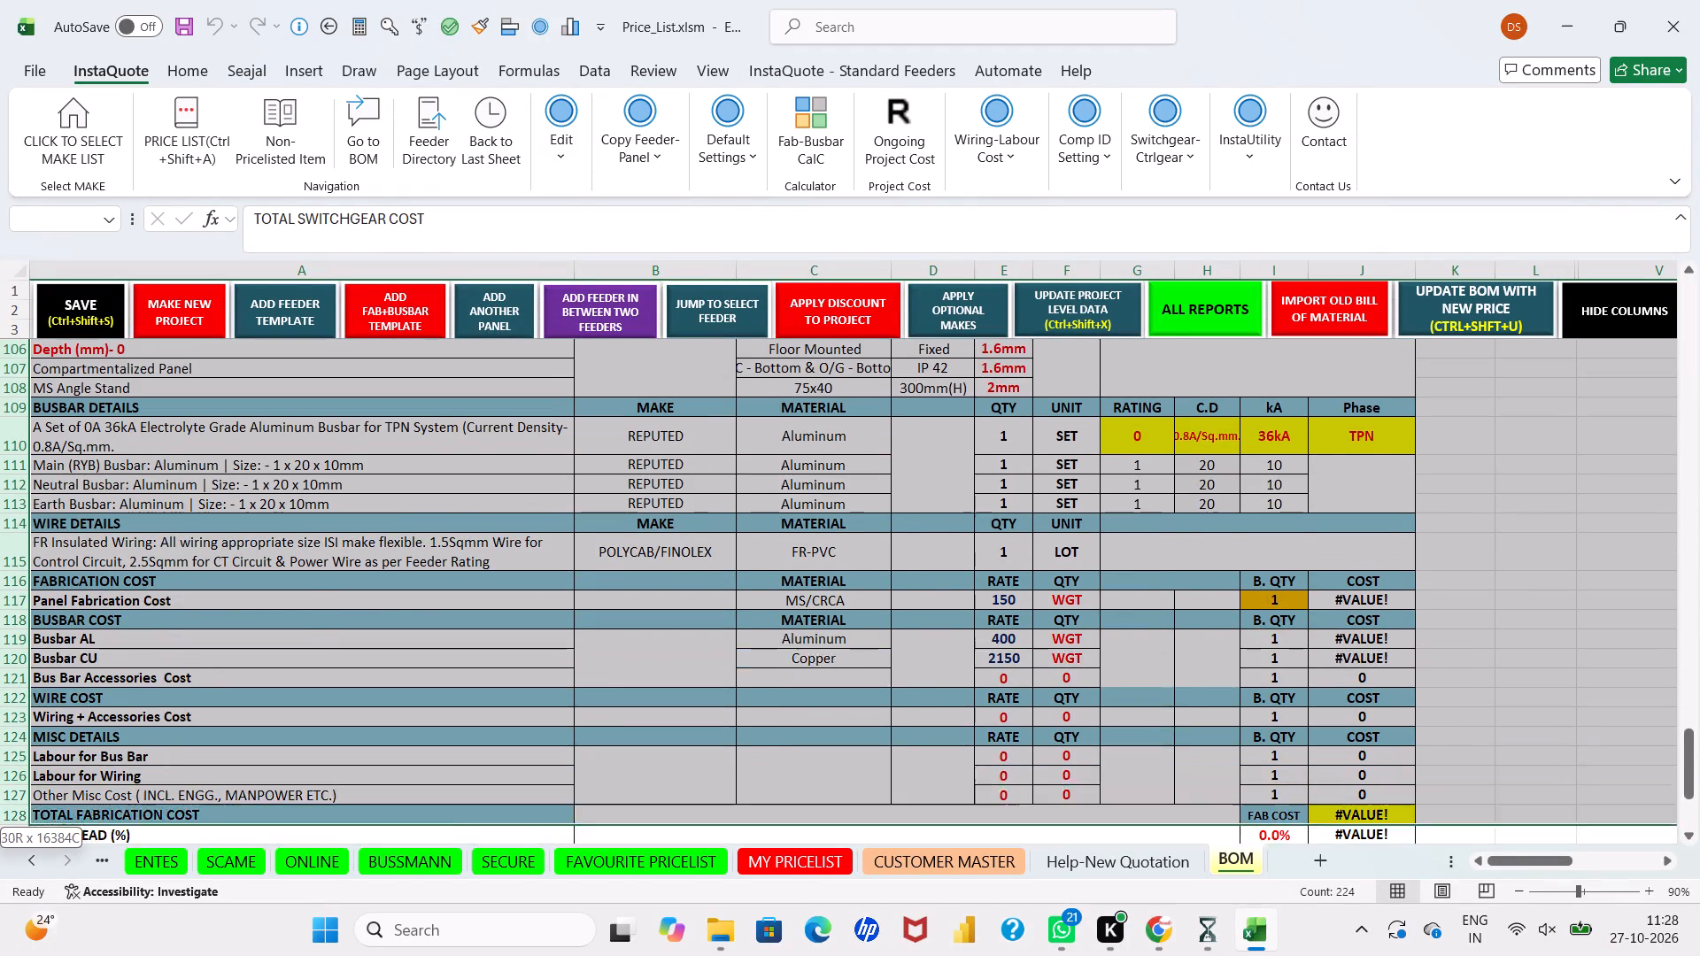
{"action": "left_click_drag", "start_coordinate": [35, 865], "coordinate": [23, 855]}
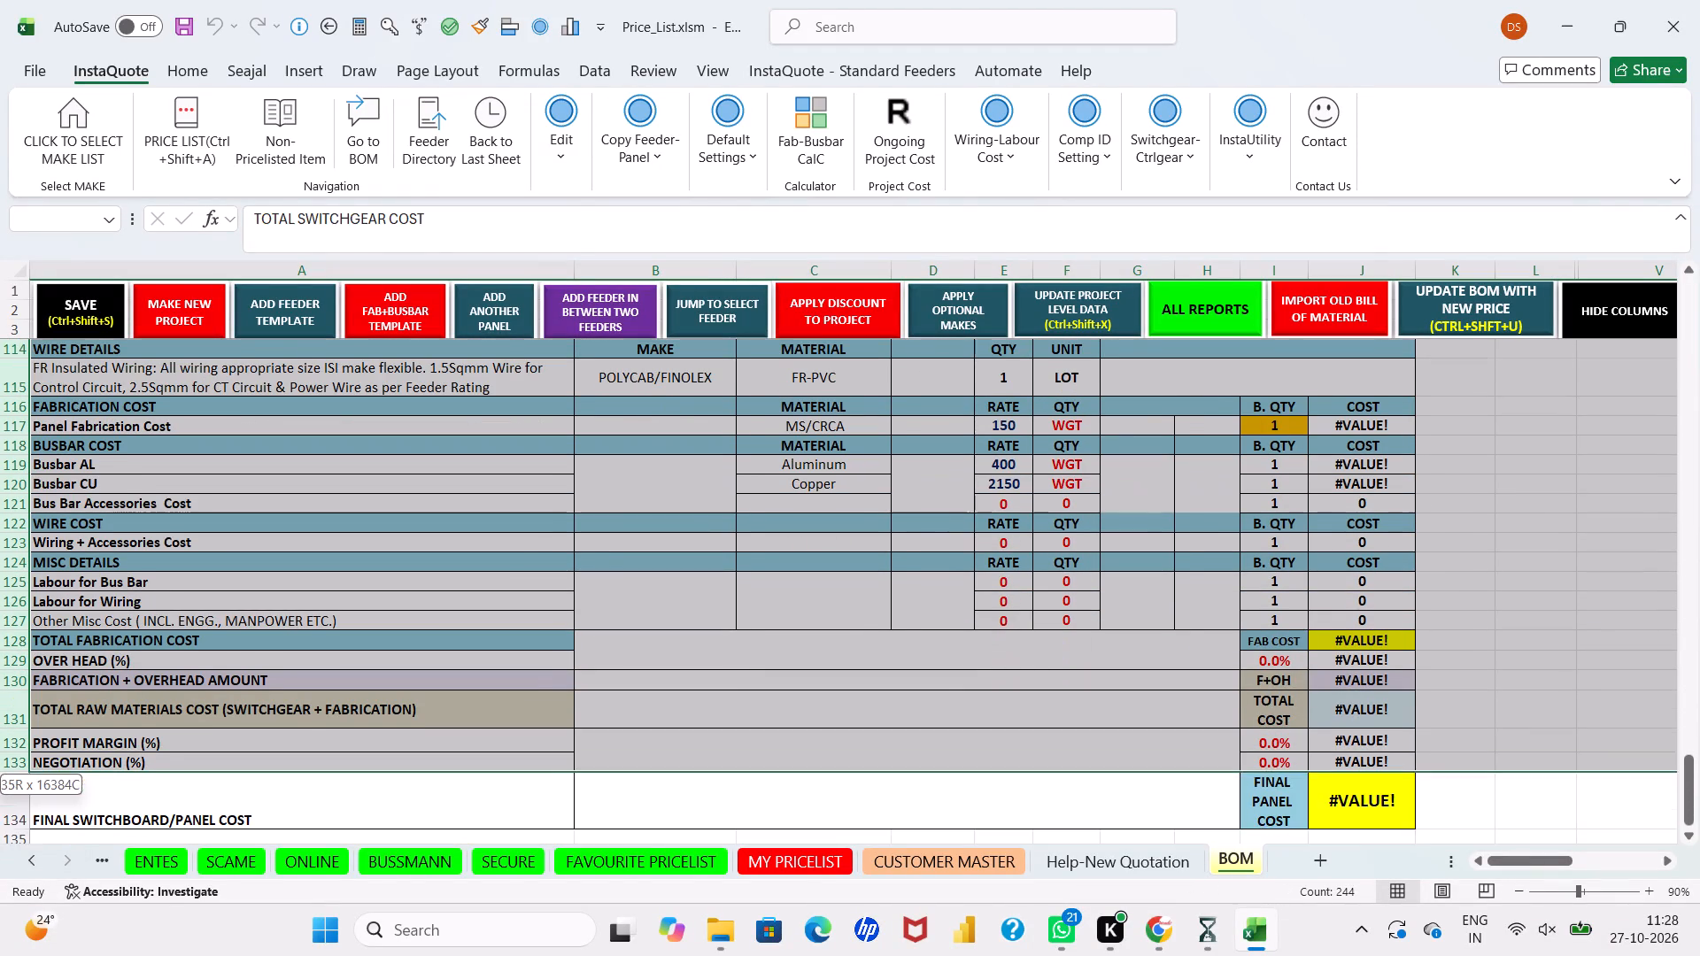
{"action": "left_click_drag", "start_coordinate": [23, 855], "coordinate": [23, 783]}
{"action": "right_click", "coordinate": [23, 783]}
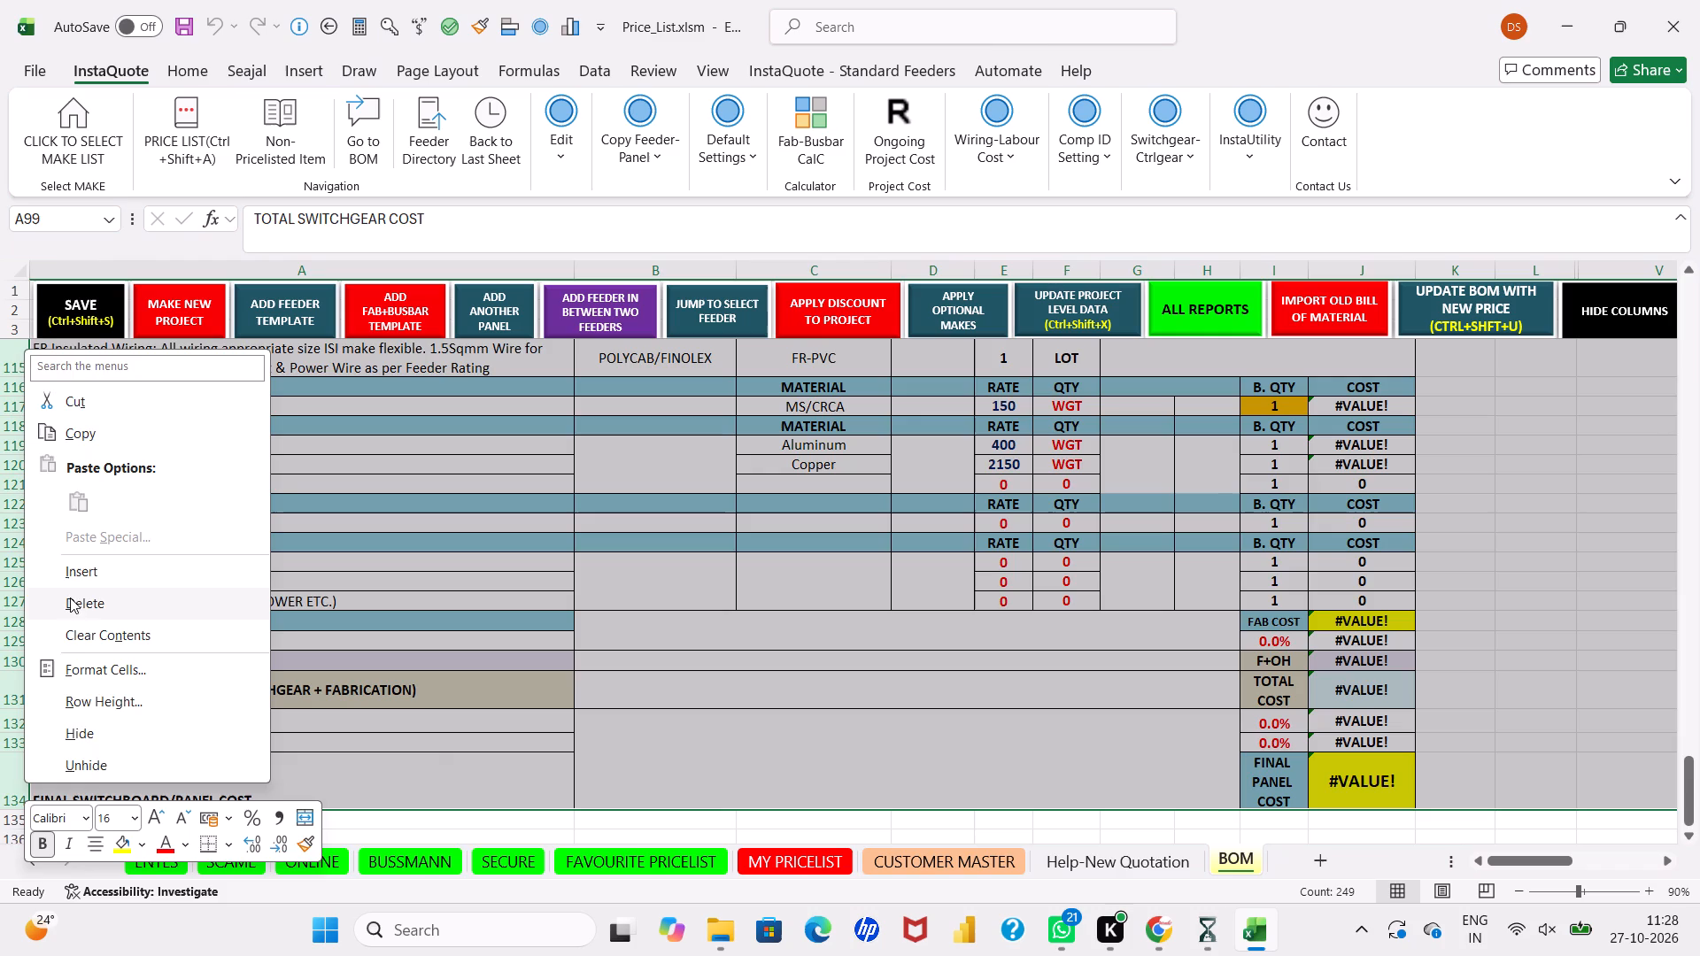
Delete the selected total switchgear cost and fabrication costing rows, from row 99 through the final panel cost.
{"action": "left_click", "coordinate": [70, 600]}
{"action": "left_click", "coordinate": [229, 582]}
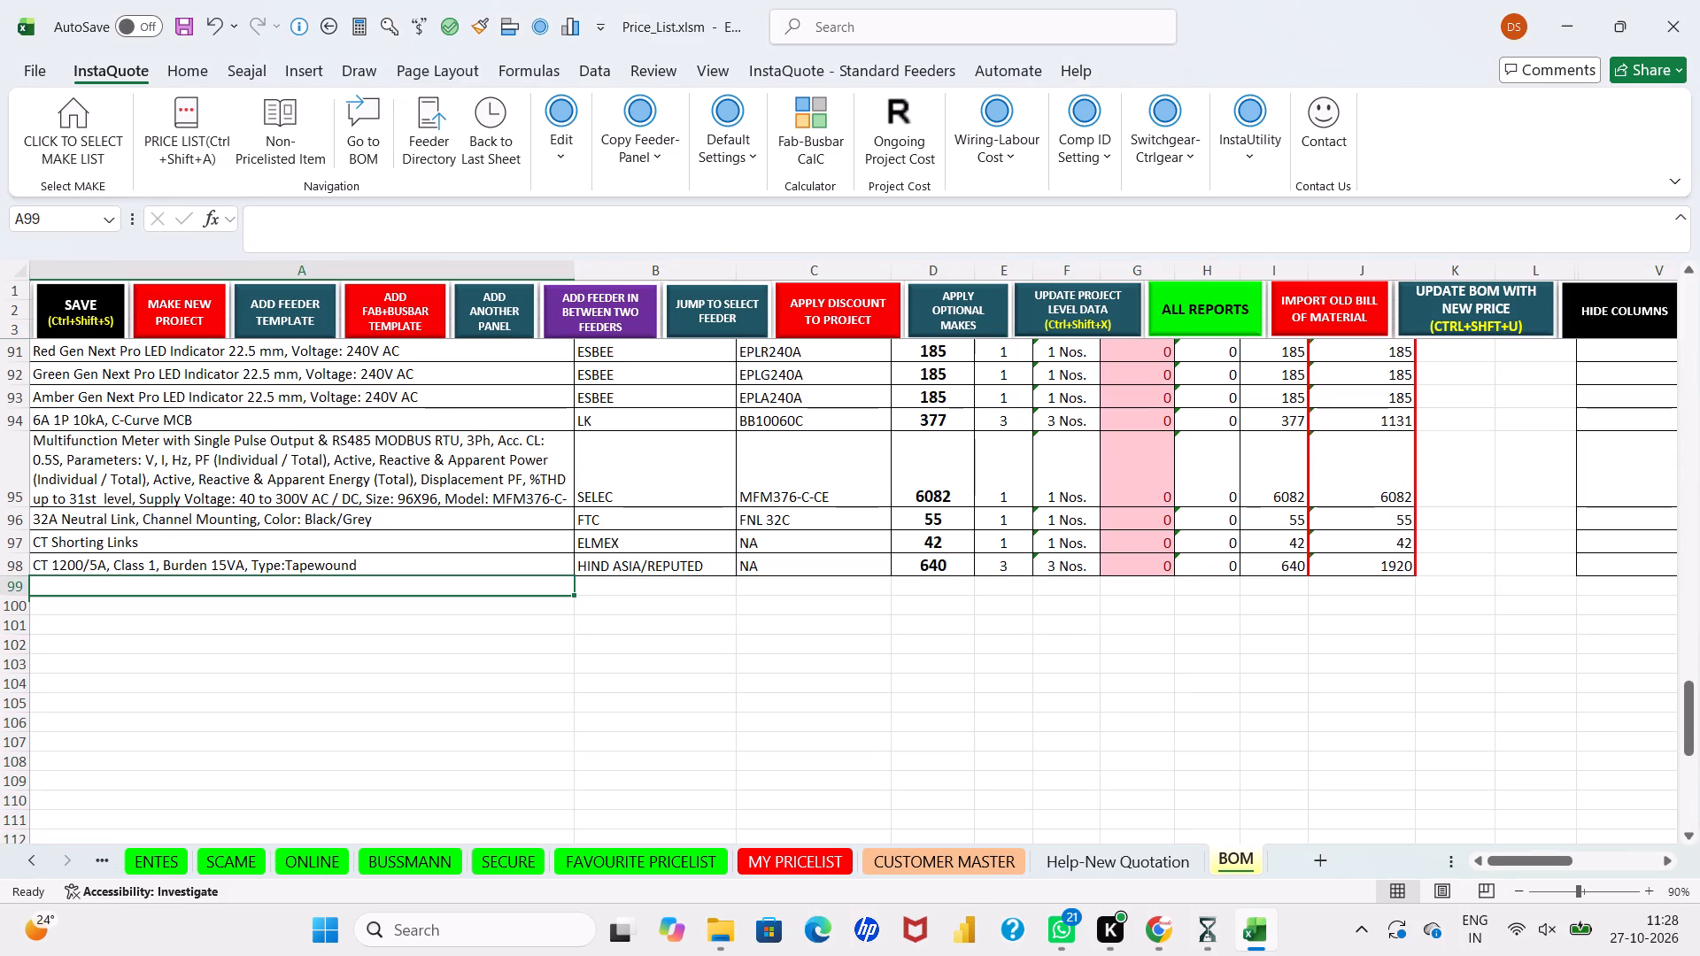
Add a feeder template below the CT 1200/5A line, named 400A COS with a feeder quantity of 1.
{"action": "key", "text": "ctrl+q"}
{"action": "left_click", "coordinate": [790, 501]}
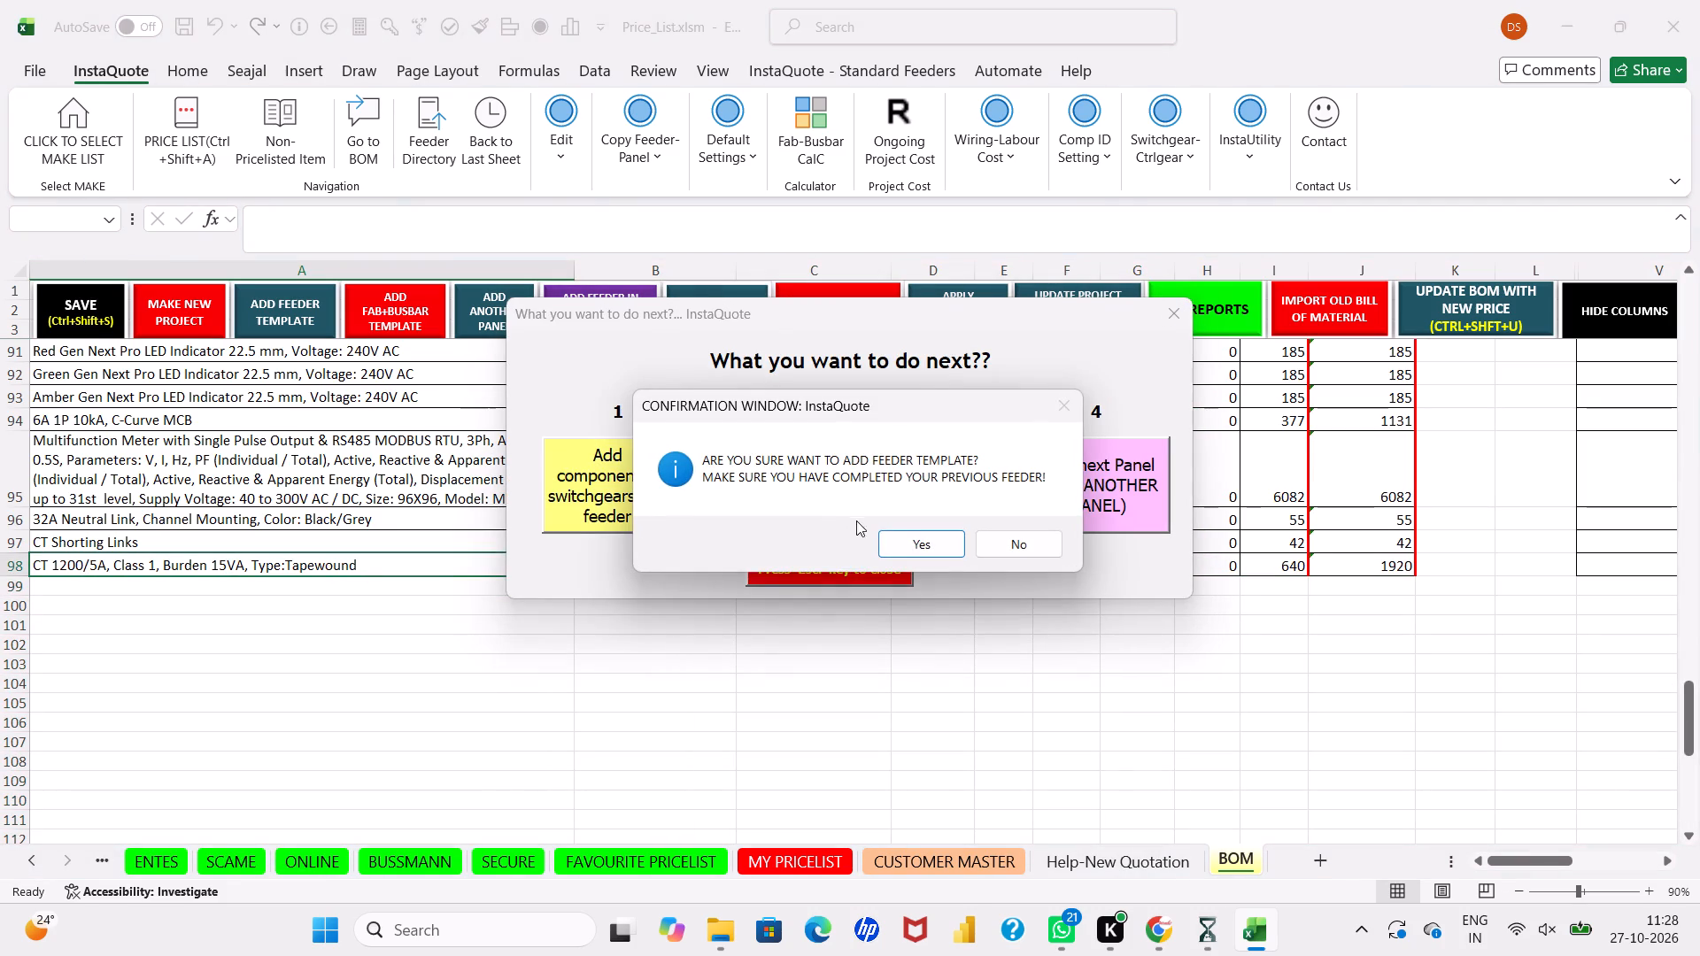
{"action": "left_click", "coordinate": [904, 536]}
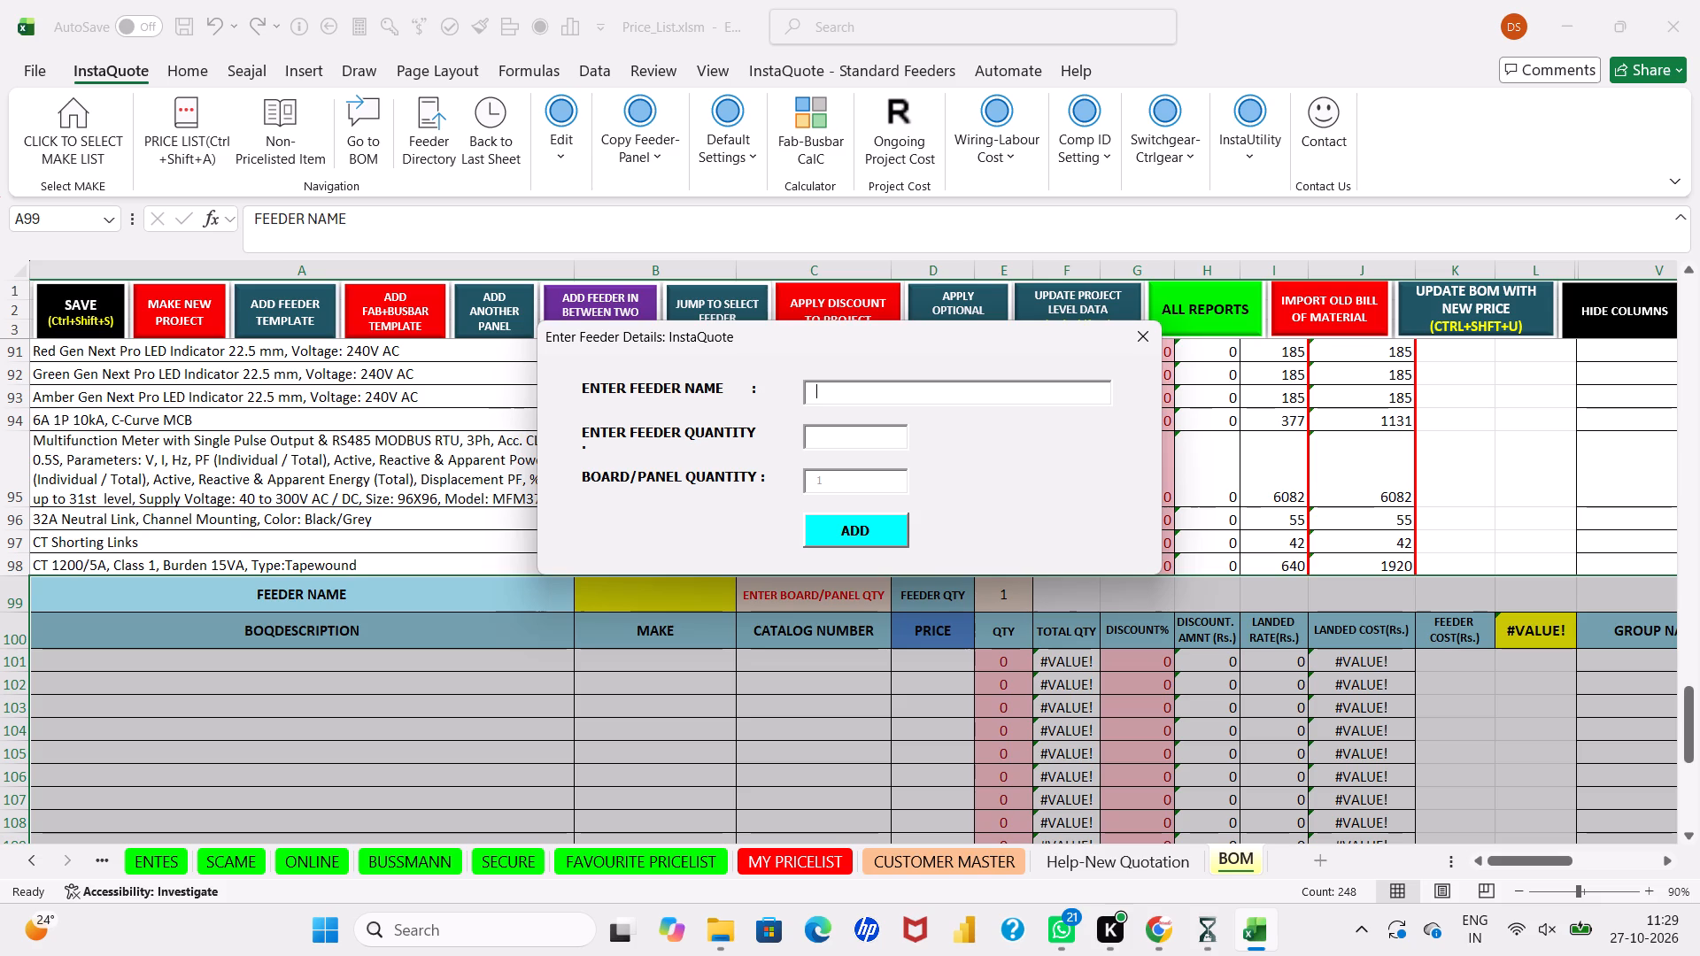
{"action": "type", "text": "400"}
{"action": "type", "text": "a cos"}
{"action": "key", "text": "BackSpace"}
{"action": "key", "text": "BackSpace"}
{"action": "key", "text": "BackSpace"}
{"action": "key", "text": "BackSpace"}
{"action": "key", "text": "BackSpace"}
{"action": "key", "text": "Return"}
{"action": "key", "text": "1"}
{"action": "left_click", "coordinate": [850, 518]}
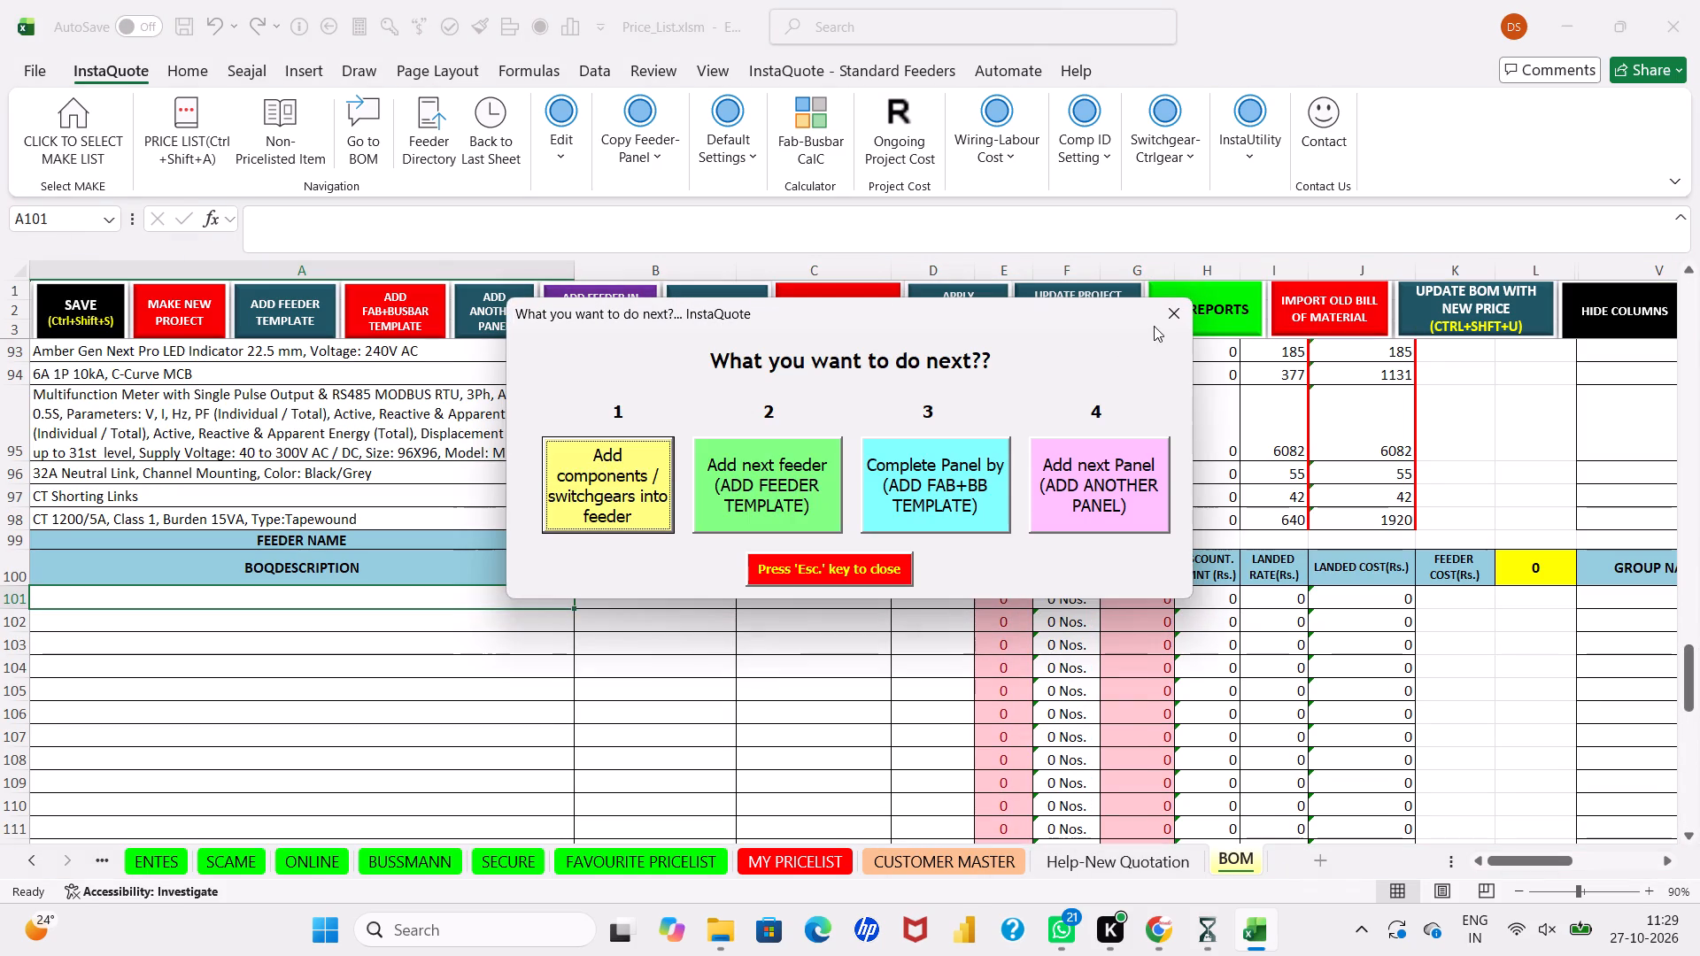
{"action": "left_click", "coordinate": [1163, 321]}
Copy the 400A 4P changeover switch line, description through quantity, from row 69 into the 400A COS feeder's first row, 101.
{"action": "scroll", "coordinate": [871, 479], "scroll_direction": "up", "scroll_amount": 2}
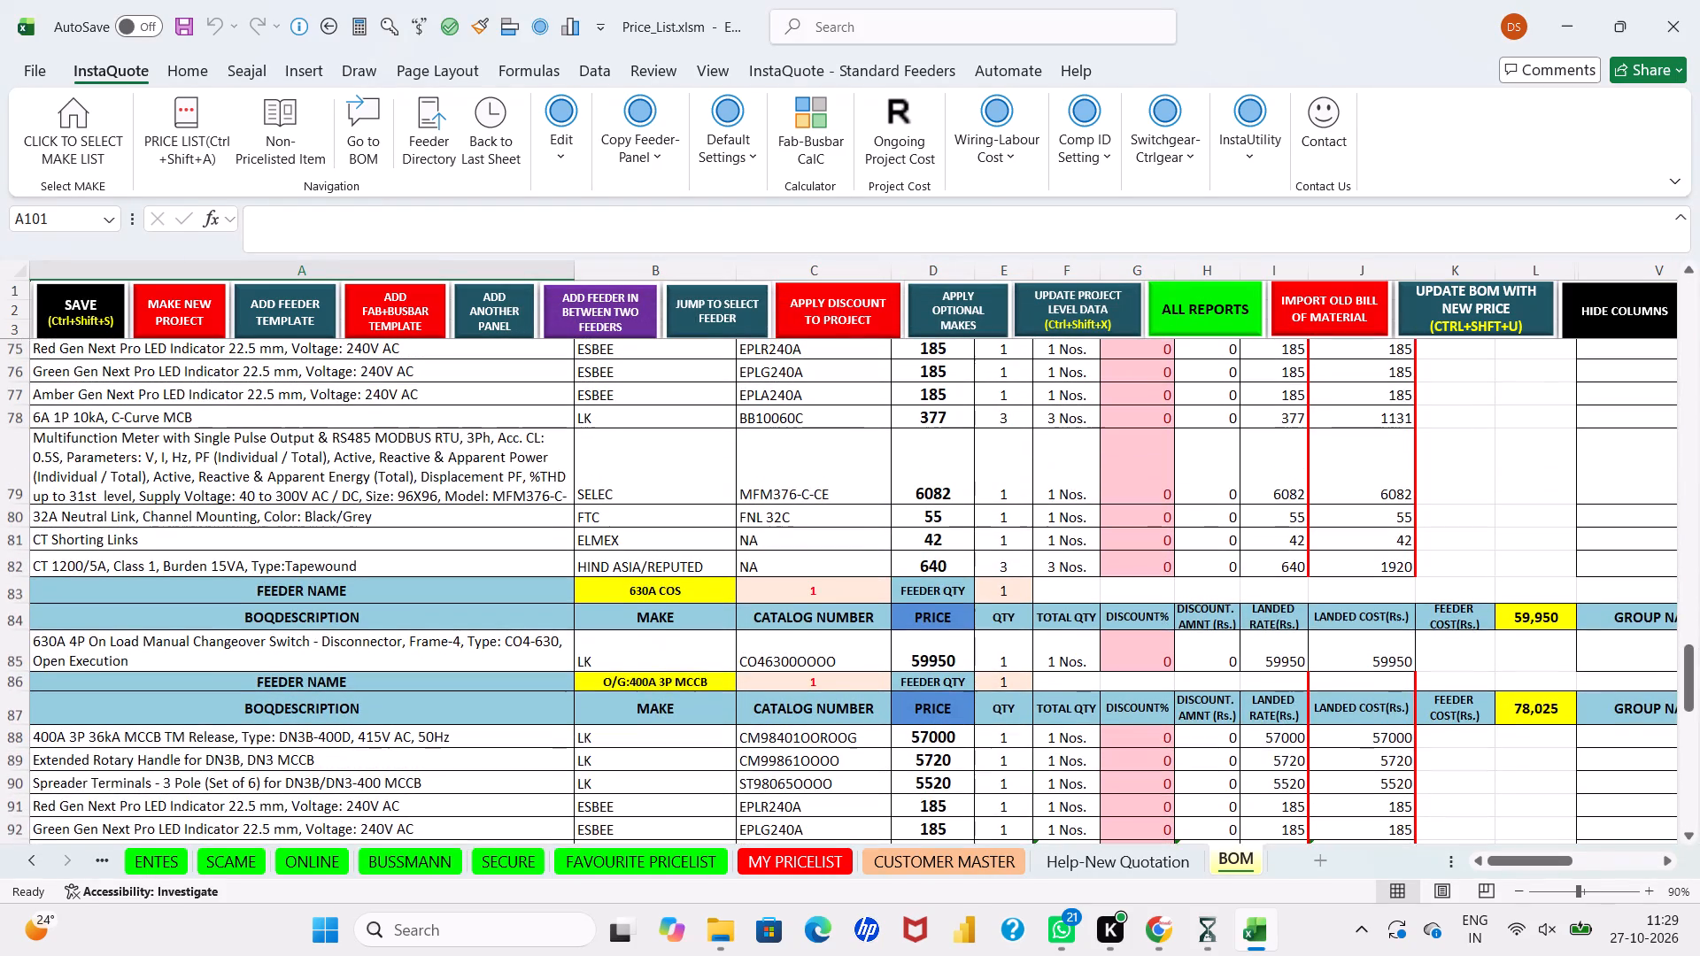
{"action": "scroll", "coordinate": [871, 479], "scroll_direction": "up", "scroll_amount": 1}
{"action": "scroll", "coordinate": [614, 568], "scroll_direction": "up", "scroll_amount": 2}
{"action": "left_click_drag", "start_coordinate": [549, 571], "coordinate": [1001, 571]}
{"action": "key", "text": "ctrl+c"}
{"action": "scroll", "coordinate": [1001, 571], "scroll_direction": "down", "scroll_amount": 1}
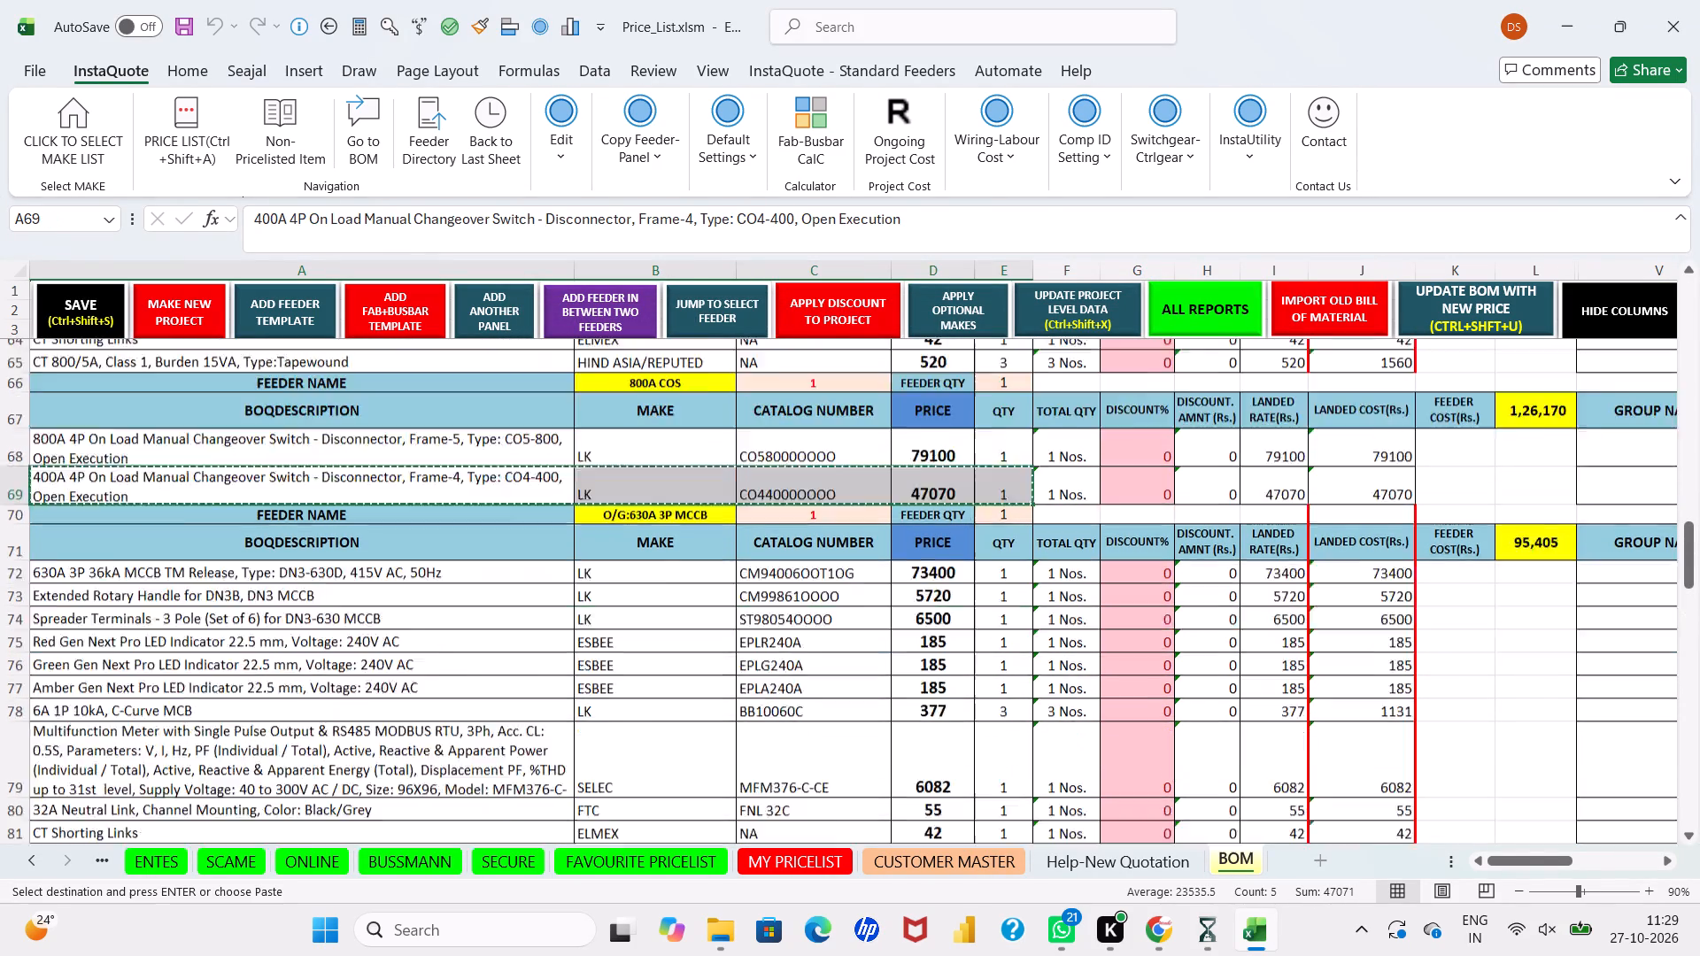
{"action": "scroll", "coordinate": [1001, 571], "scroll_direction": "down", "scroll_amount": 4}
{"action": "left_click", "coordinate": [559, 394]}
{"action": "key", "text": "ctrl+v"}
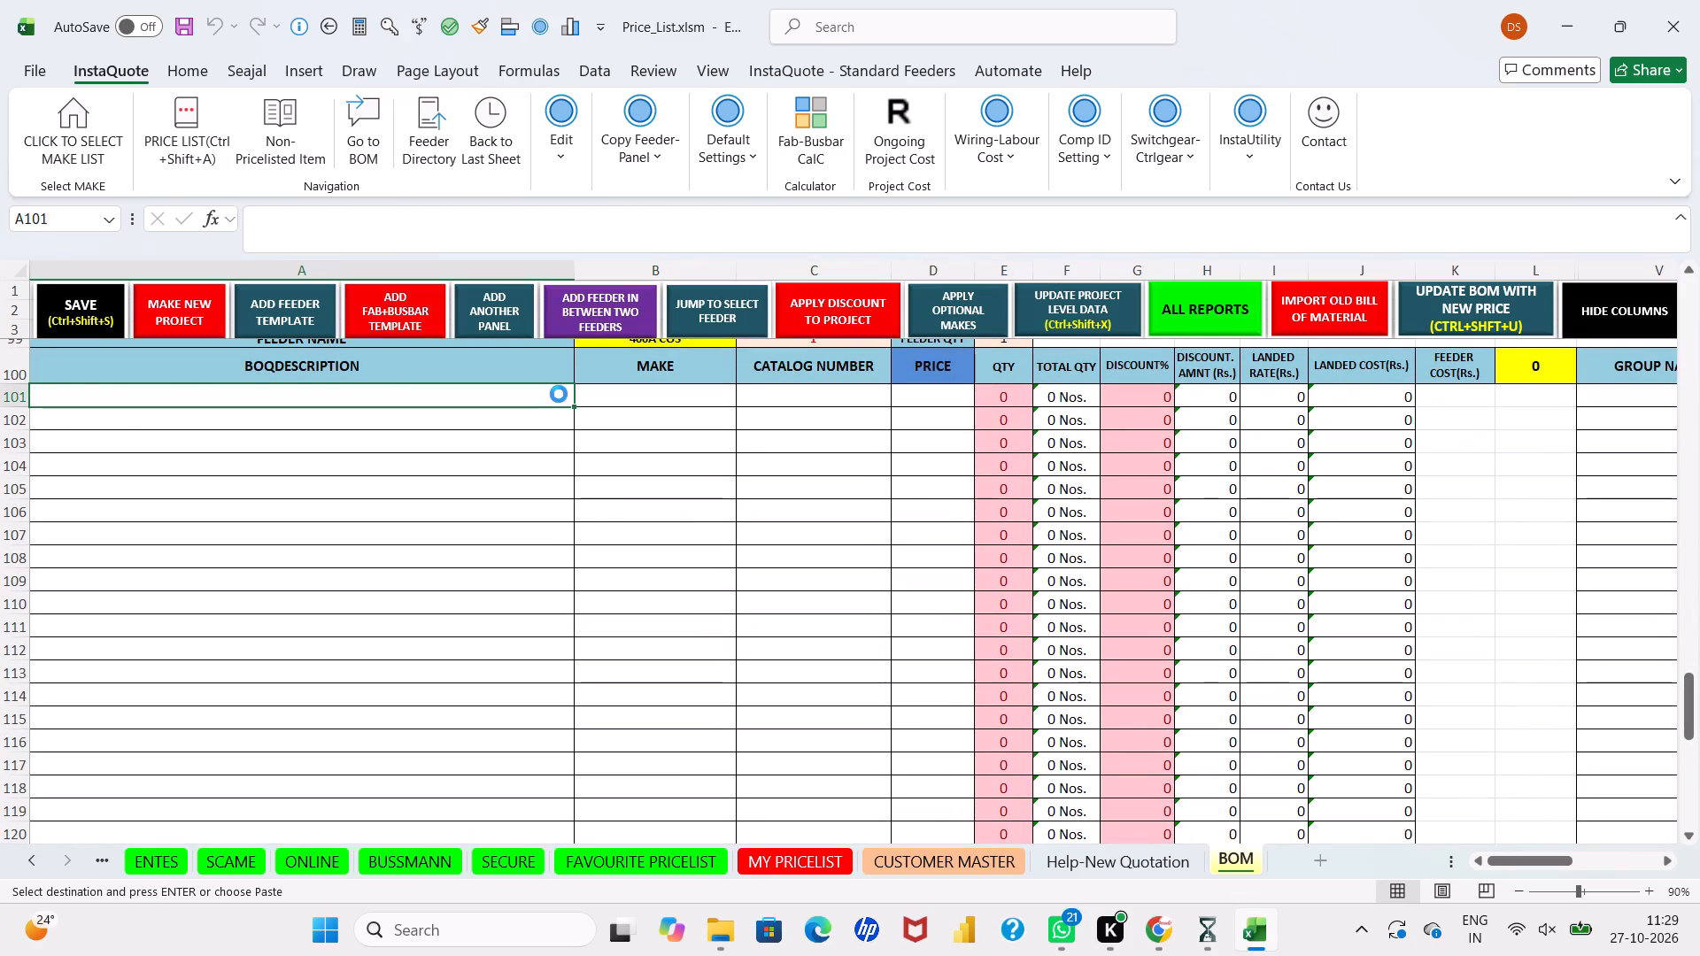
{"action": "key", "text": "Escape"}
{"action": "left_click", "coordinate": [559, 394]}
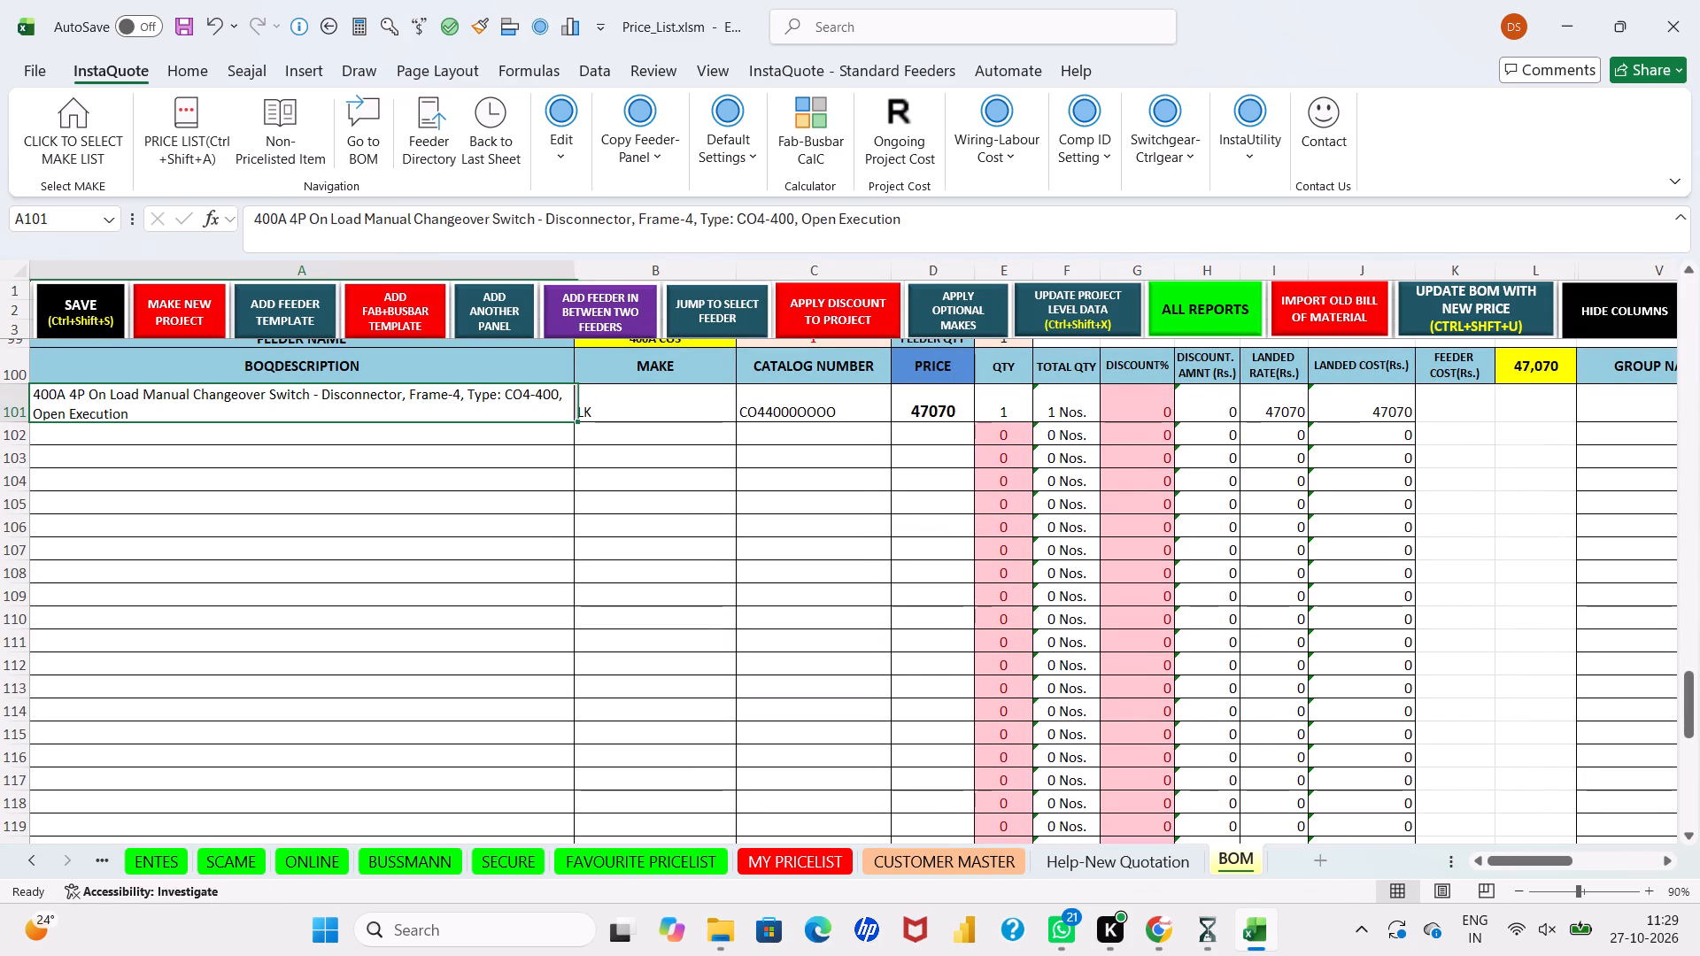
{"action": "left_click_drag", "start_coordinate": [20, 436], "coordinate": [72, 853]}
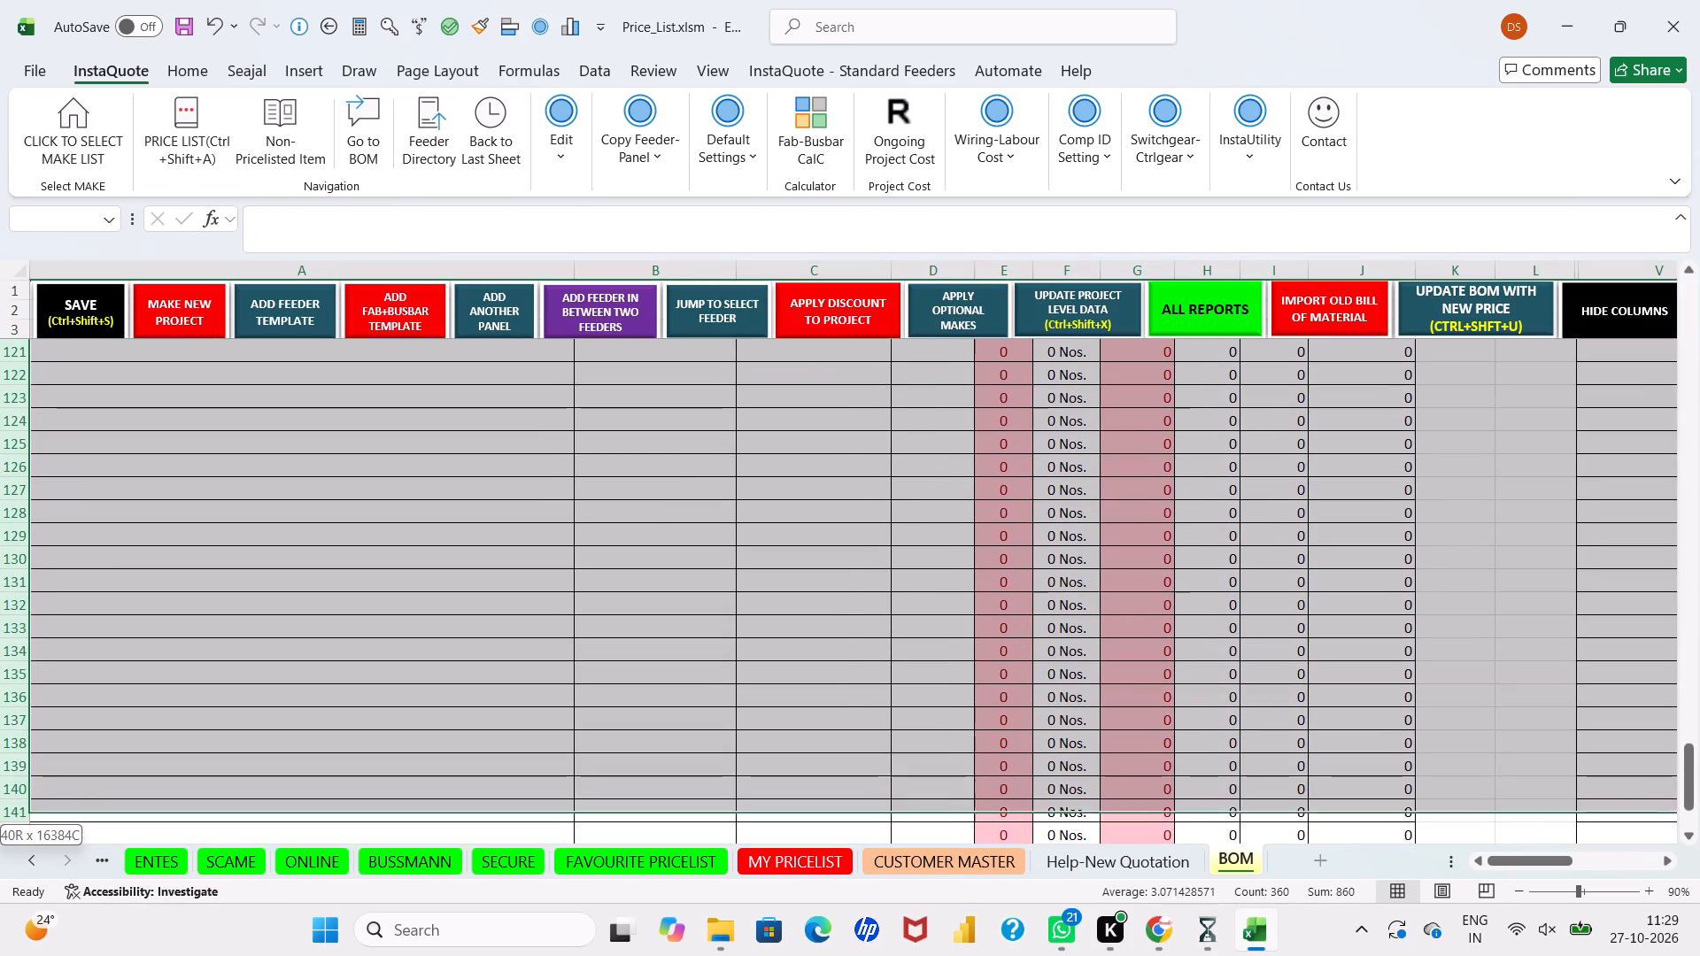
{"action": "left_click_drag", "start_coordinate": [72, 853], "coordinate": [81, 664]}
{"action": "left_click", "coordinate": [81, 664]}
Add the fabrication and busbar total template below the 400A COS feeder's switch line and save the BOM.
{"action": "scroll", "coordinate": [81, 664], "scroll_direction": "up", "scroll_amount": 4}
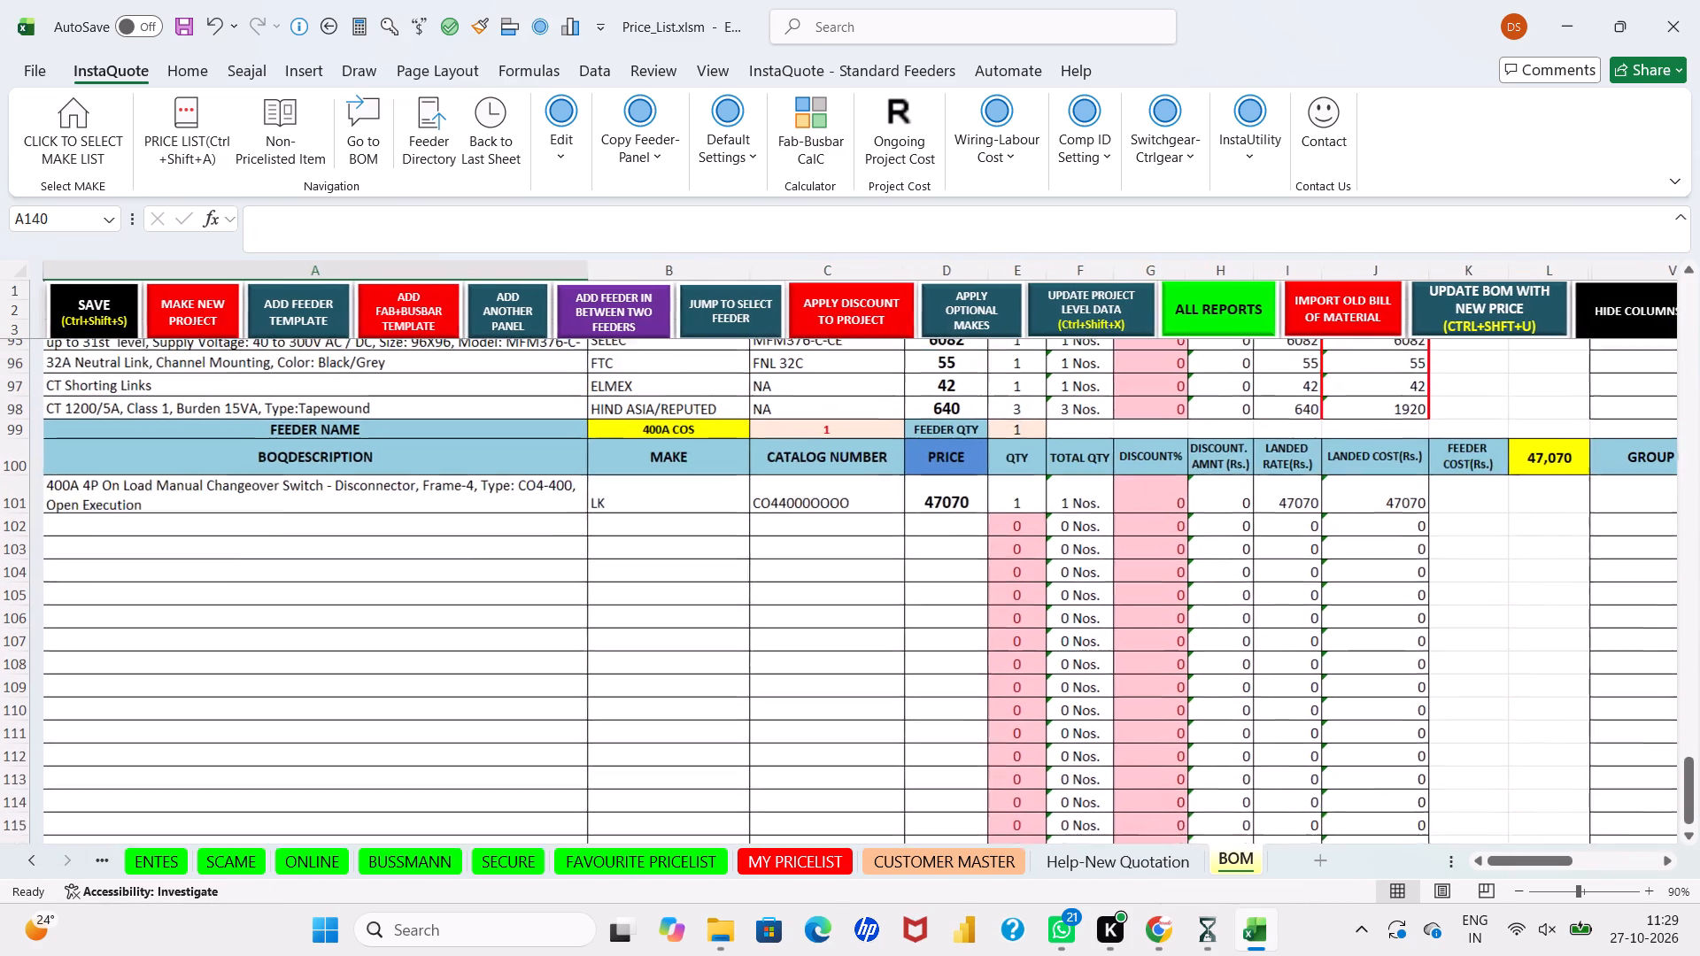
{"action": "left_click", "coordinate": [165, 544]}
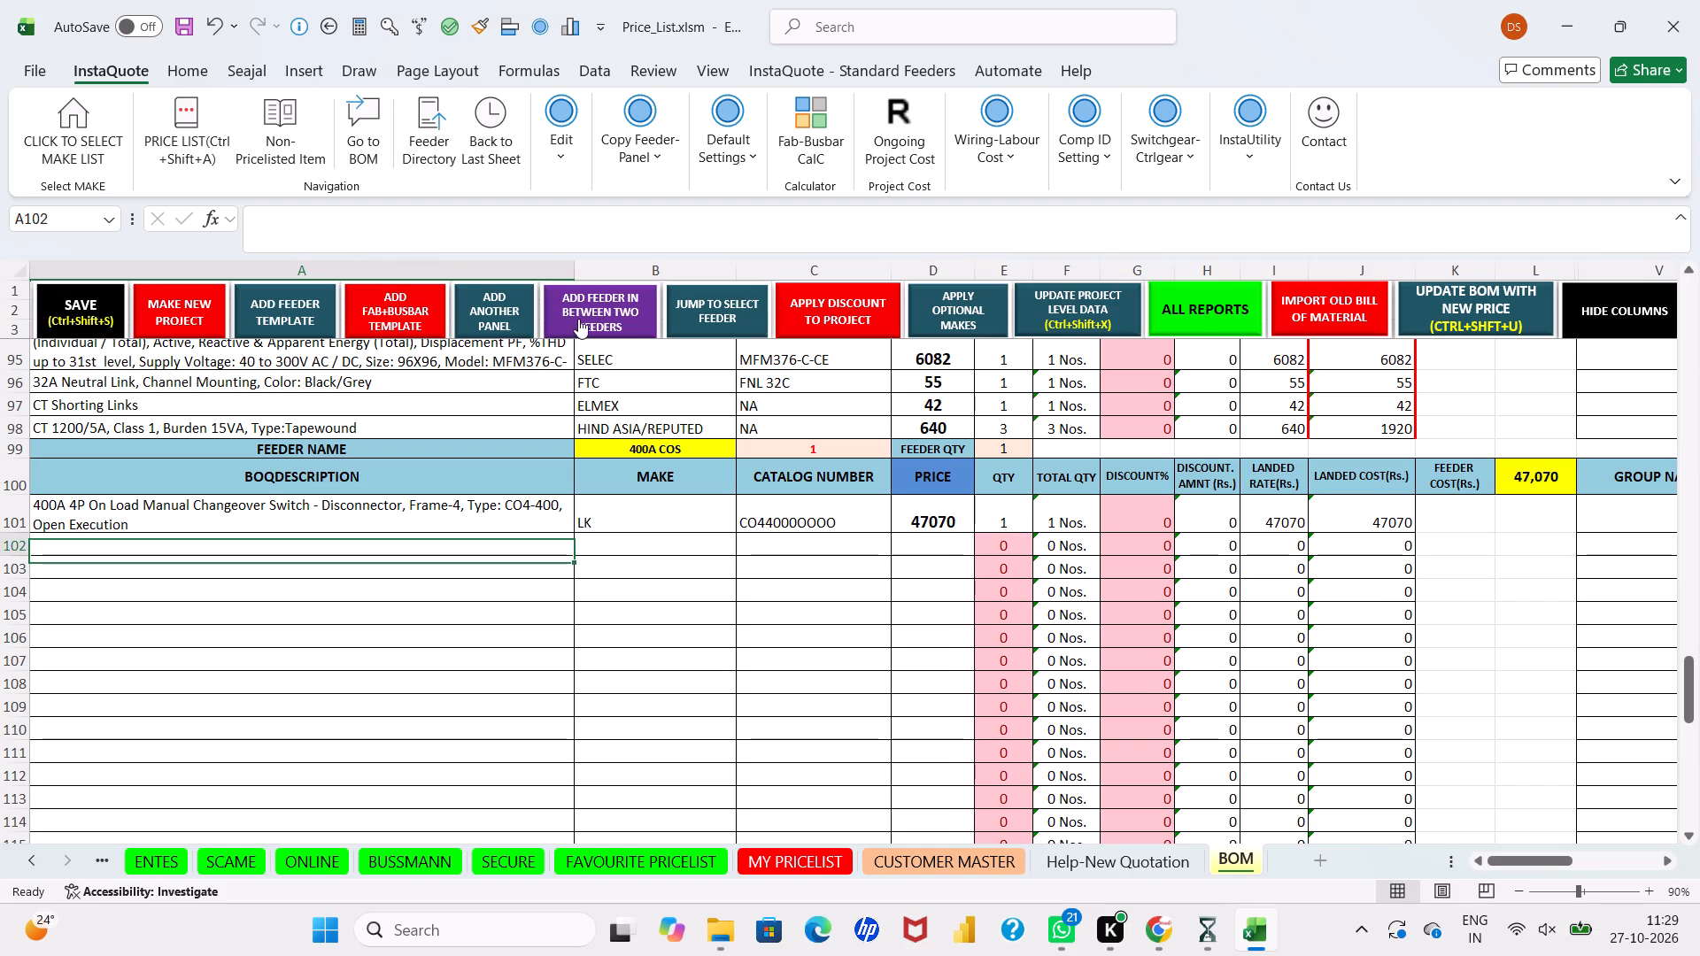
{"action": "left_click", "coordinate": [372, 318]}
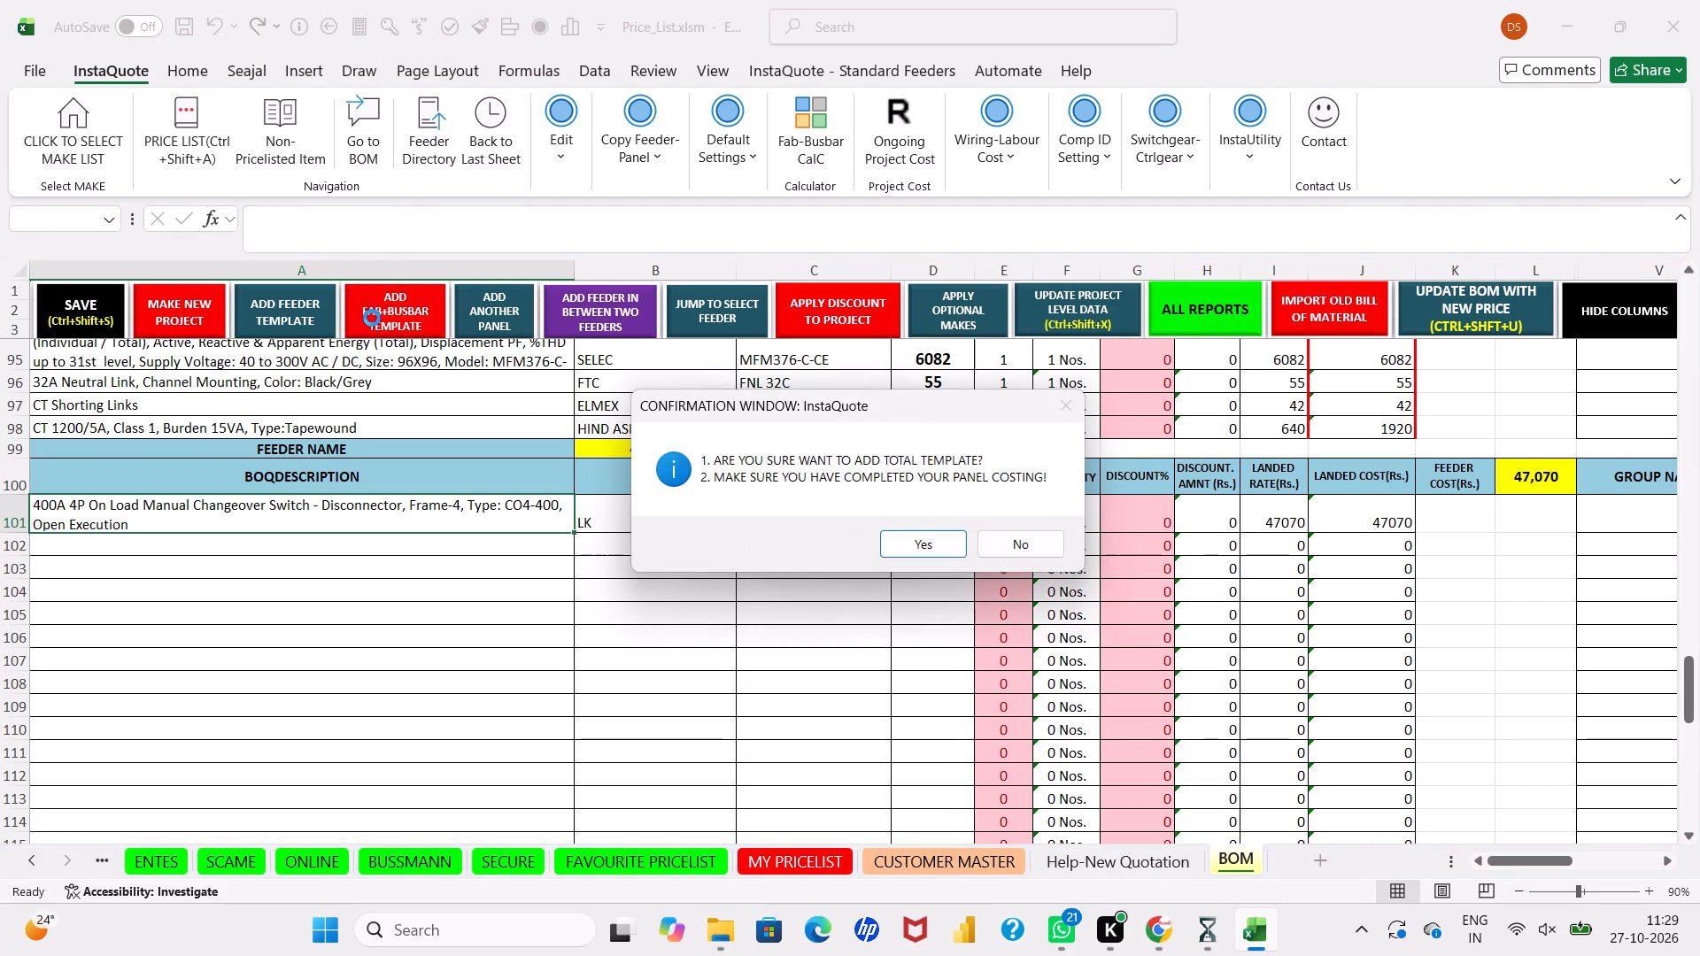
{"action": "left_click", "coordinate": [900, 547]}
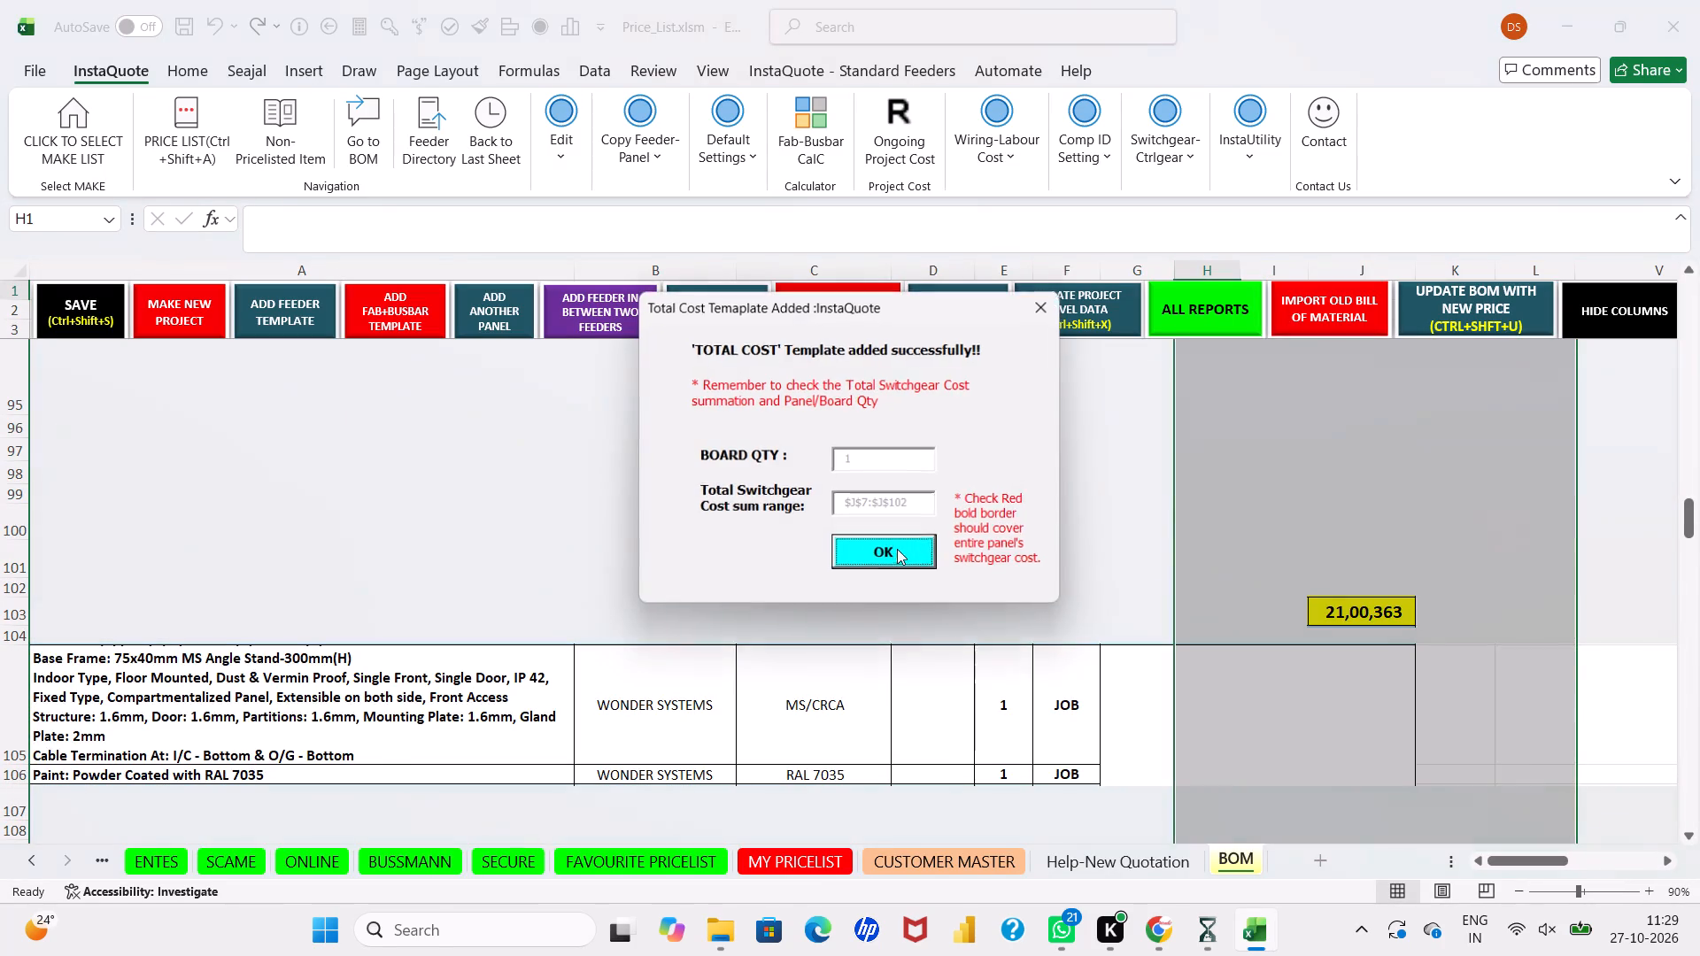
{"action": "left_click", "coordinate": [877, 559]}
{"action": "scroll", "coordinate": [877, 559], "scroll_direction": "right", "scroll_amount": 1}
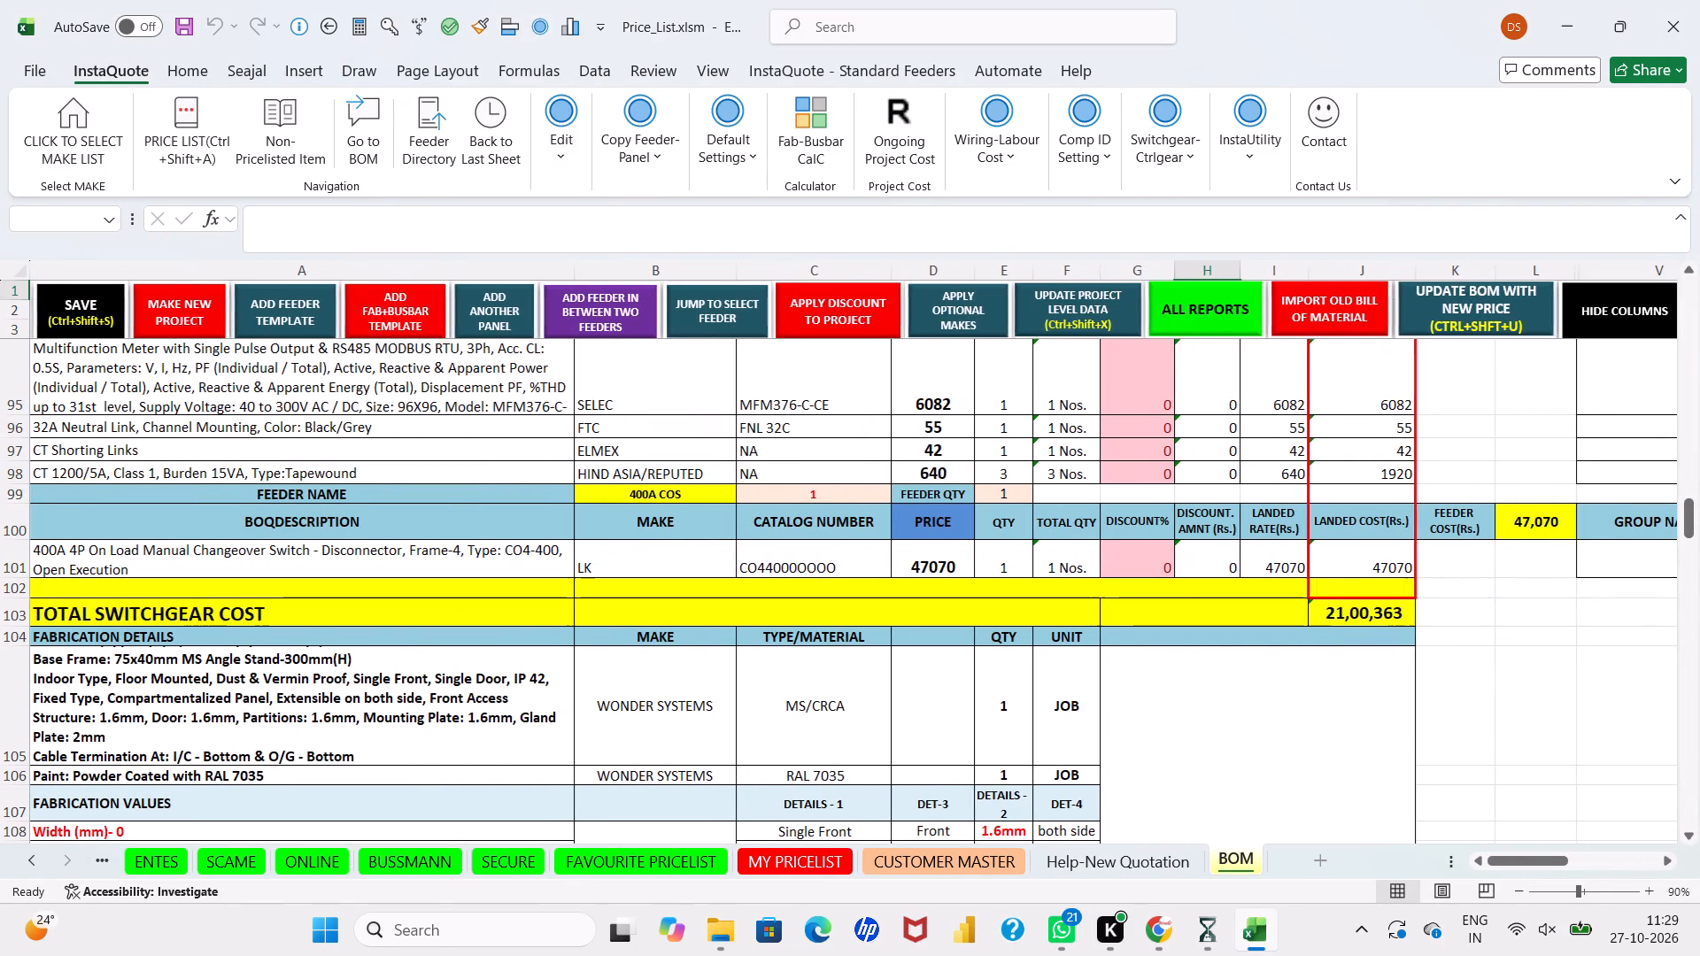
{"action": "left_click", "coordinate": [98, 318]}
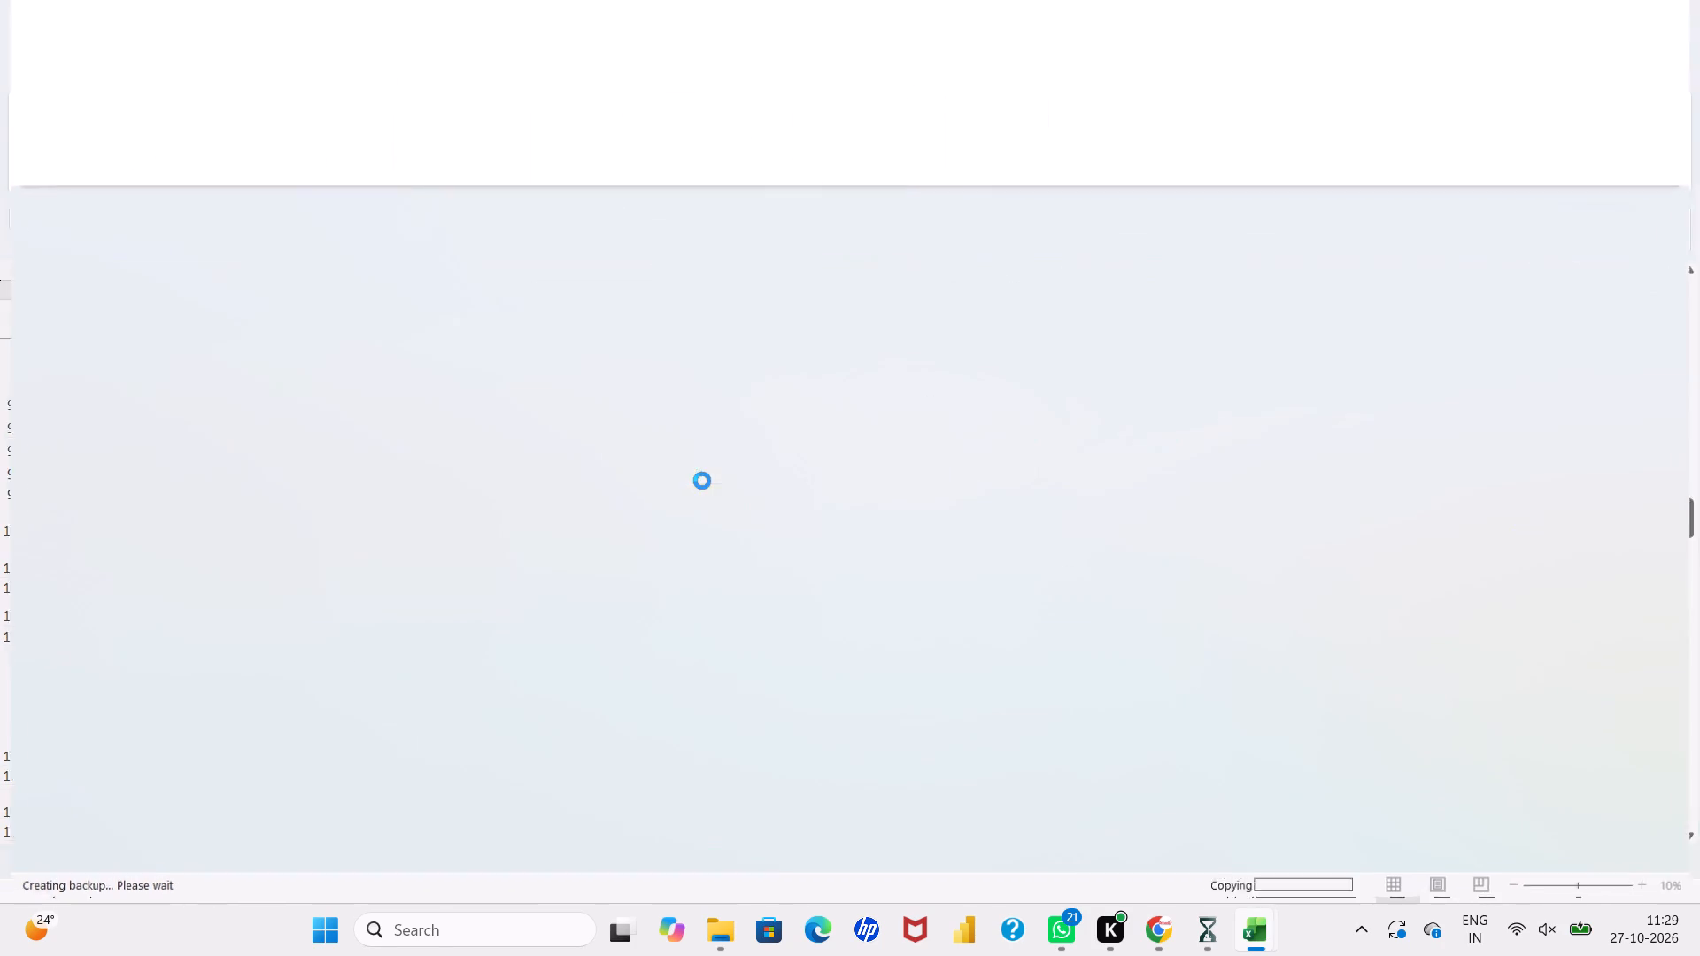
{"action": "left_click", "coordinate": [1004, 590]}
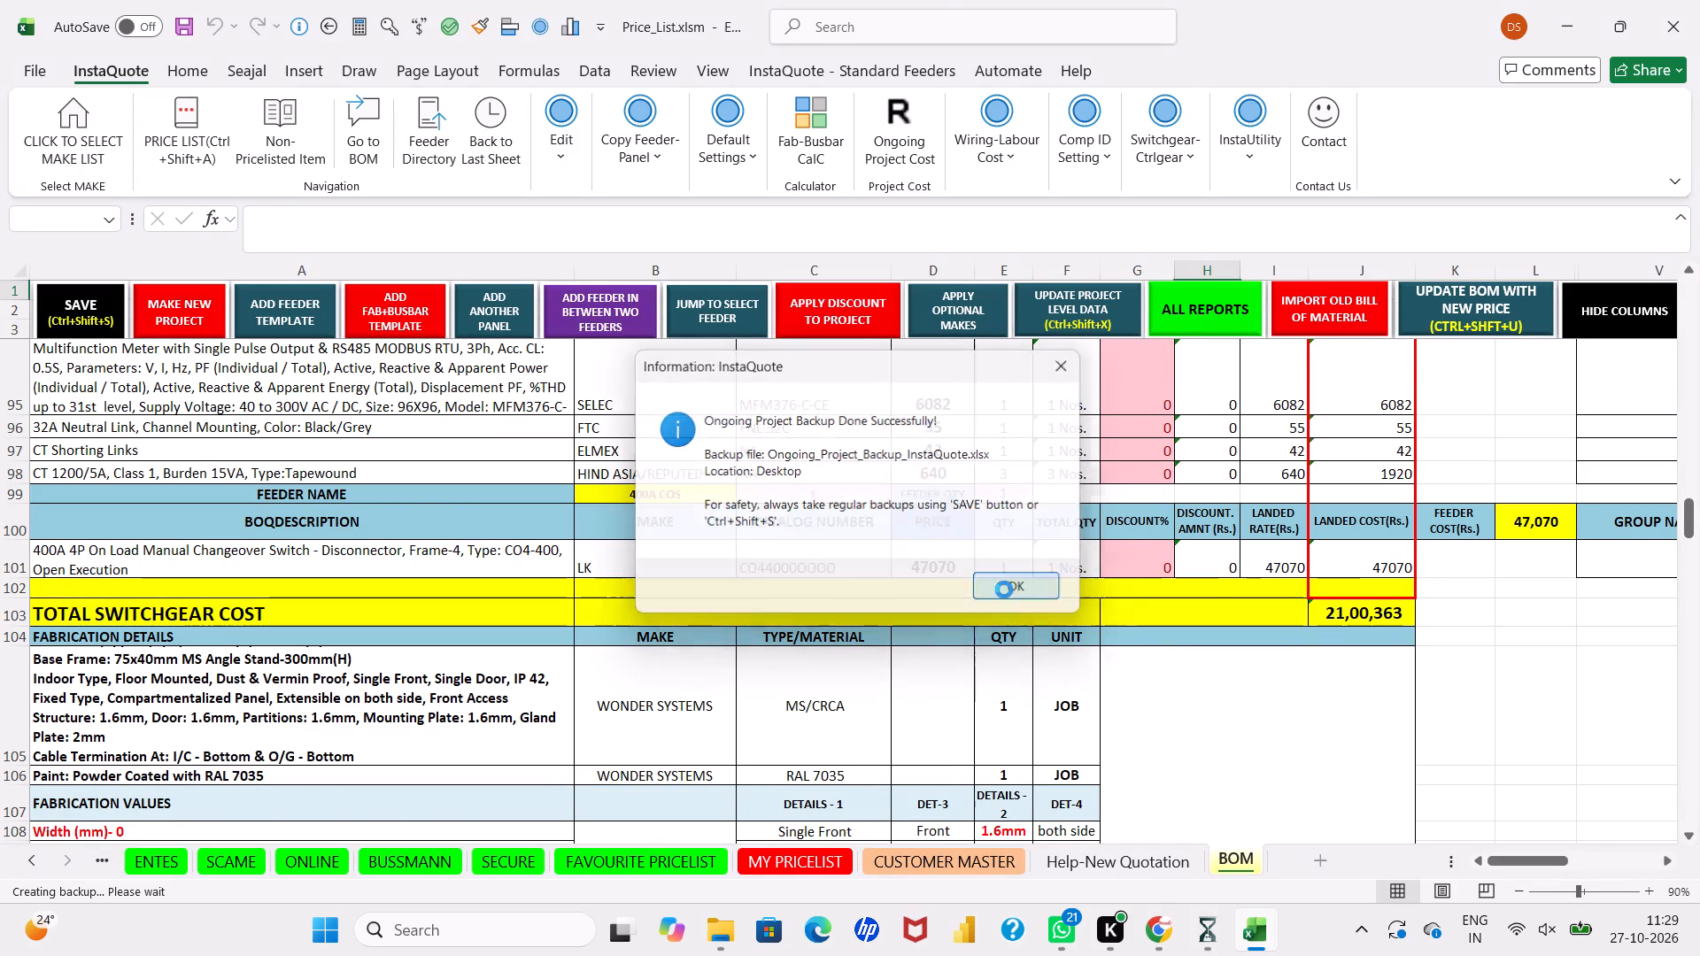
Delete the 400A changeover switch line at row 69 from the 800A COS feeder and save the BOM.
{"action": "scroll", "coordinate": [1004, 590], "scroll_direction": "up", "scroll_amount": 4}
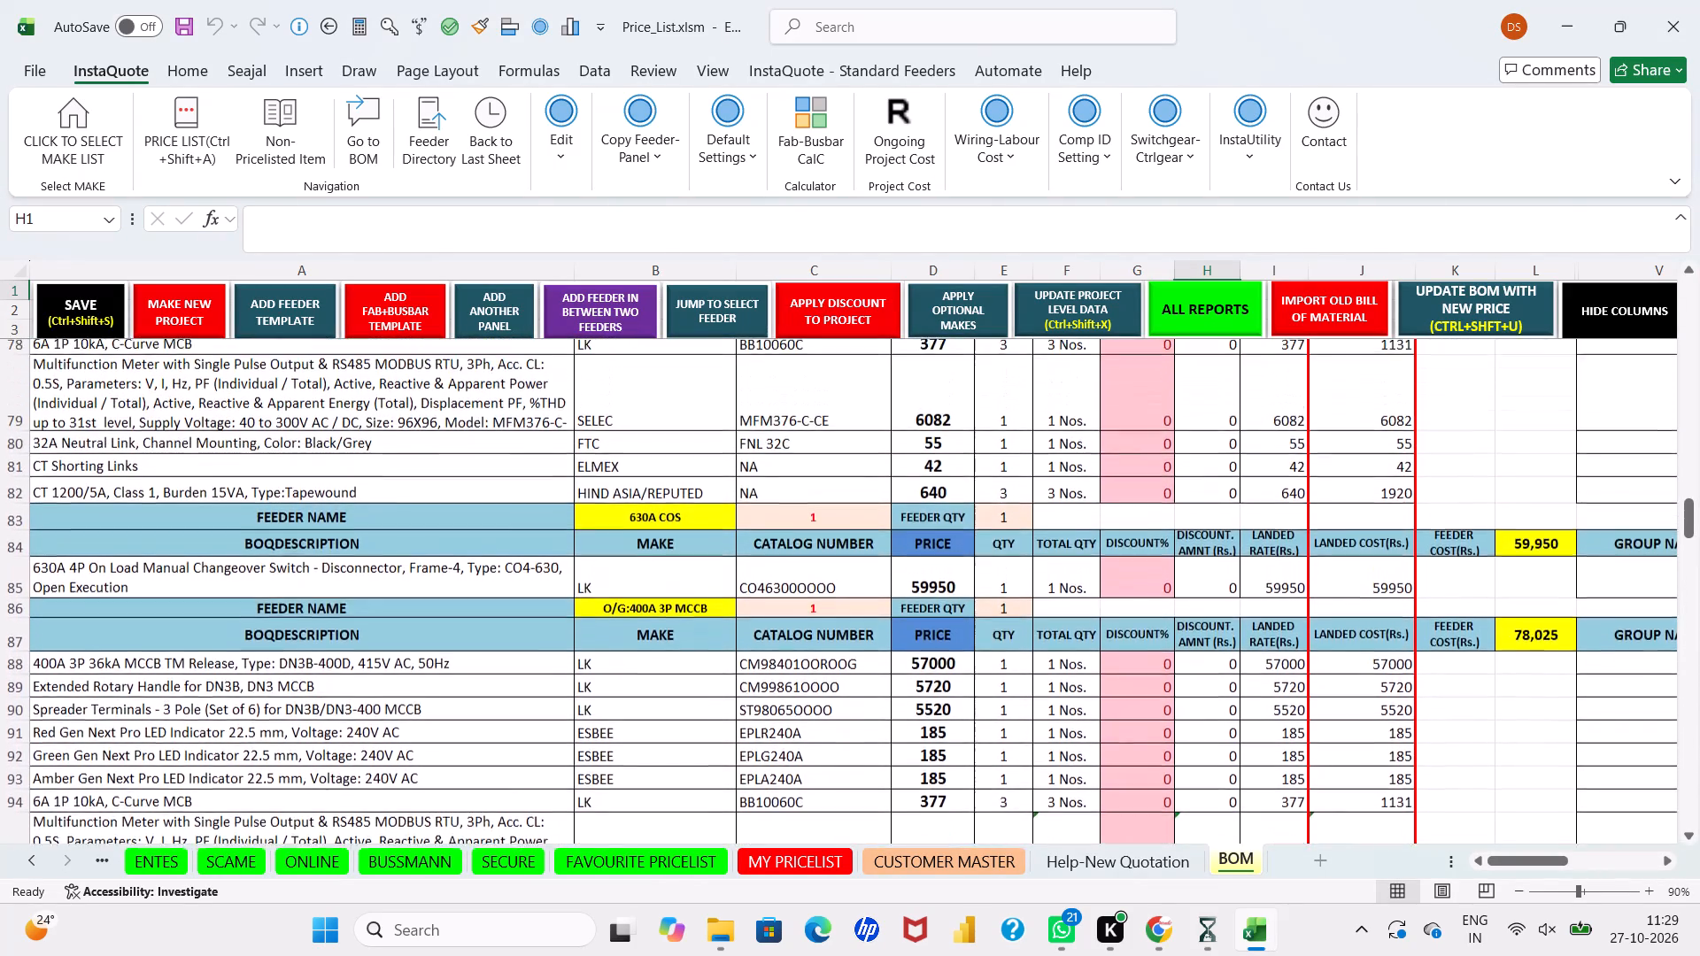
{"action": "scroll", "coordinate": [1004, 590], "scroll_direction": "up", "scroll_amount": 2}
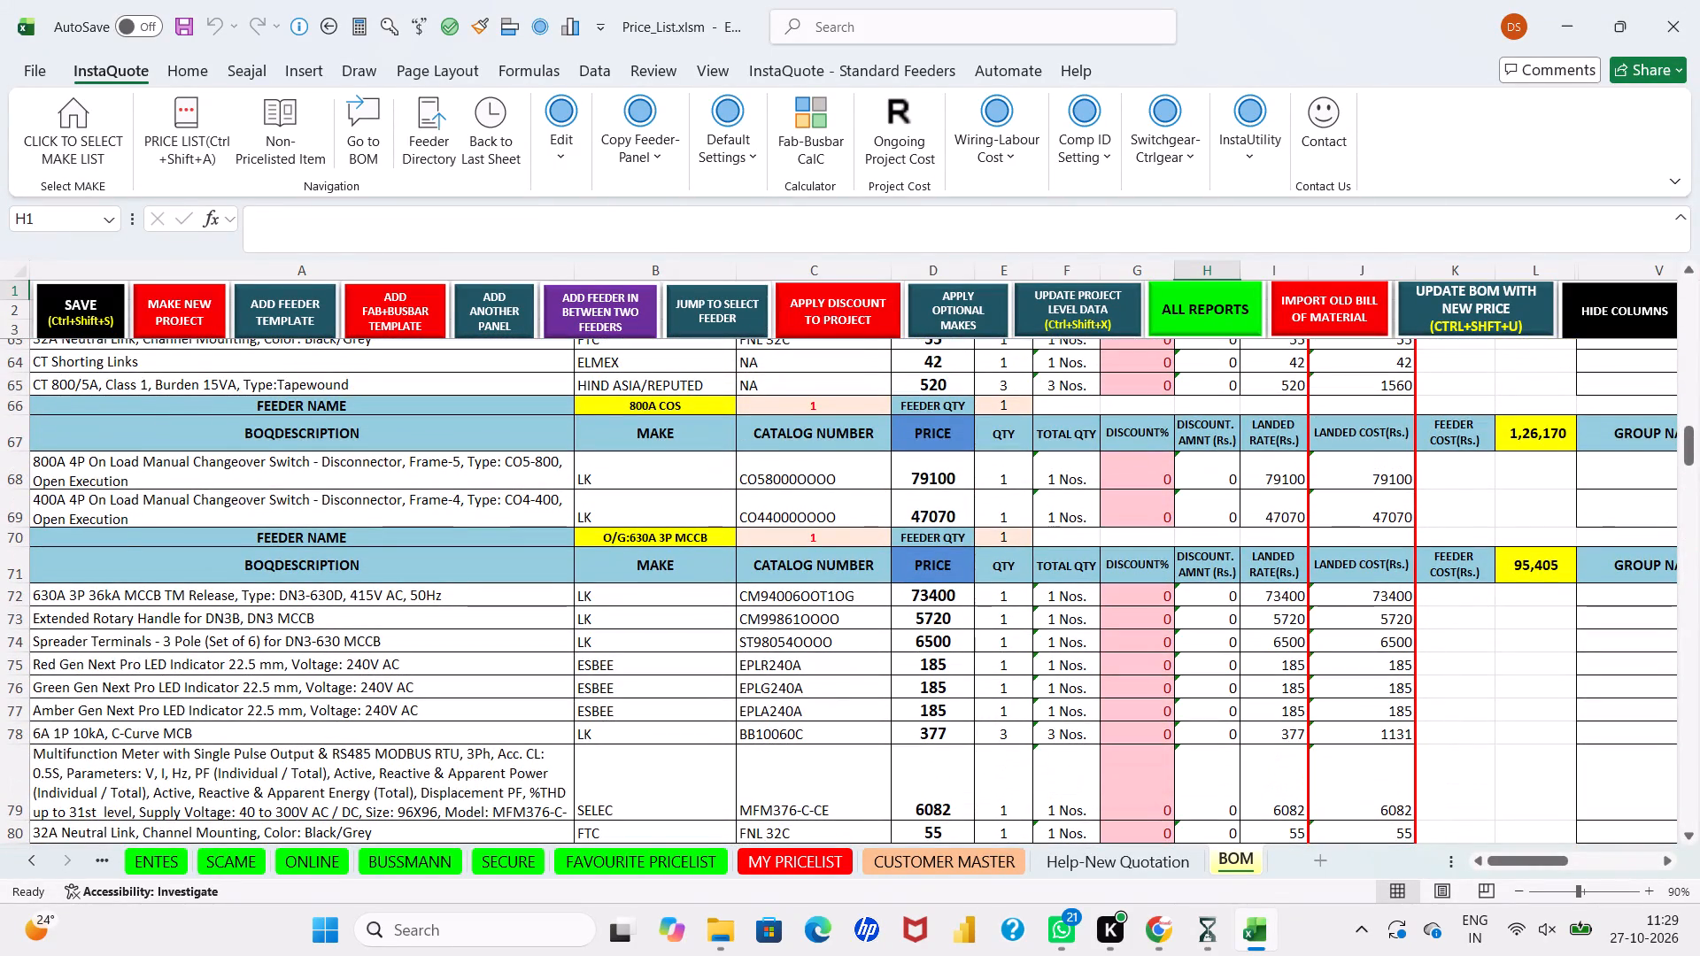
{"action": "right_click", "coordinate": [12, 517]}
{"action": "left_click", "coordinate": [59, 333]}
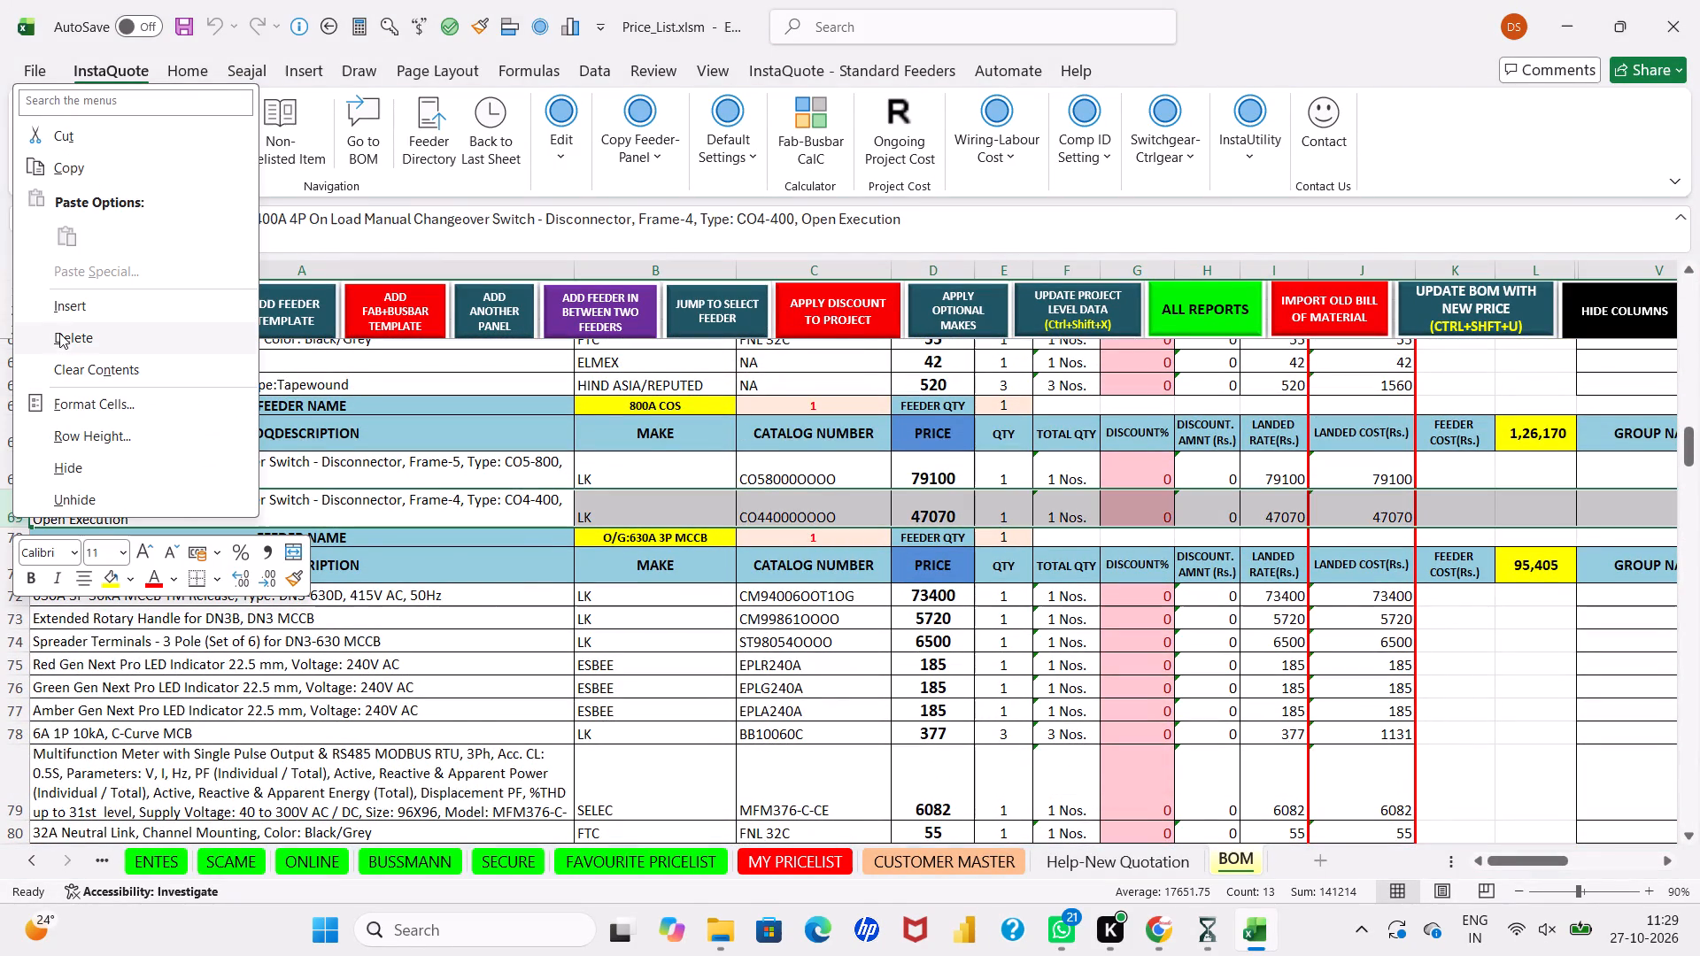
{"action": "left_click", "coordinate": [82, 313]}
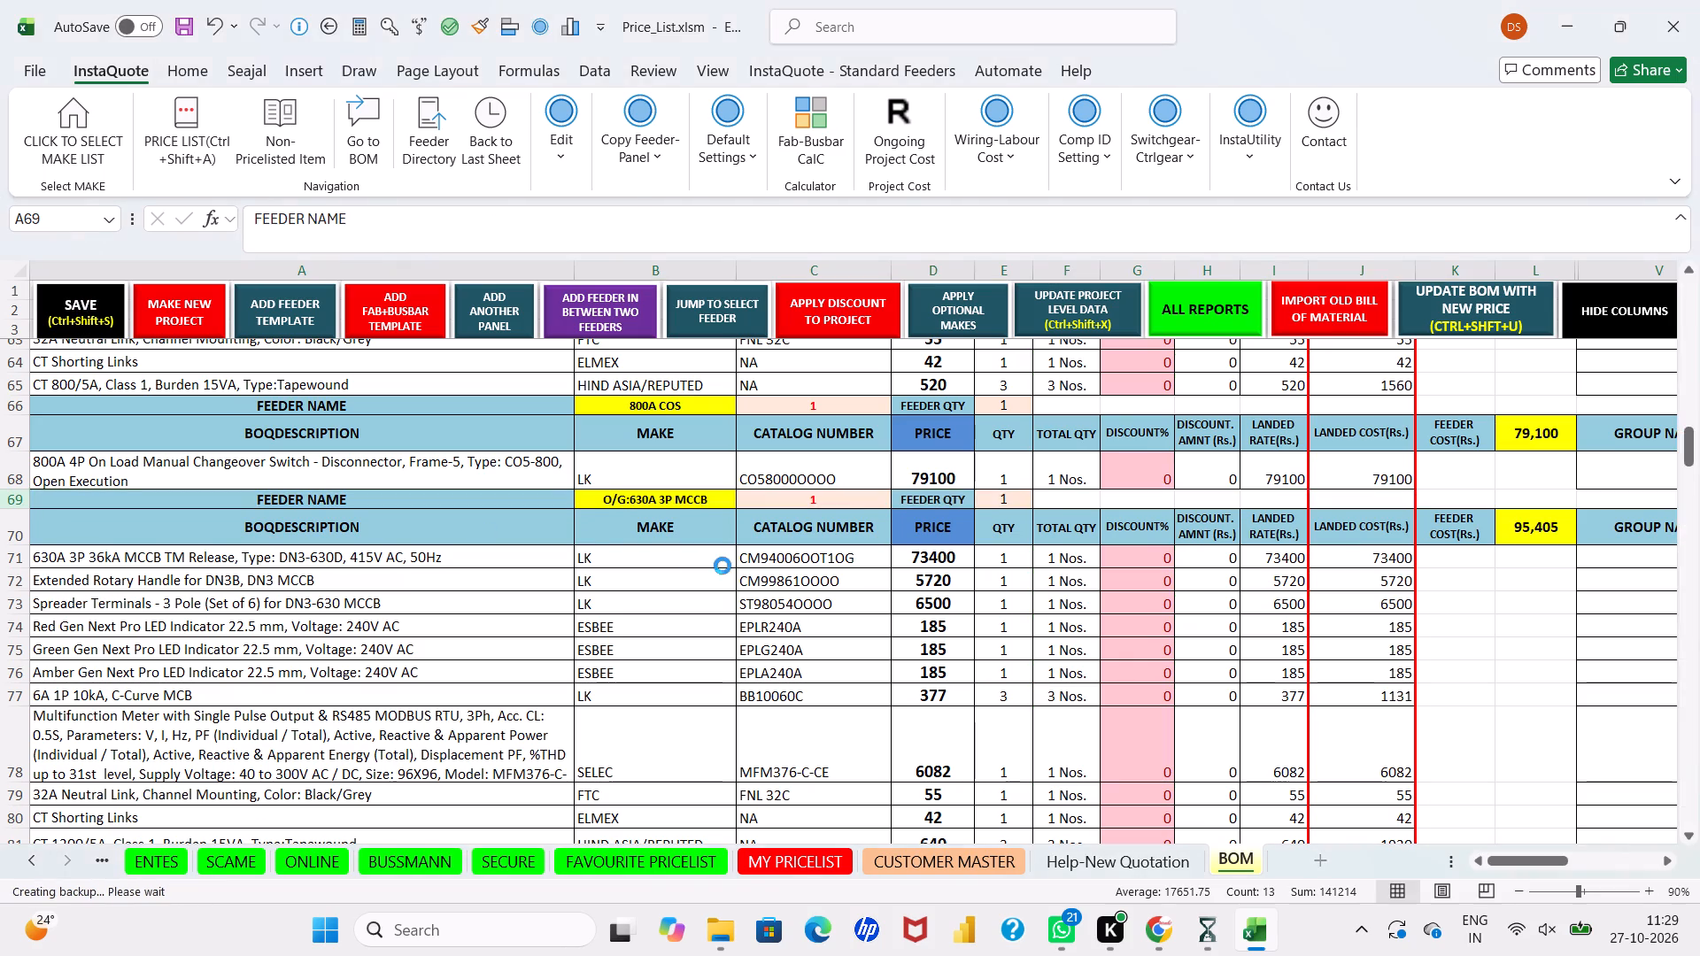
{"action": "left_click", "coordinate": [1001, 584]}
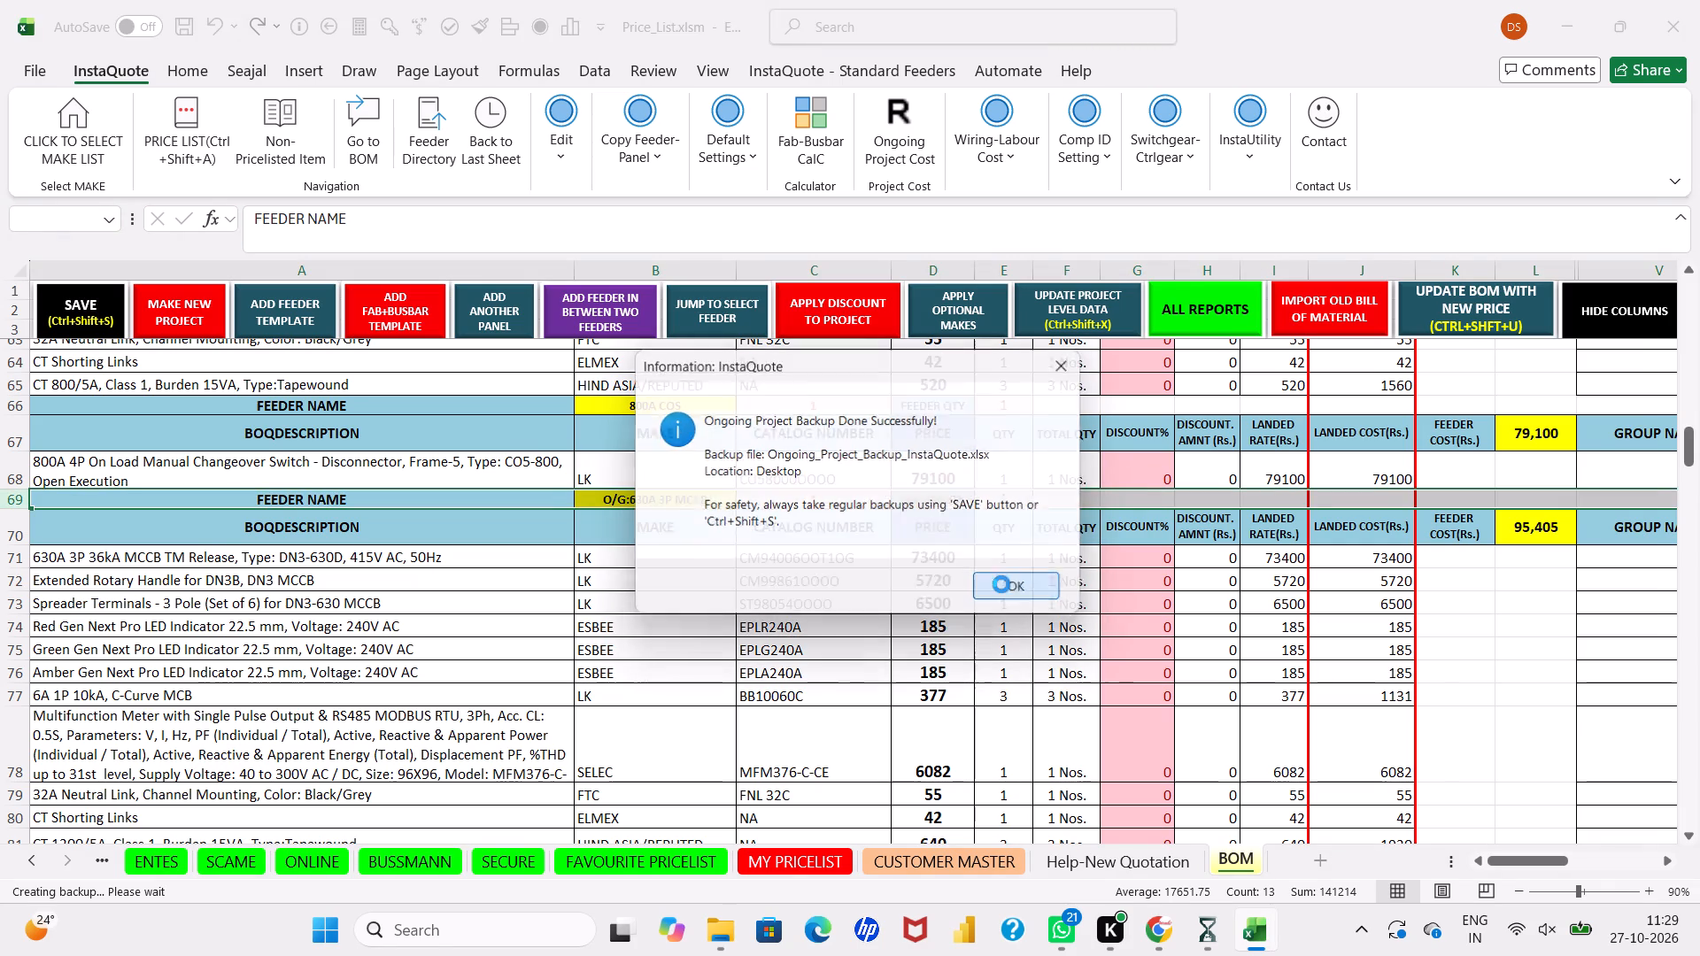
{"action": "left_click", "coordinate": [1001, 584]}
Review the BOM's outgoing feeders and their COS feeders, checking ratings, items and quantities down to the 400A COS feeder.
{"action": "scroll", "coordinate": [1001, 584], "scroll_direction": "up", "scroll_amount": 2}
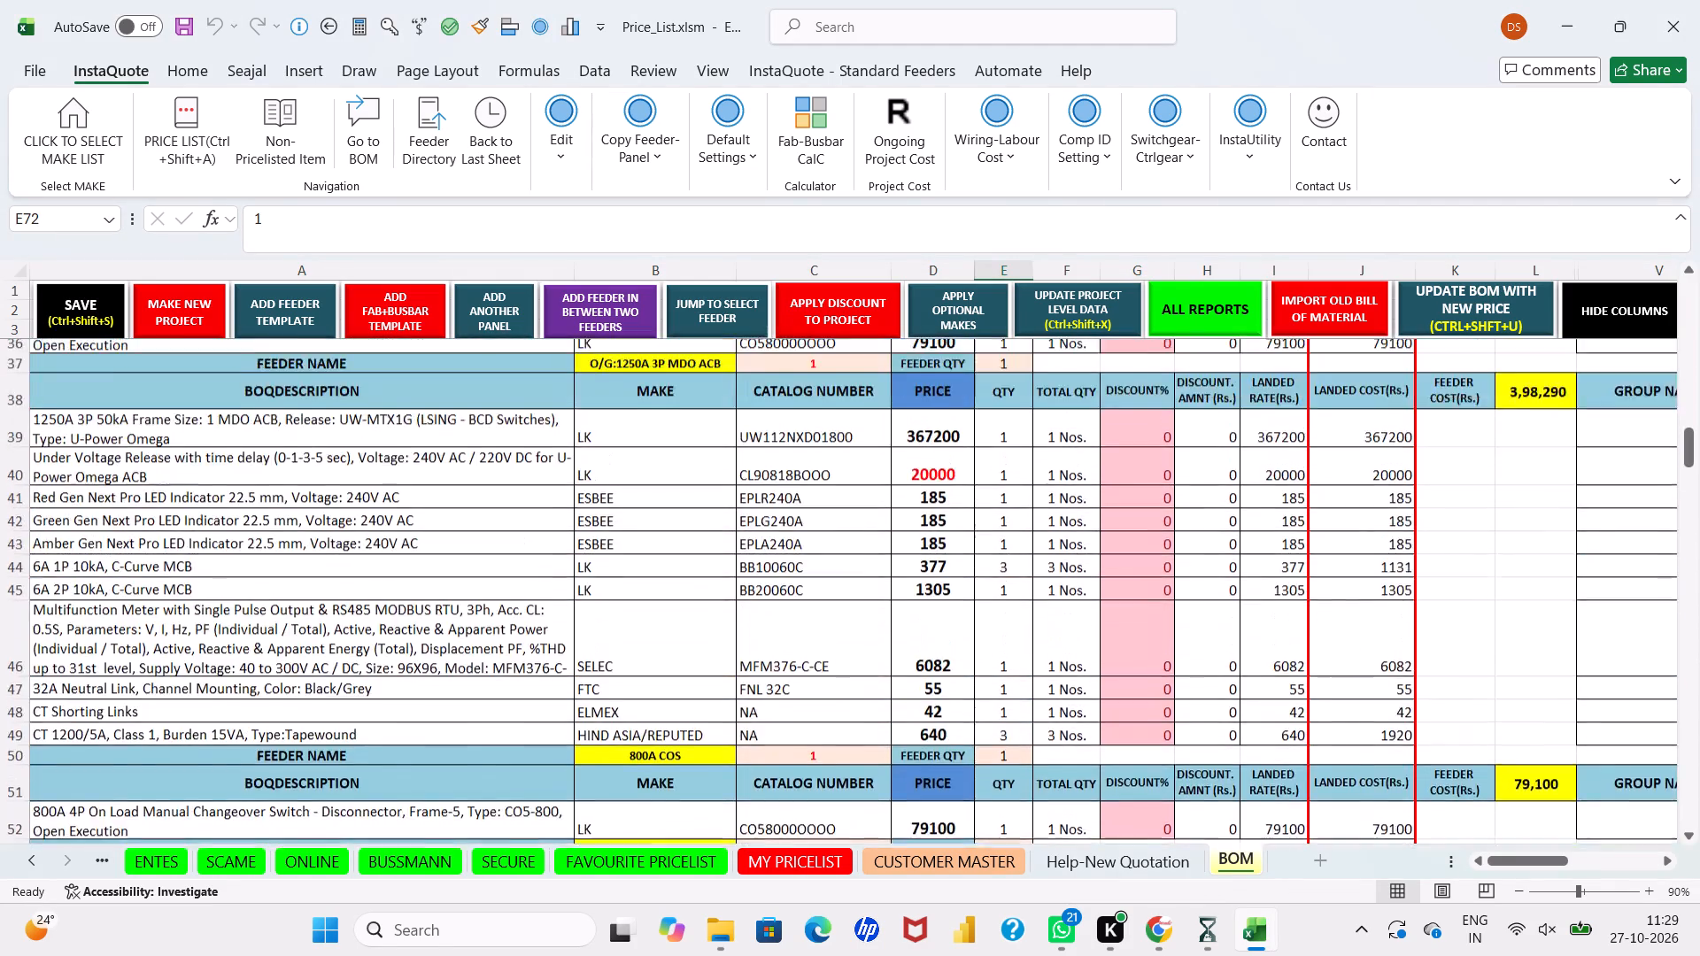
{"action": "scroll", "coordinate": [1001, 584], "scroll_direction": "up", "scroll_amount": 2}
{"action": "scroll", "coordinate": [830, 583], "scroll_direction": "down", "scroll_amount": 2}
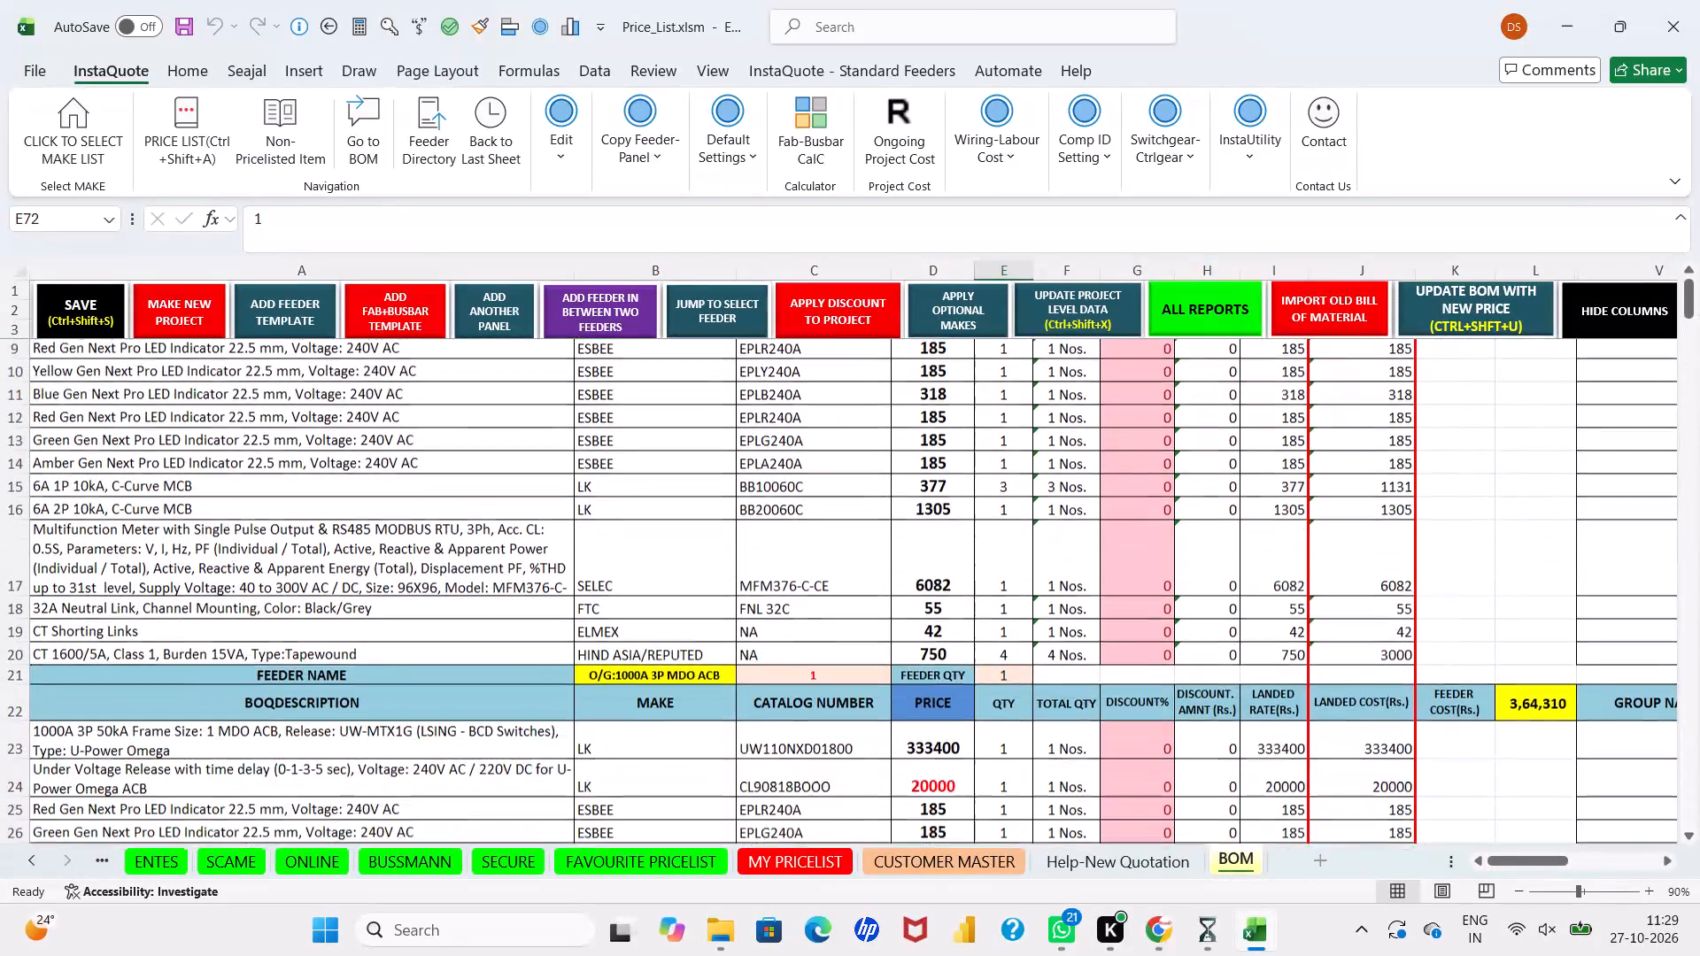
{"action": "scroll", "coordinate": [830, 583], "scroll_direction": "down", "scroll_amount": 2}
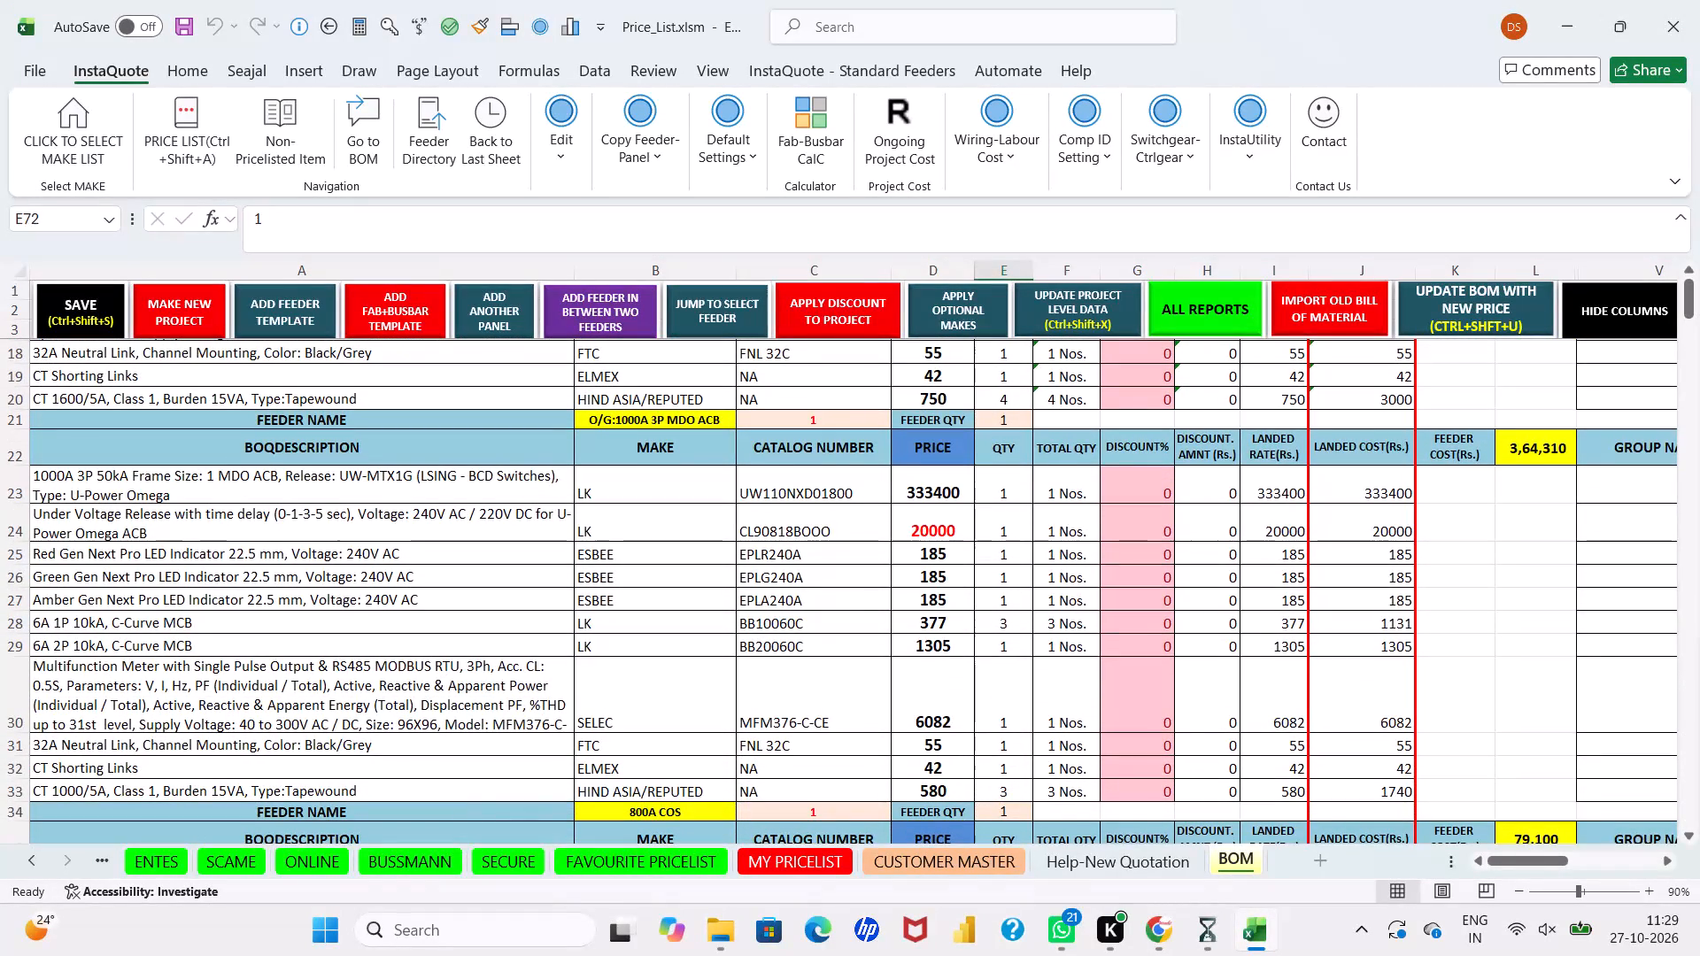
{"action": "scroll", "coordinate": [830, 583], "scroll_direction": "down", "scroll_amount": 1}
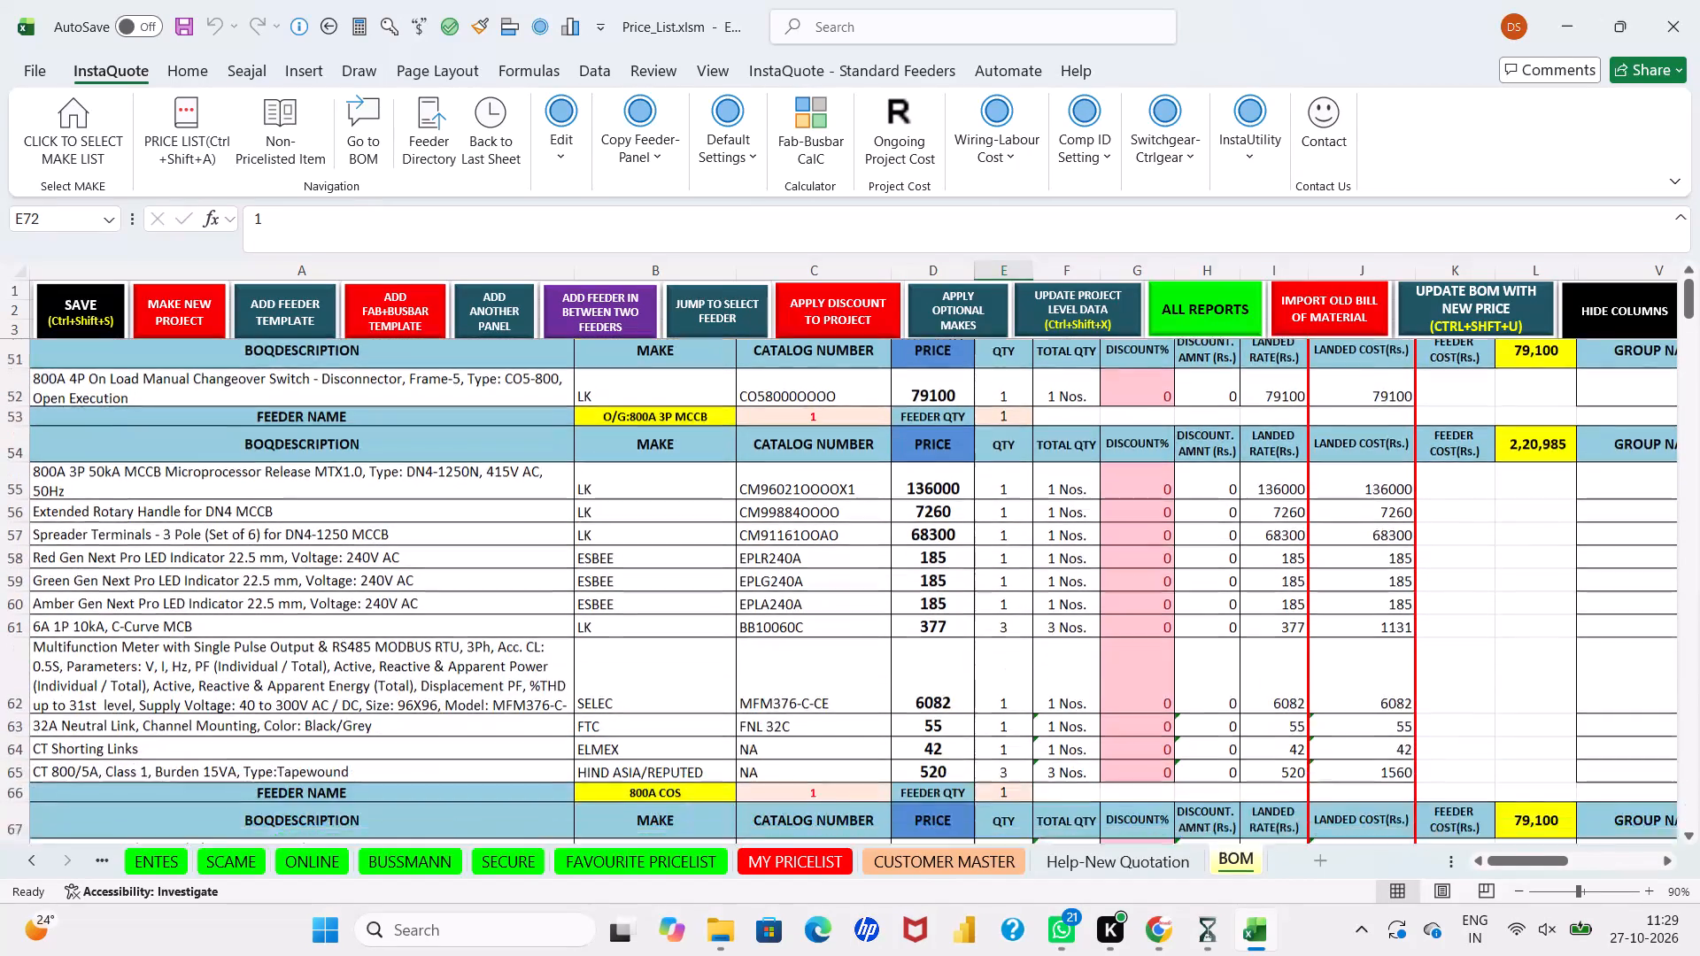
{"action": "scroll", "coordinate": [830, 583], "scroll_direction": "up", "scroll_amount": 10}
{"action": "scroll", "coordinate": [830, 583], "scroll_direction": "down", "scroll_amount": 2}
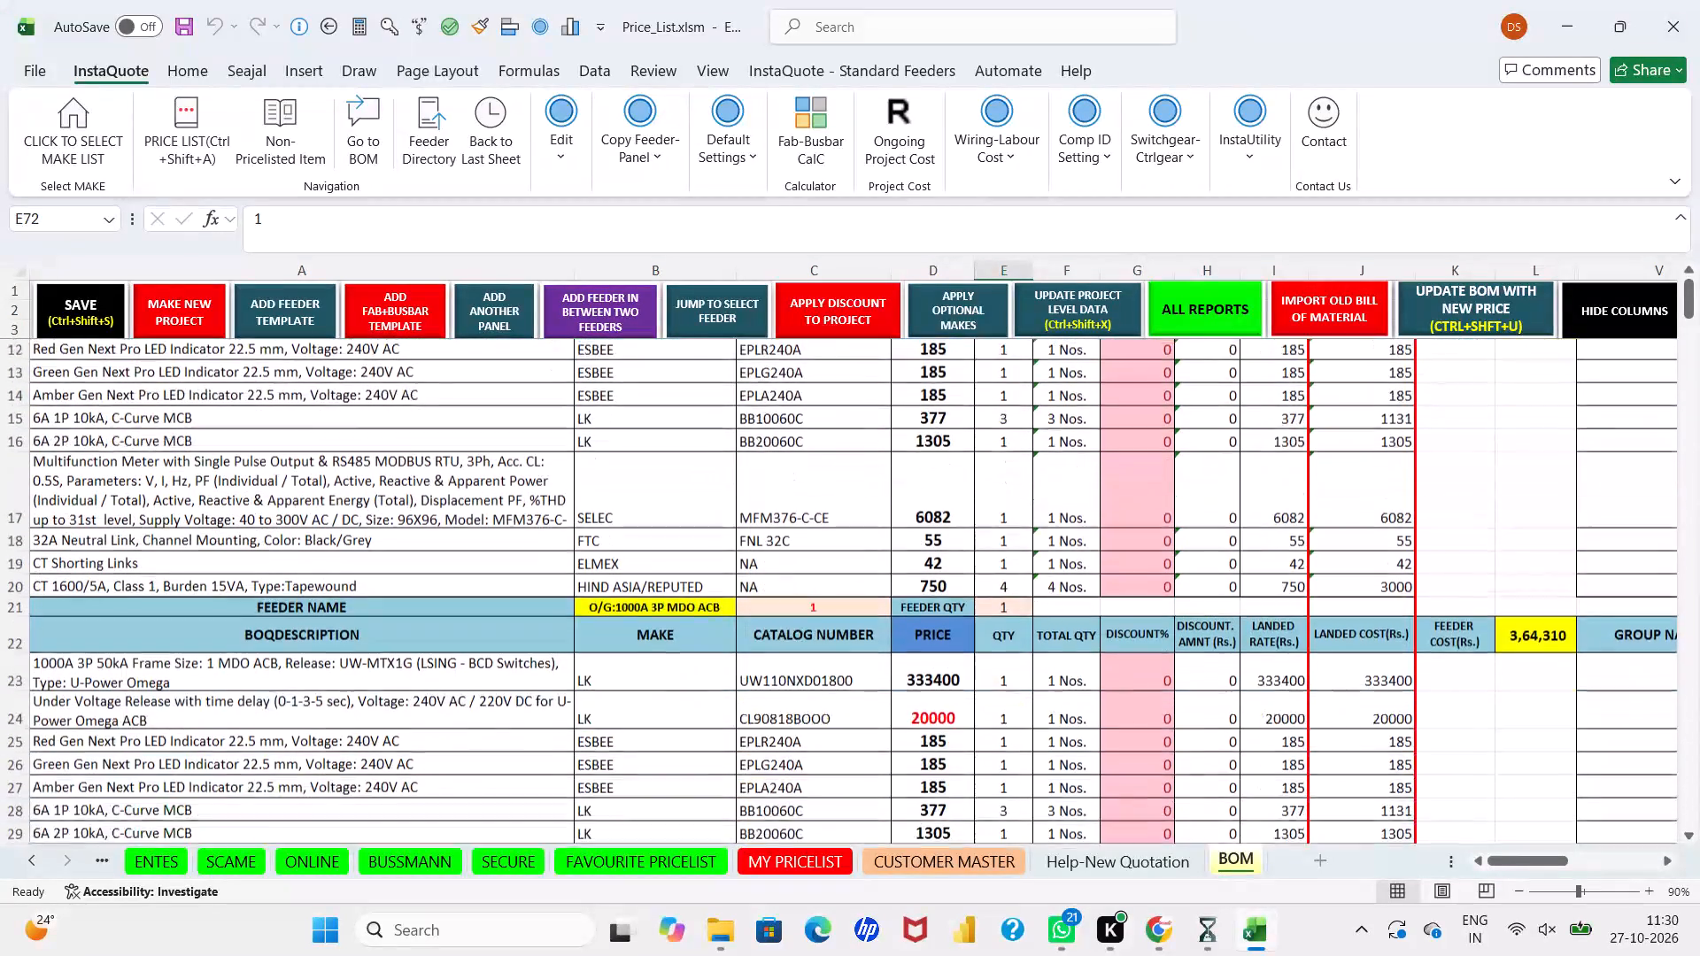
{"action": "scroll", "coordinate": [830, 583], "scroll_direction": "down", "scroll_amount": 2}
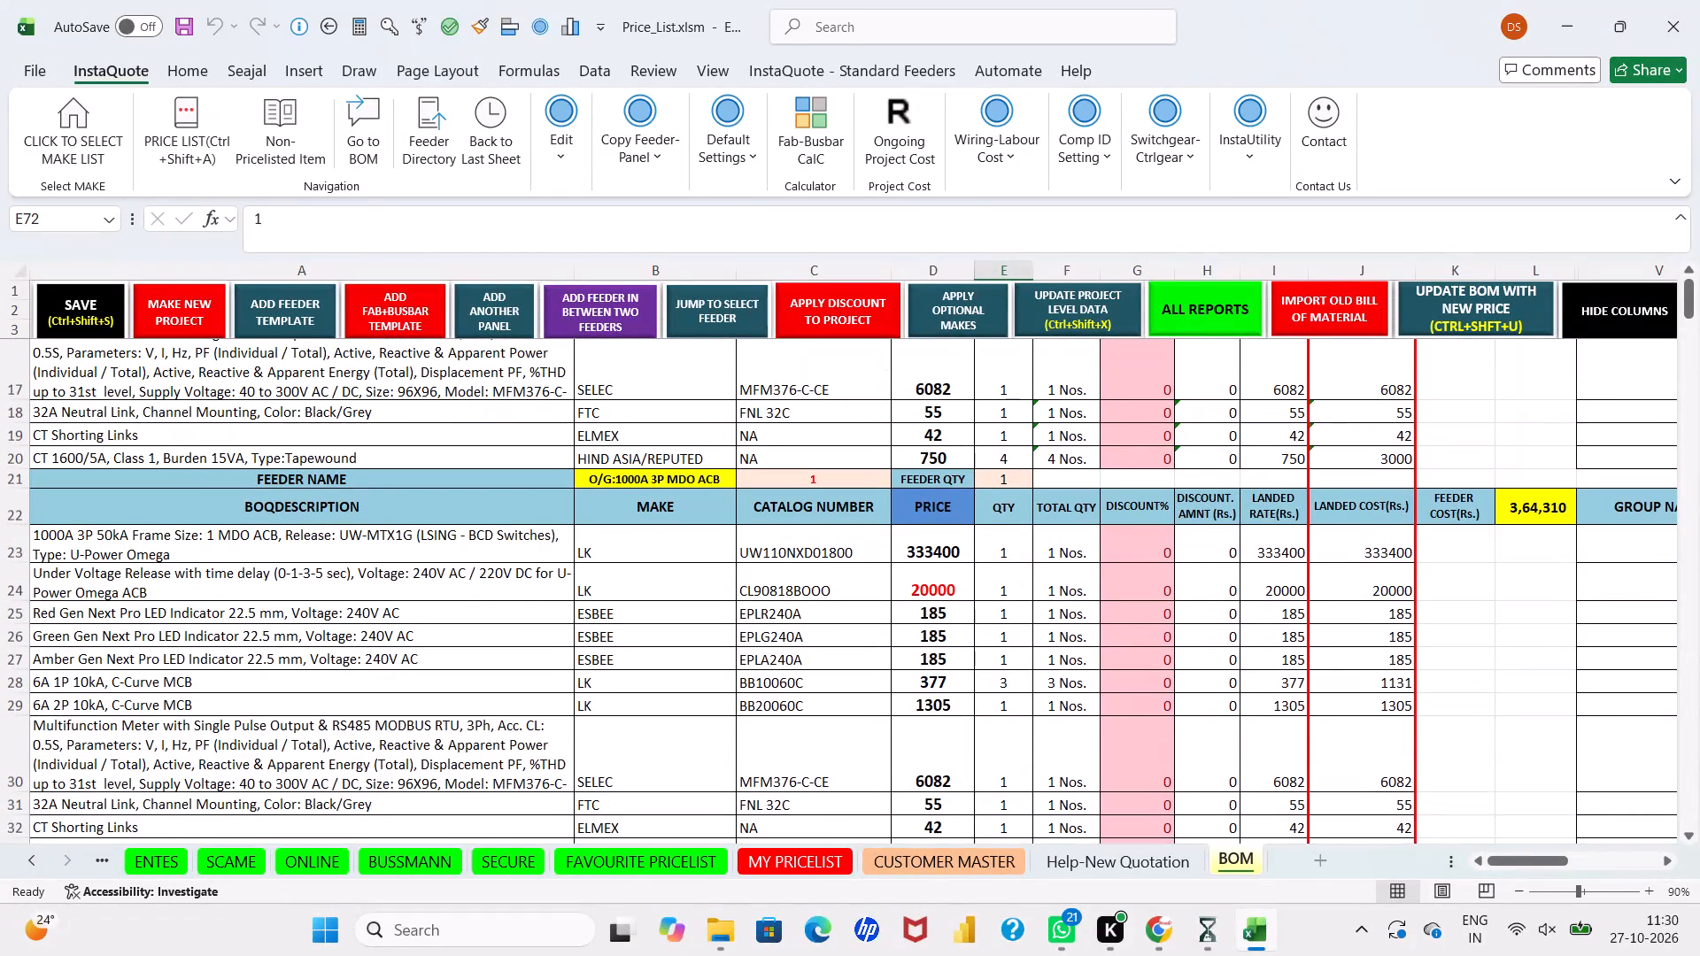
{"action": "scroll", "coordinate": [830, 583], "scroll_direction": "down", "scroll_amount": 2}
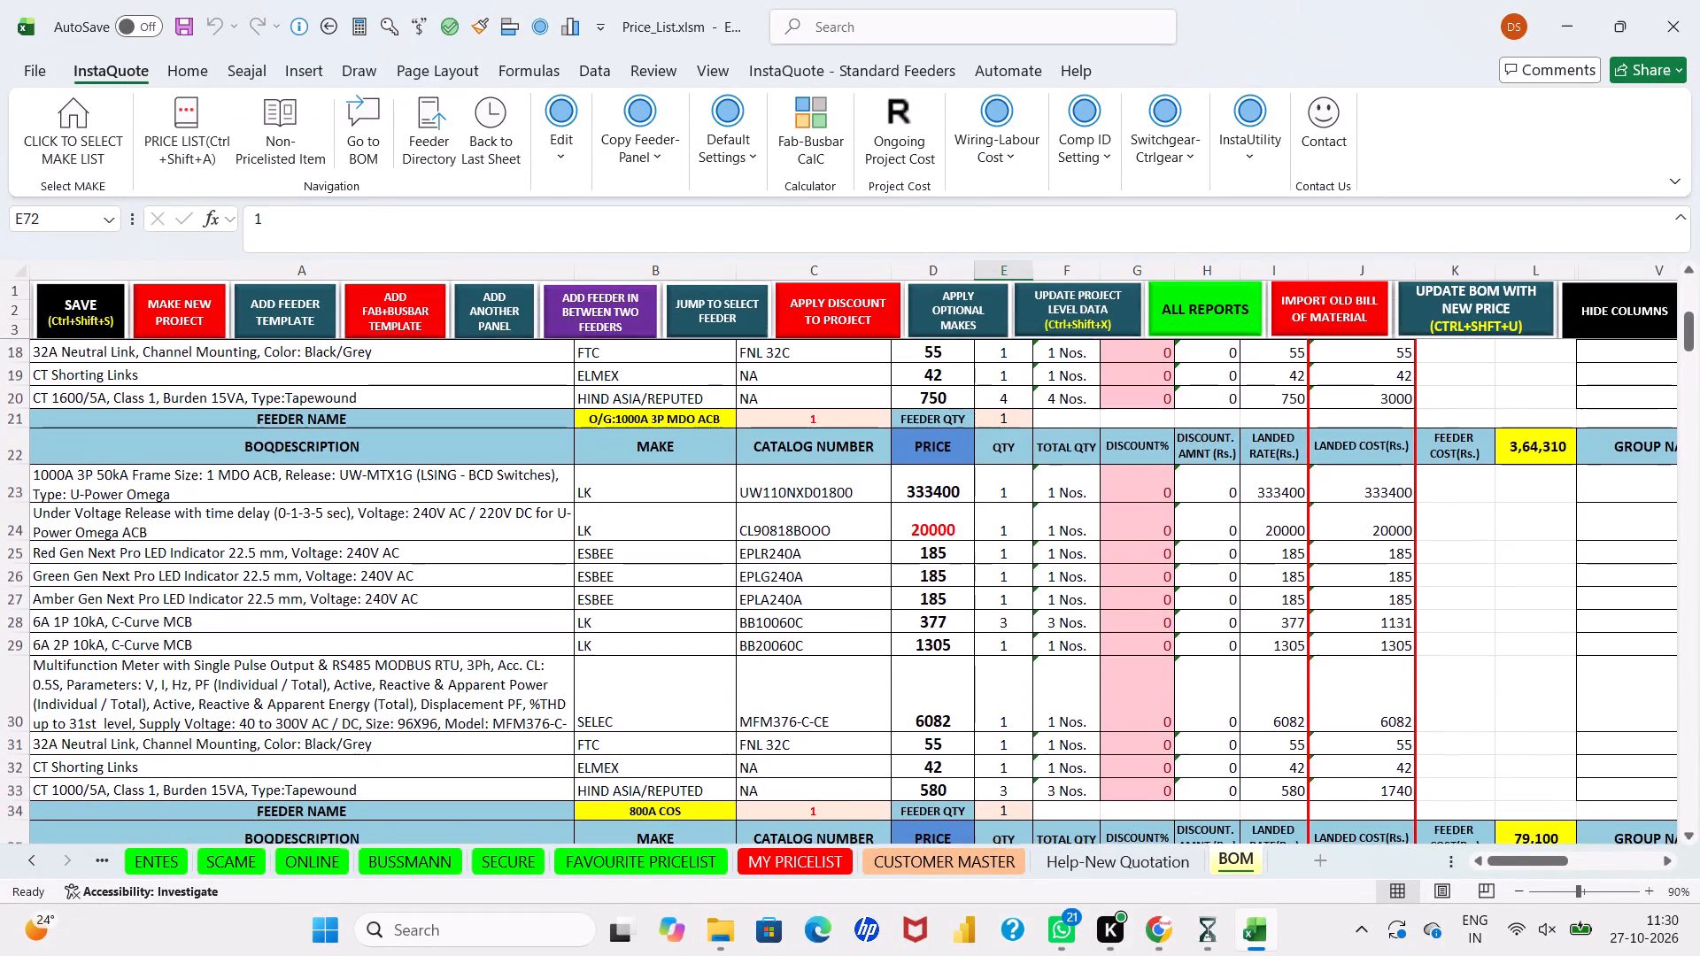
{"action": "scroll", "coordinate": [830, 583], "scroll_direction": "down", "scroll_amount": 3}
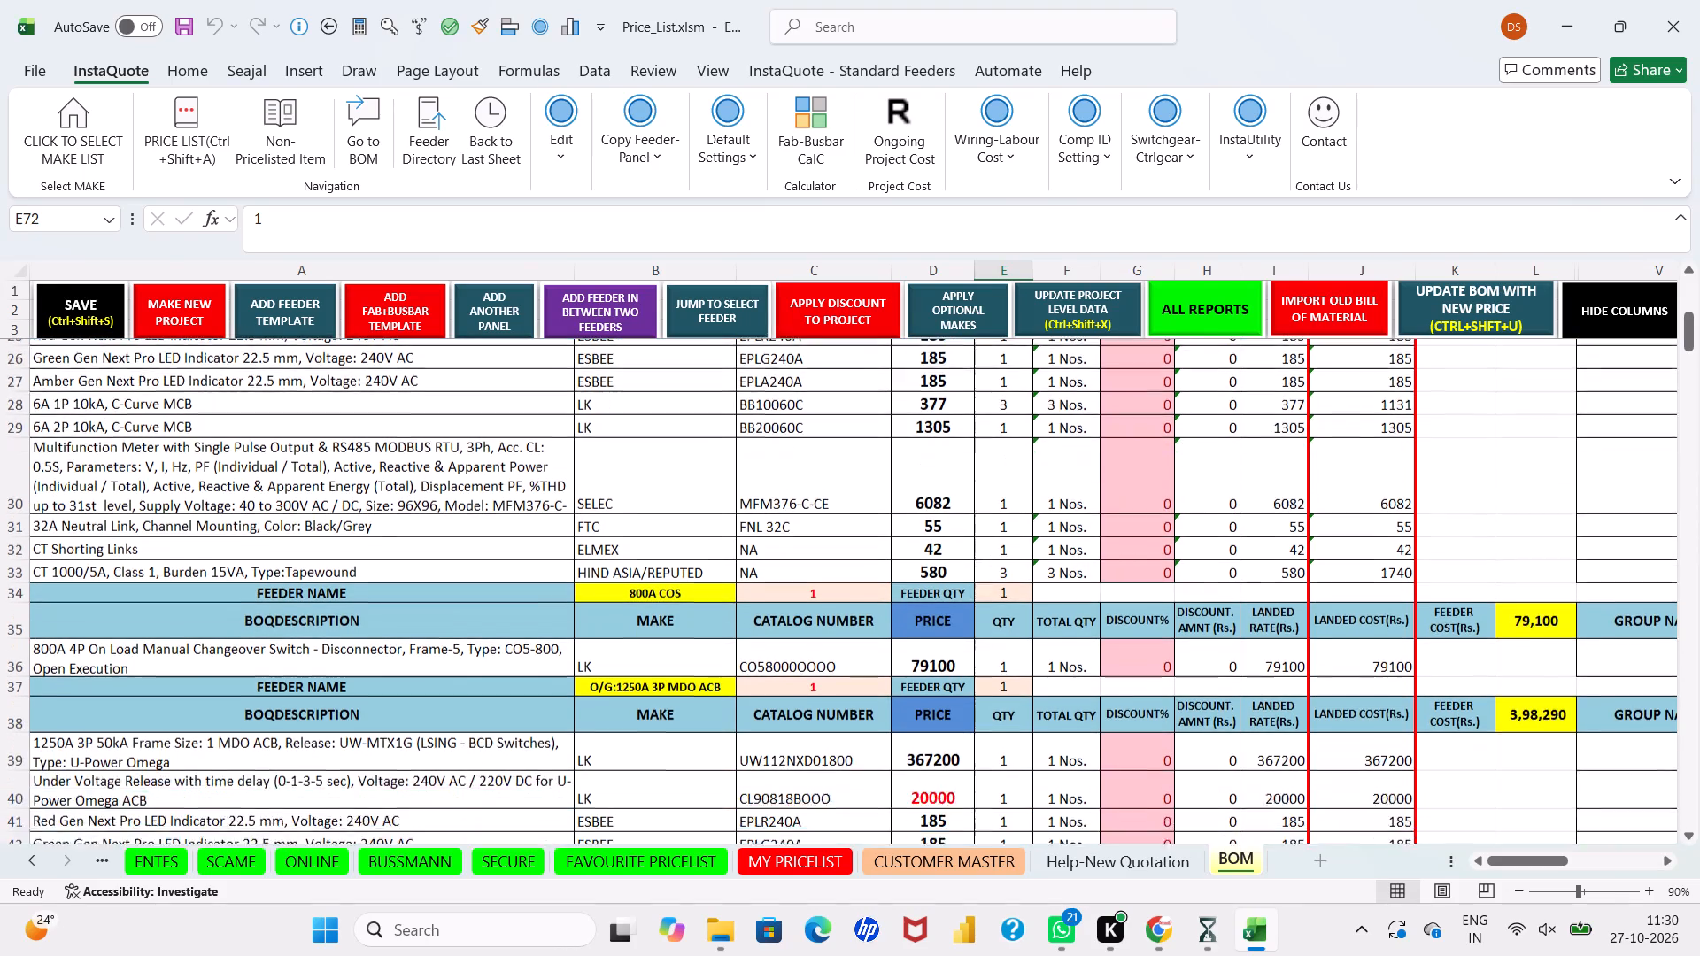
{"action": "scroll", "coordinate": [830, 583], "scroll_direction": "down", "scroll_amount": 2}
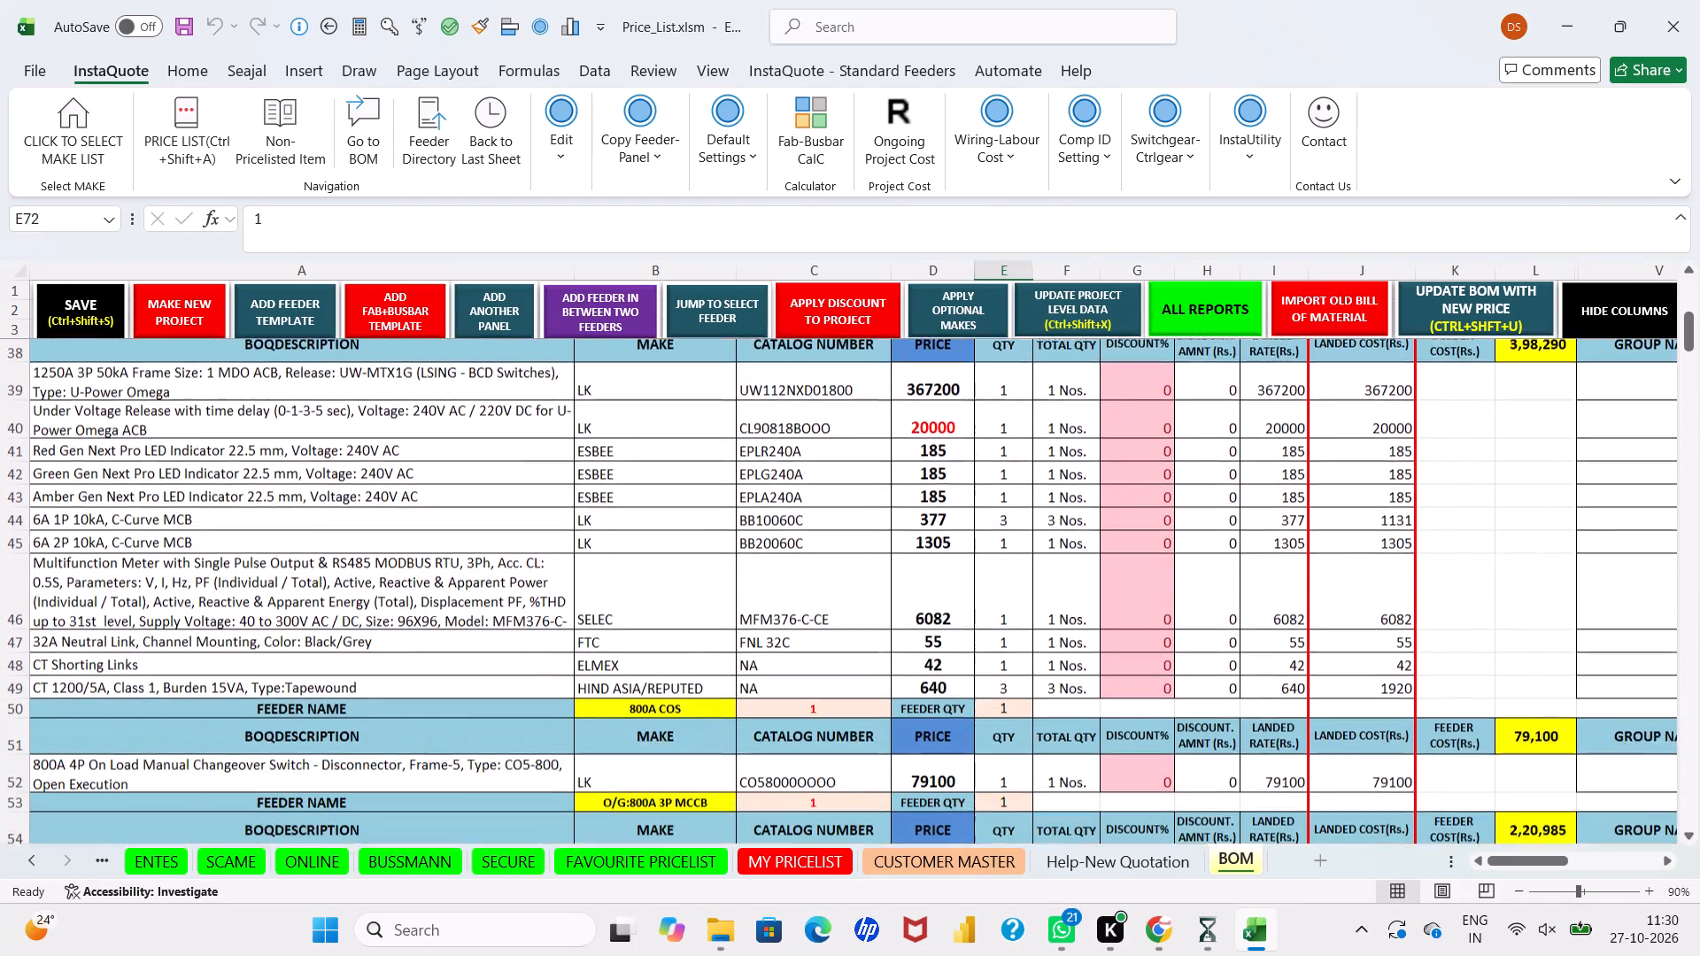
{"action": "scroll", "coordinate": [830, 583], "scroll_direction": "down", "scroll_amount": 3}
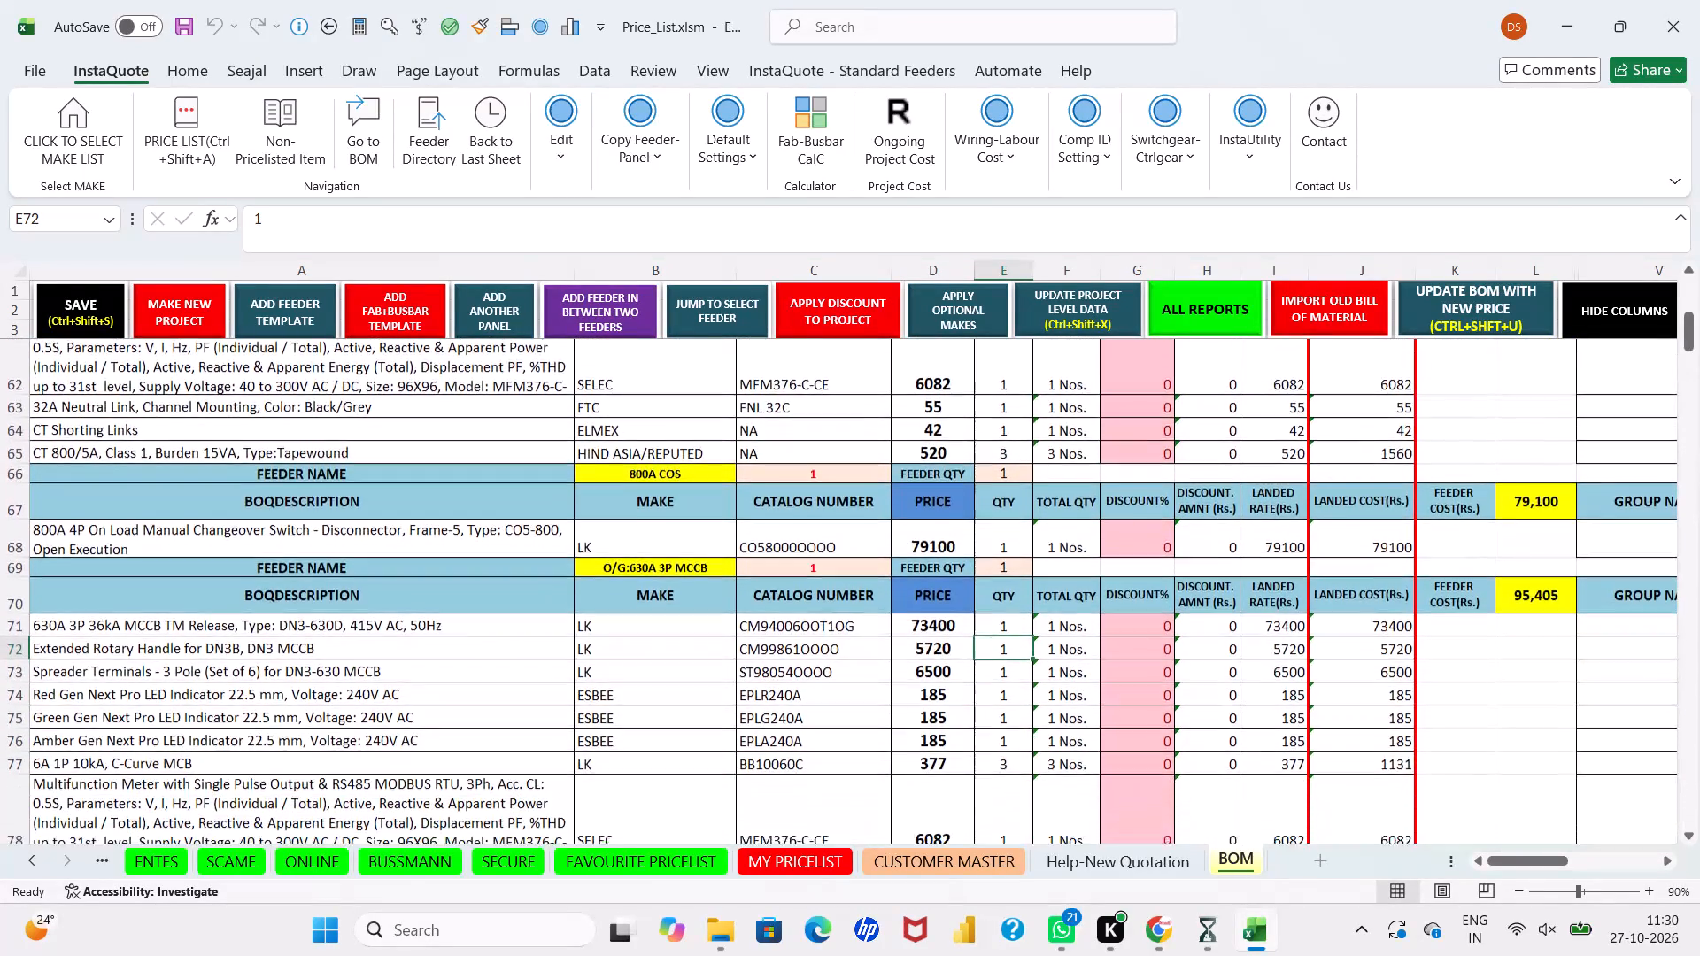
{"action": "scroll", "coordinate": [830, 583], "scroll_direction": "down", "scroll_amount": 5}
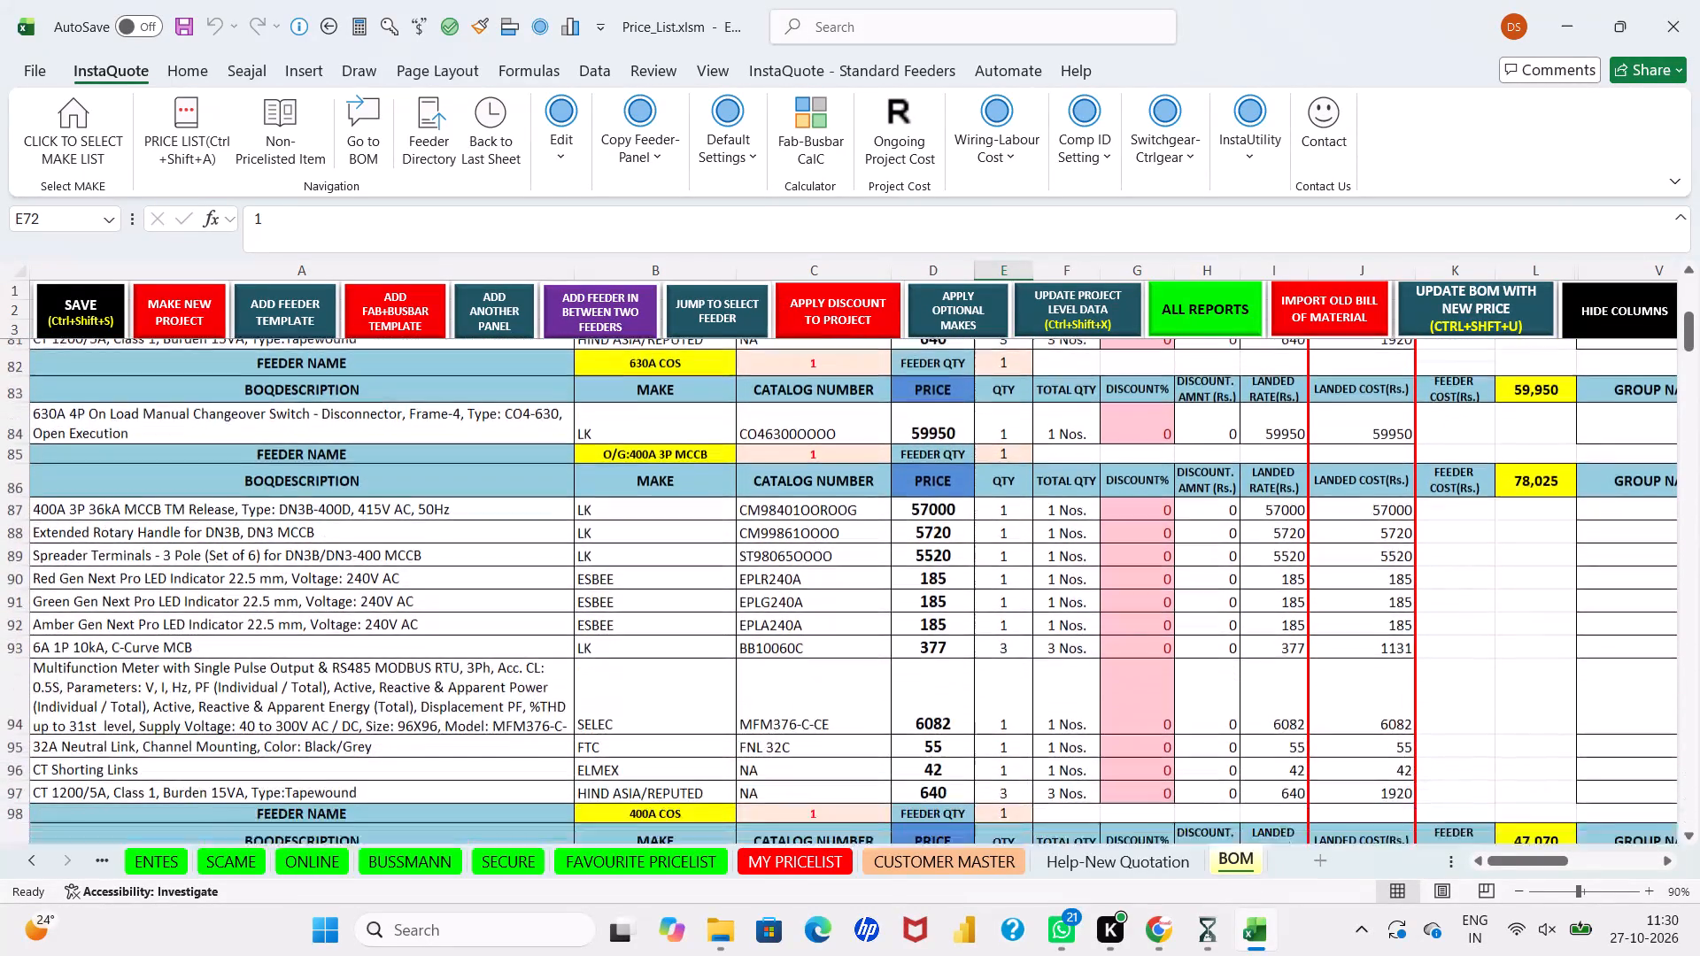
Save the BOM and its ongoing project backup.
{"action": "scroll", "coordinate": [830, 583], "scroll_direction": "down", "scroll_amount": 1}
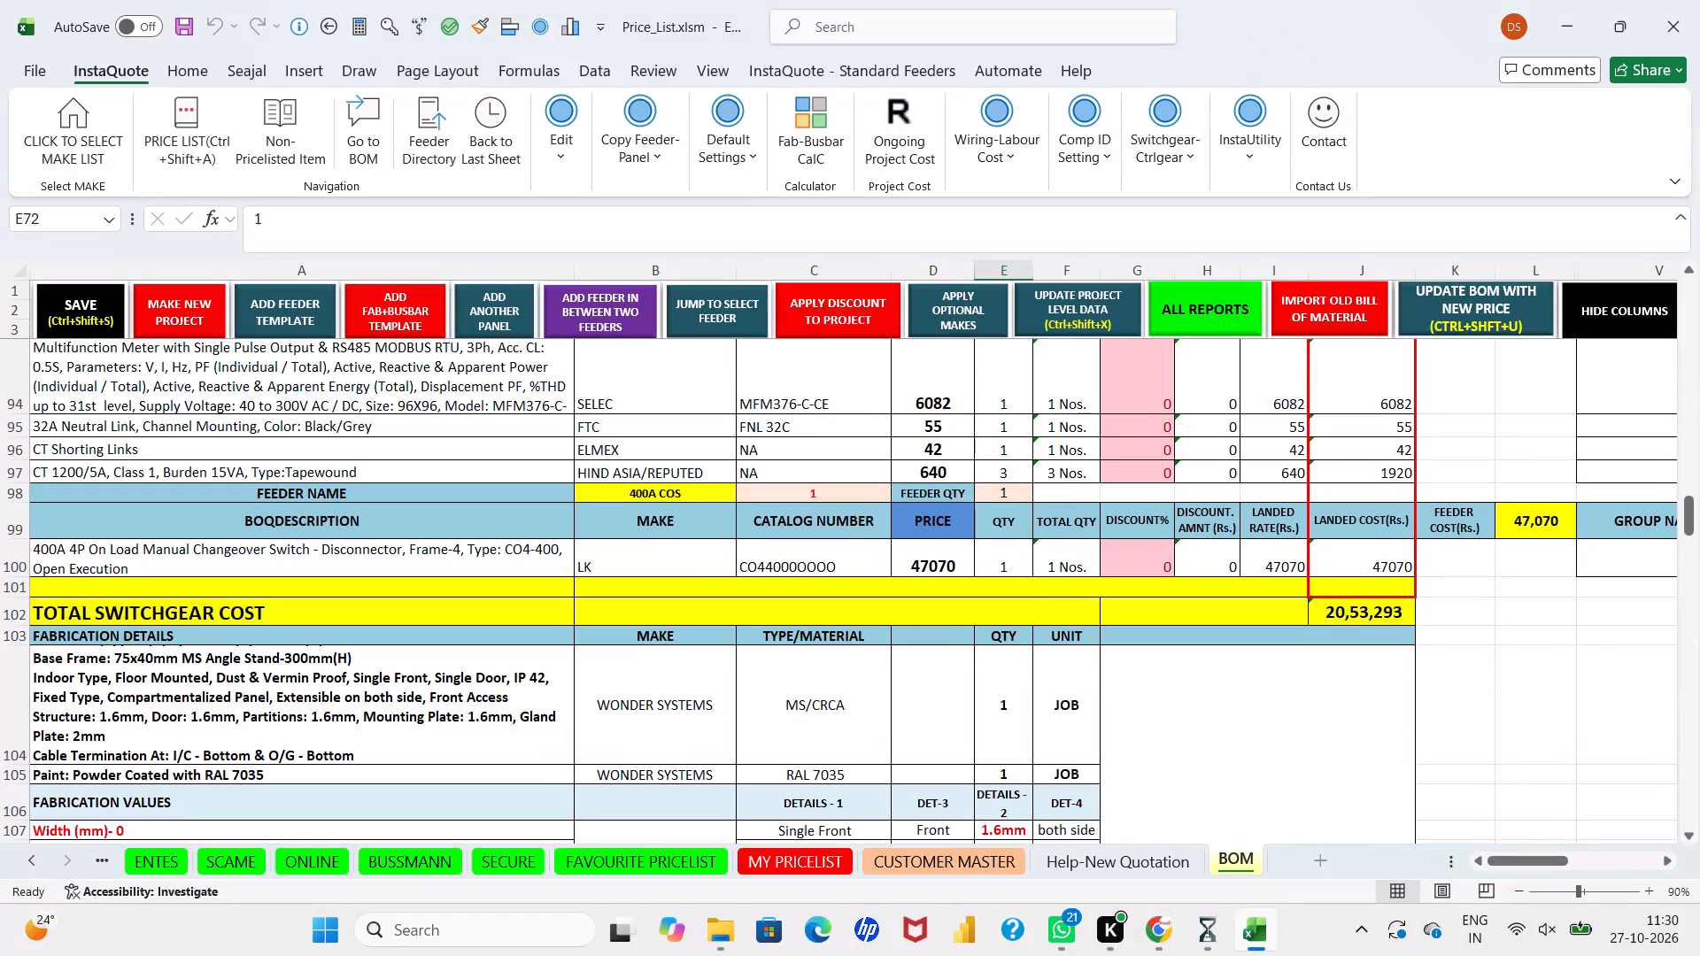
{"action": "left_click", "coordinate": [81, 320]}
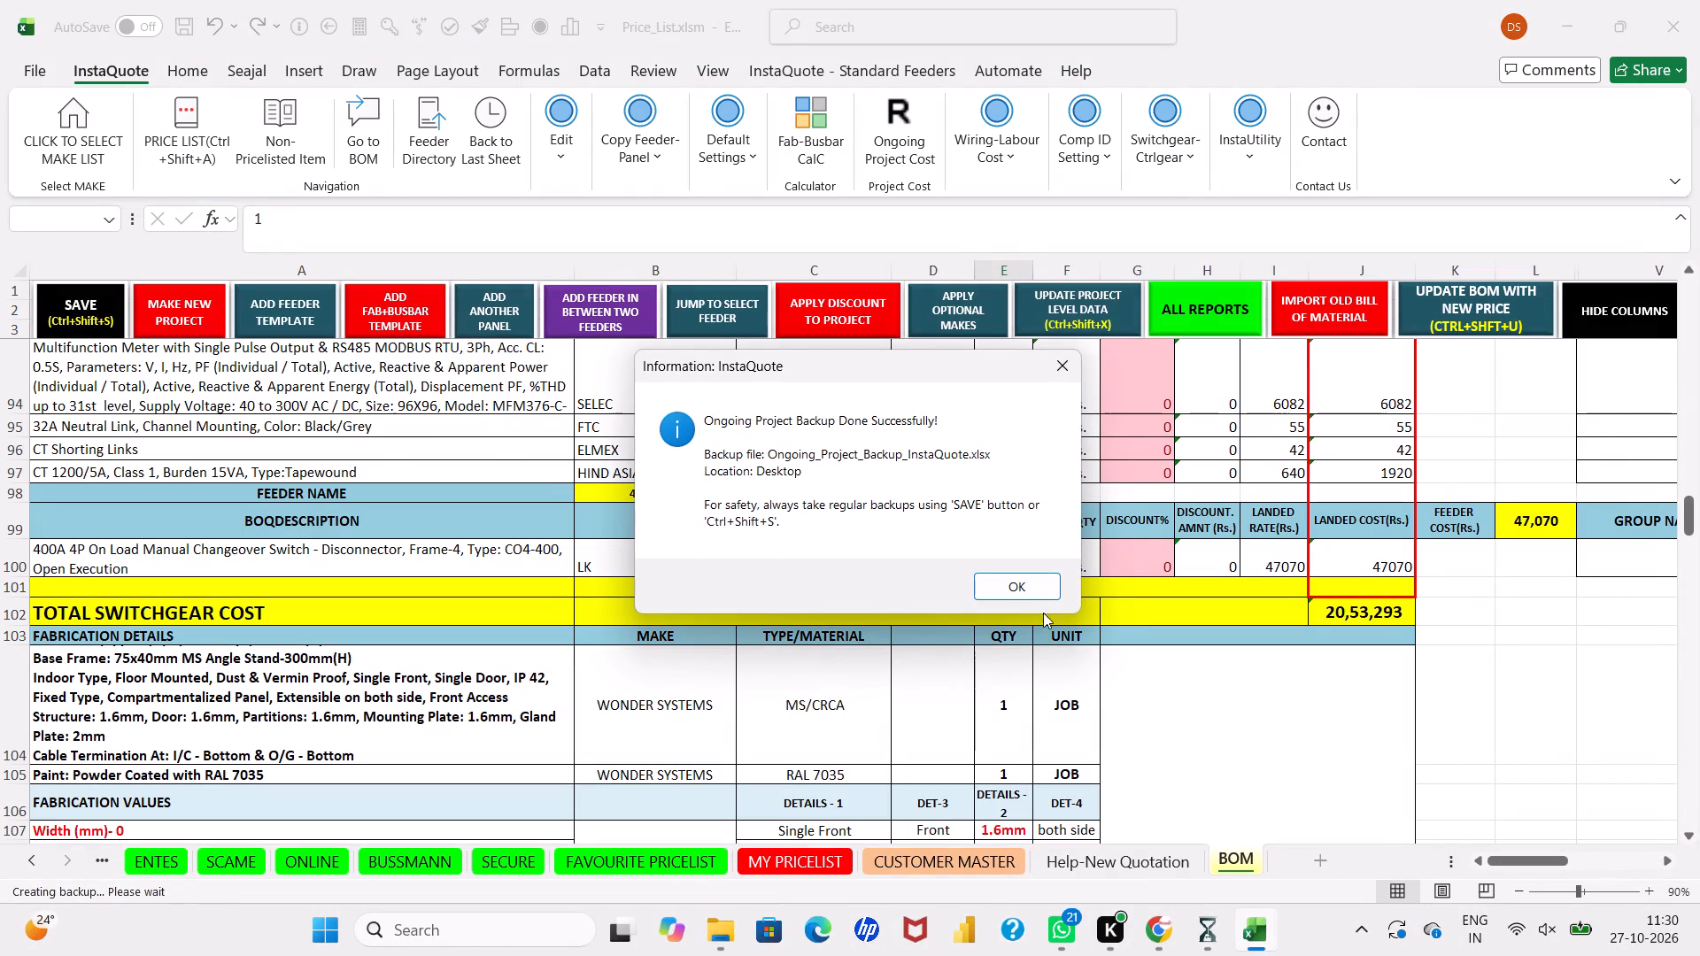
{"action": "left_click", "coordinate": [1039, 587]}
Start applying group-wise discounts to the project, setting 68% on the ACB components, and continue to another component group.
{"action": "scroll", "coordinate": [1039, 587], "scroll_direction": "up", "scroll_amount": 2}
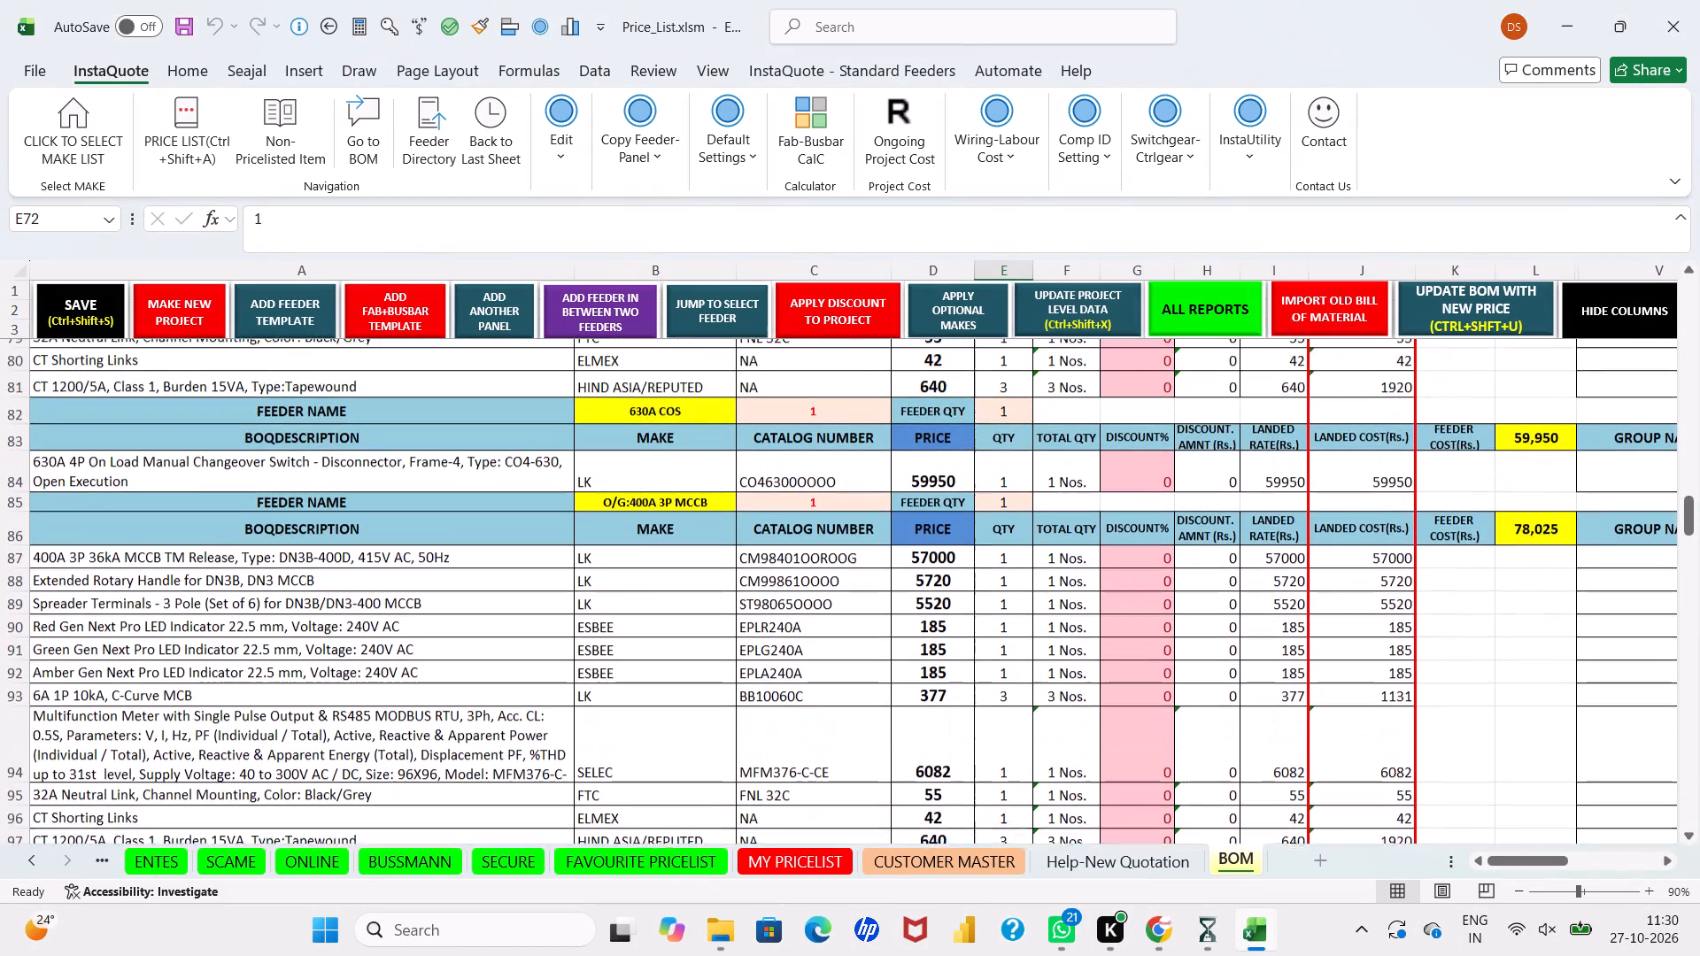
{"action": "scroll", "coordinate": [1039, 587], "scroll_direction": "up", "scroll_amount": 1}
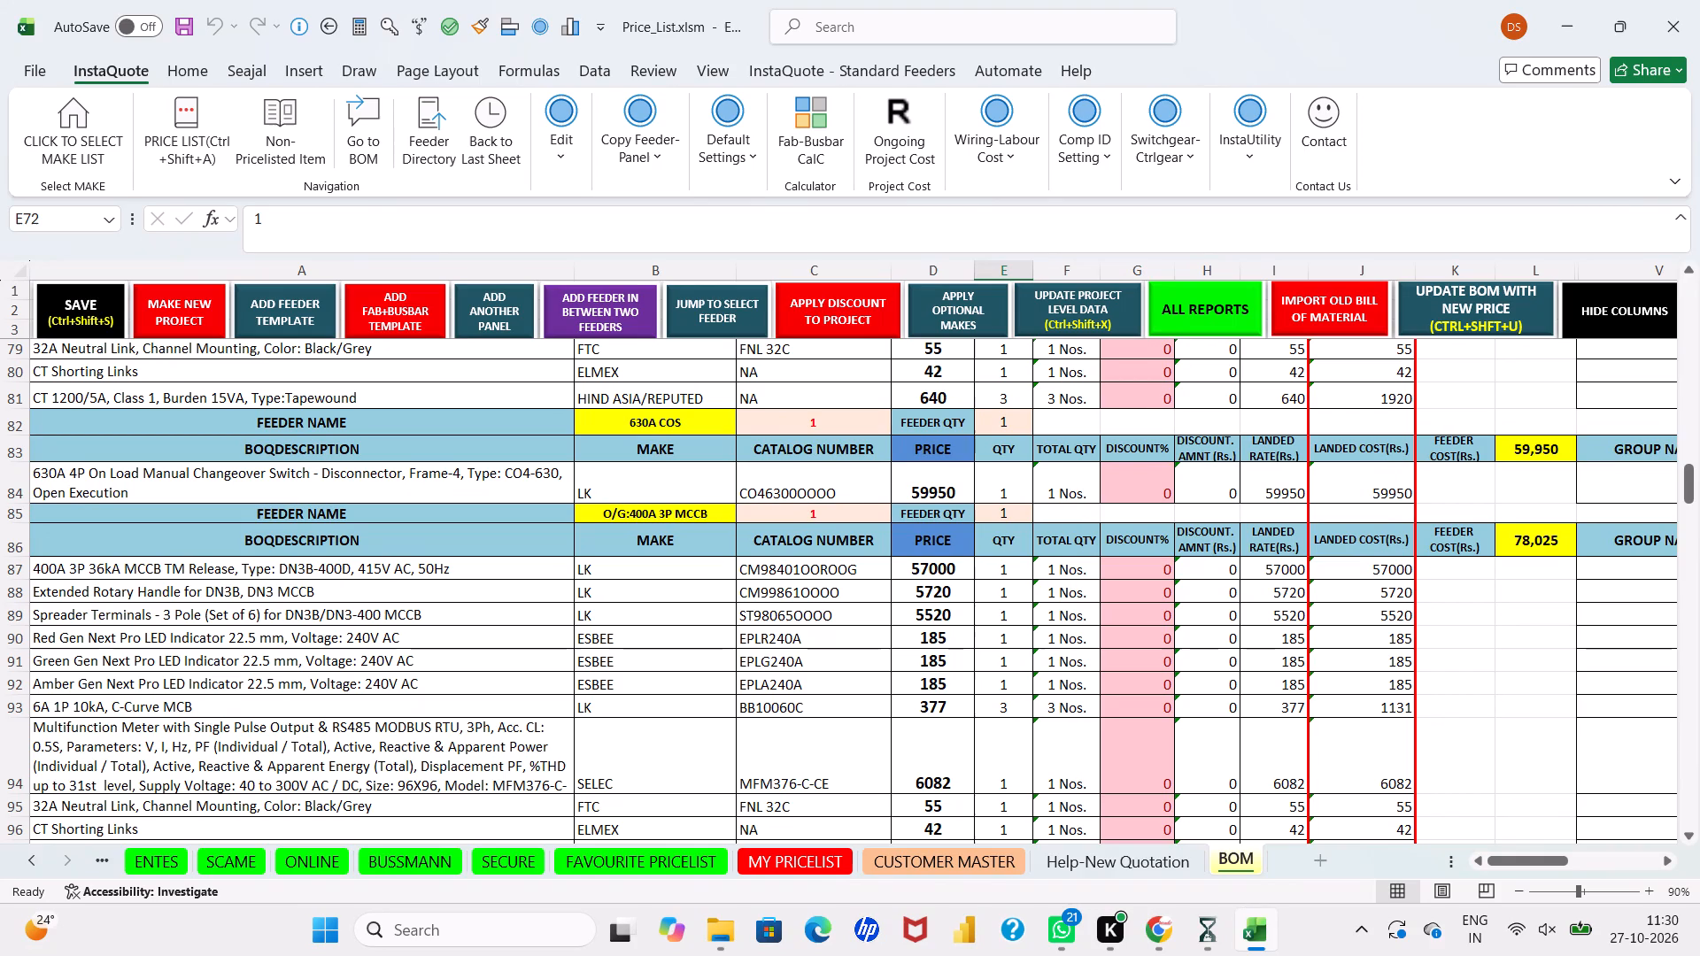
{"action": "left_click", "coordinate": [862, 317]}
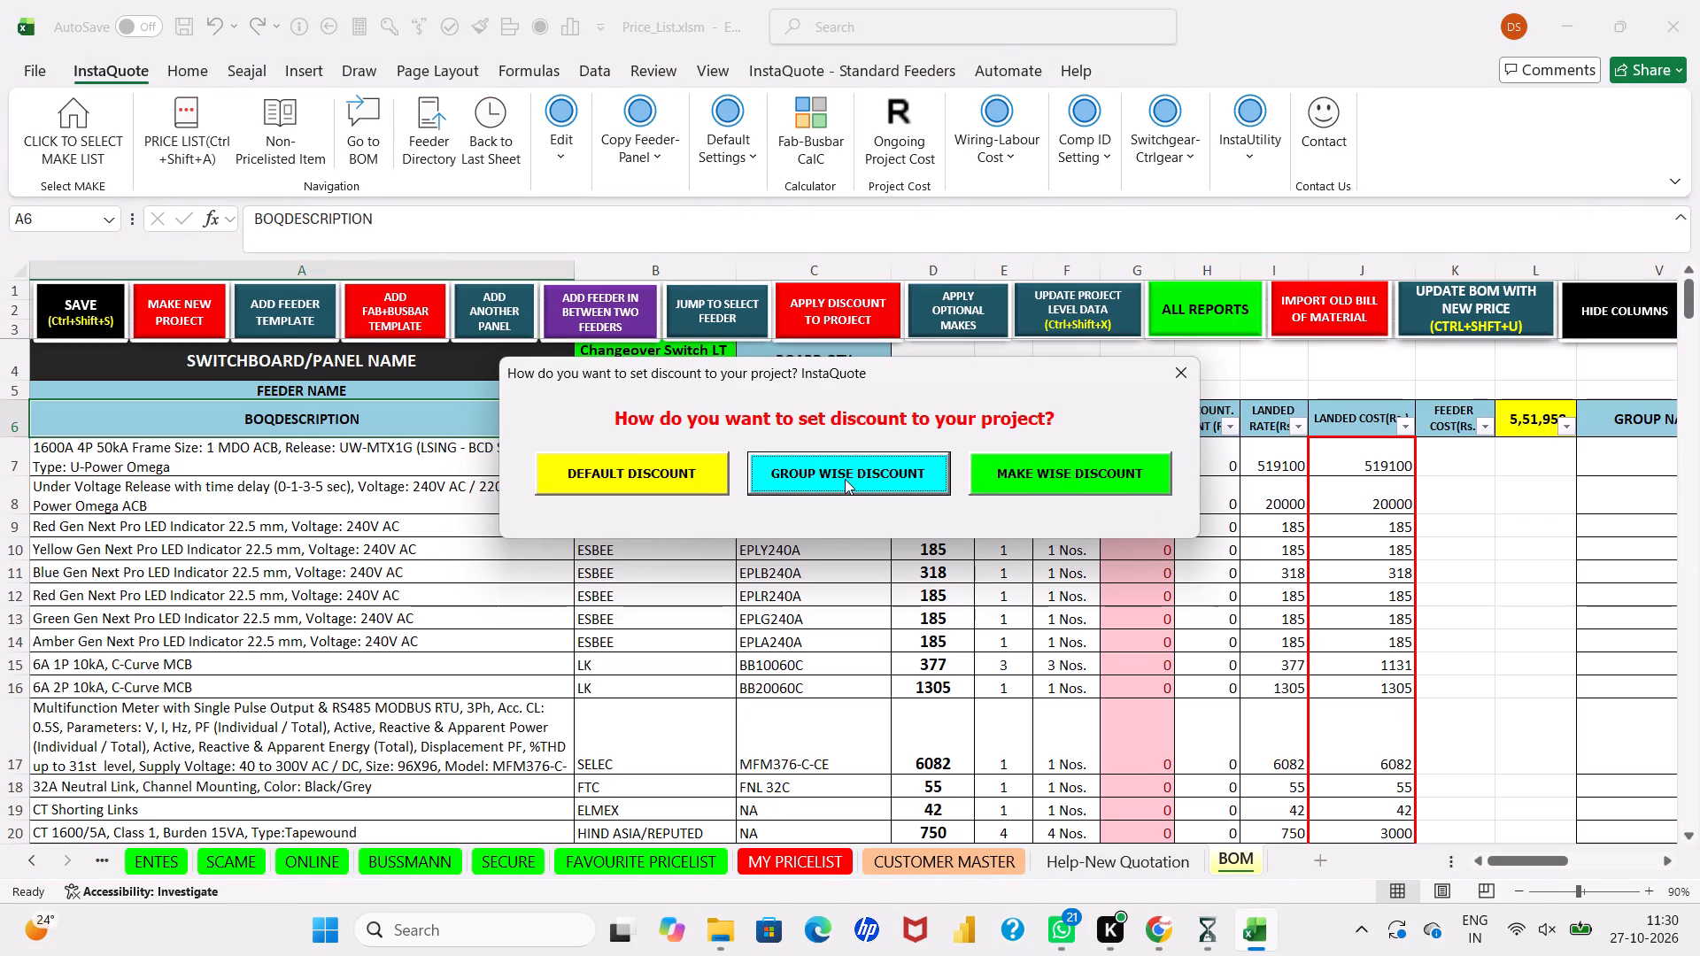
{"action": "left_click", "coordinate": [845, 479]}
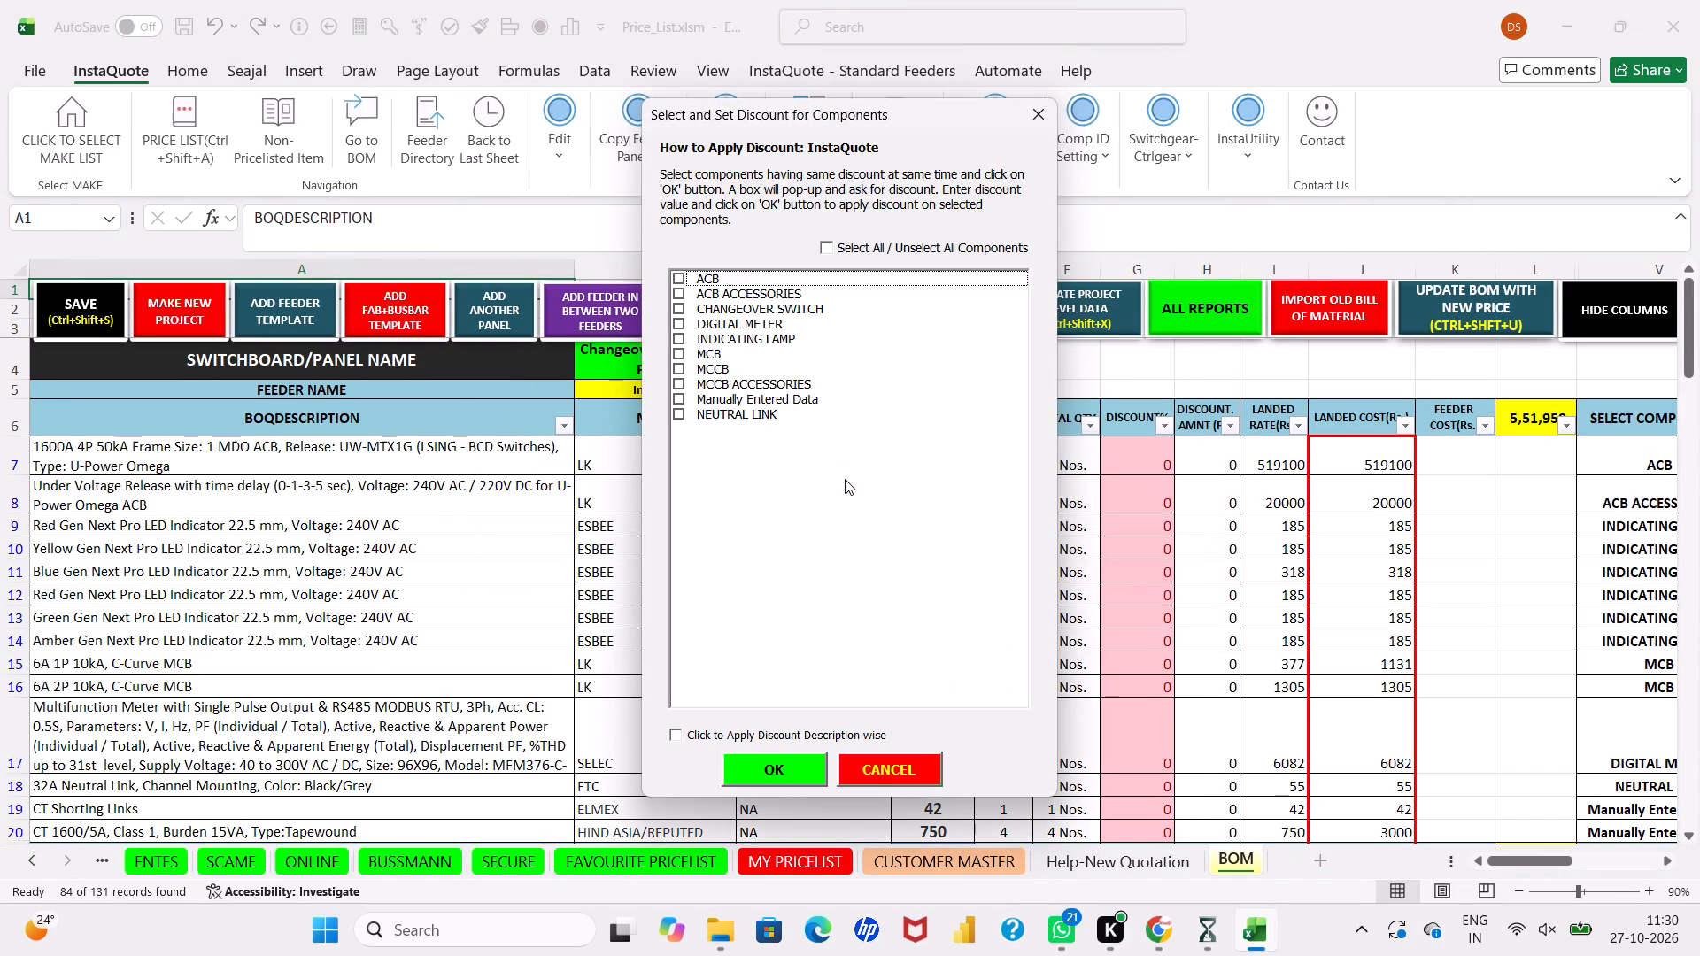
{"action": "left_click", "coordinate": [743, 274]}
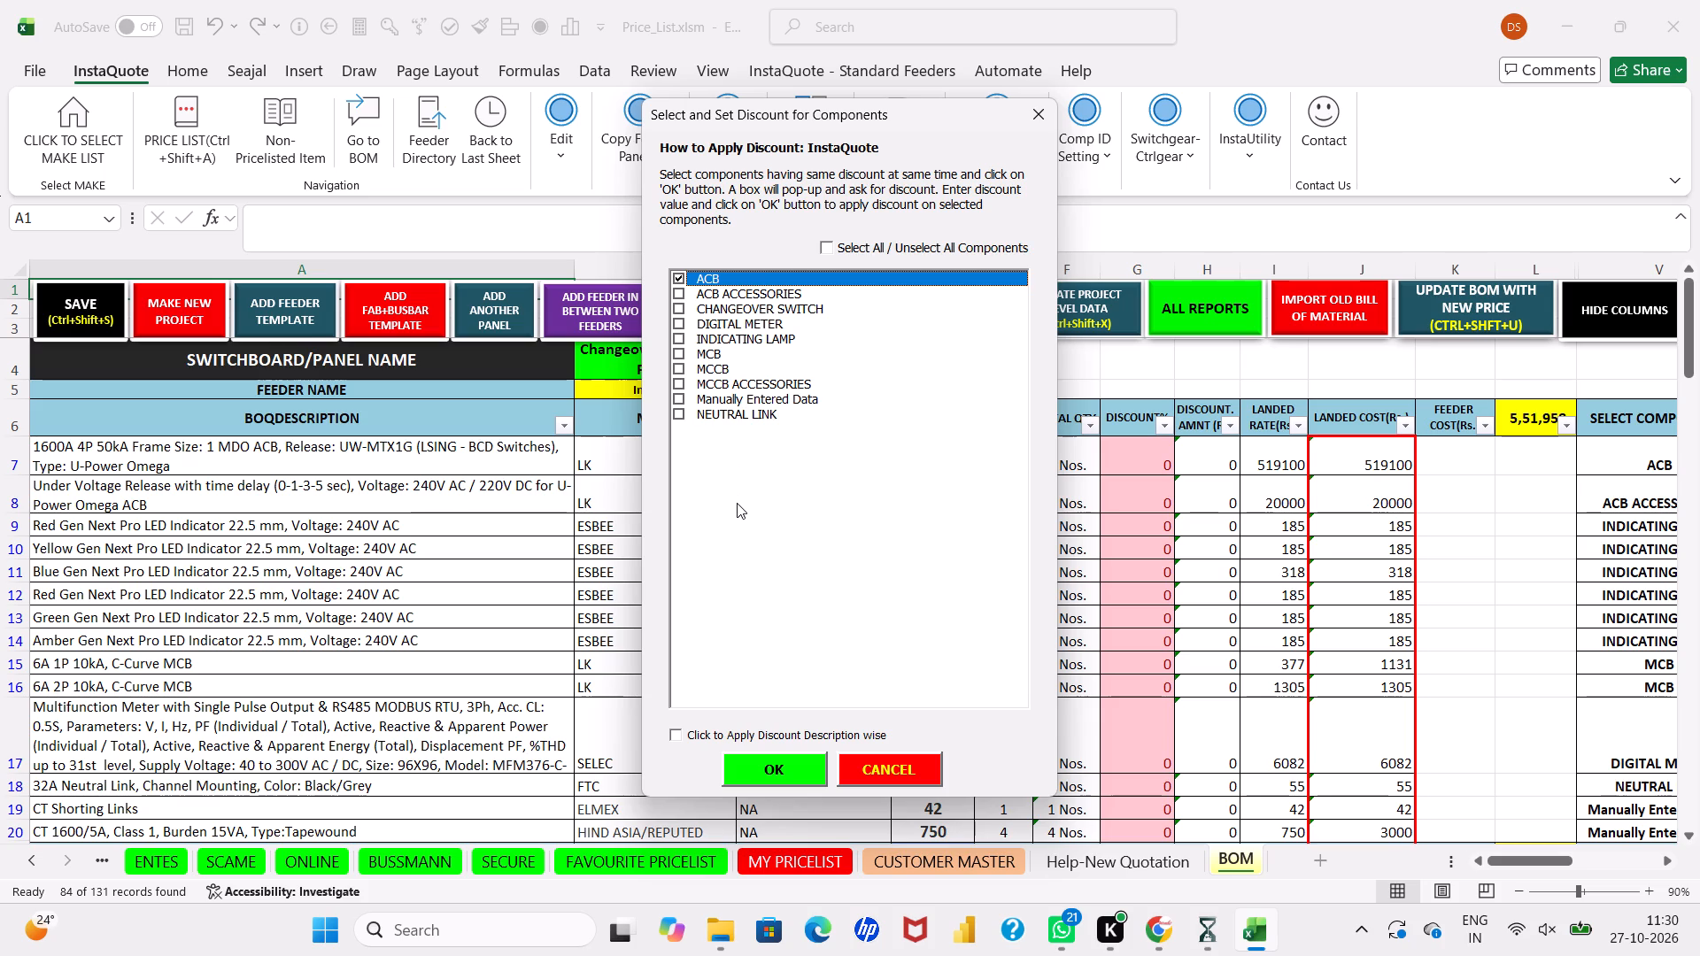
{"action": "left_click", "coordinate": [773, 771]}
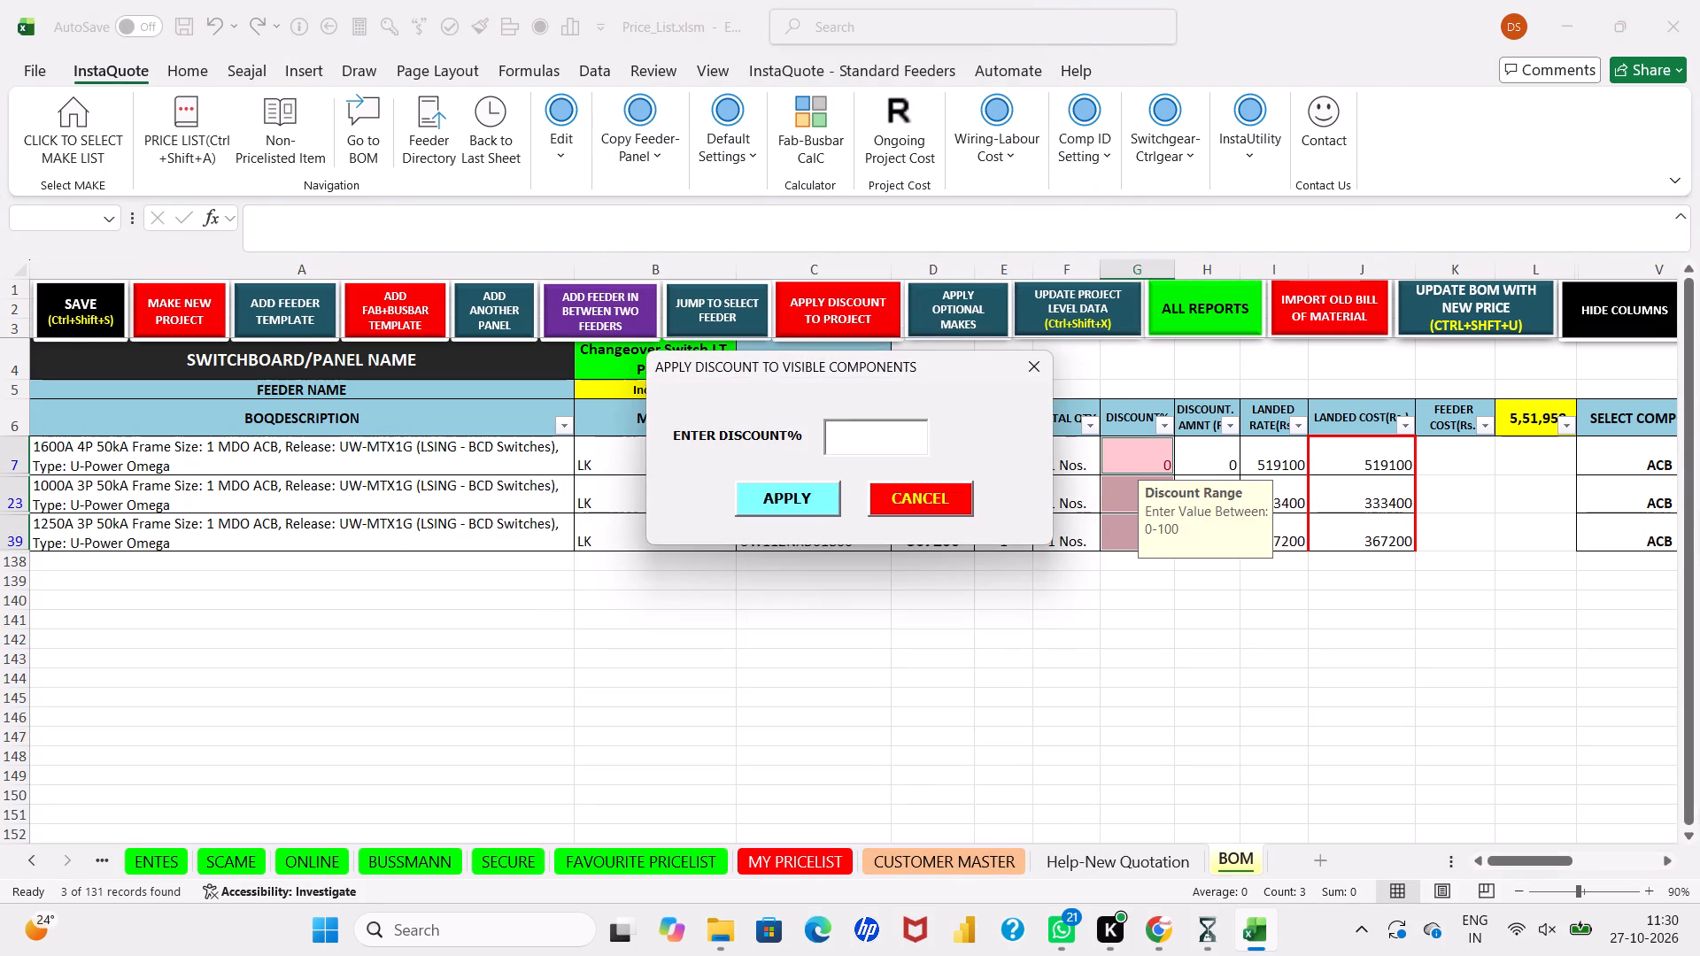
{"action": "type", "text": "68"}
{"action": "left_click", "coordinate": [791, 515]}
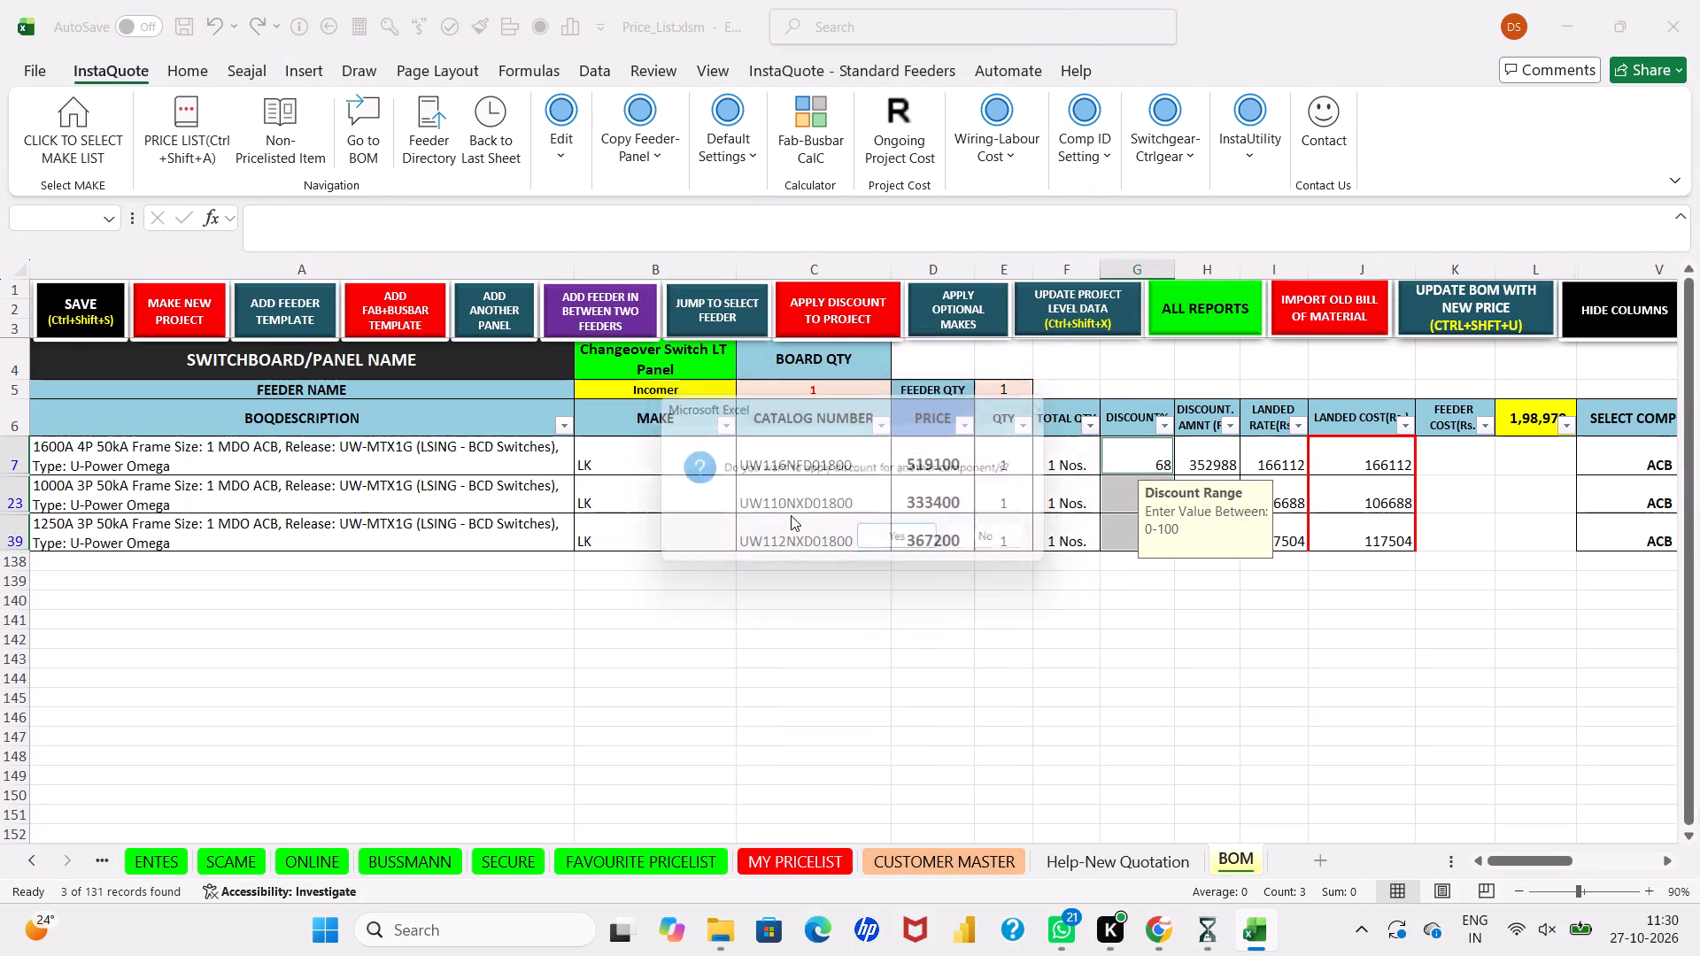
{"action": "left_click", "coordinate": [935, 544]}
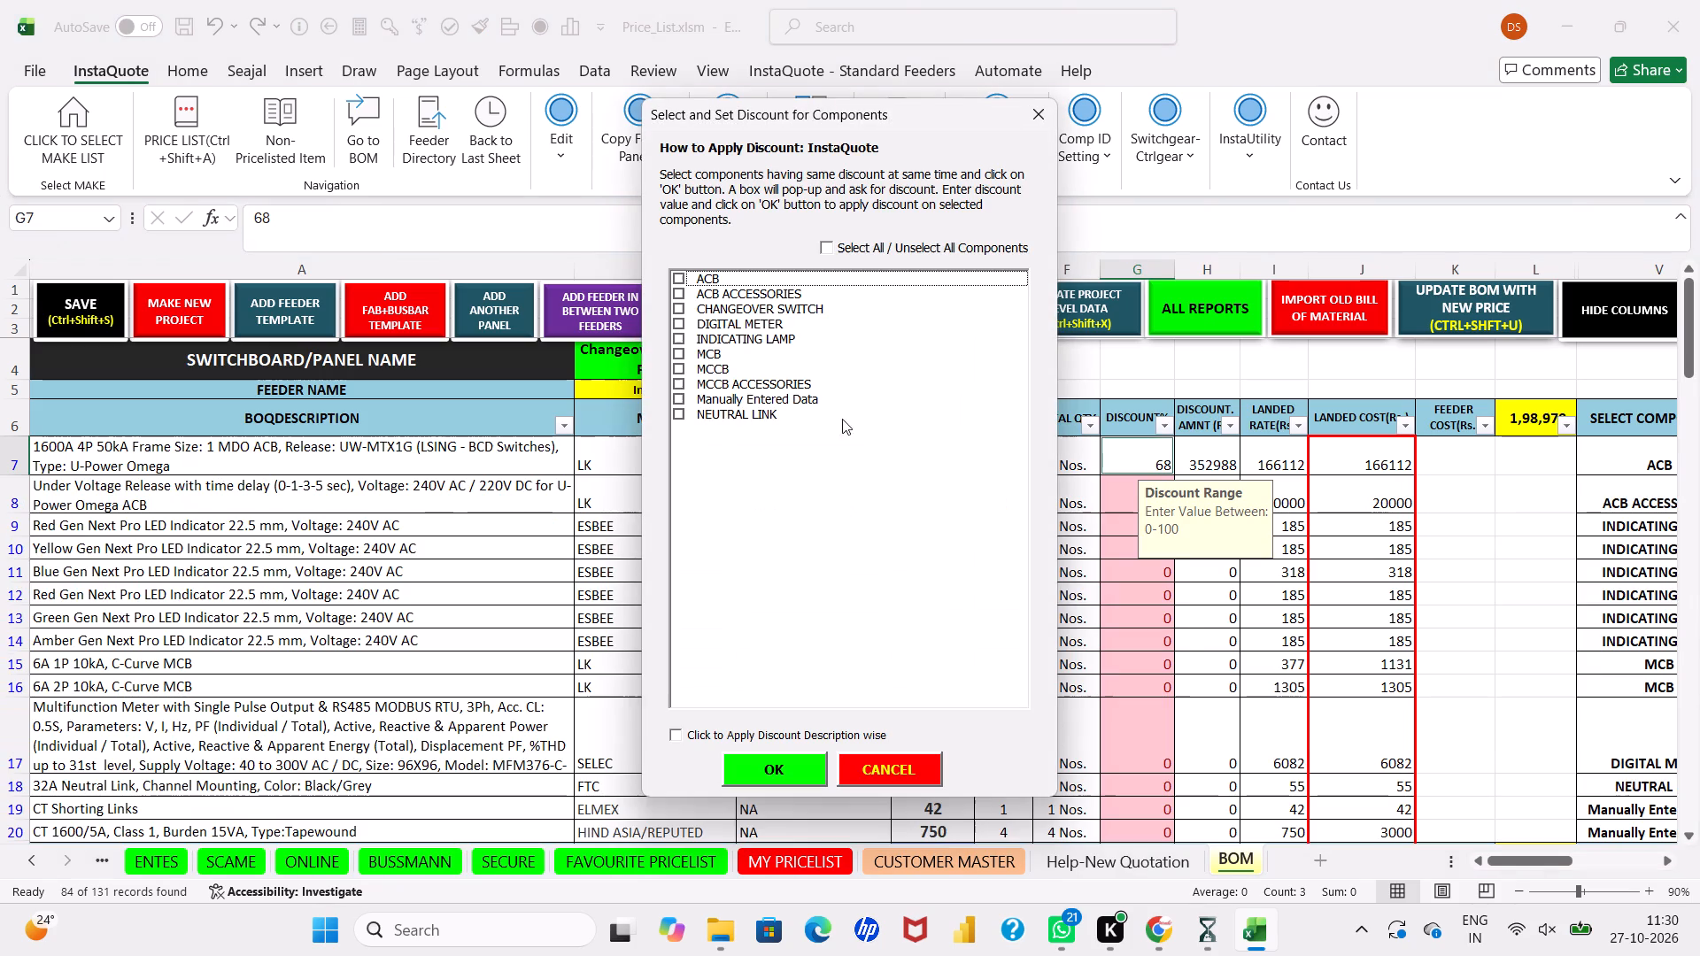
Apply a 65% discount to the ACB ACCESSORIES group and continue with another component.
{"action": "left_click", "coordinate": [754, 294]}
{"action": "left_click", "coordinate": [761, 764]}
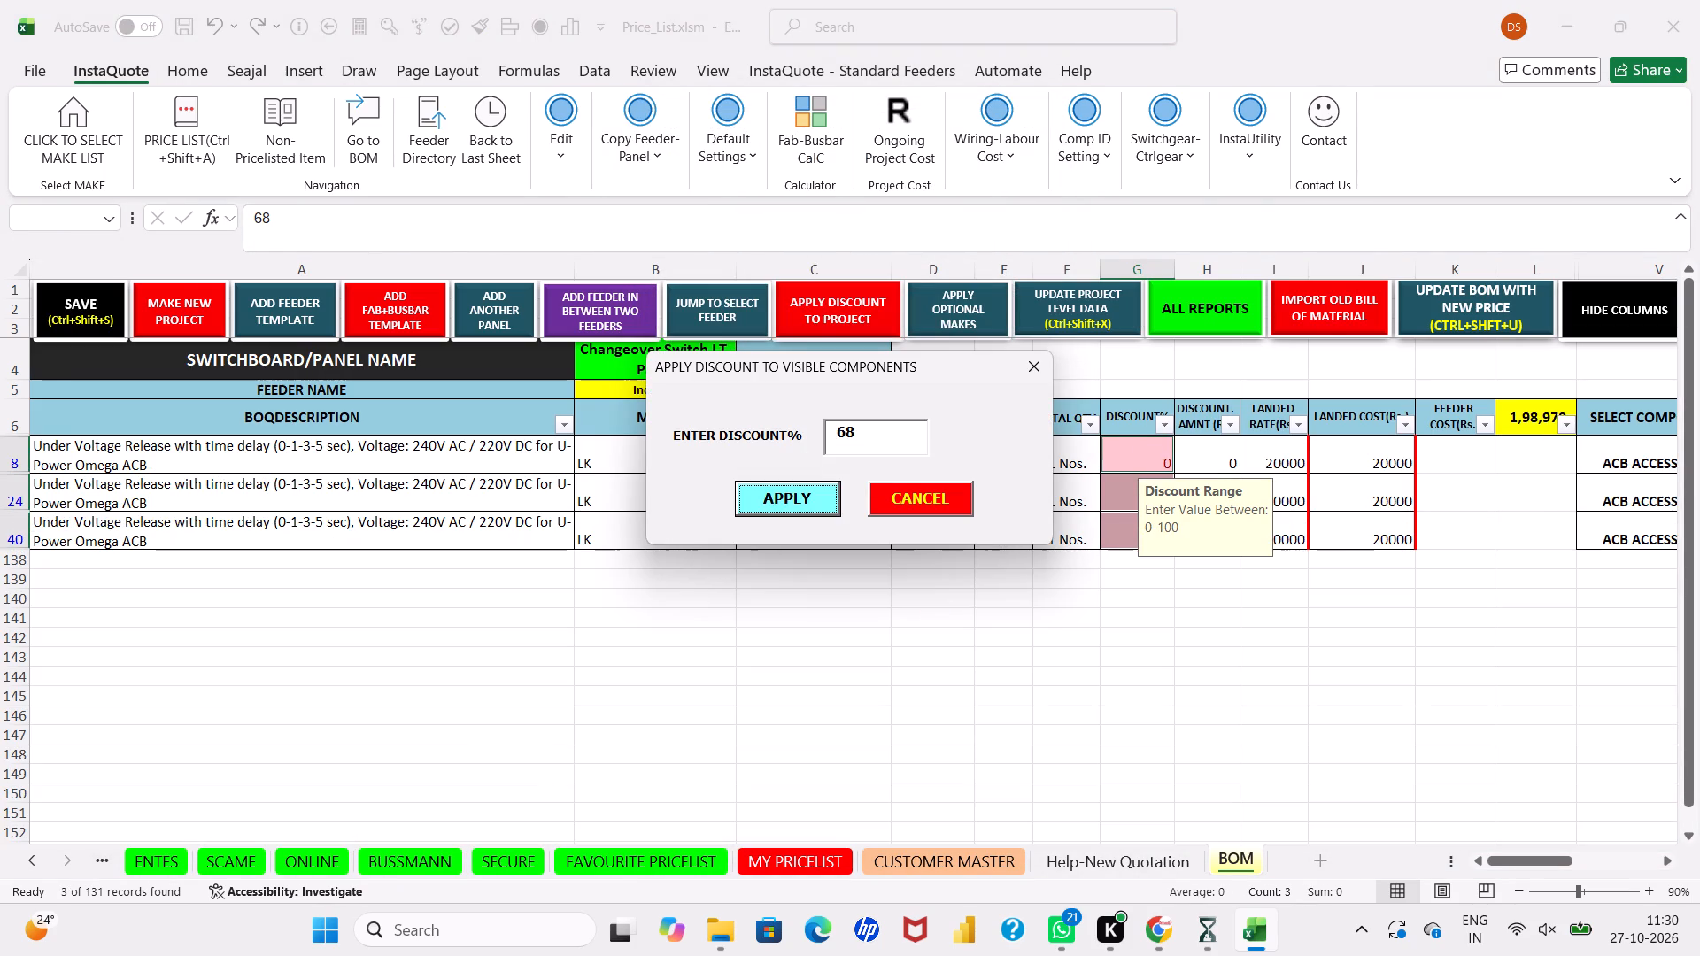
{"action": "left_click", "coordinate": [862, 438]}
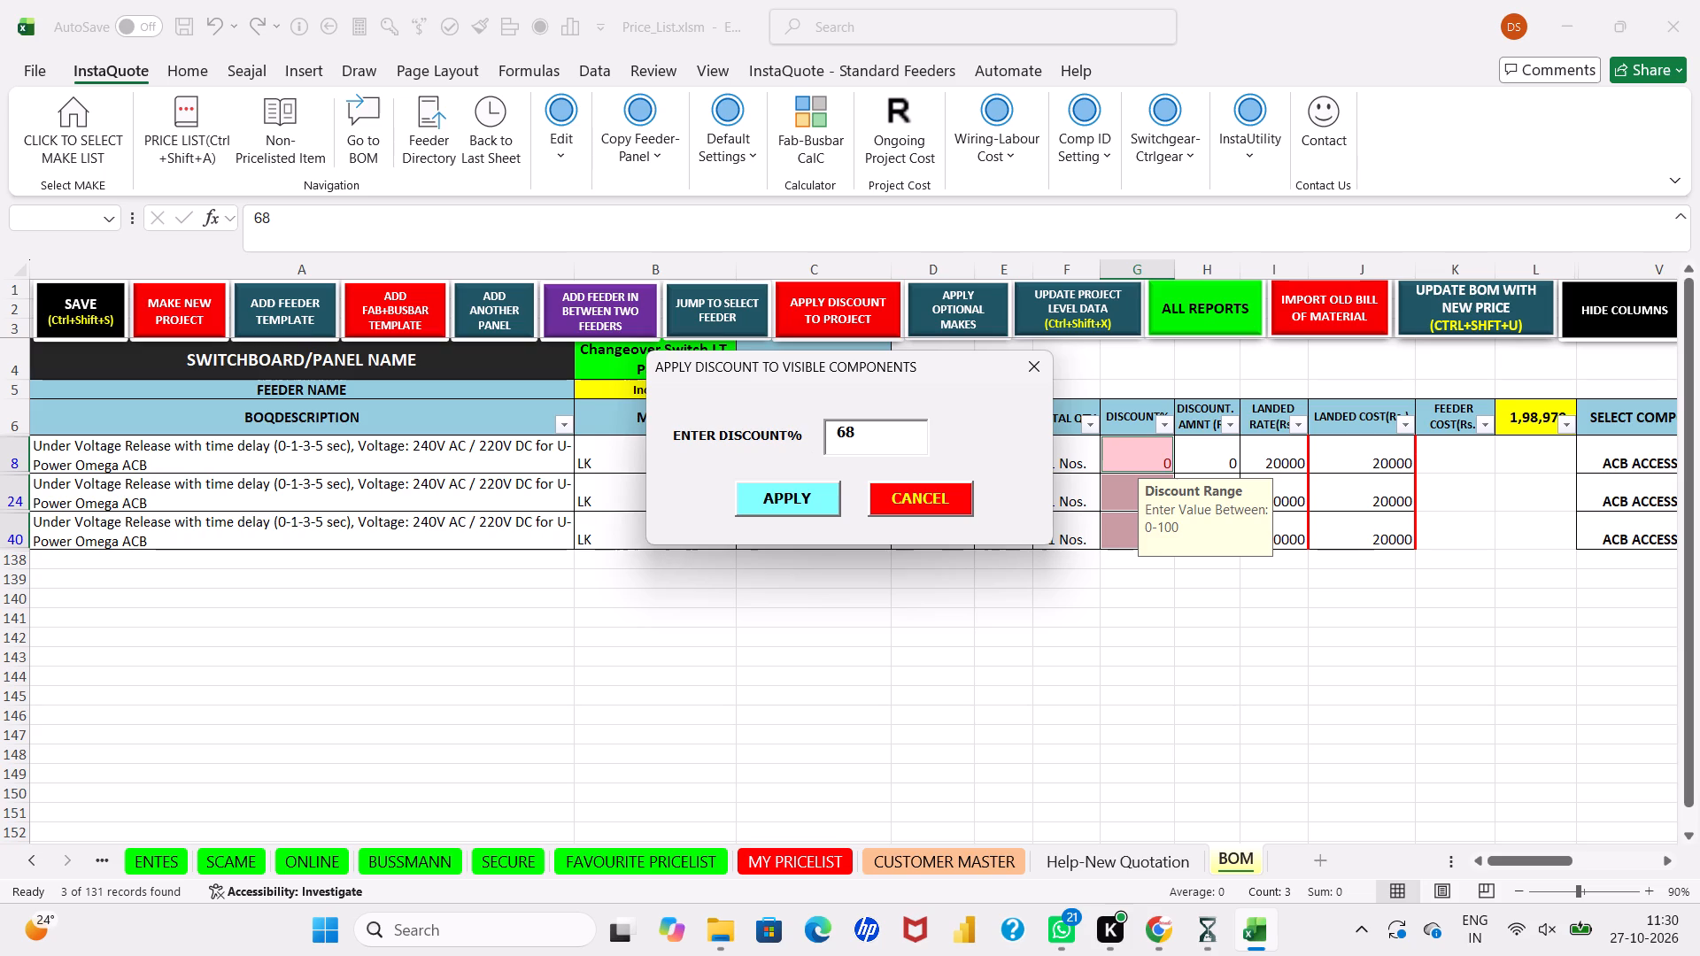
{"action": "key", "text": "BackSpace"}
{"action": "key", "text": "5"}
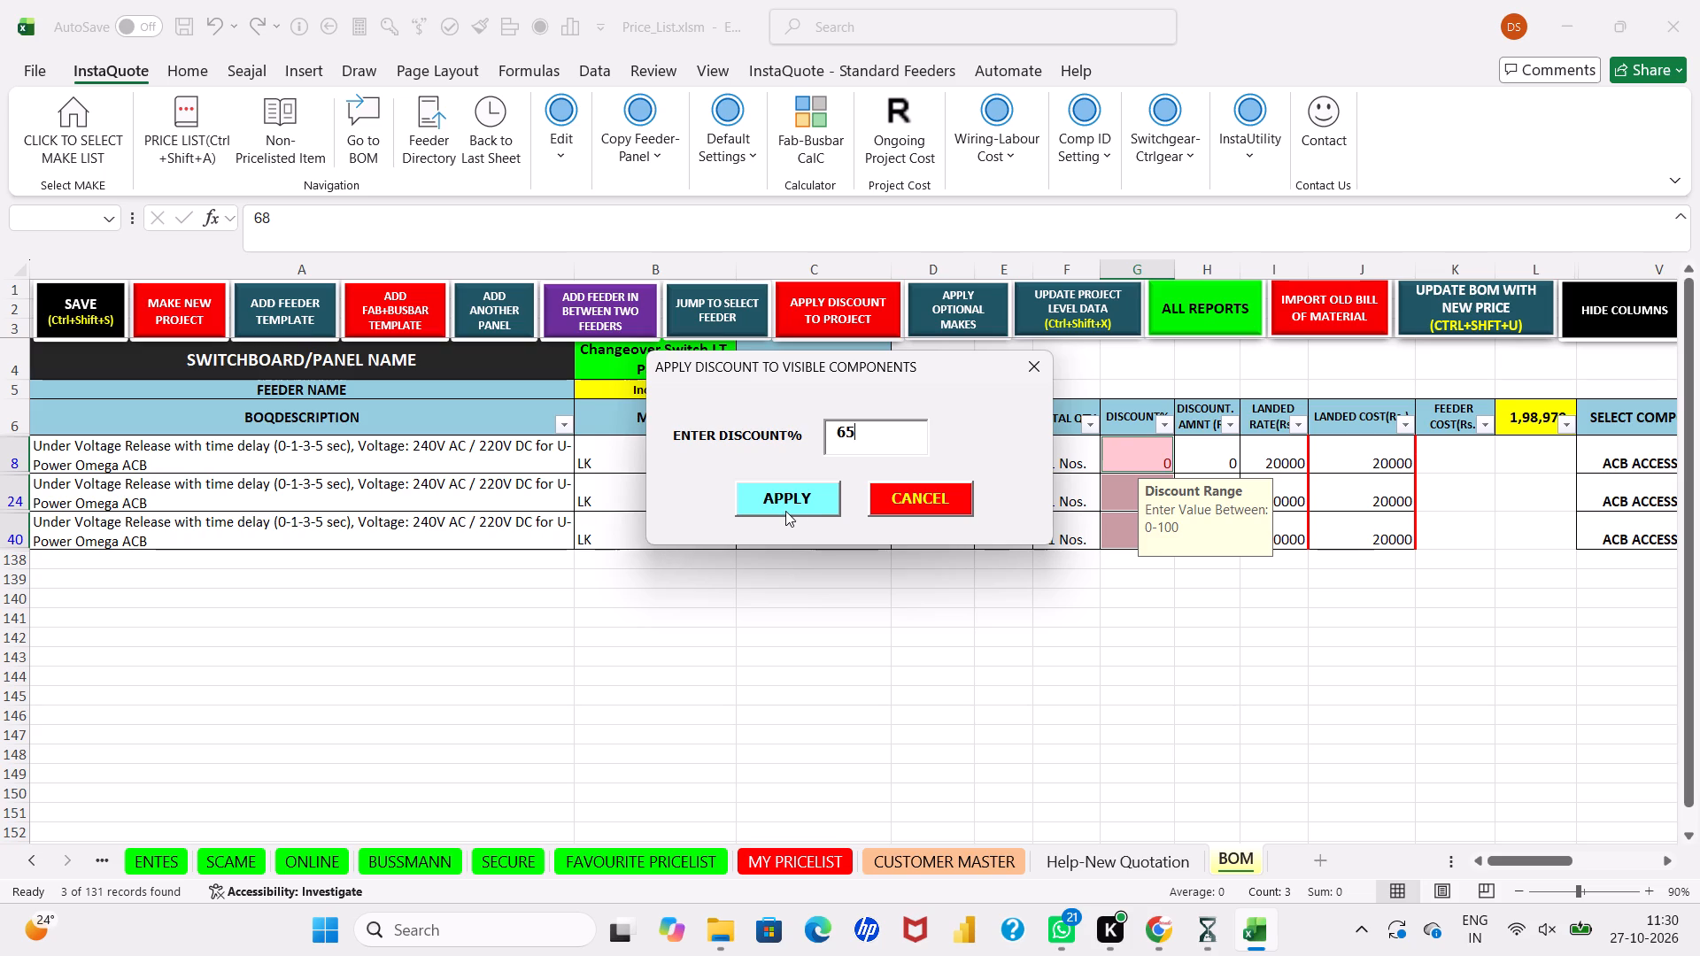
{"action": "double_click", "coordinate": [785, 511]}
{"action": "left_click", "coordinate": [892, 544]}
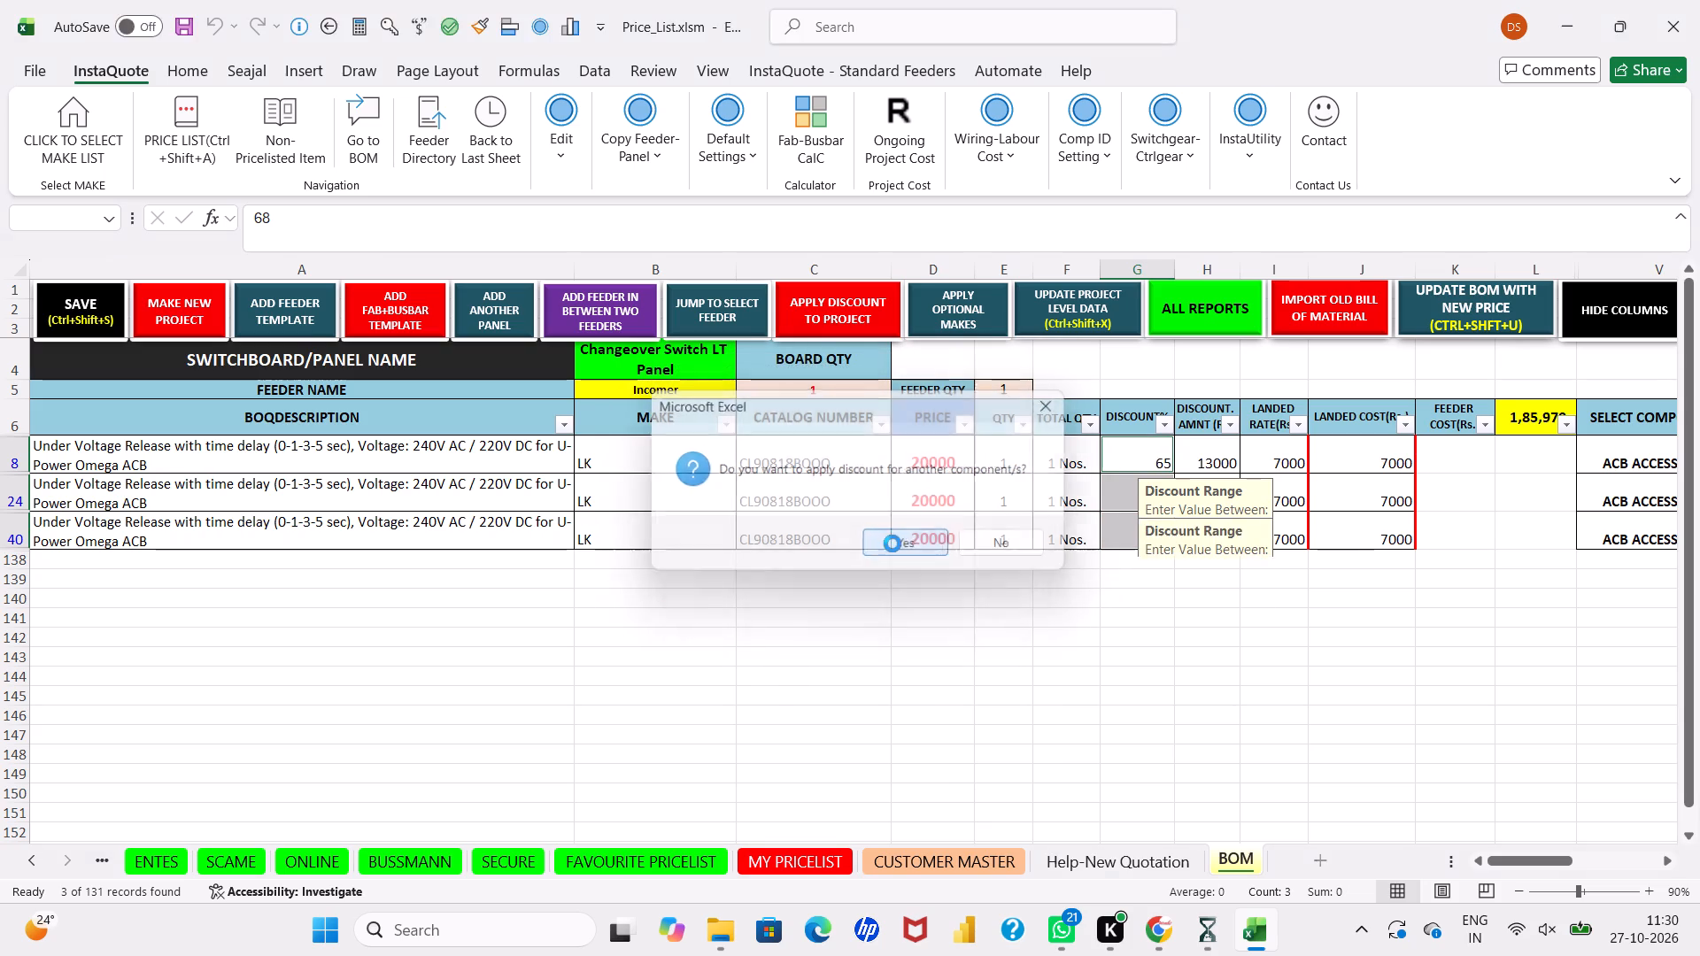
Apply a 42% discount to the CHANGEOVER SWITCH group and continue with another component.
{"action": "left_click", "coordinate": [753, 312]}
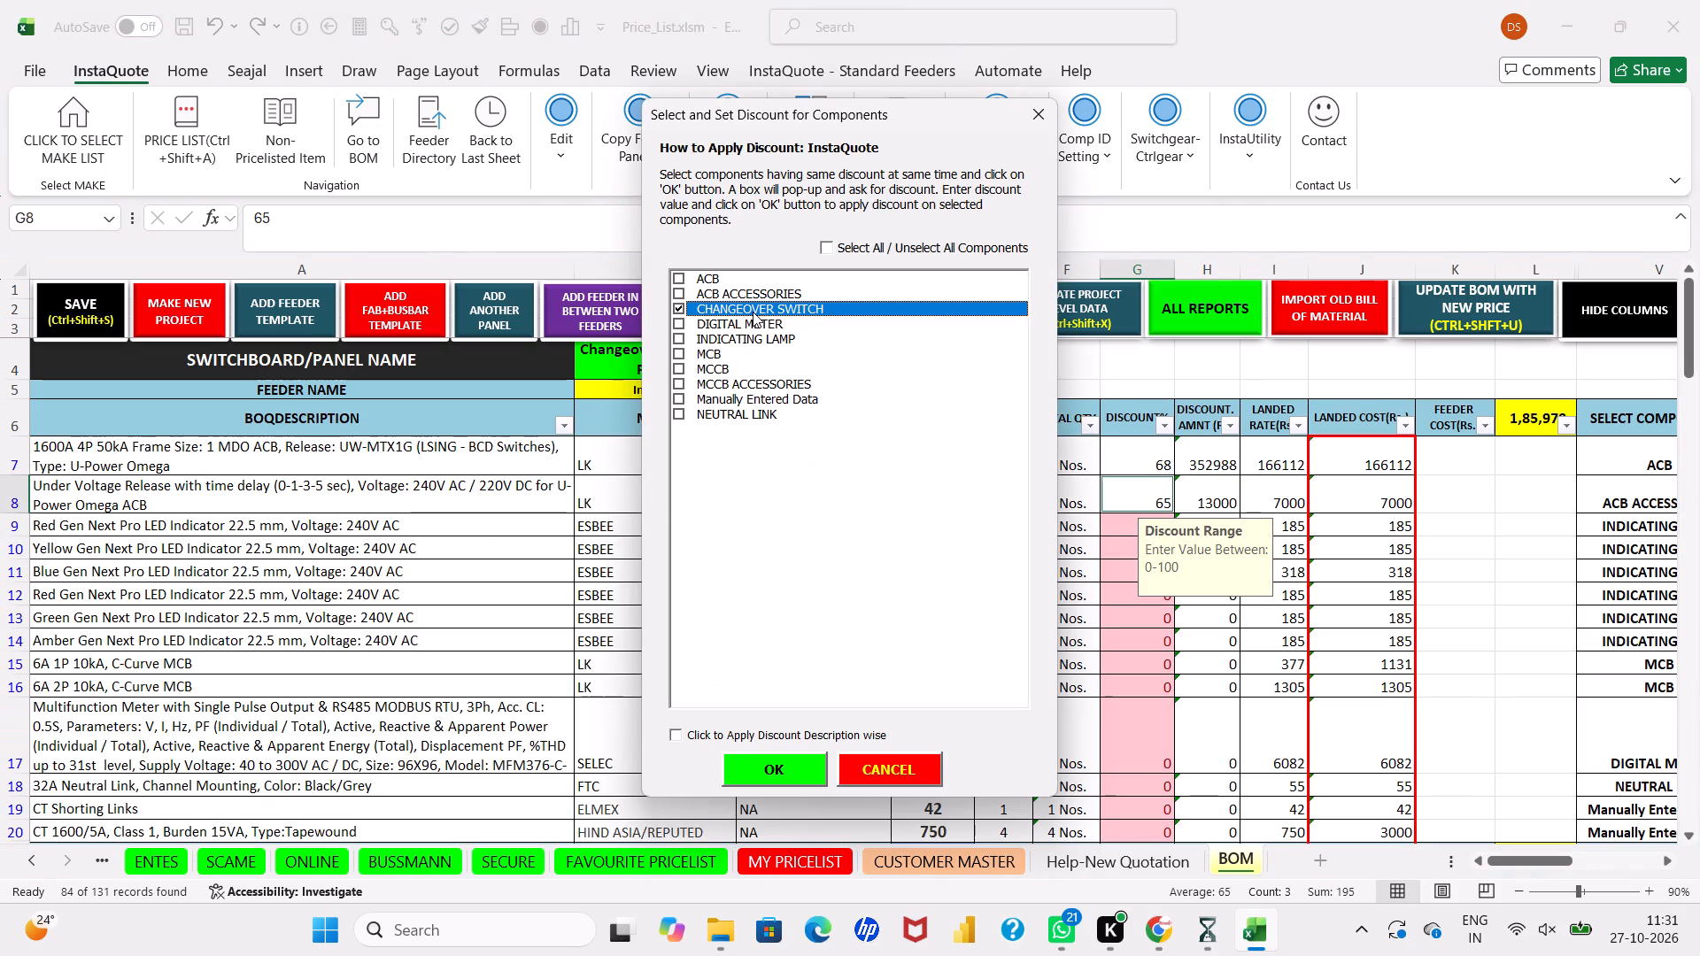
{"action": "left_click", "coordinate": [785, 763]}
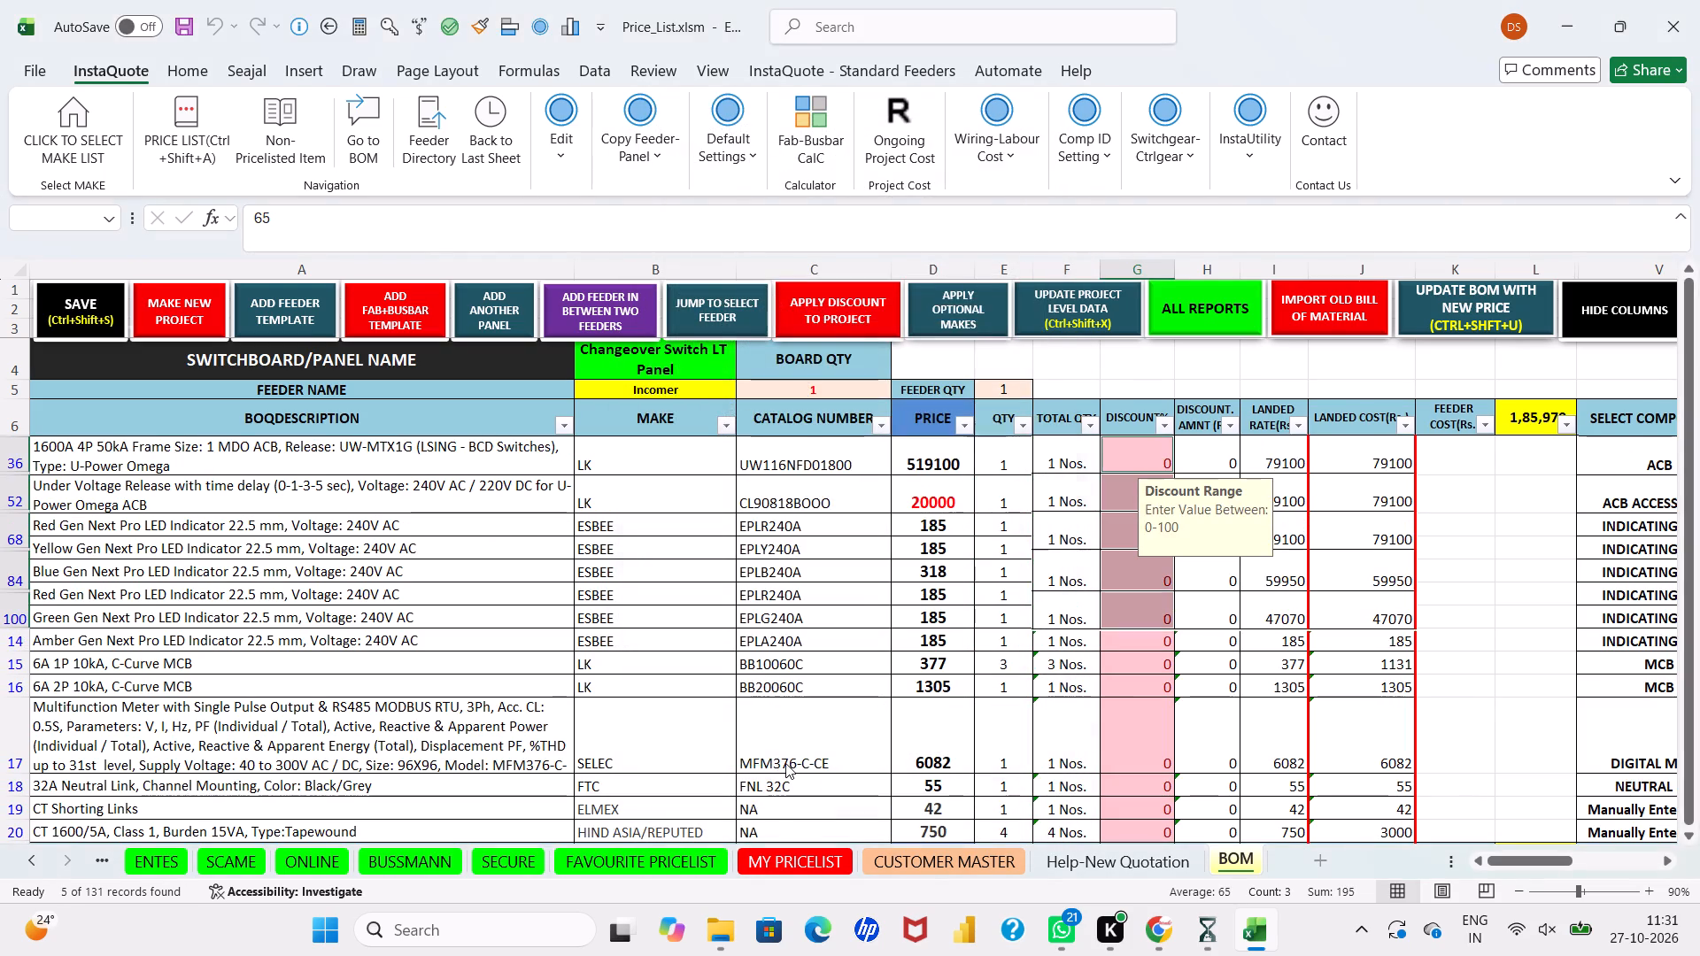
{"action": "left_click_drag", "start_coordinate": [855, 441], "coordinate": [838, 442]}
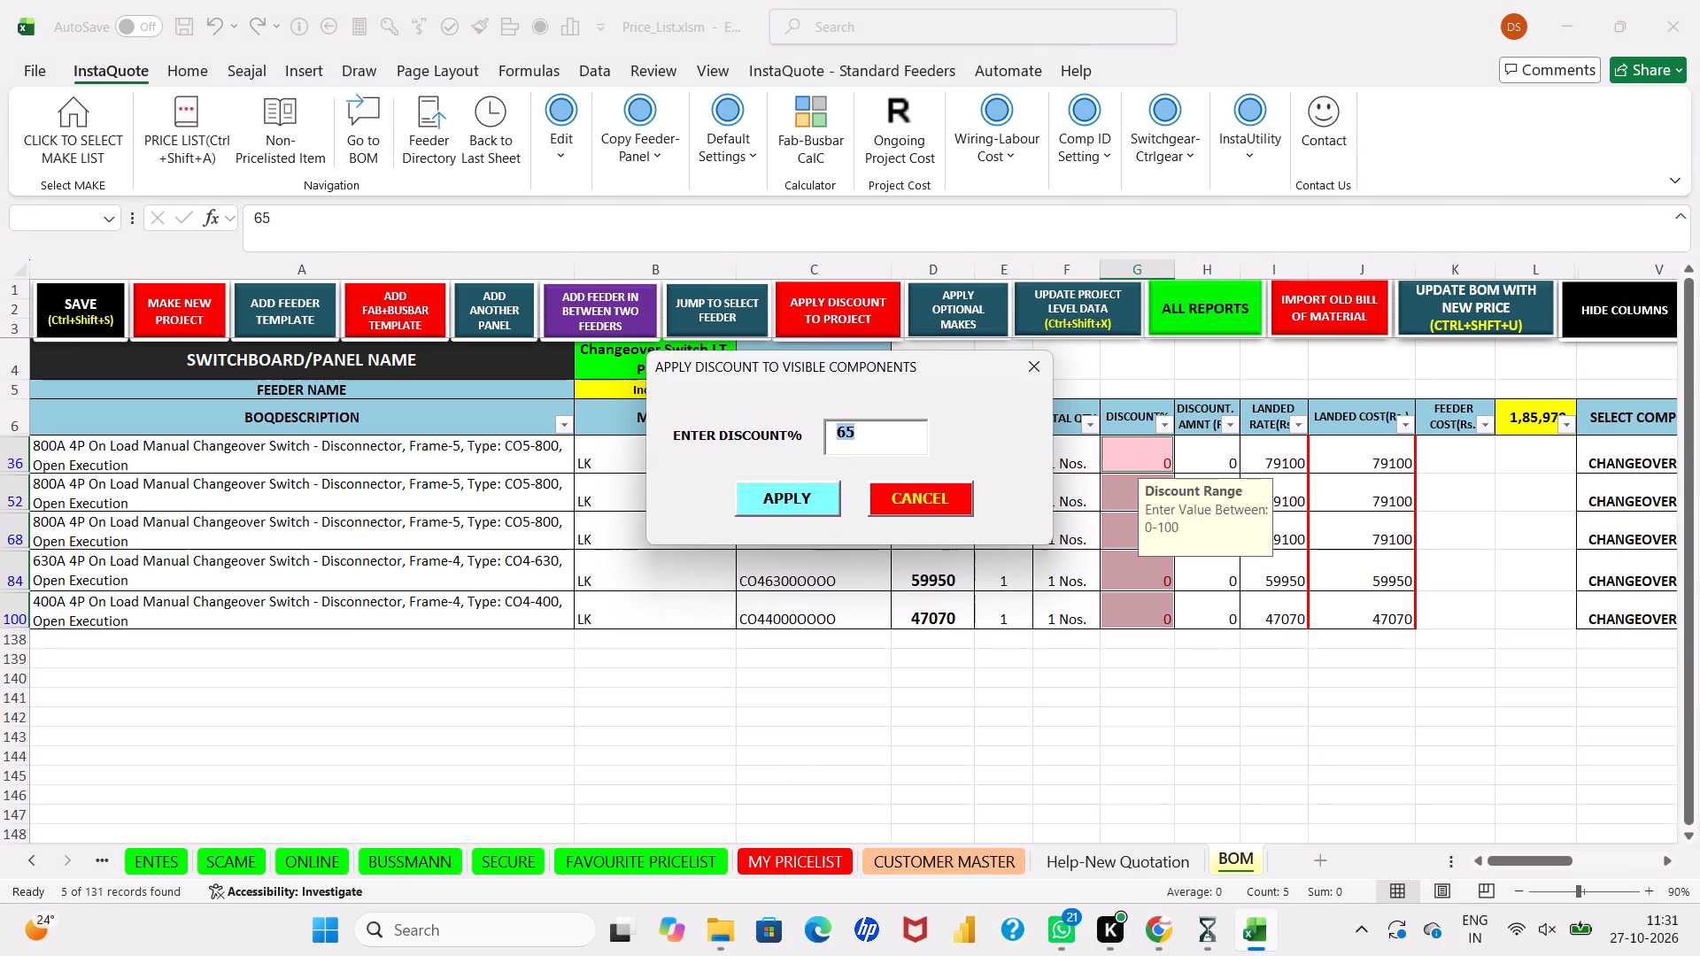
{"action": "left_click_drag", "start_coordinate": [838, 442], "coordinate": [825, 444]}
{"action": "type", "text": "42"}
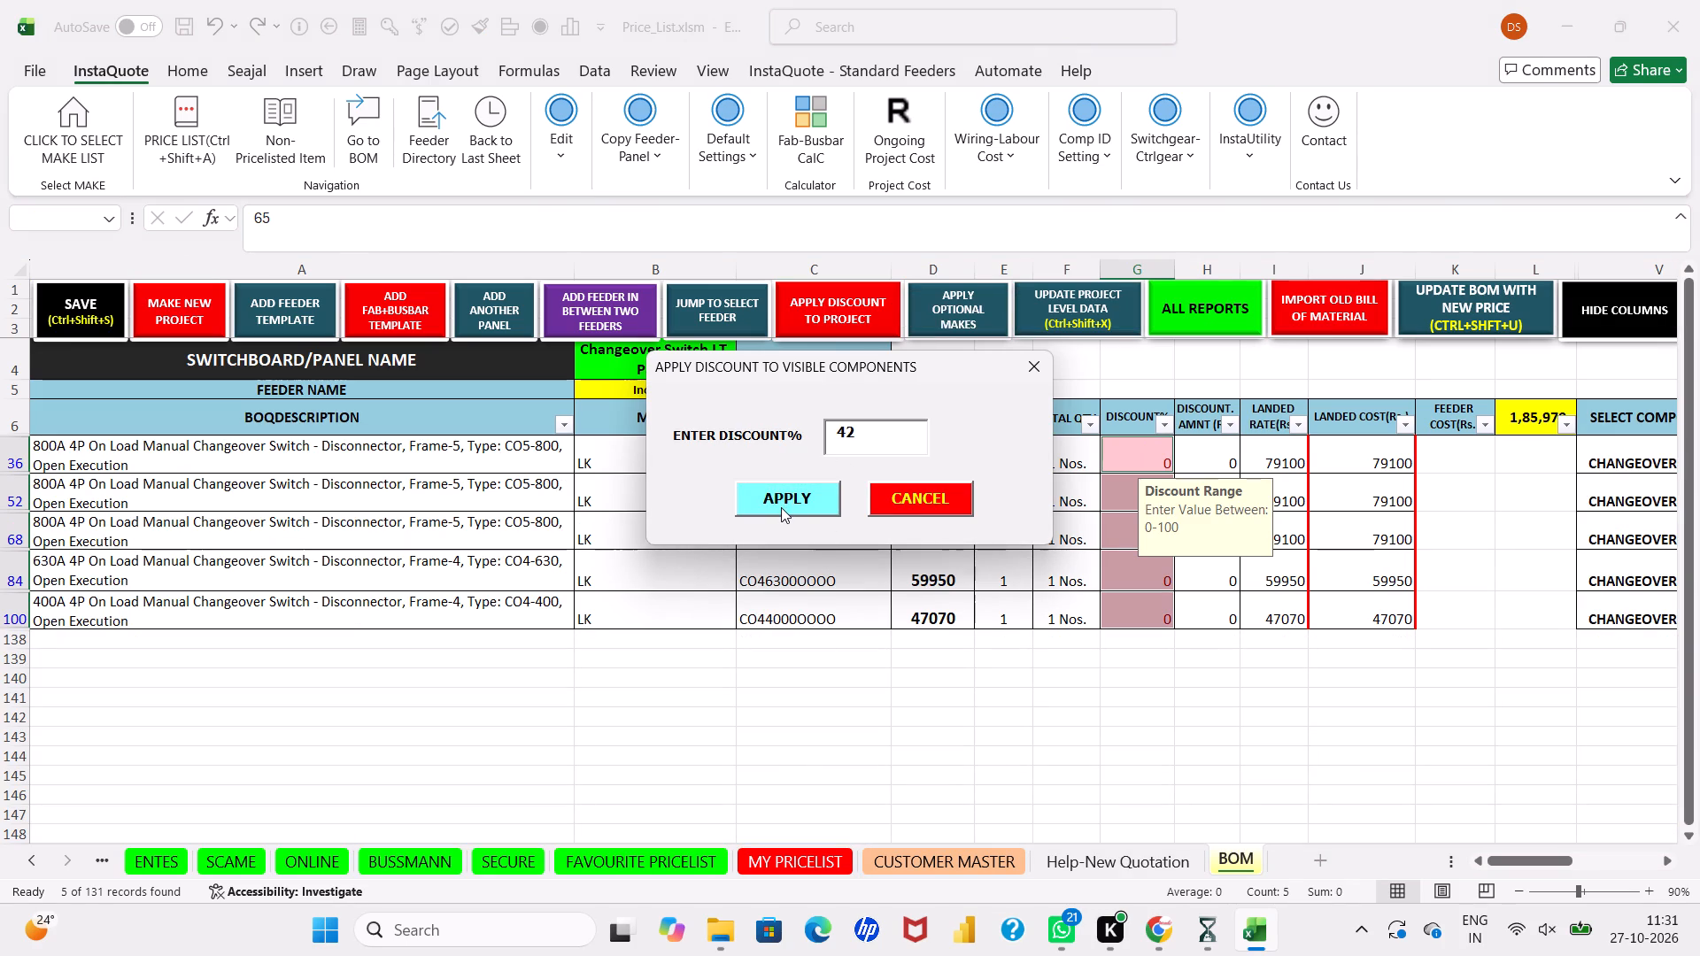
{"action": "left_click", "coordinate": [781, 507]}
{"action": "left_click", "coordinate": [891, 540]}
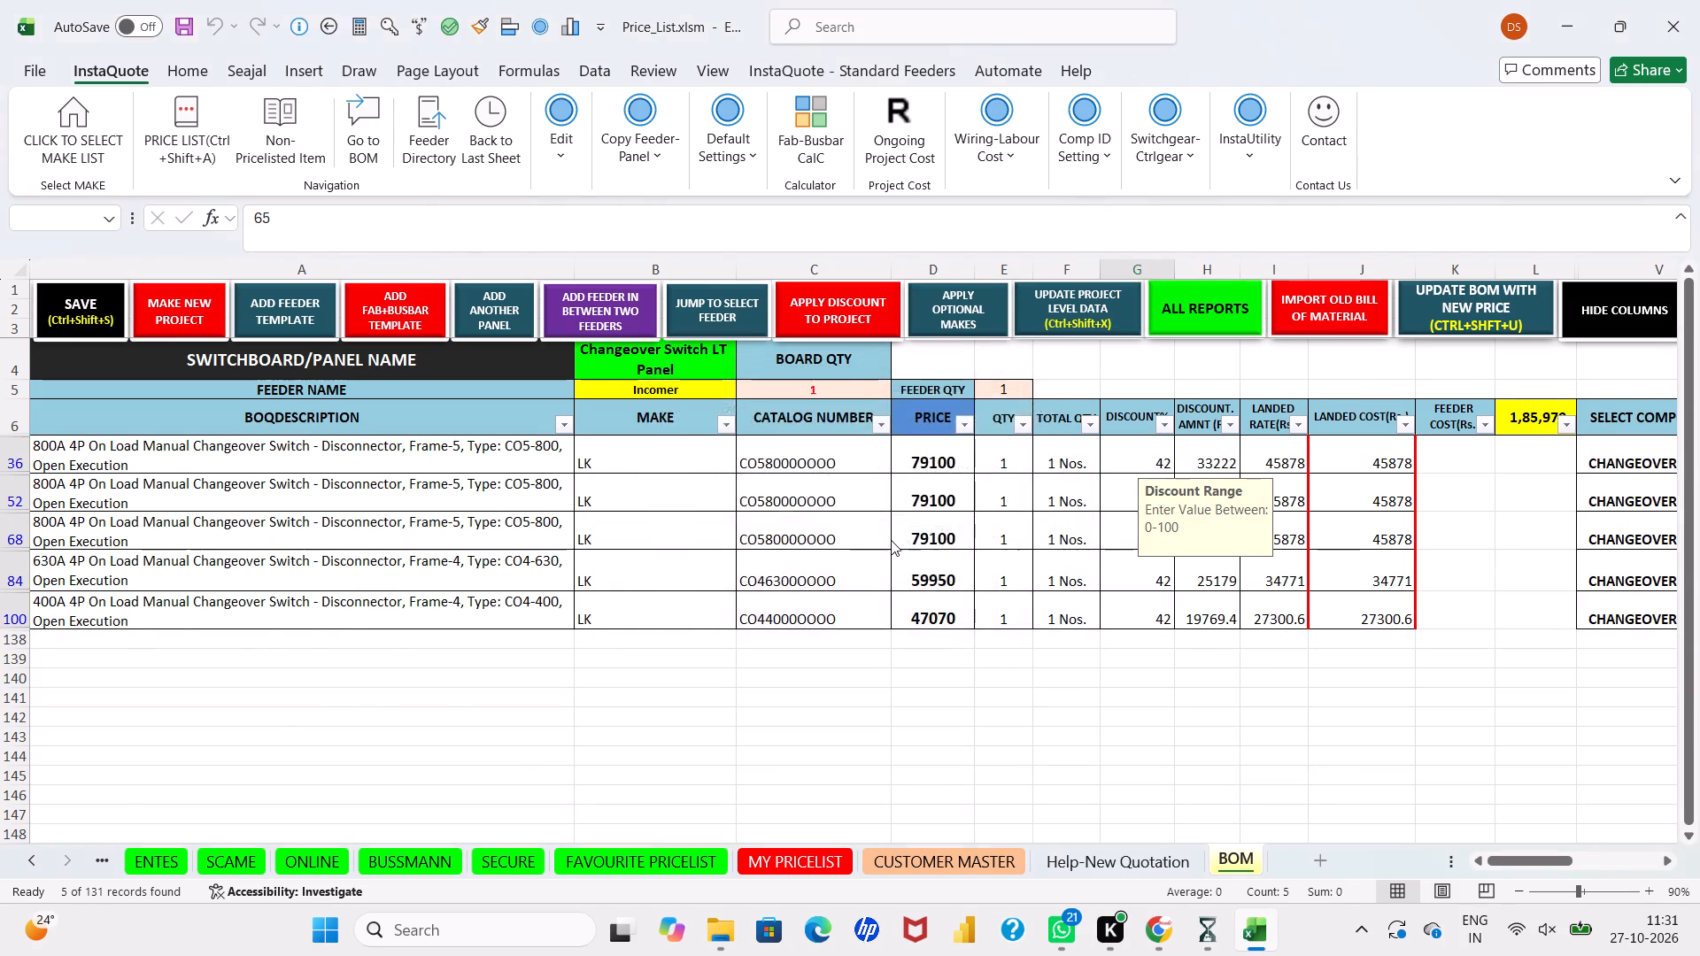
Apply a 56% discount to the DIGITAL METER group and continue with another component.
{"action": "left_click", "coordinate": [750, 325]}
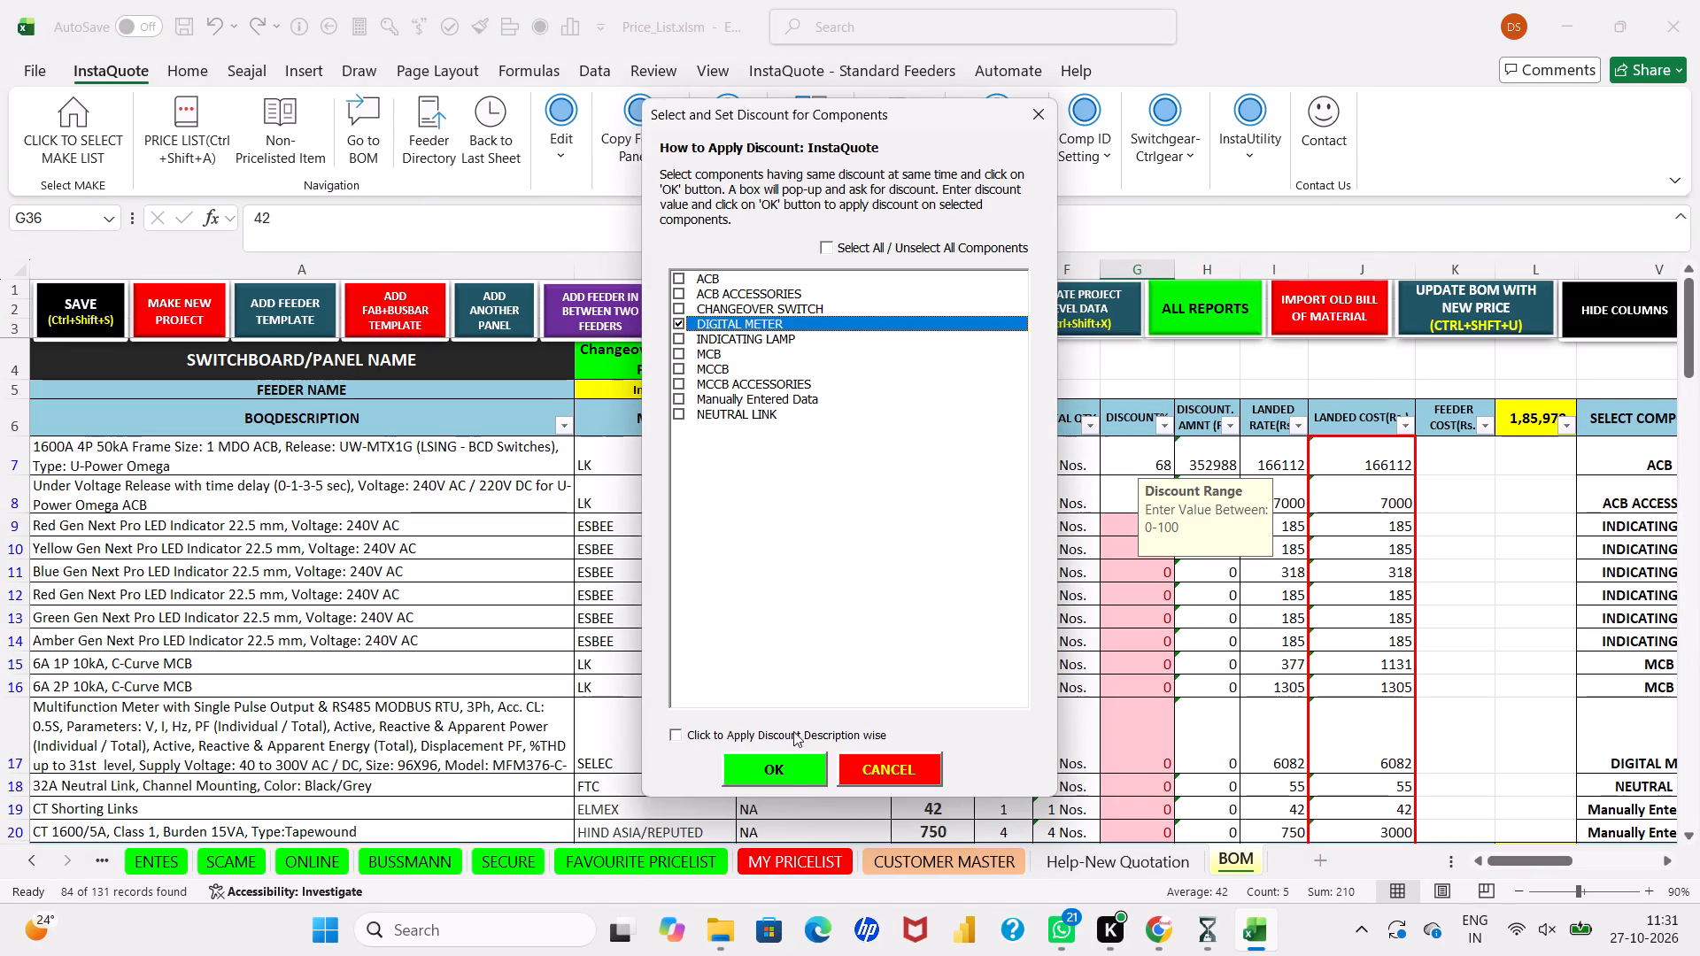
{"action": "left_click", "coordinate": [787, 773]}
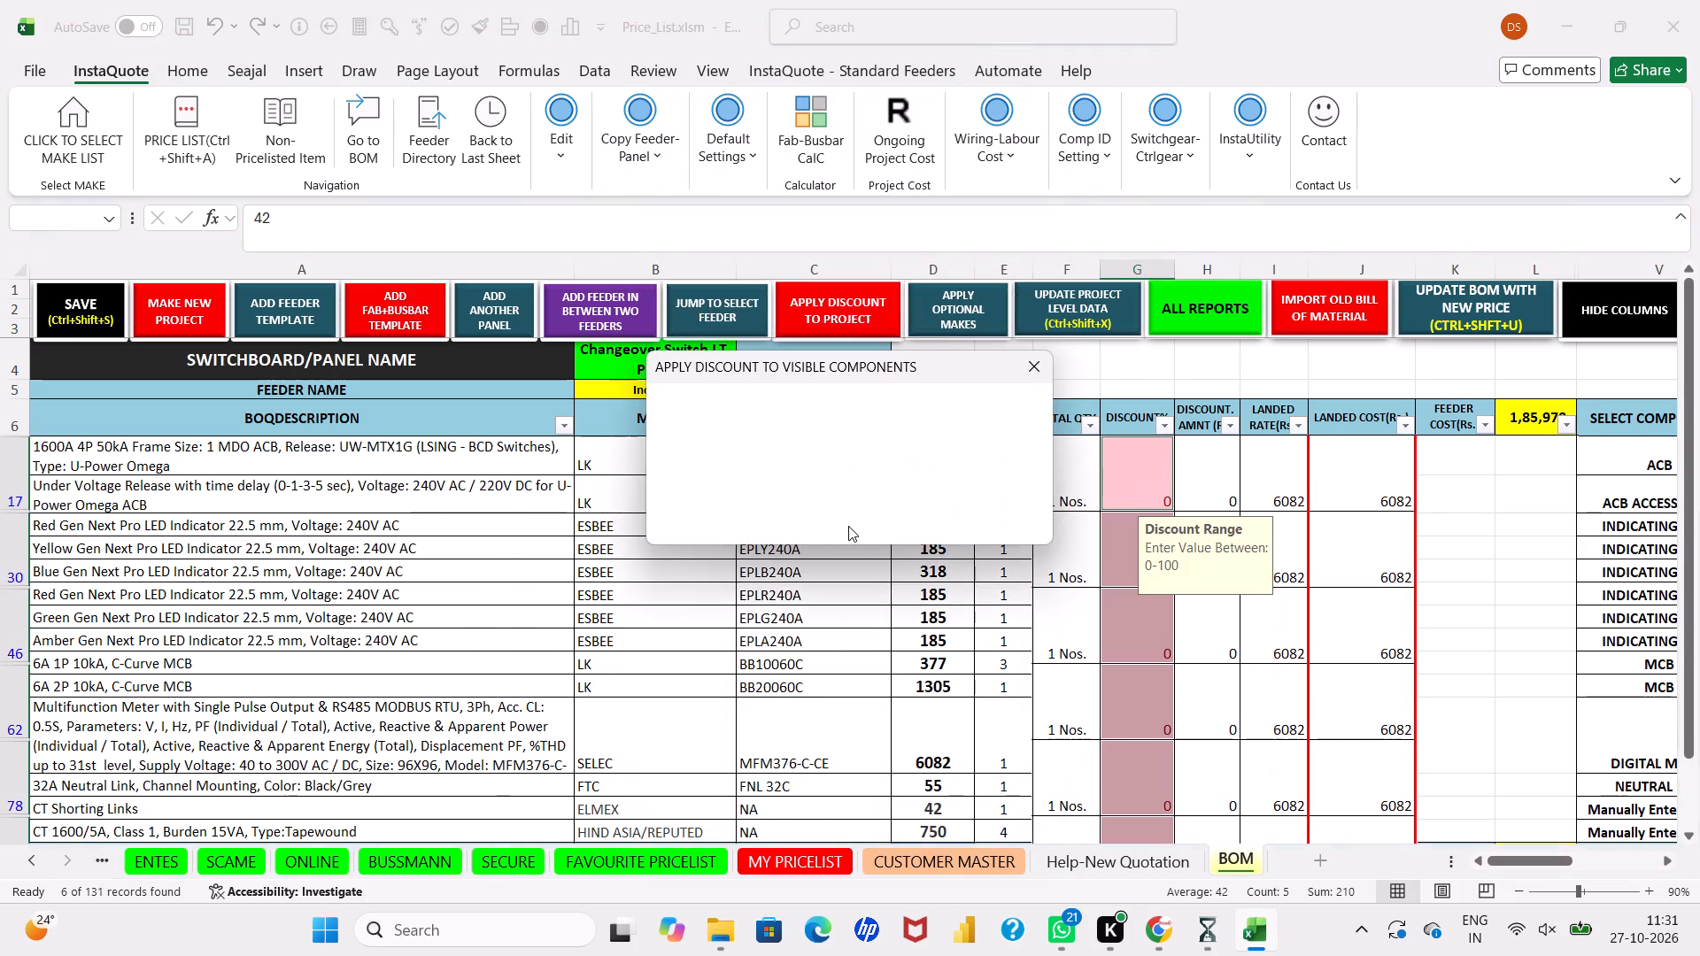
{"action": "left_click", "coordinate": [873, 430]}
{"action": "key", "text": "BackSpace"}
{"action": "key", "text": "BackSpace"}
{"action": "type", "text": "56"}
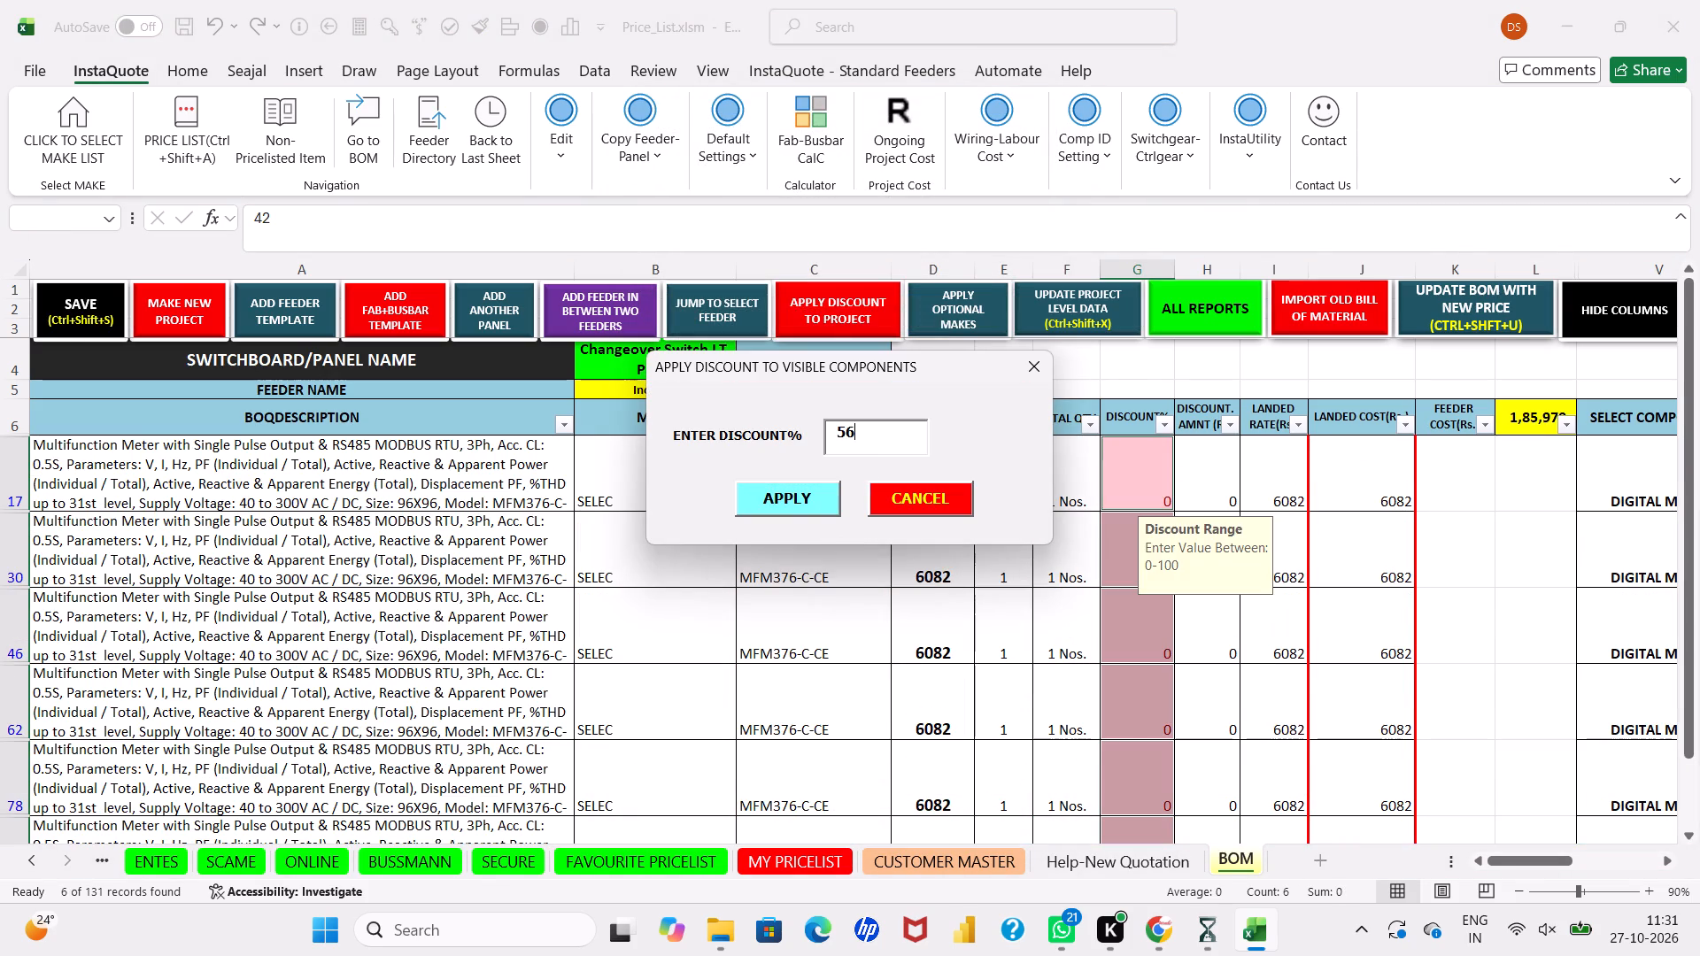
{"action": "left_click", "coordinate": [812, 497]}
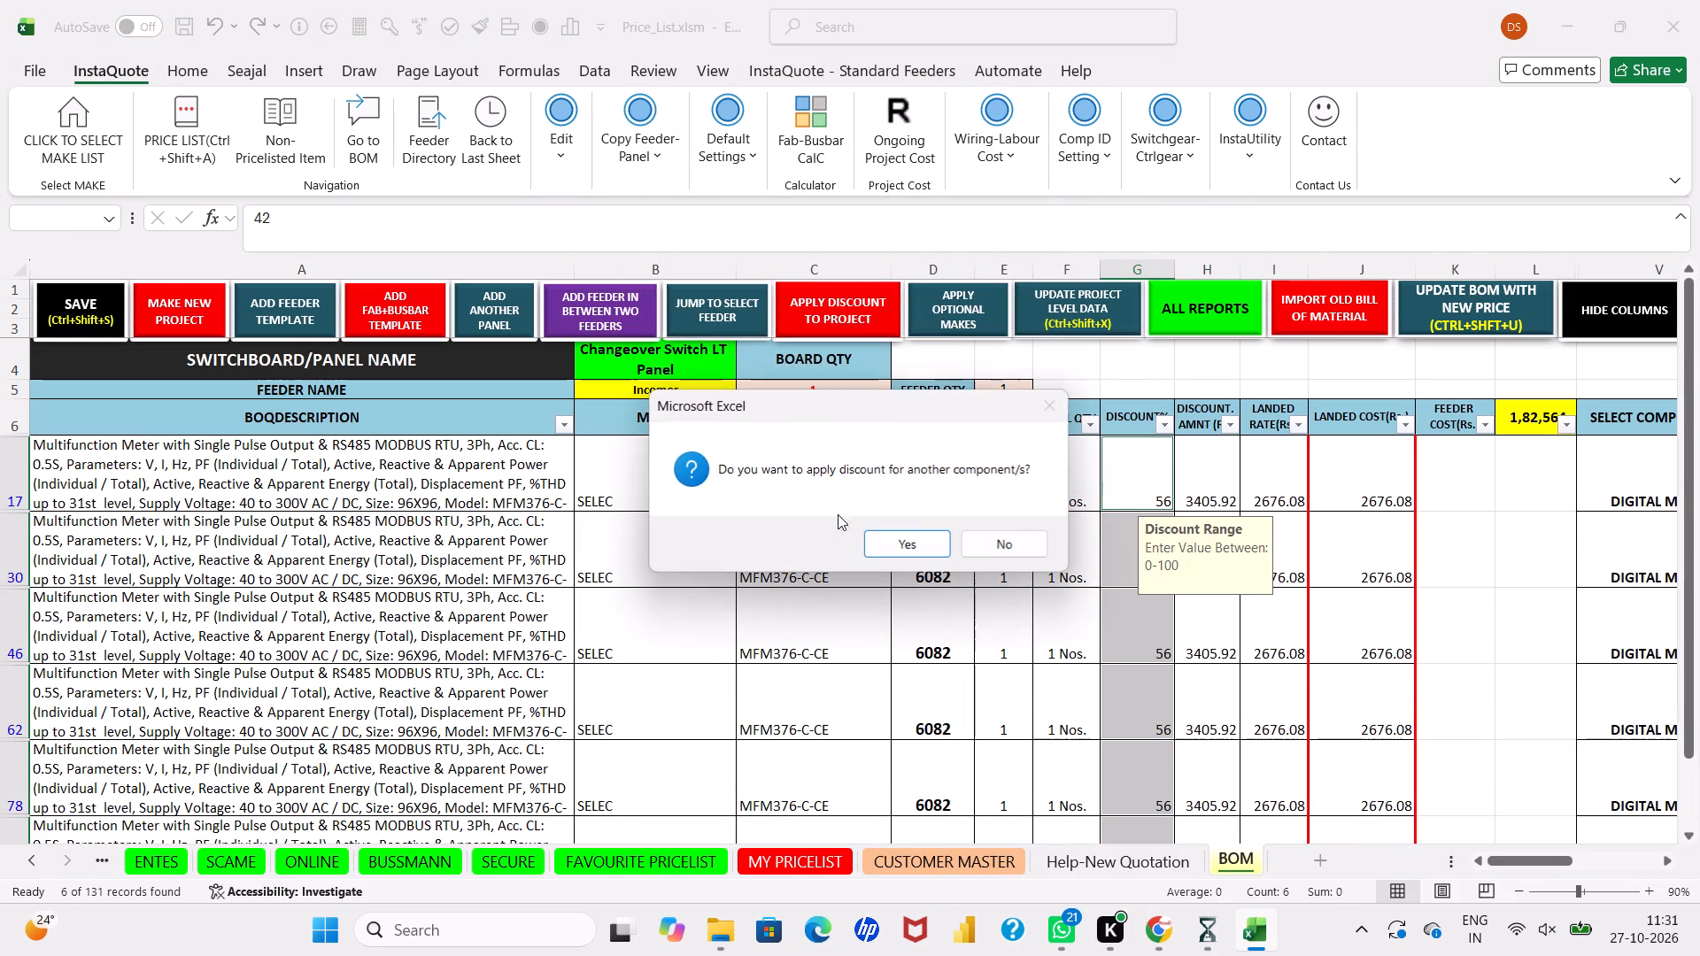
{"action": "left_click", "coordinate": [889, 547]}
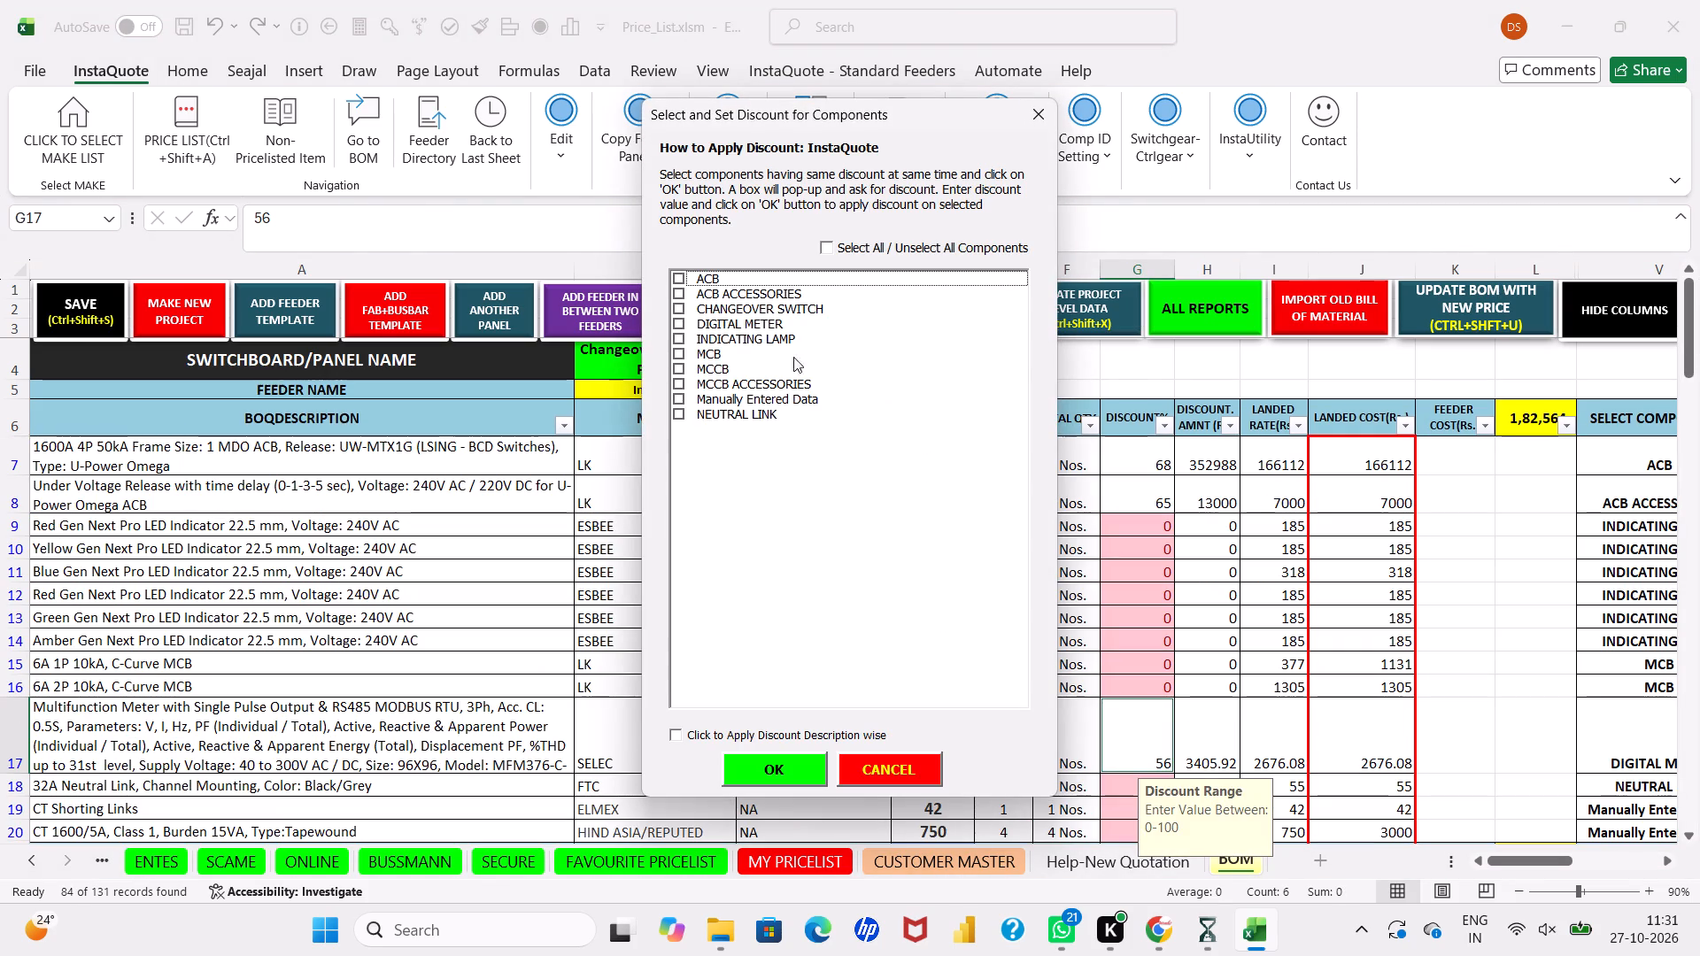
Apply a 42% discount to the INDICATING LAMP group and continue with another component.
{"action": "left_click", "coordinate": [755, 323]}
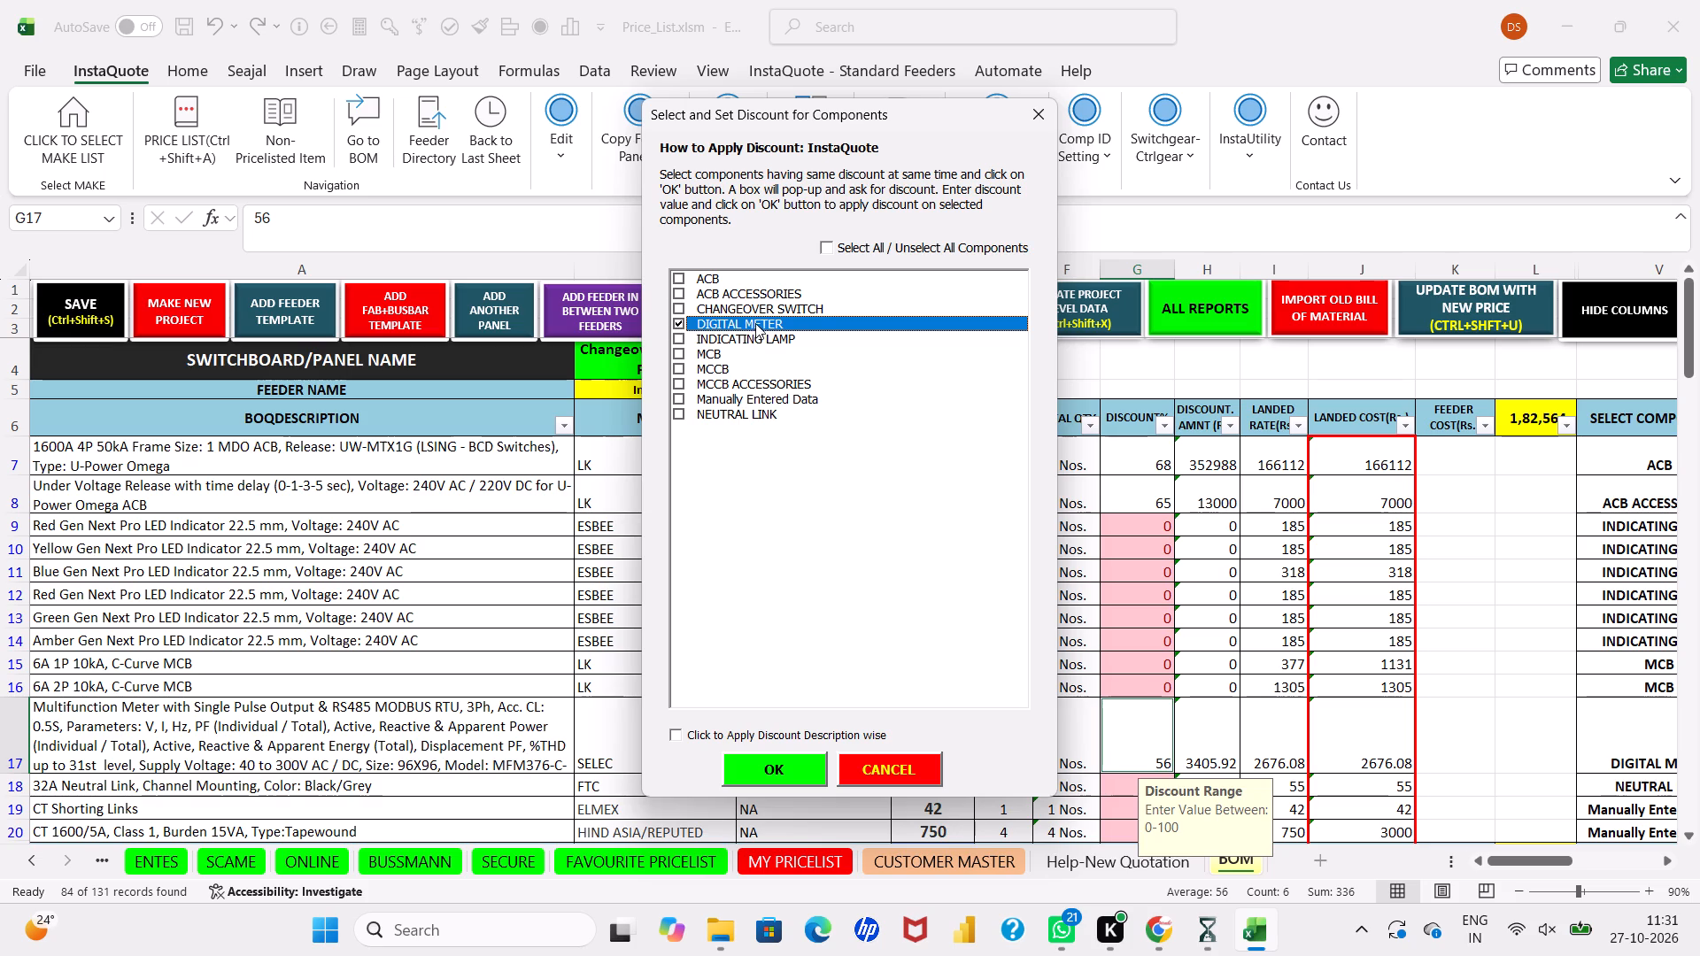
{"action": "left_click", "coordinate": [756, 321]}
{"action": "left_click", "coordinate": [754, 339]}
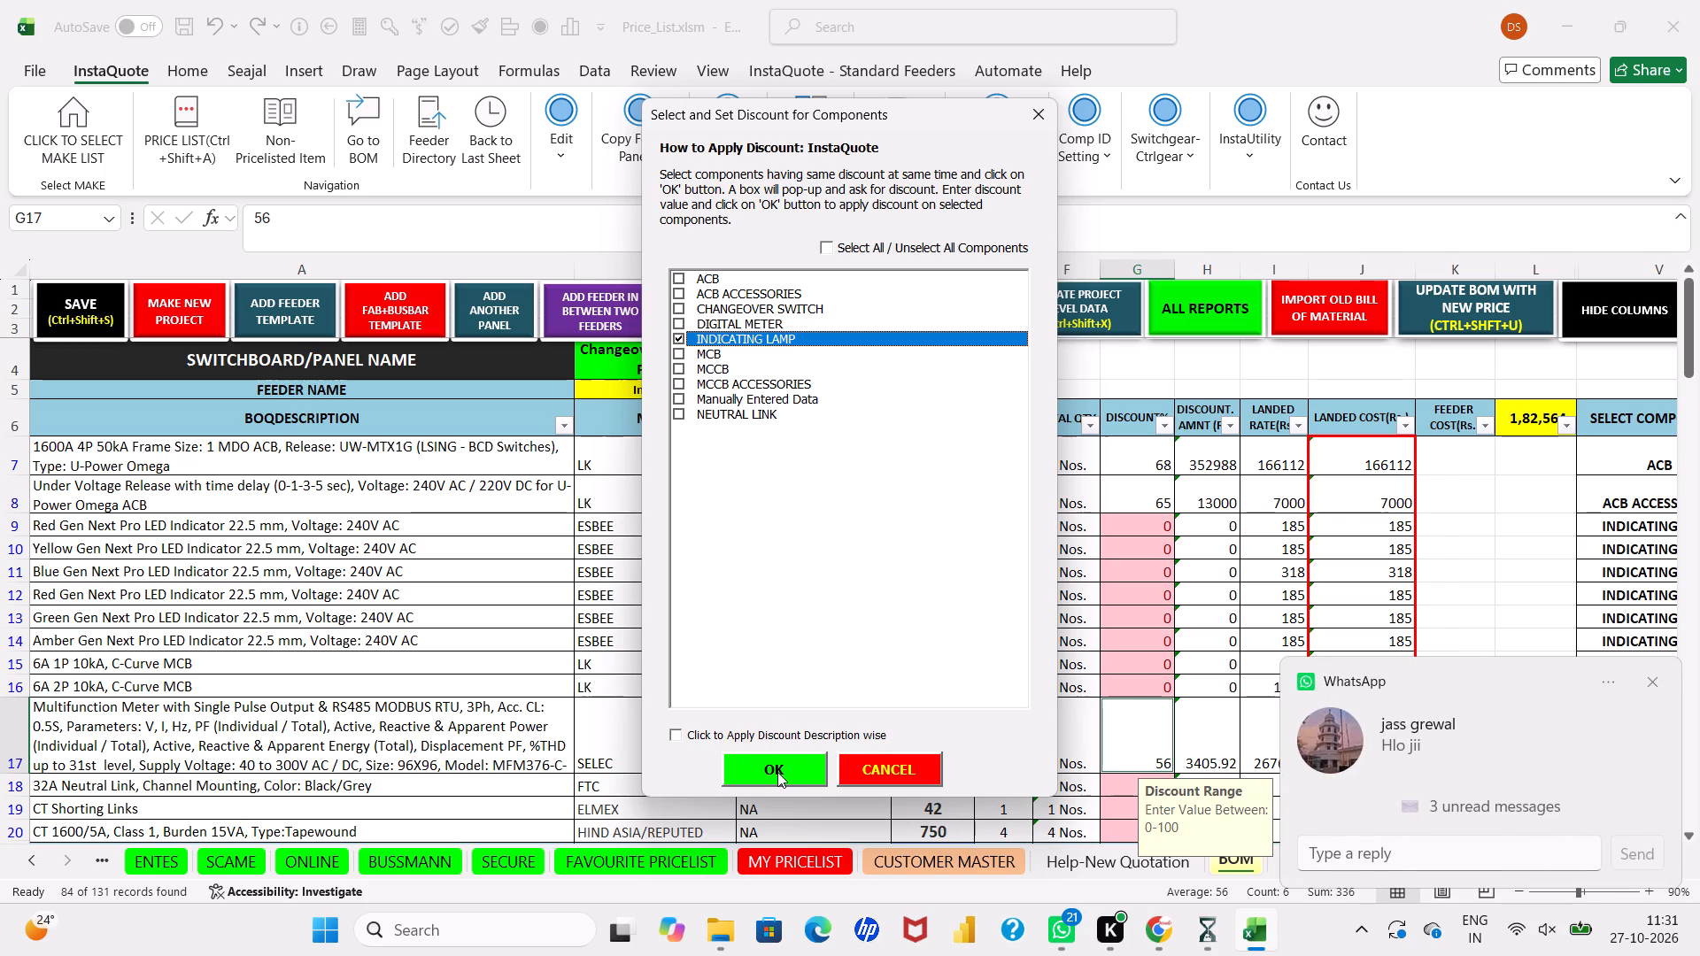
{"action": "left_click", "coordinate": [777, 772]}
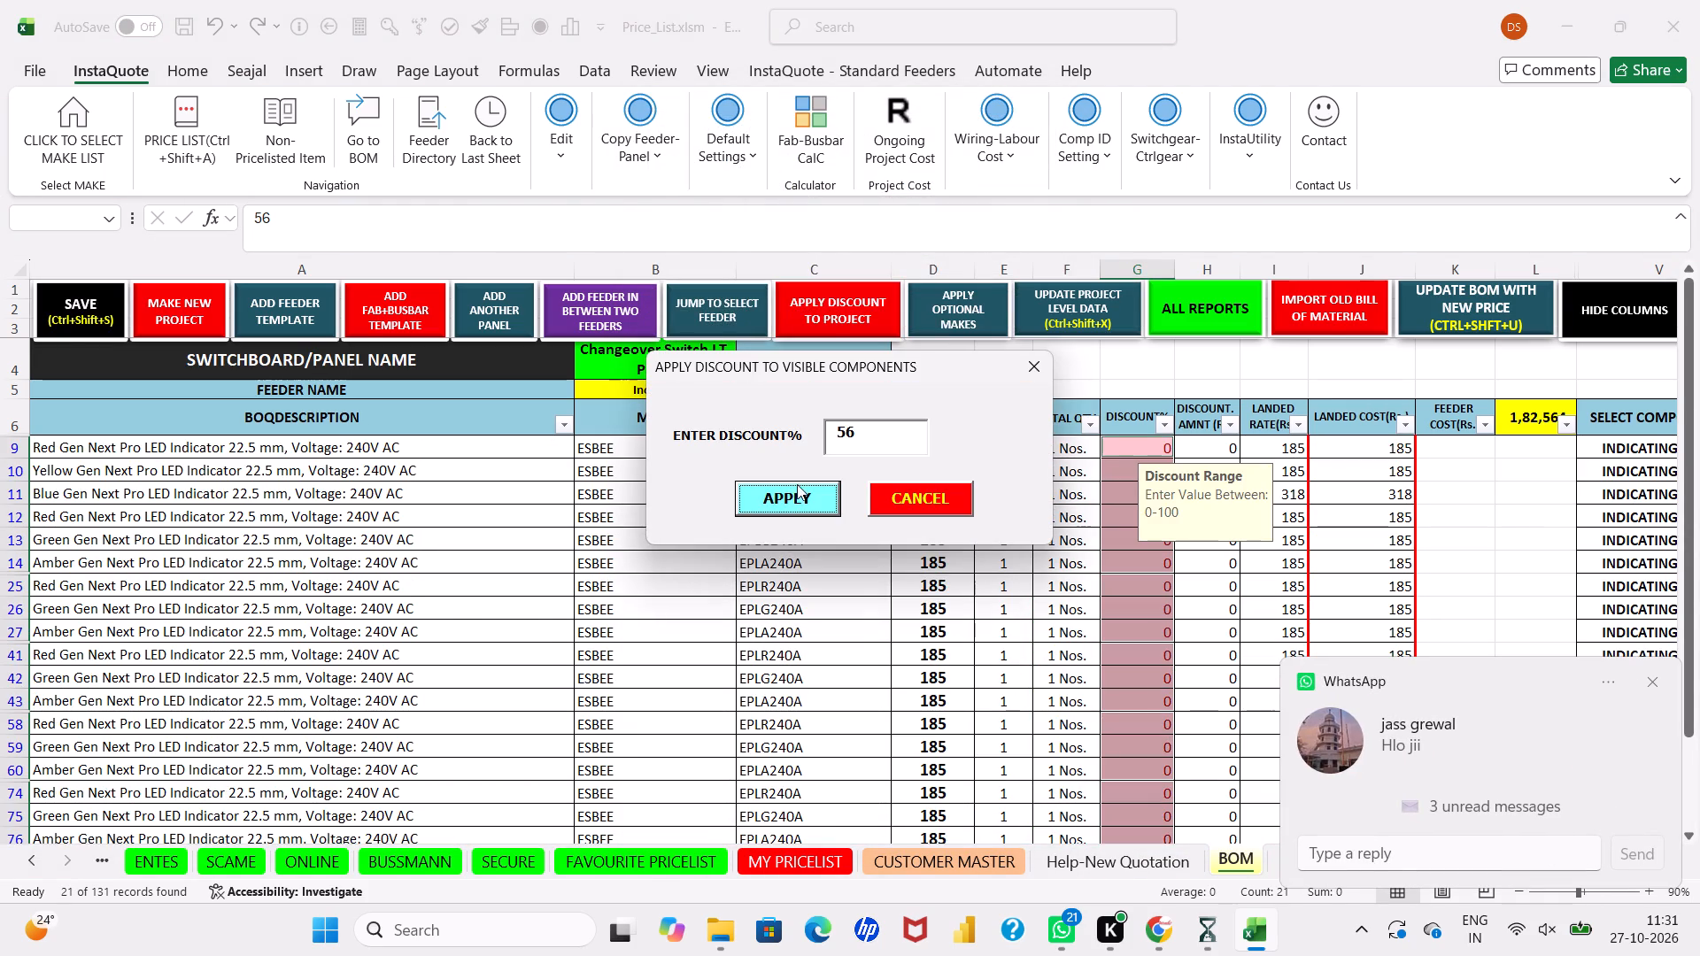
{"action": "left_click_drag", "start_coordinate": [851, 436], "coordinate": [830, 436]}
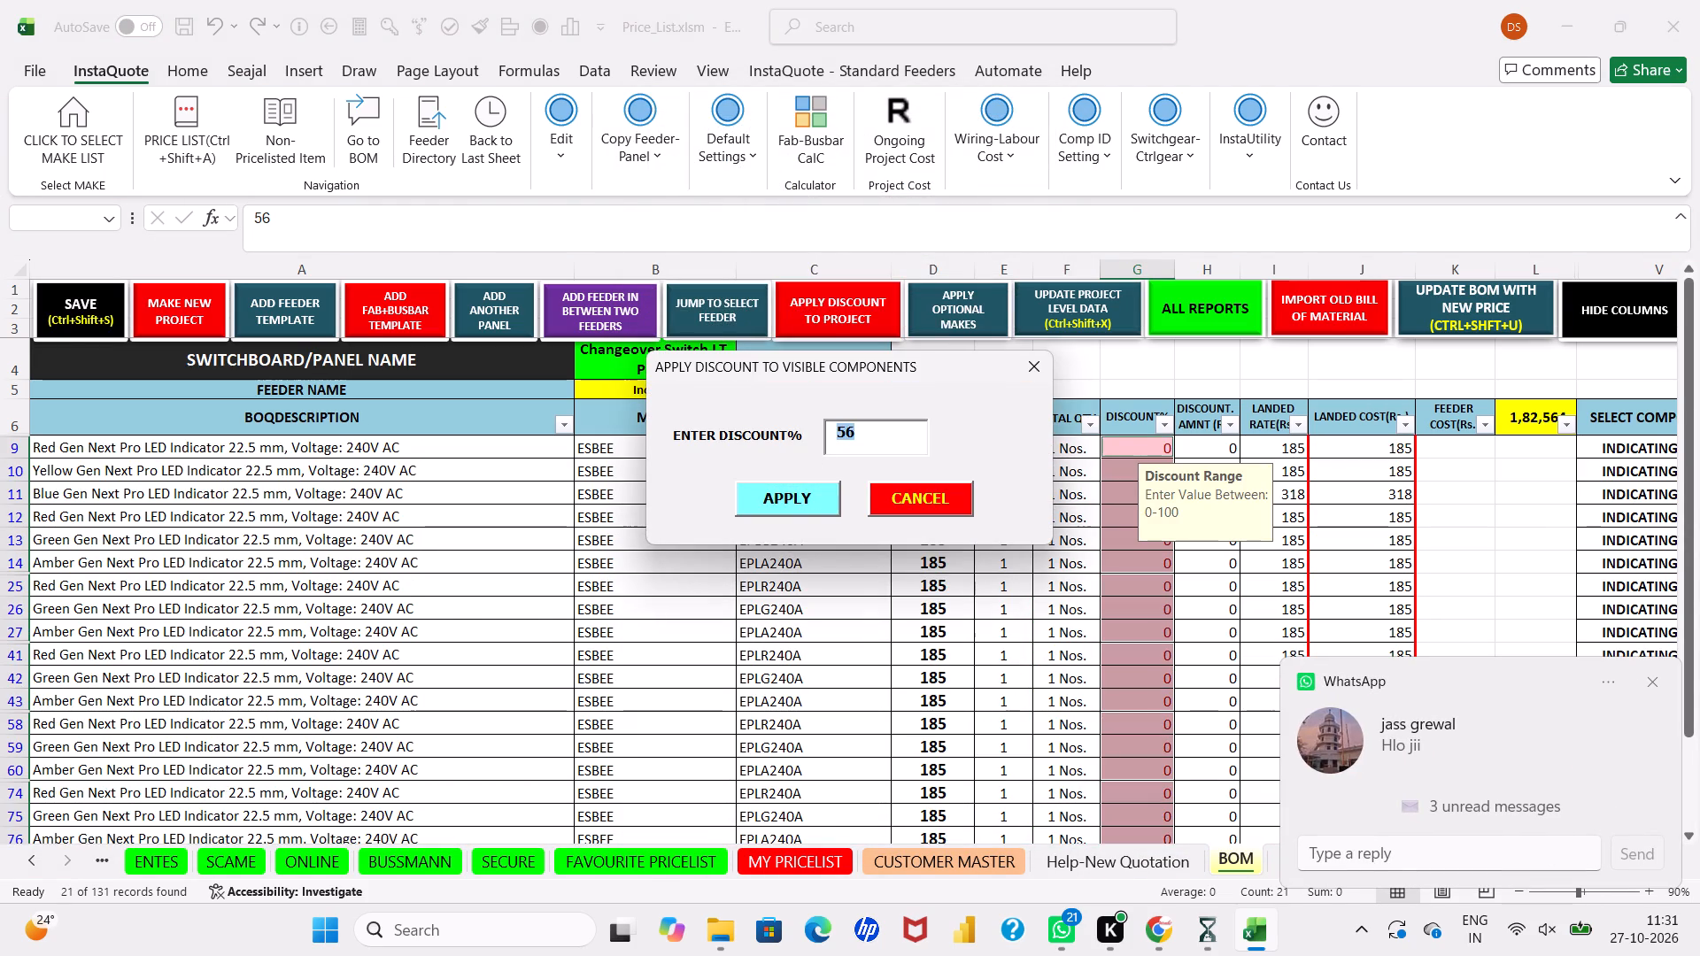
{"action": "type", "text": "42"}
{"action": "left_click", "coordinate": [779, 501]}
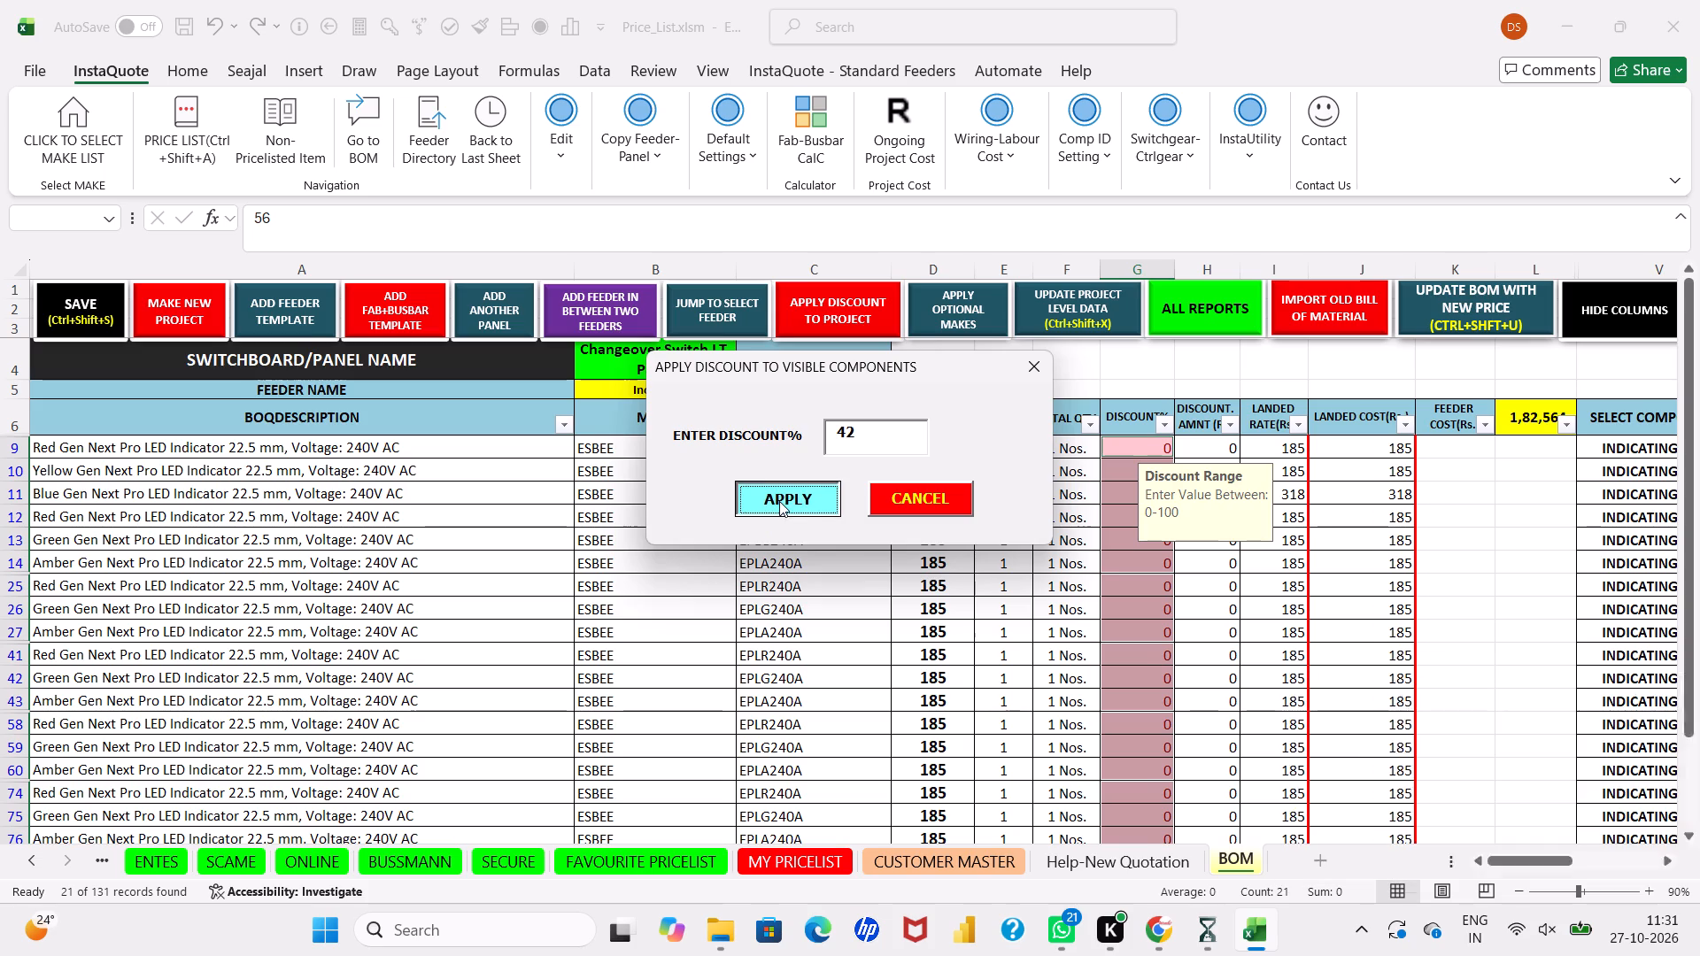
{"action": "left_click", "coordinate": [915, 546]}
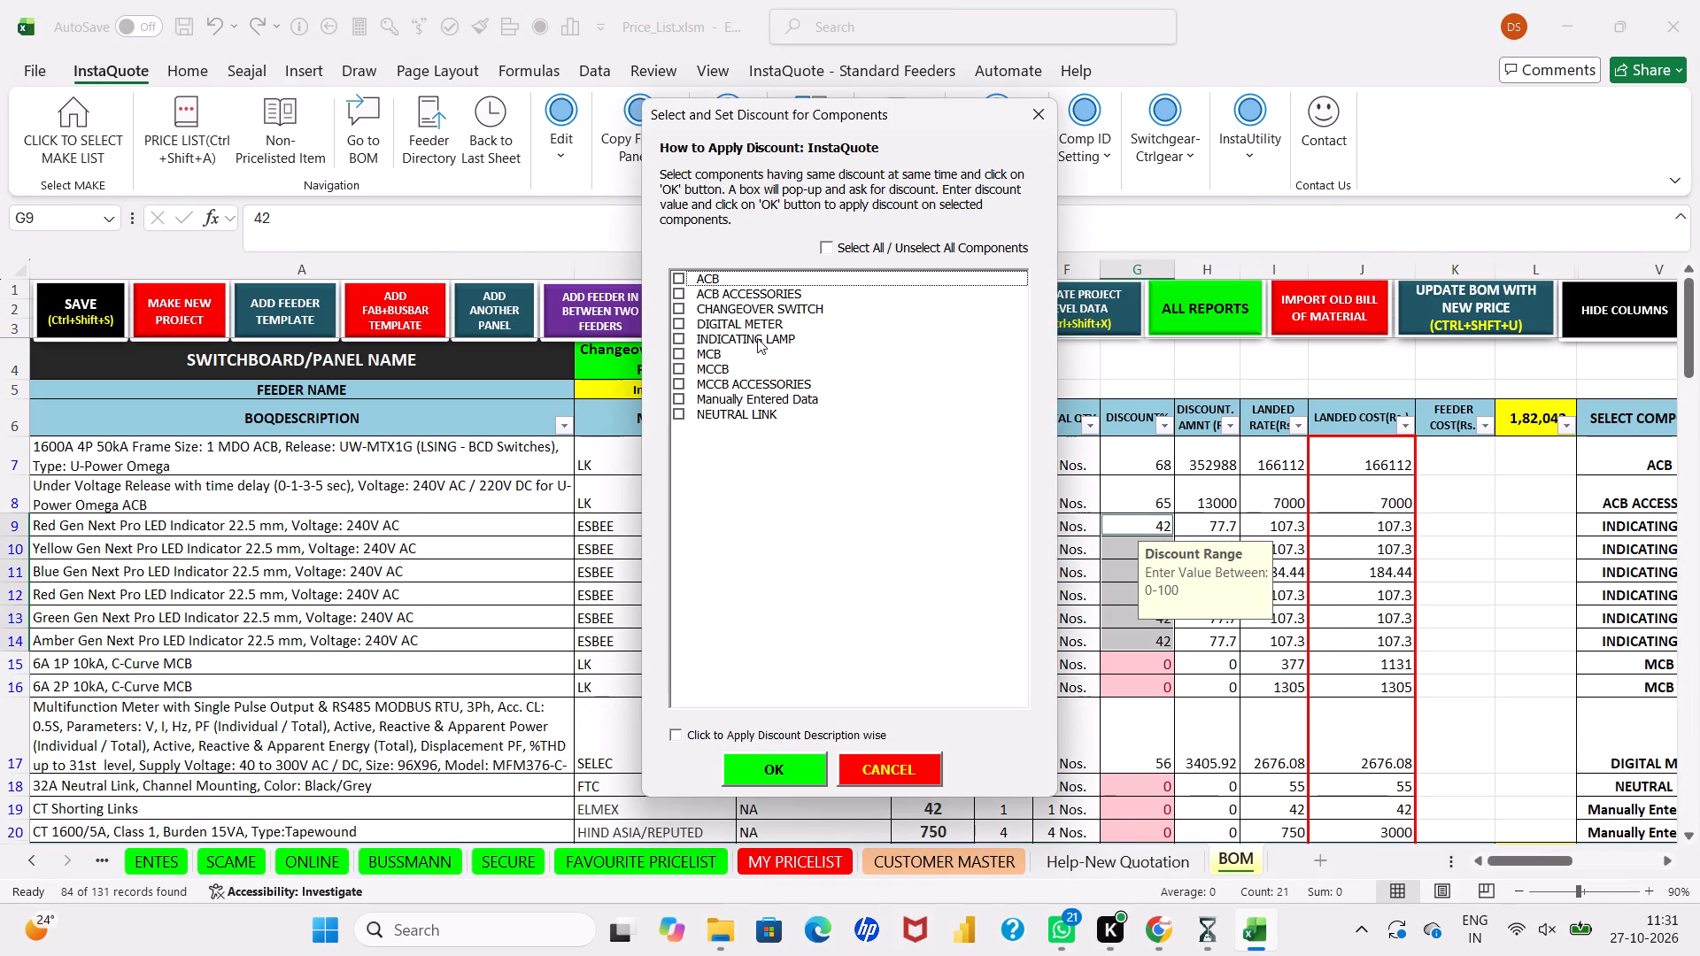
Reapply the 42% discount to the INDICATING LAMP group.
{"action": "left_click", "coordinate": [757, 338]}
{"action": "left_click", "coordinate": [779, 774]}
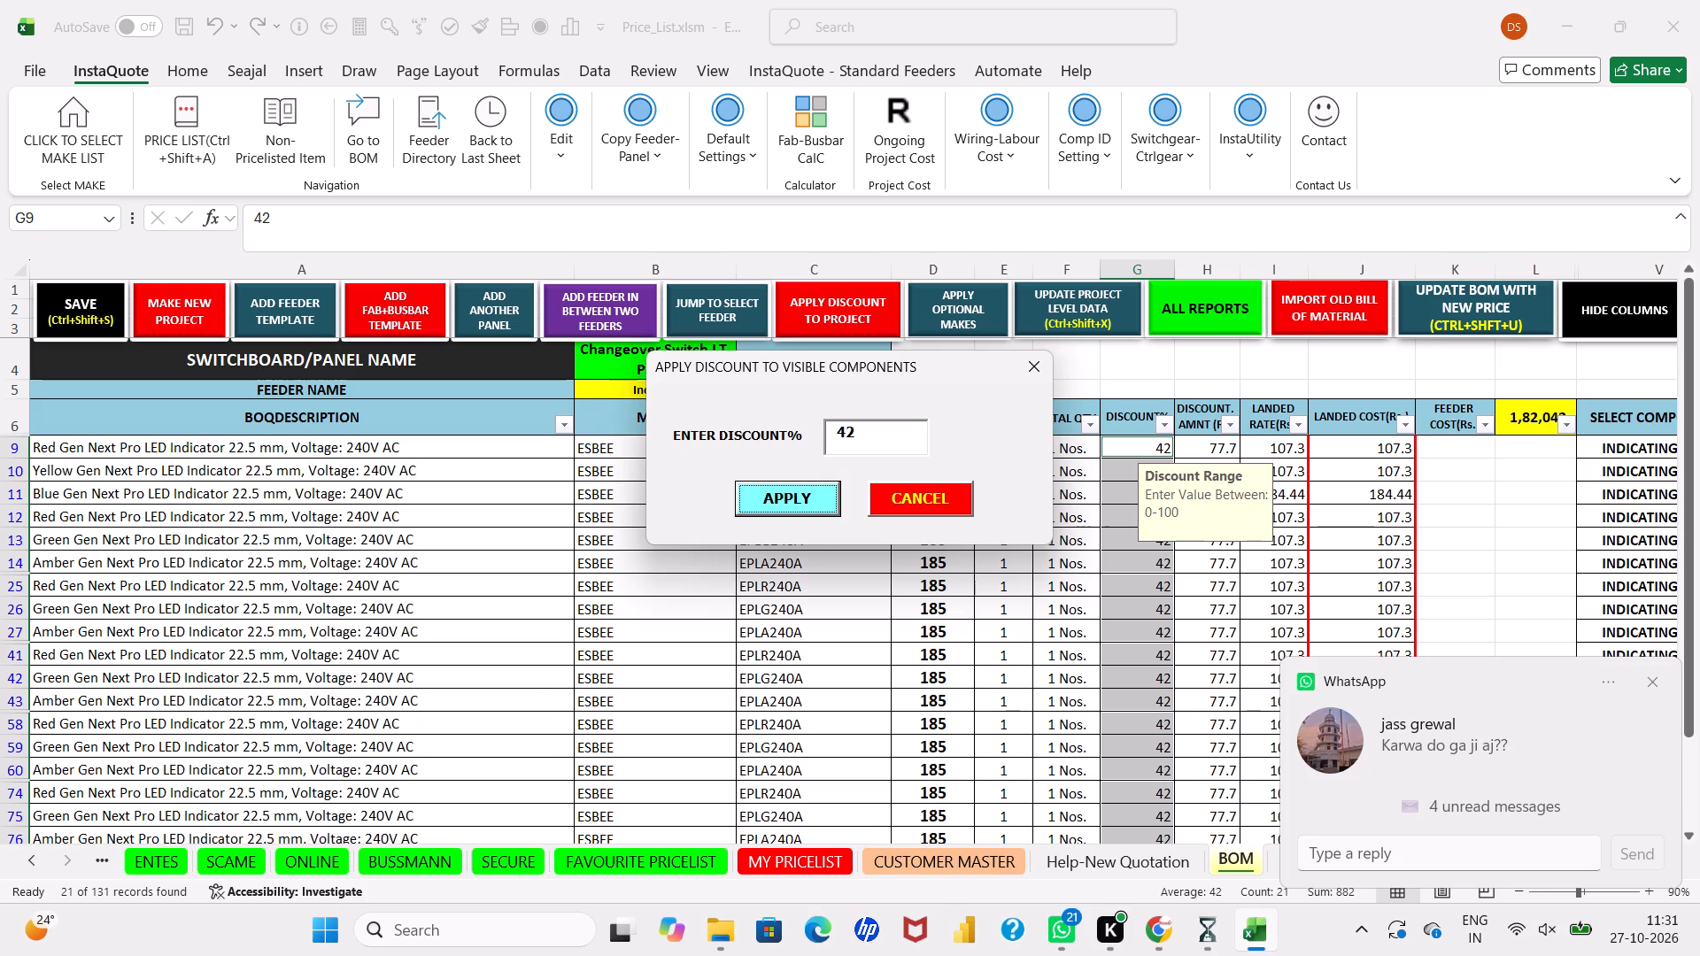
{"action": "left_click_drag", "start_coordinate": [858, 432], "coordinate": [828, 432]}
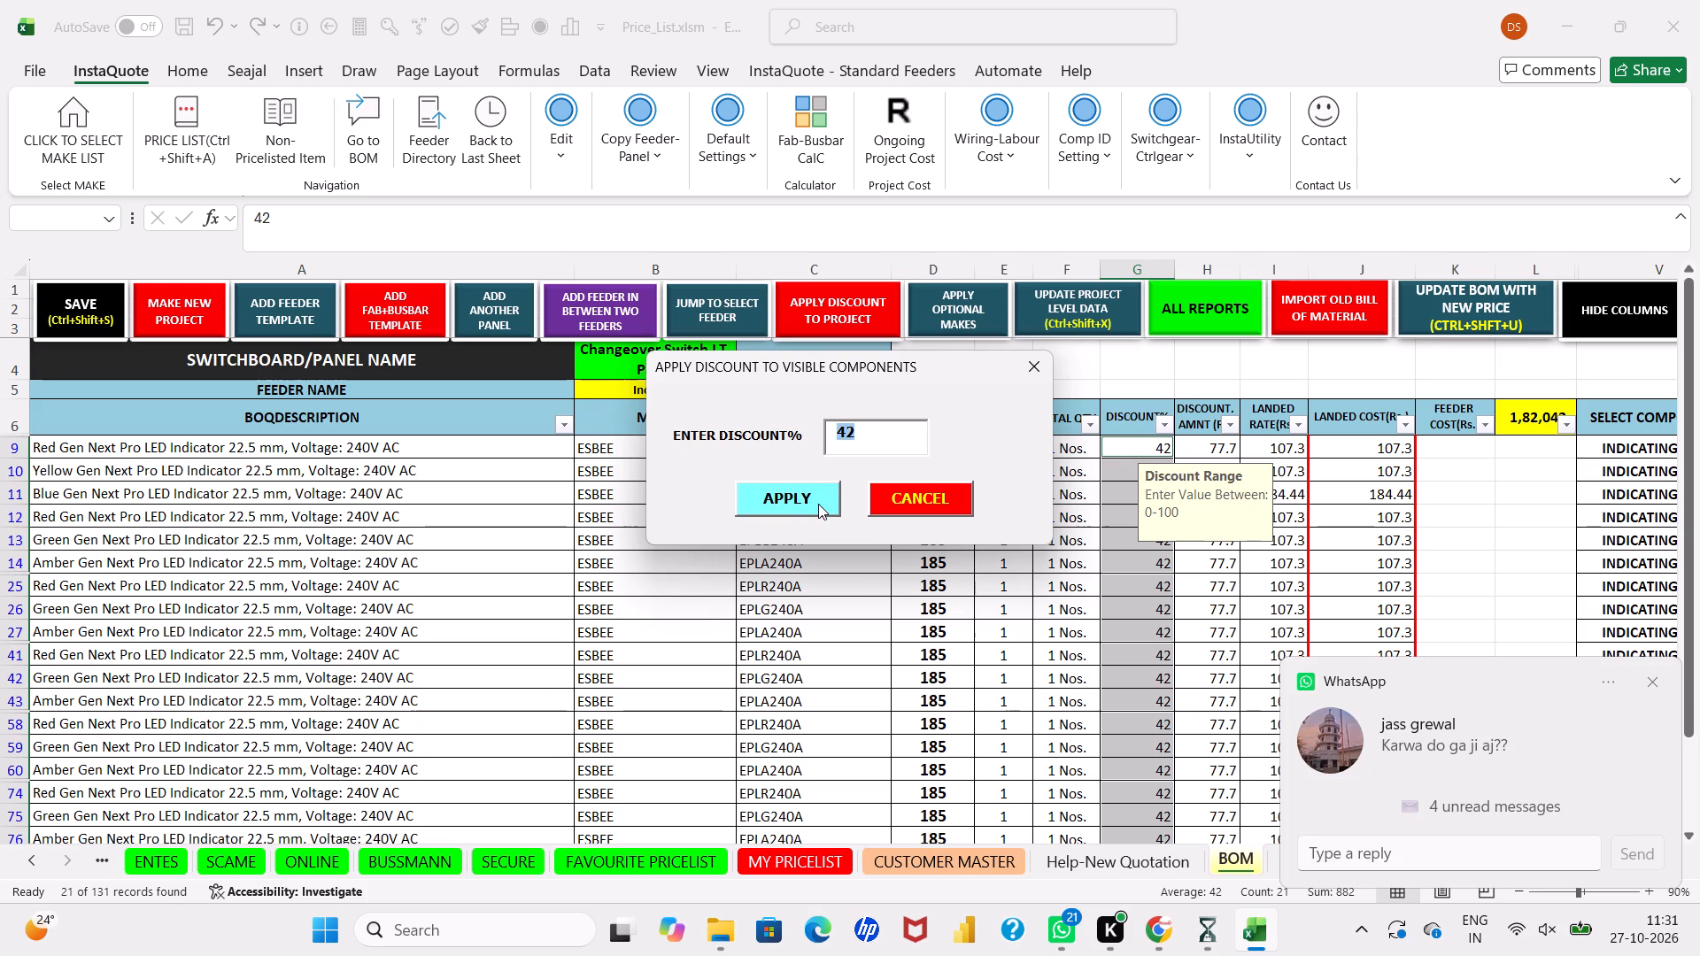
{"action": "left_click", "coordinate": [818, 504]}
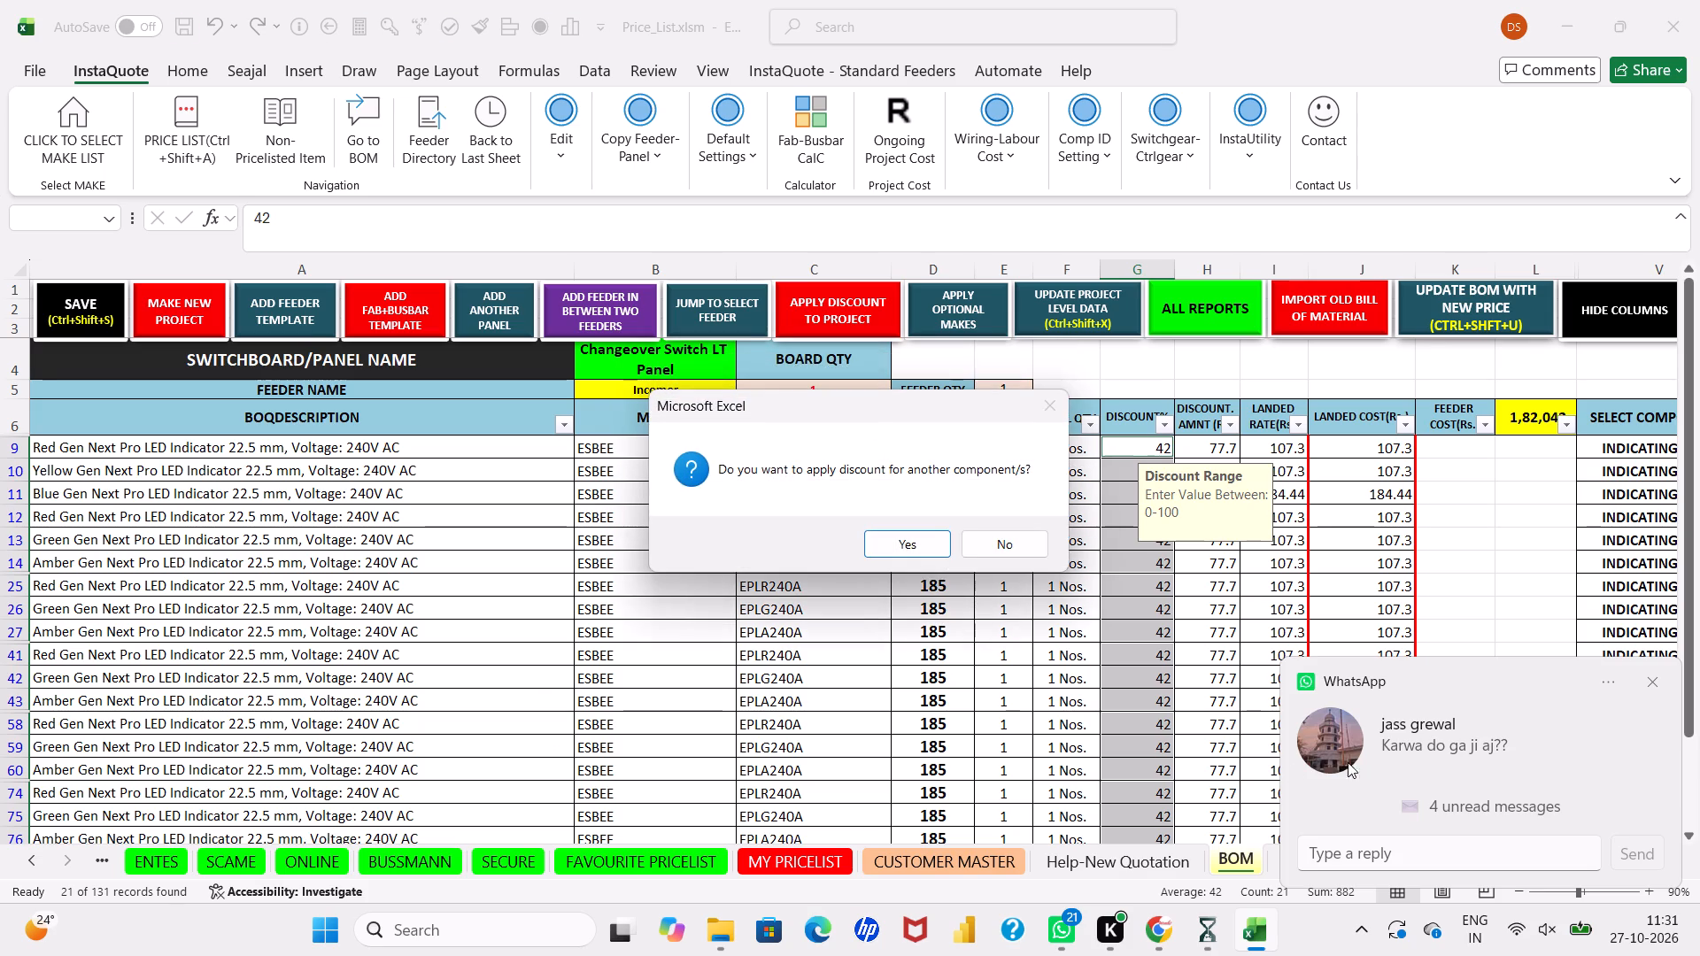
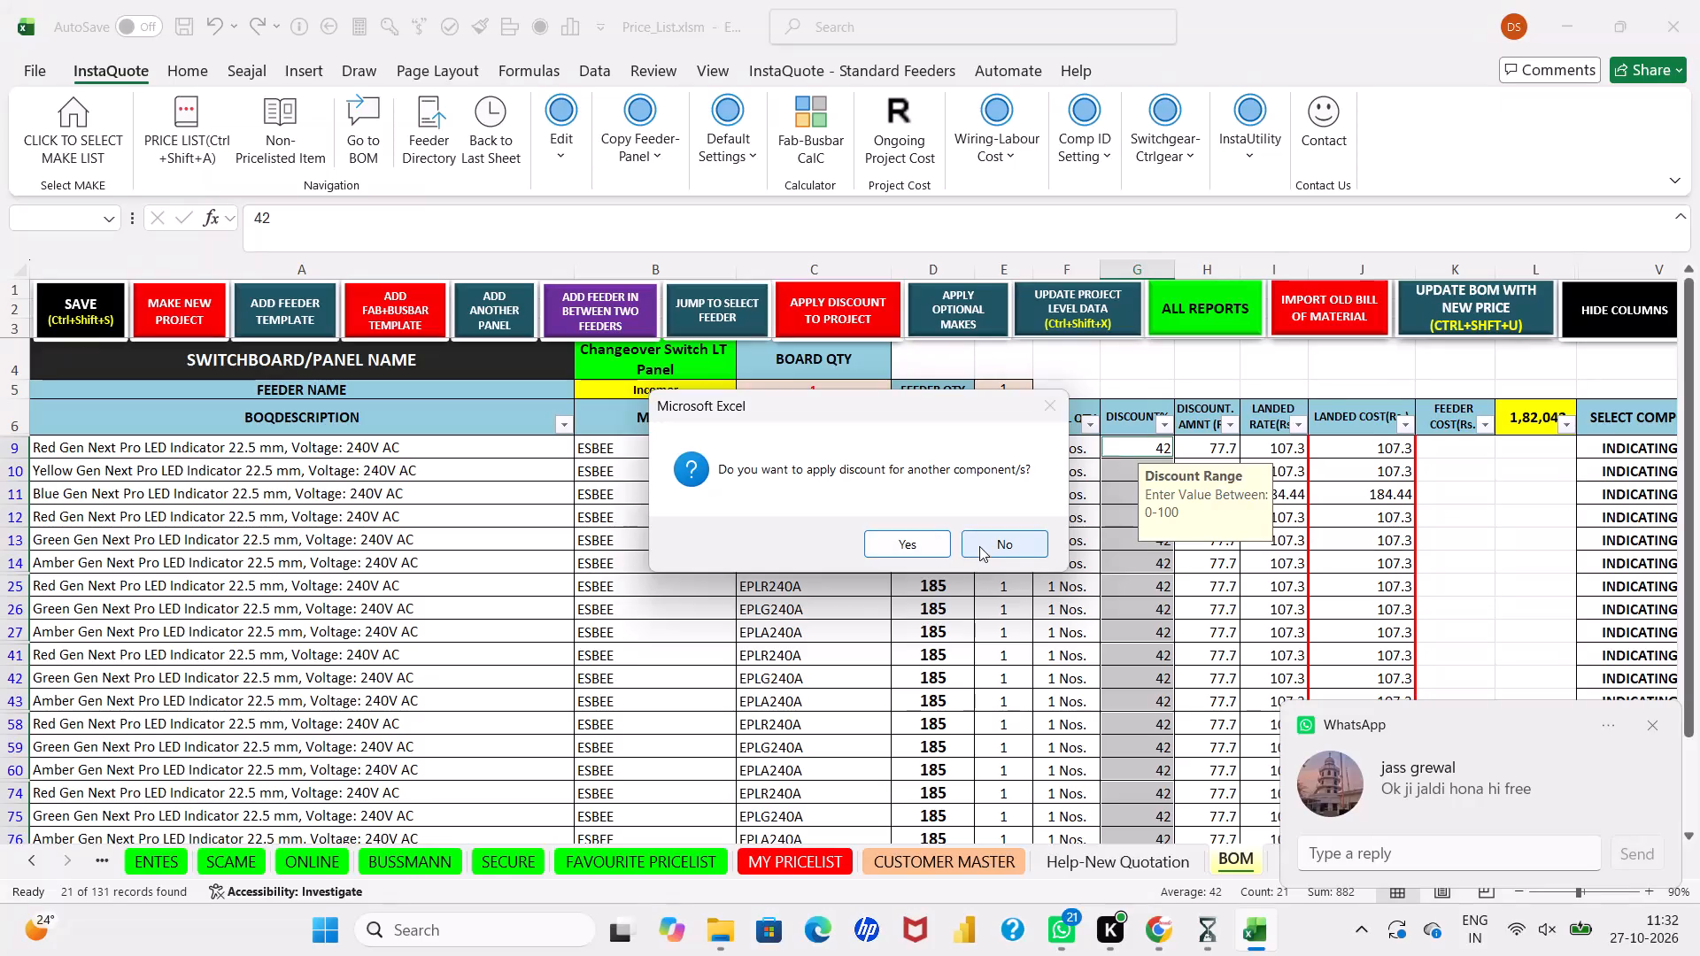
End the current discount round without choosing another component and save a backup of the ongoing project.
{"action": "left_click", "coordinate": [987, 544]}
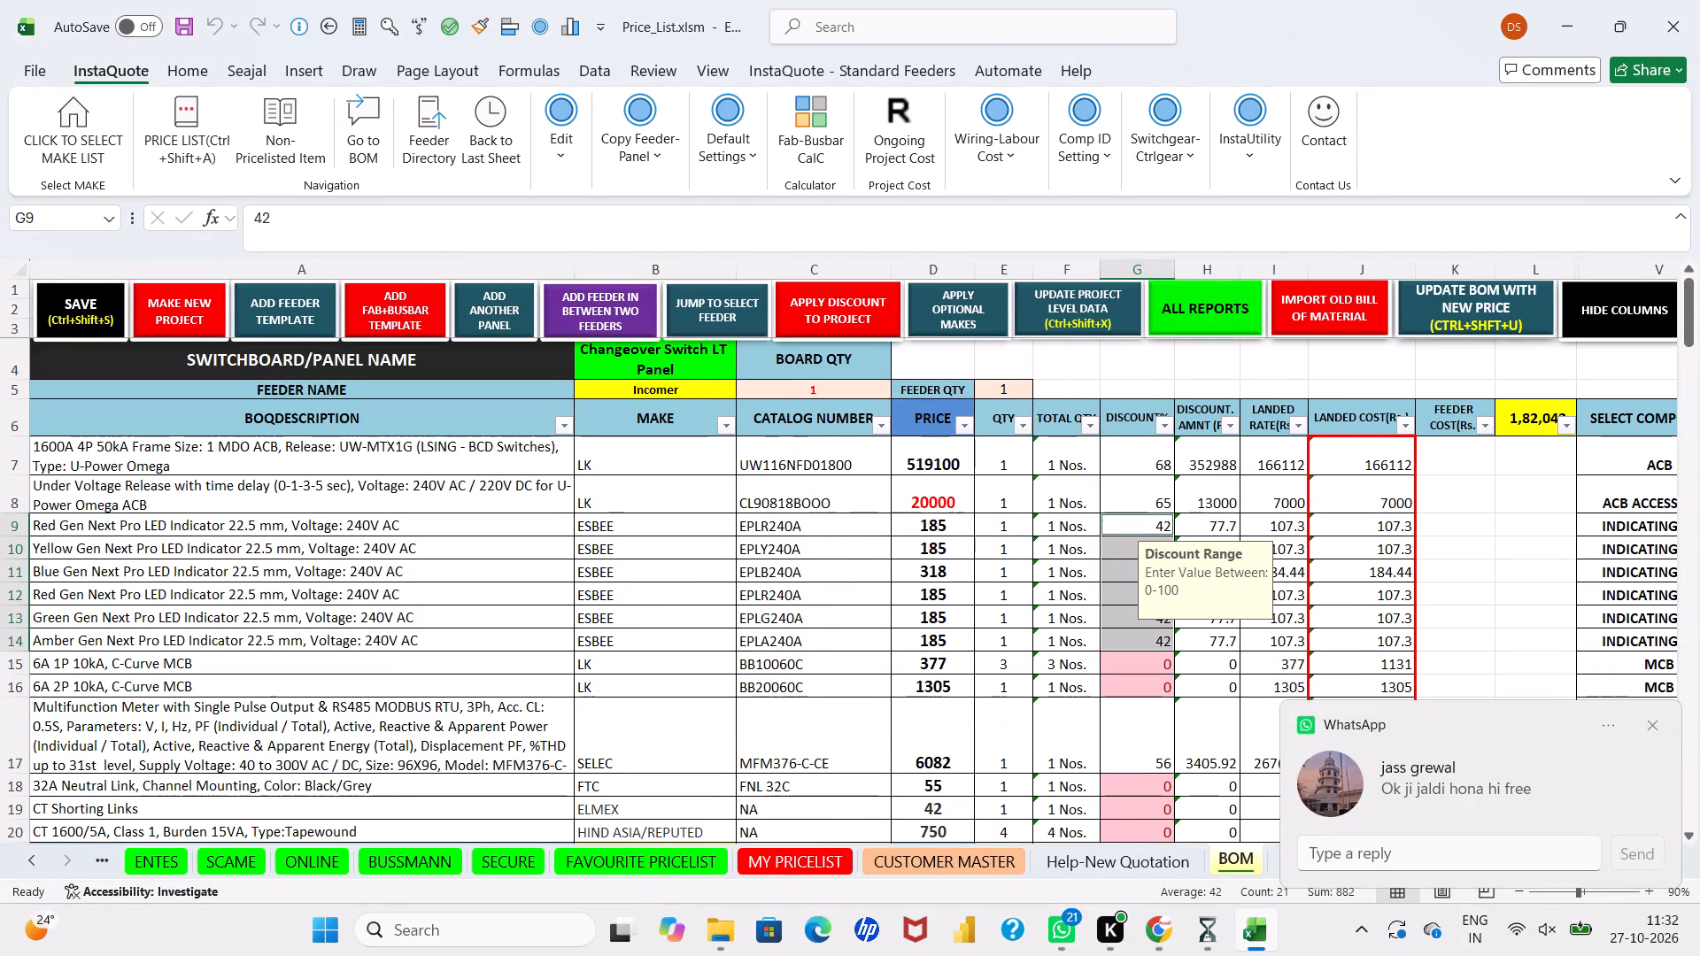
{"action": "left_click", "coordinate": [101, 313]}
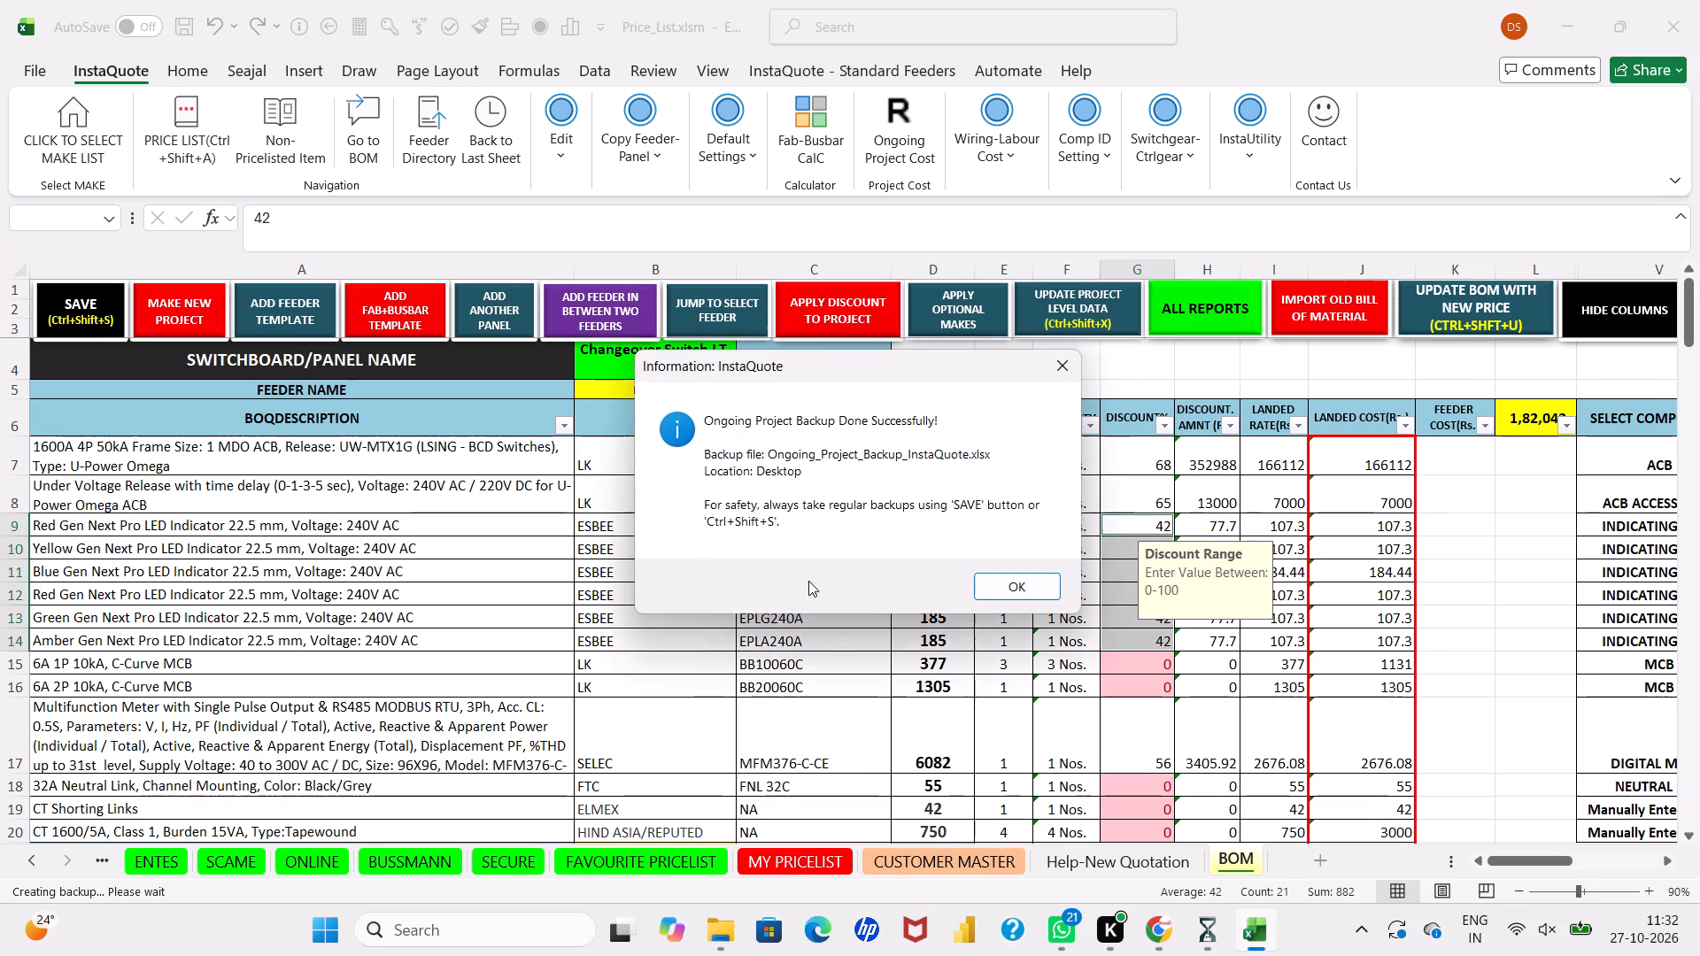
{"action": "left_click", "coordinate": [1010, 601]}
{"action": "left_click", "coordinate": [1013, 596]}
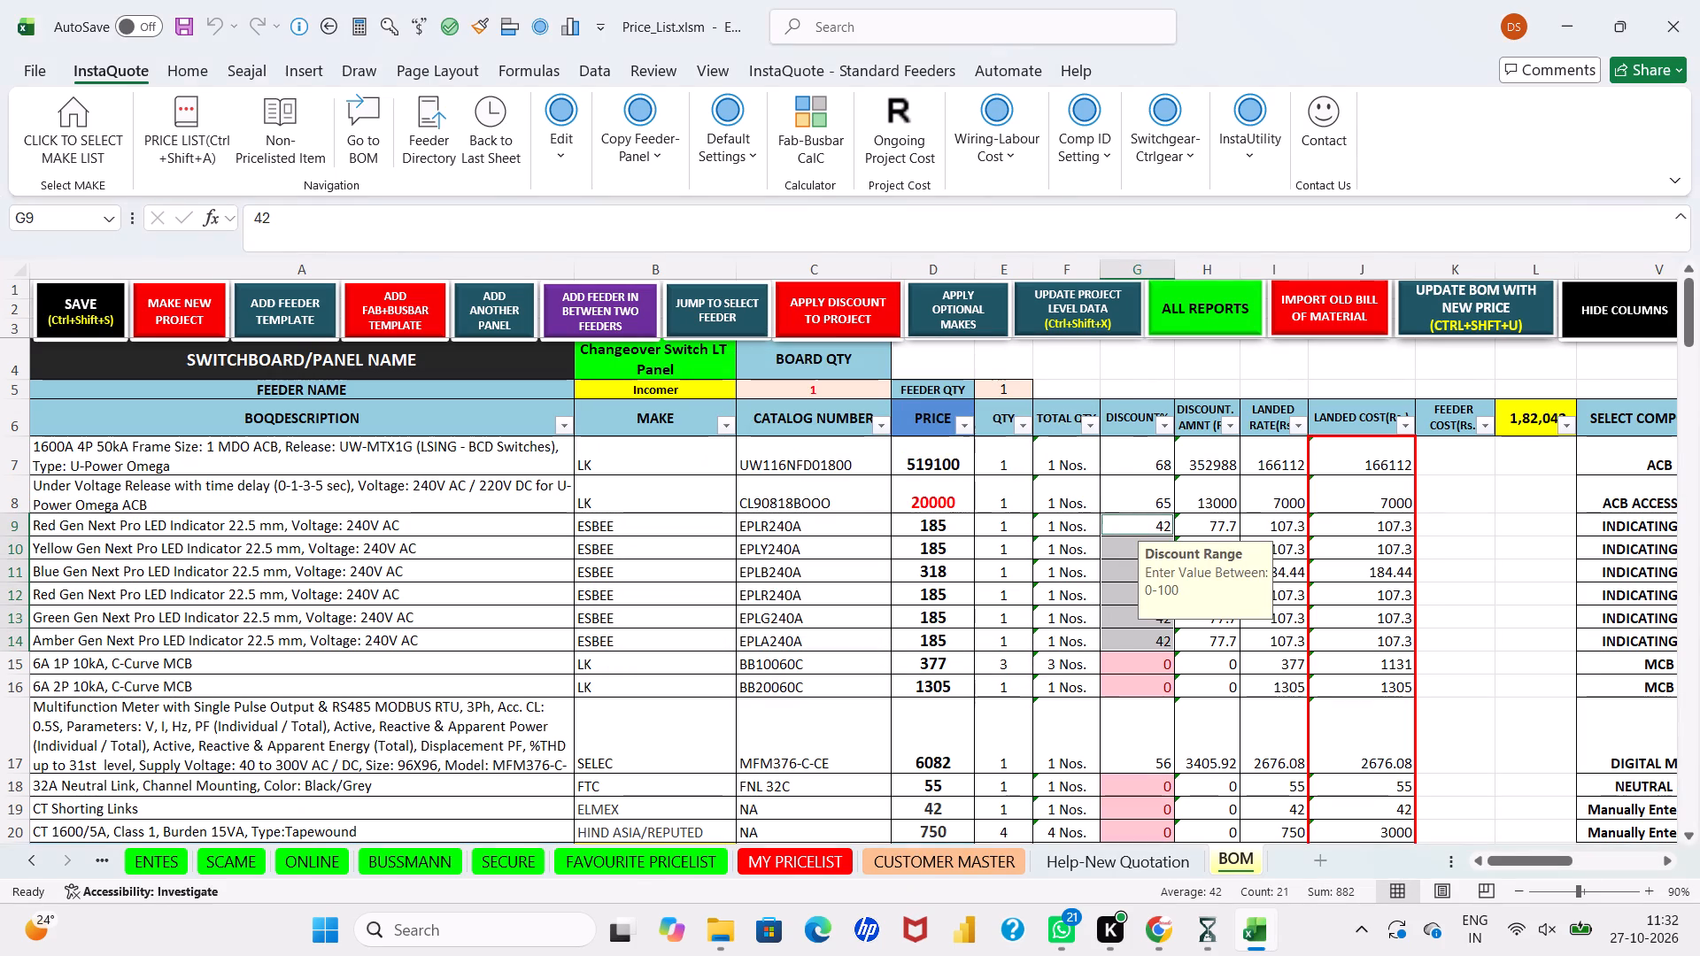
Start a group-wise discount, apply 60% to the MCB group, and continue with another component.
{"action": "left_click", "coordinate": [867, 315]}
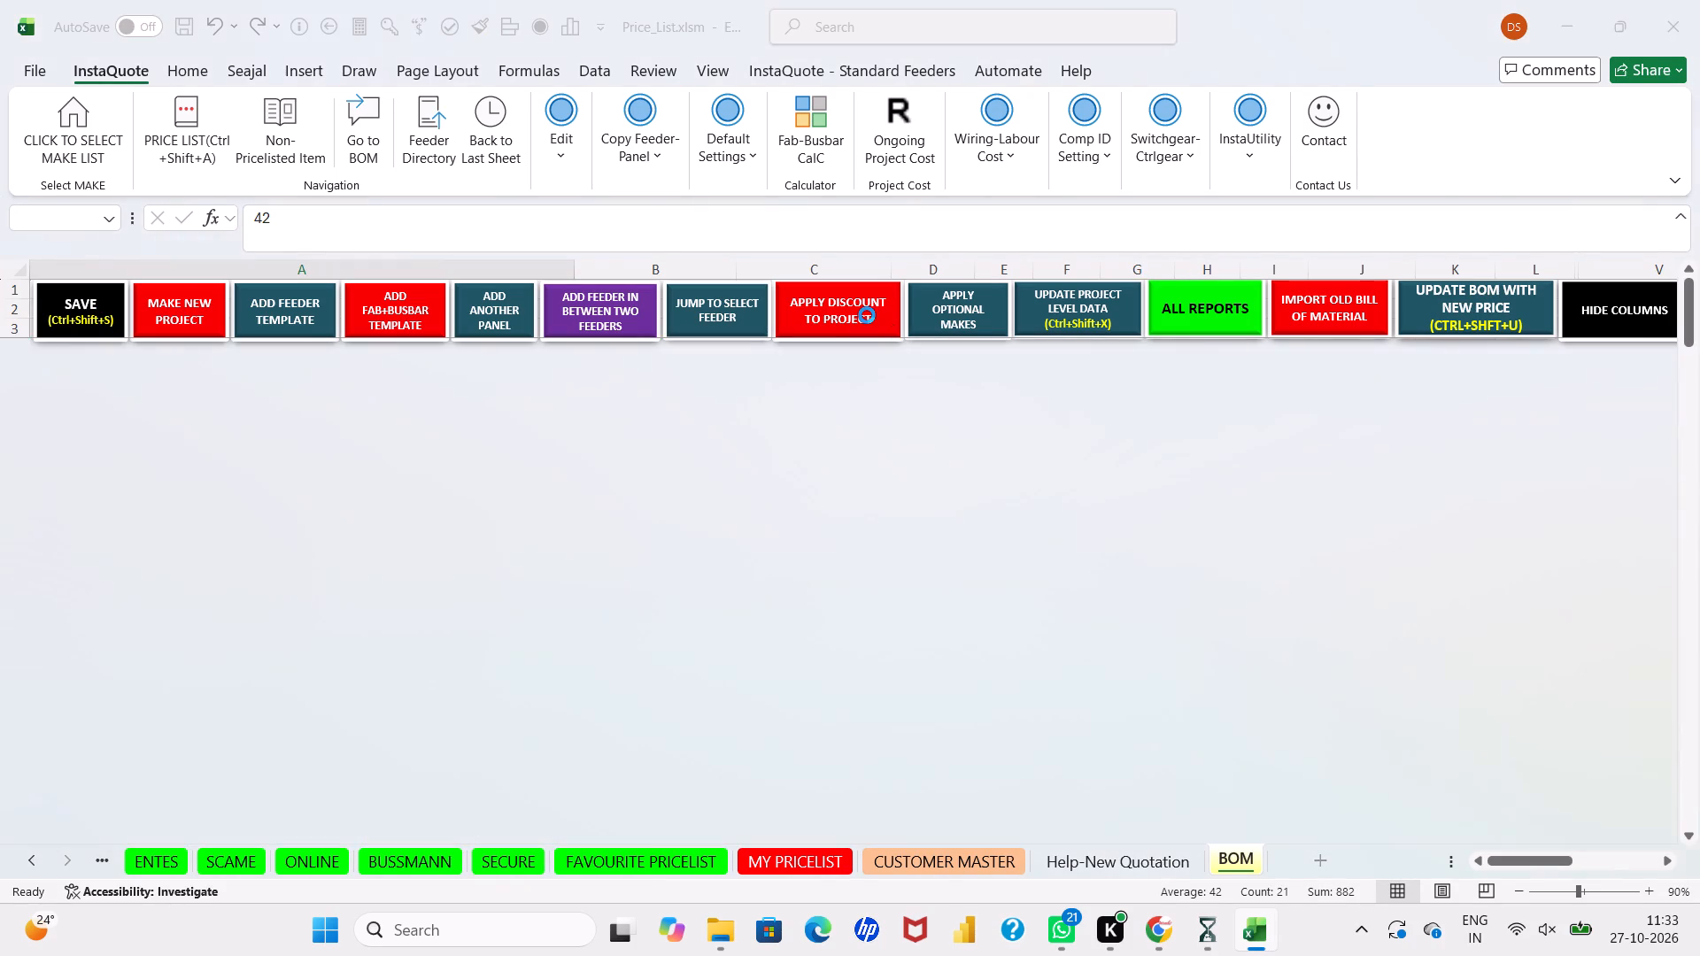
{"action": "left_click", "coordinate": [830, 482]}
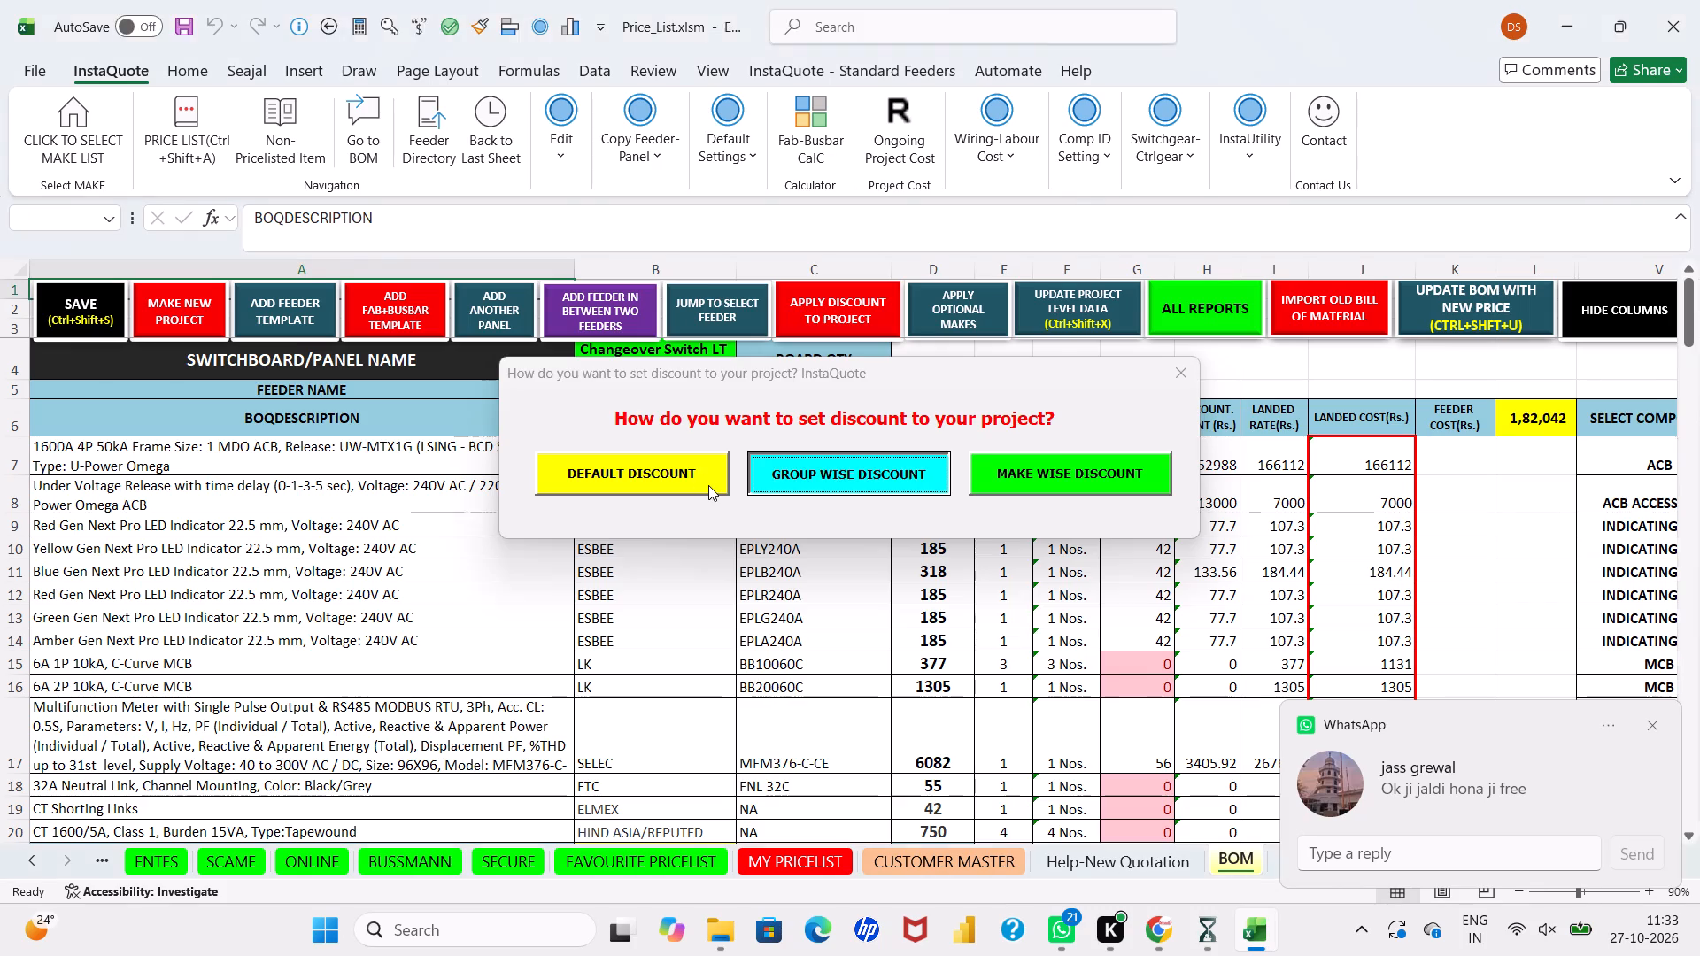
{"action": "left_click", "coordinate": [724, 351]}
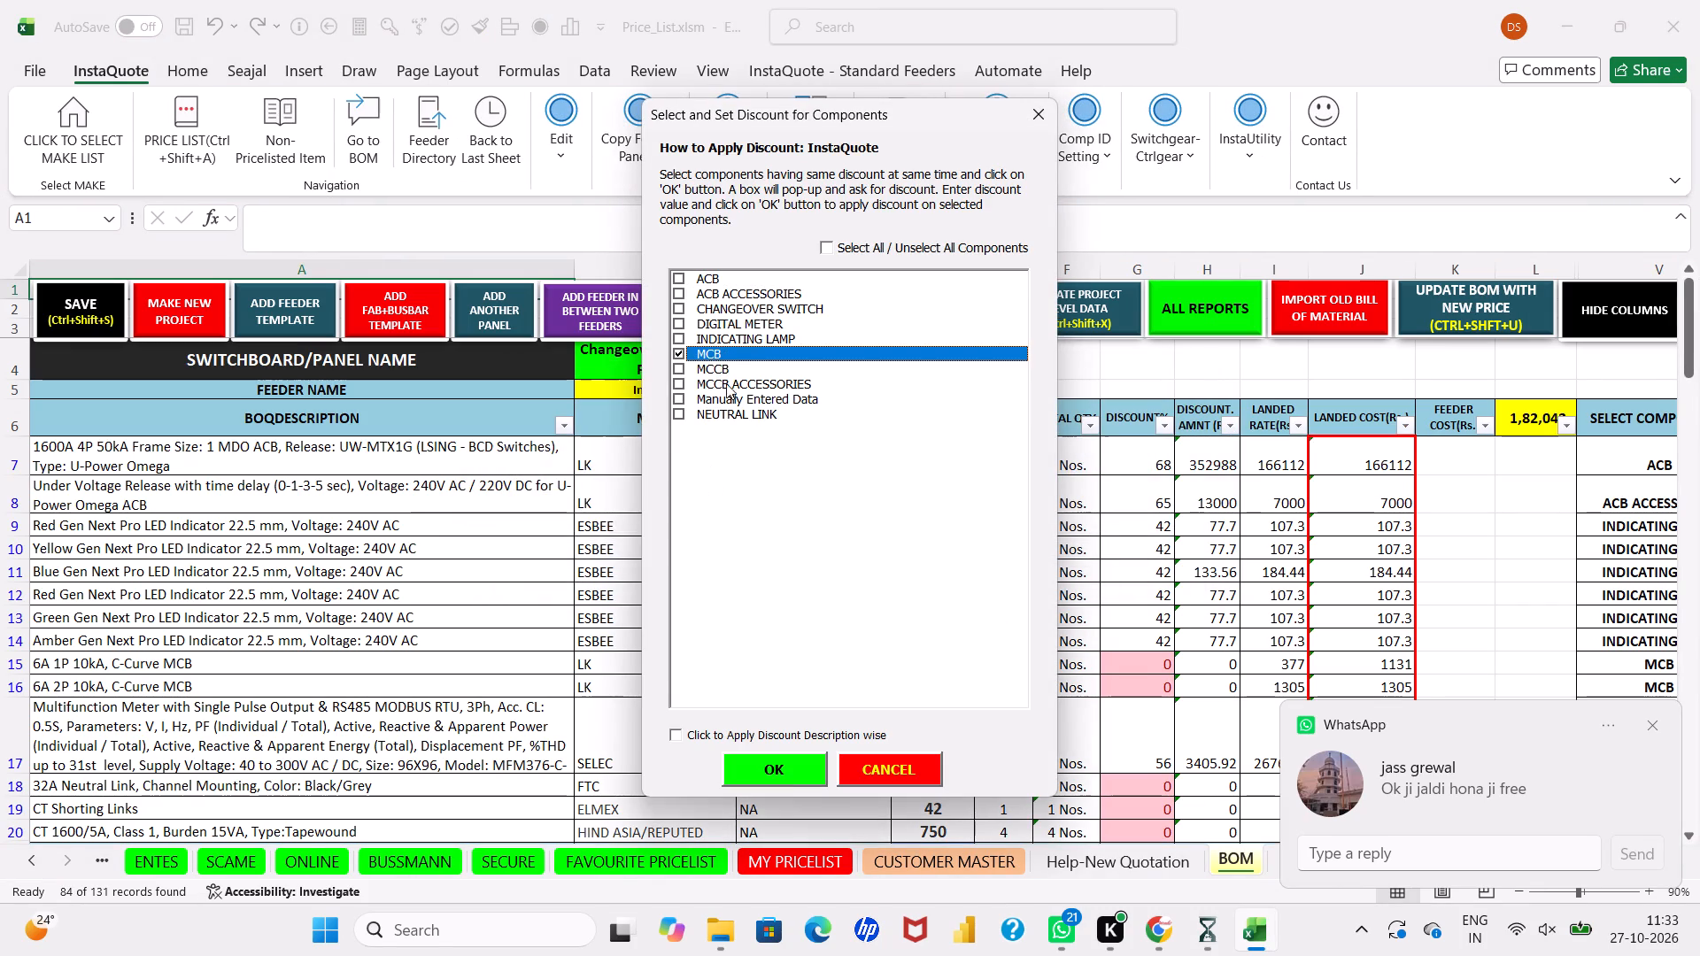
{"action": "left_click", "coordinate": [792, 768]}
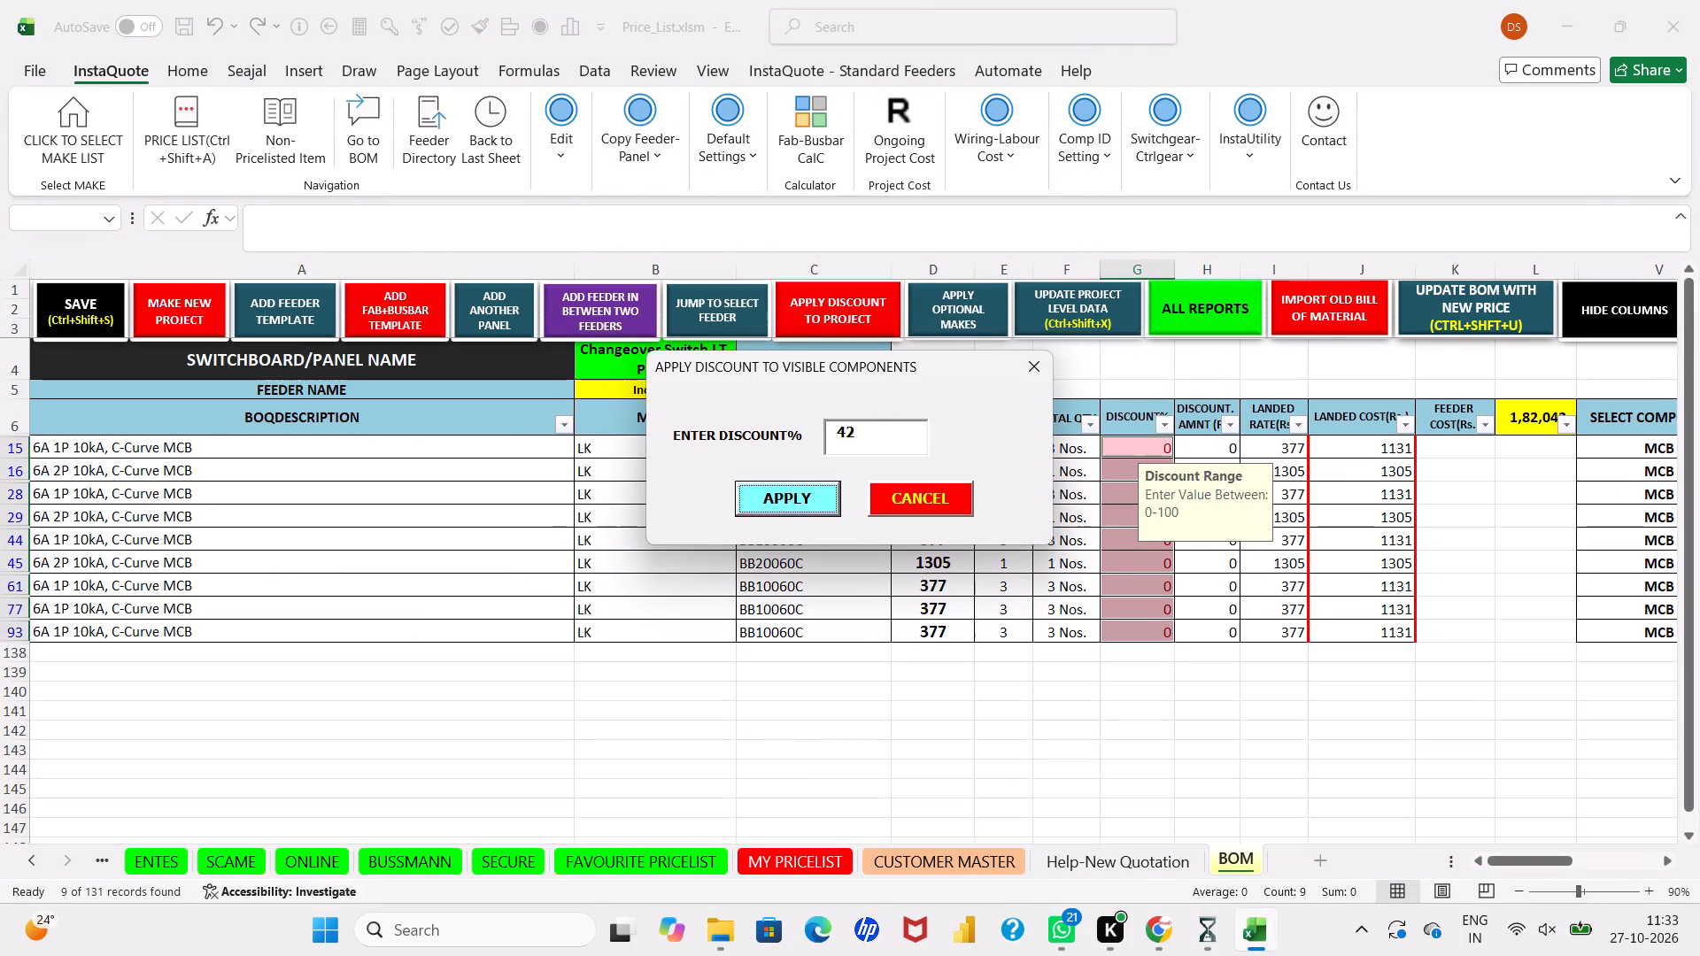
{"action": "left_click_drag", "start_coordinate": [865, 430], "coordinate": [824, 436]}
{"action": "type", "text": "60"}
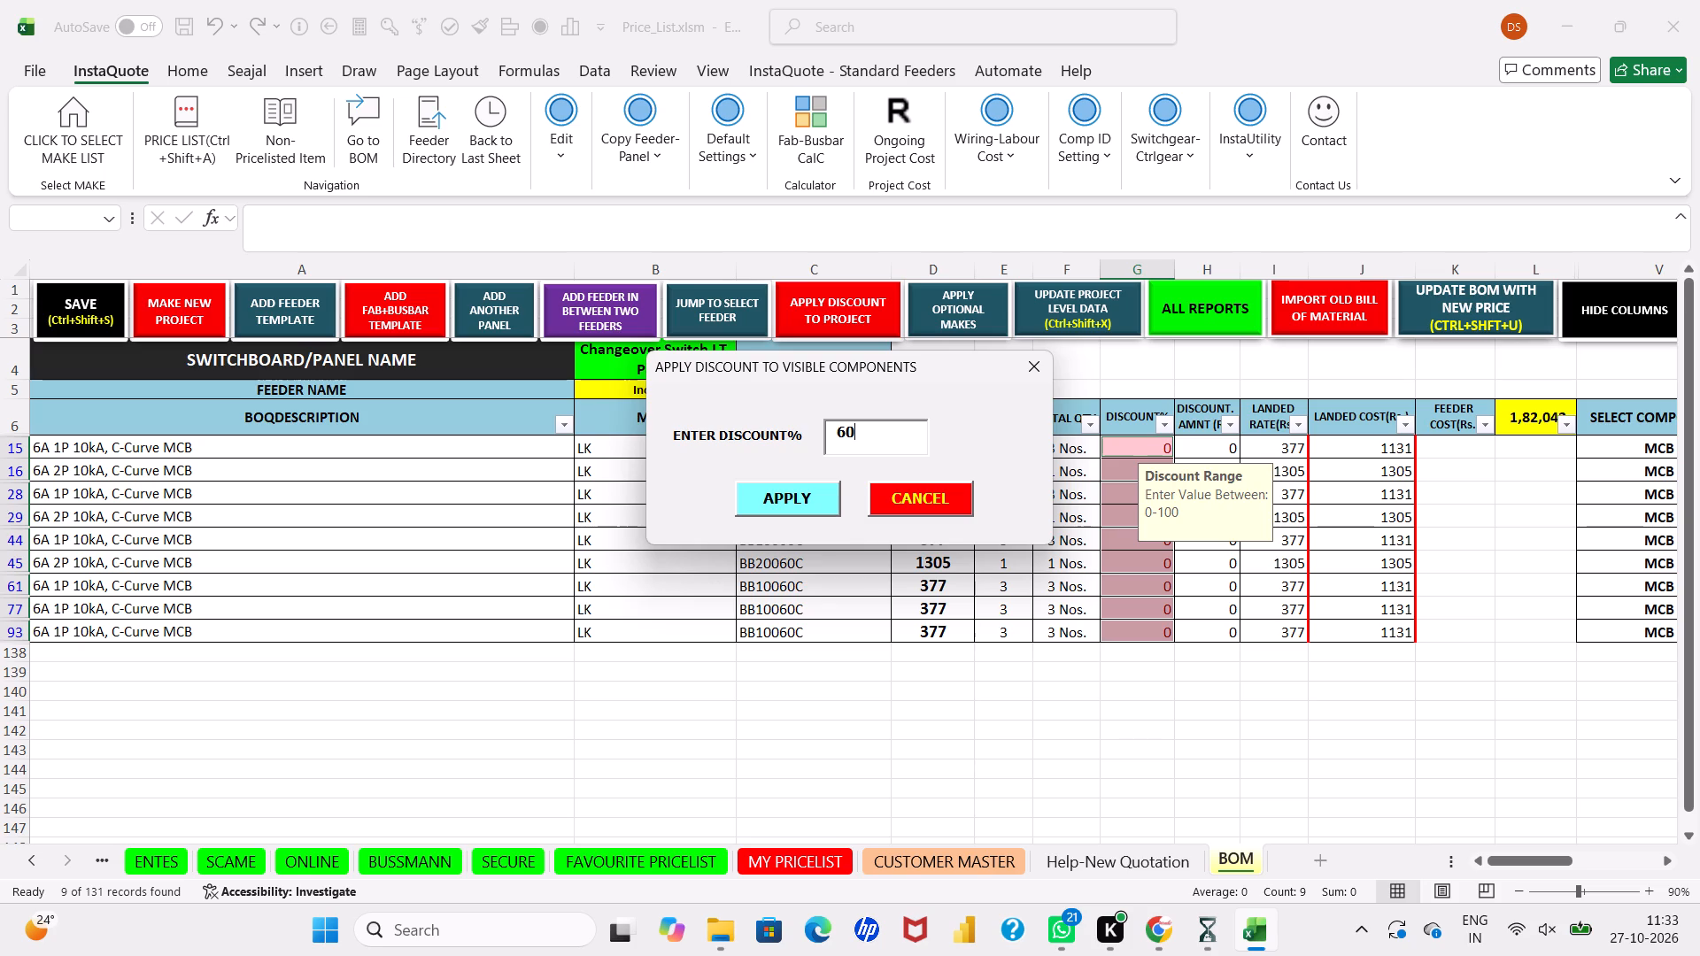
{"action": "left_click", "coordinate": [807, 504]}
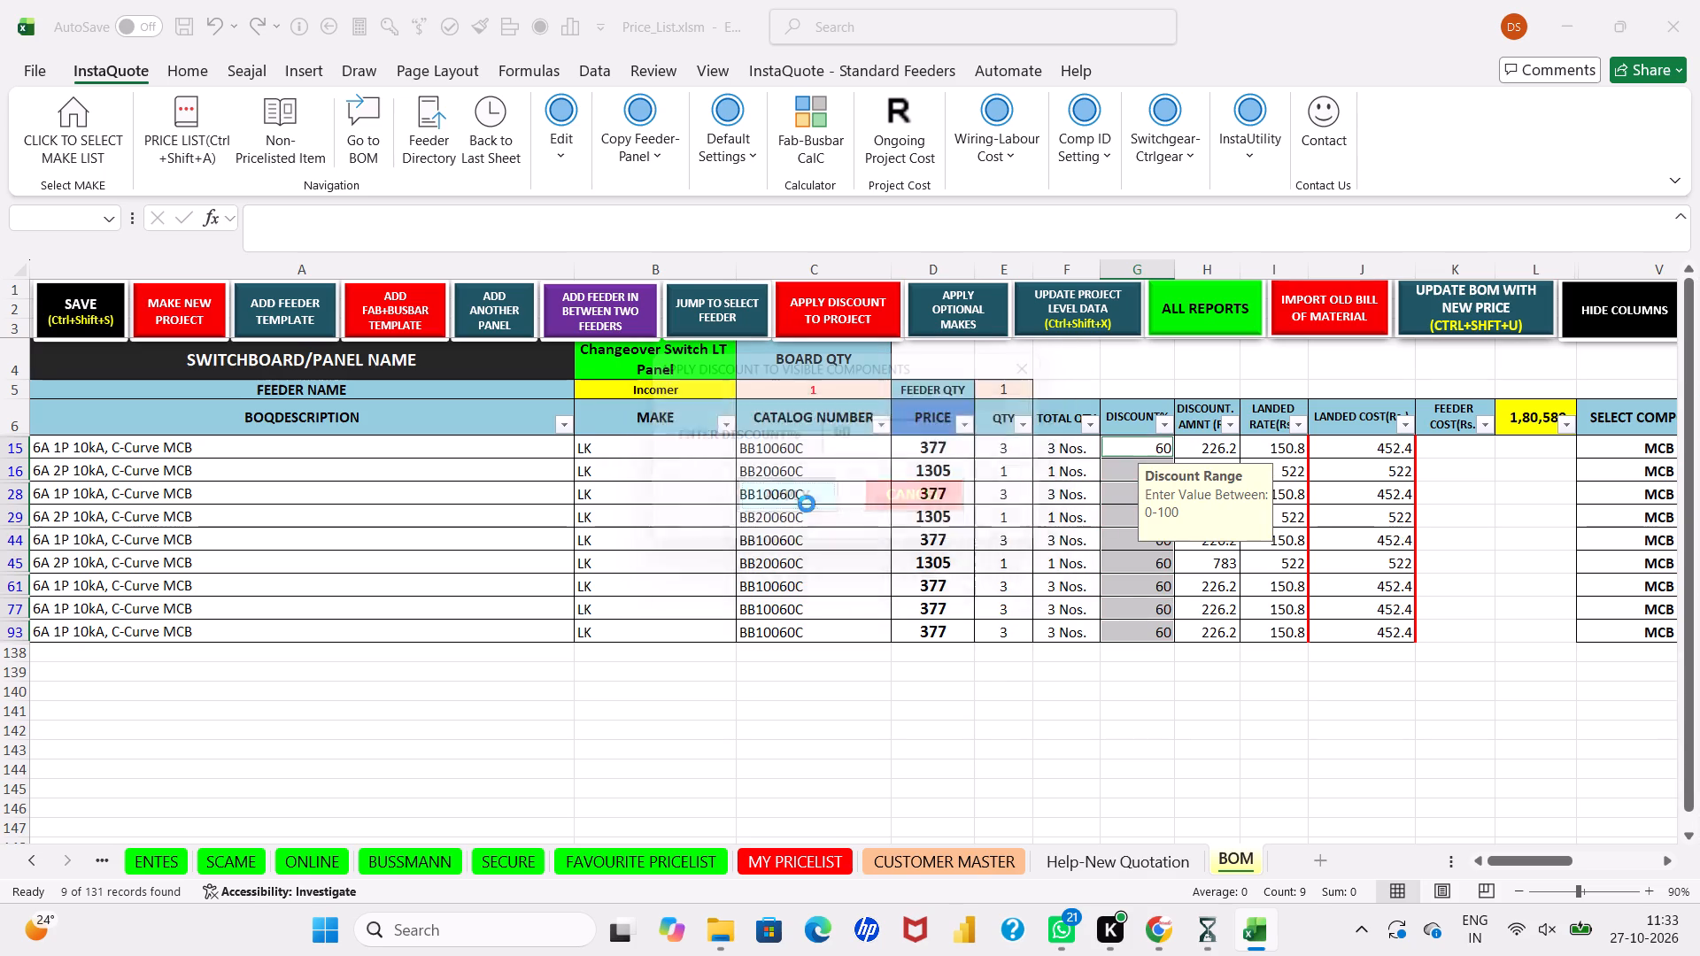
{"action": "left_click", "coordinate": [916, 548]}
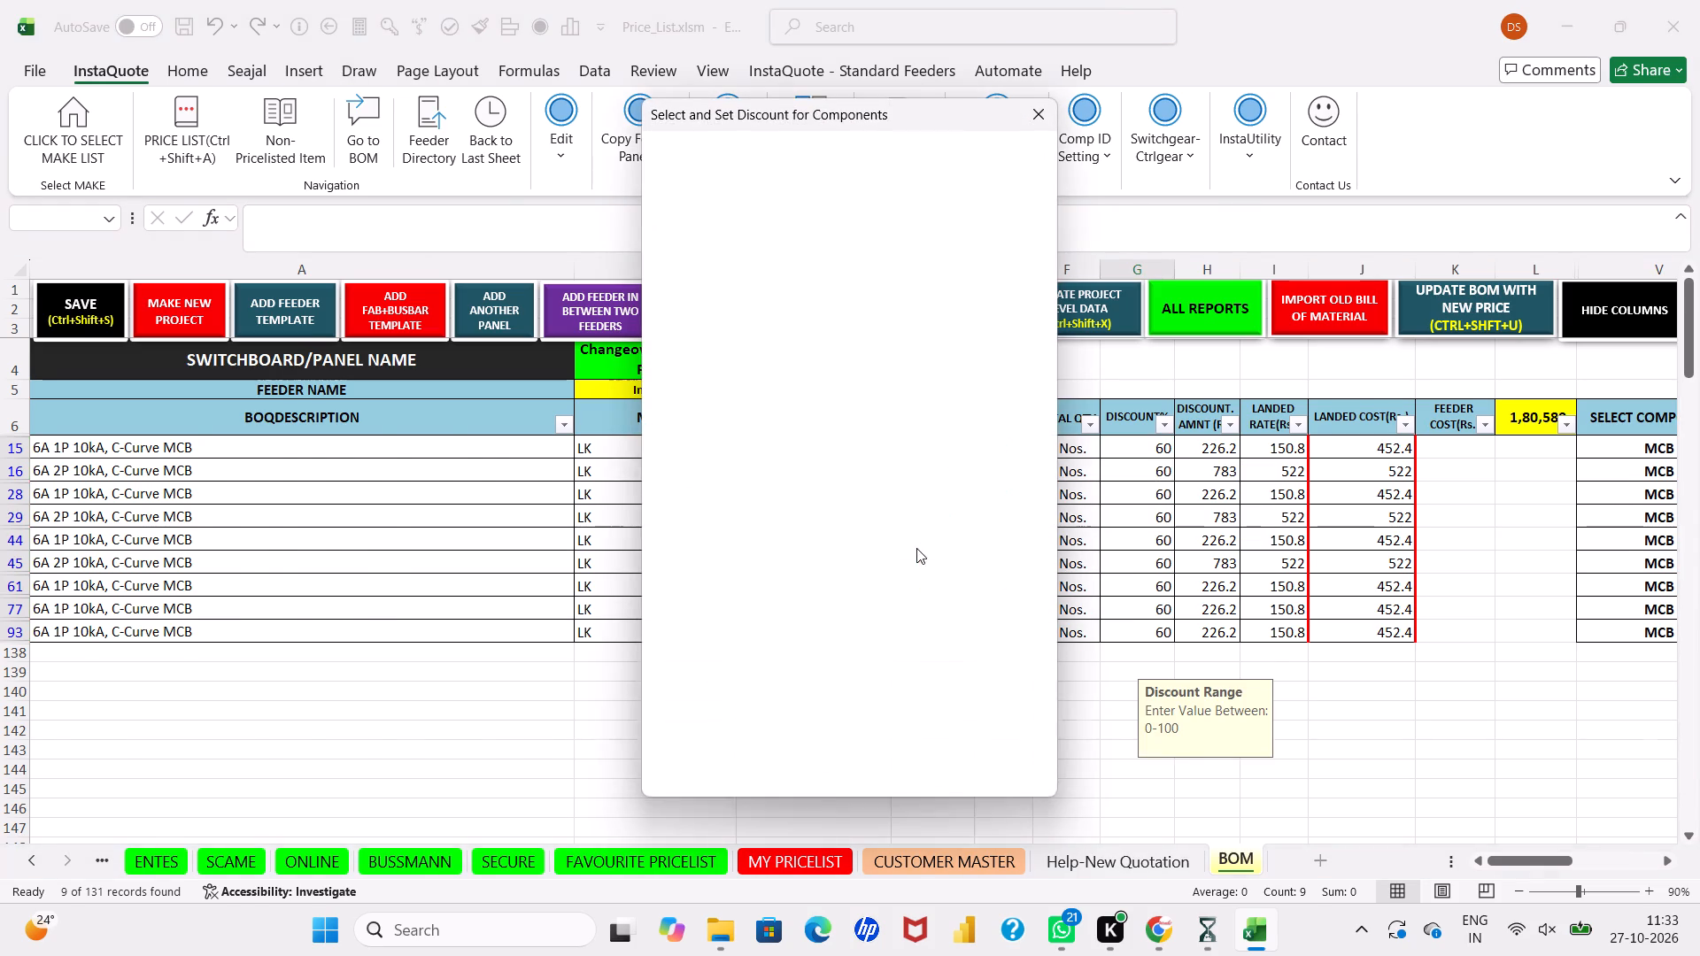
Apply a 65% discount to the MCCB and MCCB ACCESSORIES groups together and continue with another component.
{"action": "left_click", "coordinate": [733, 367]}
{"action": "left_click", "coordinate": [733, 384]}
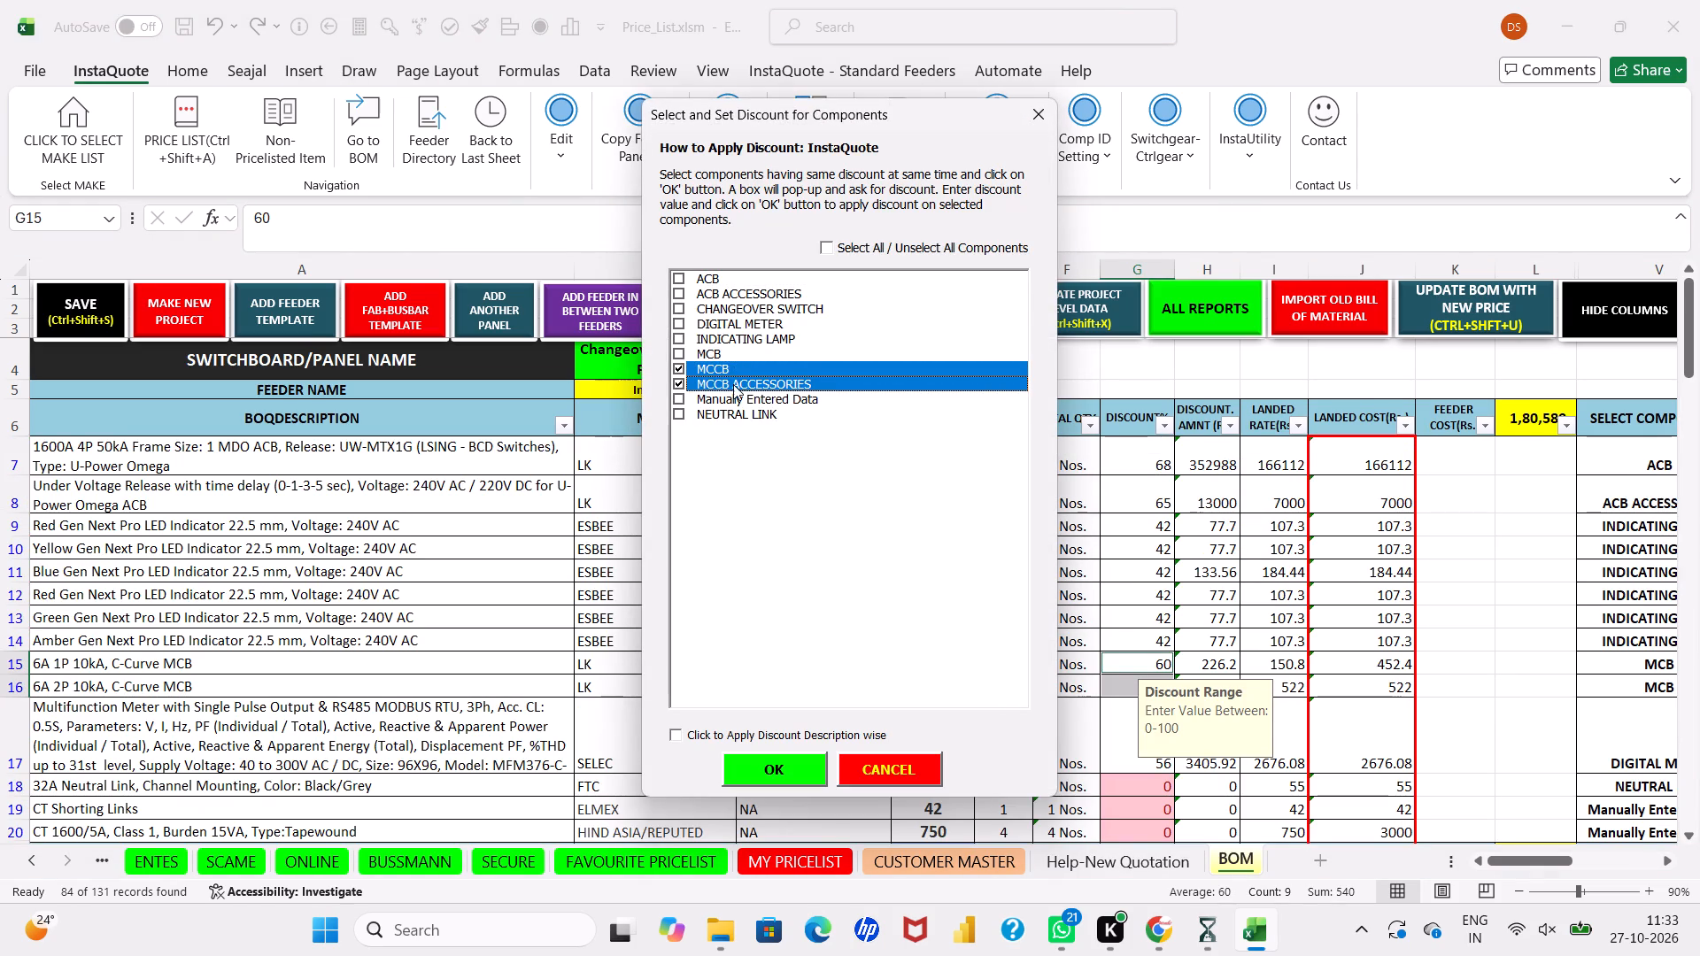
{"action": "left_click", "coordinate": [791, 778]}
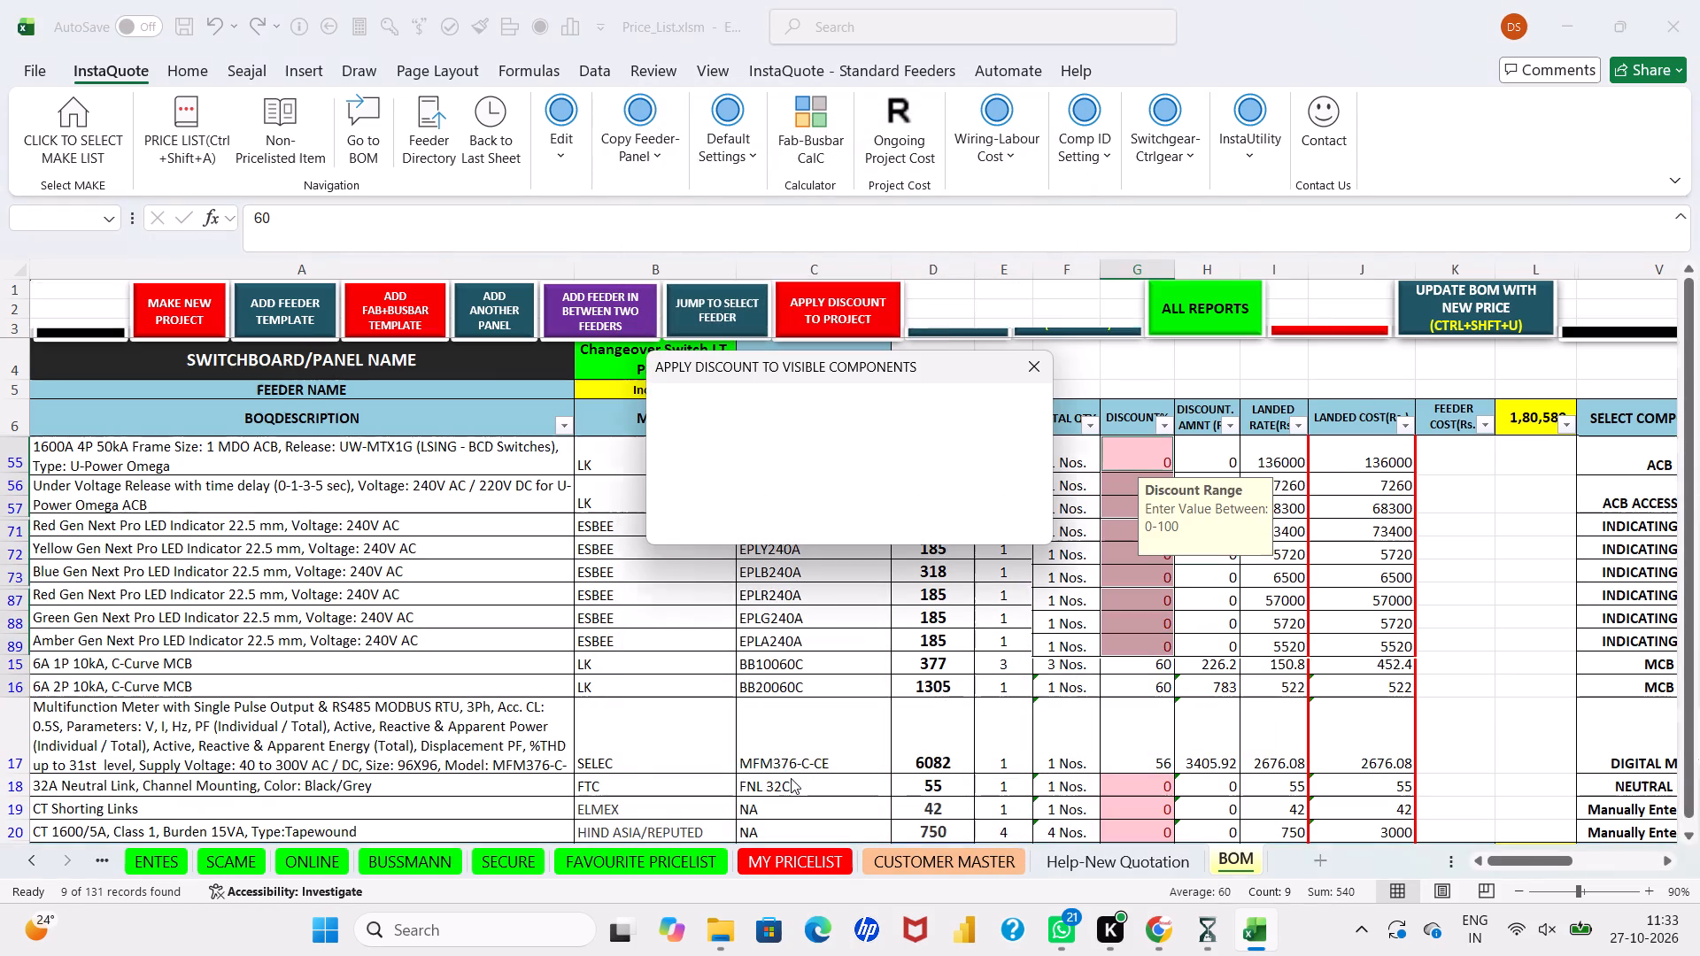
{"action": "left_click", "coordinate": [864, 428]}
{"action": "key", "text": "BackSpace"}
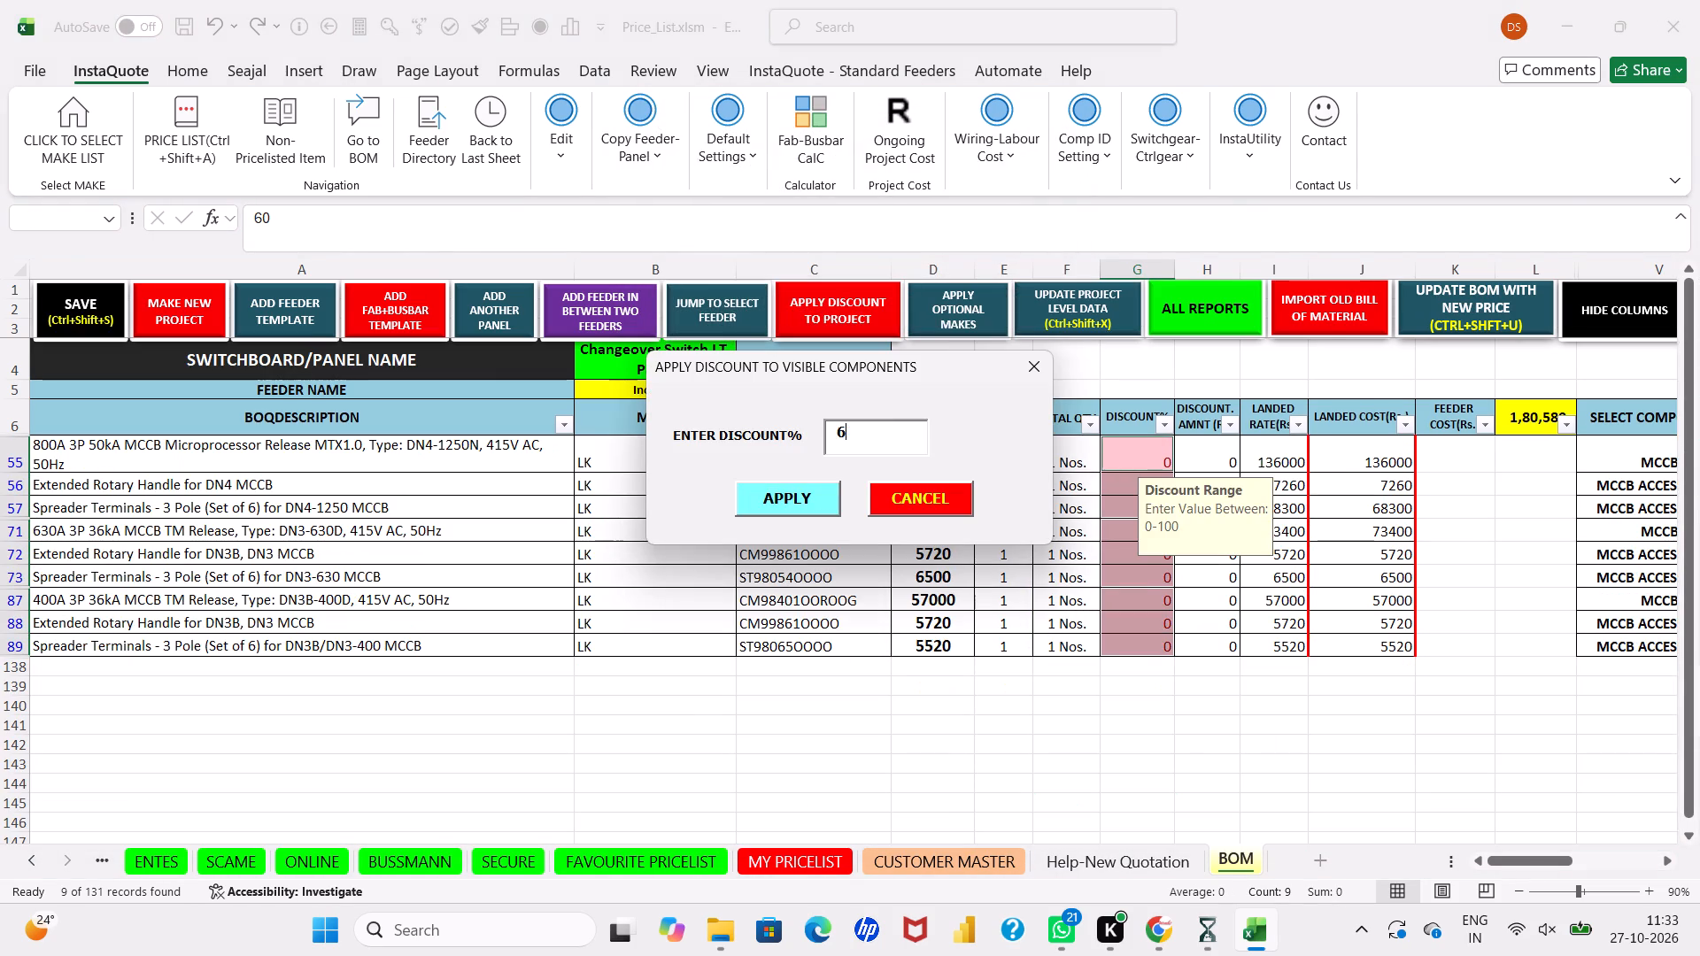
{"action": "key", "text": "5"}
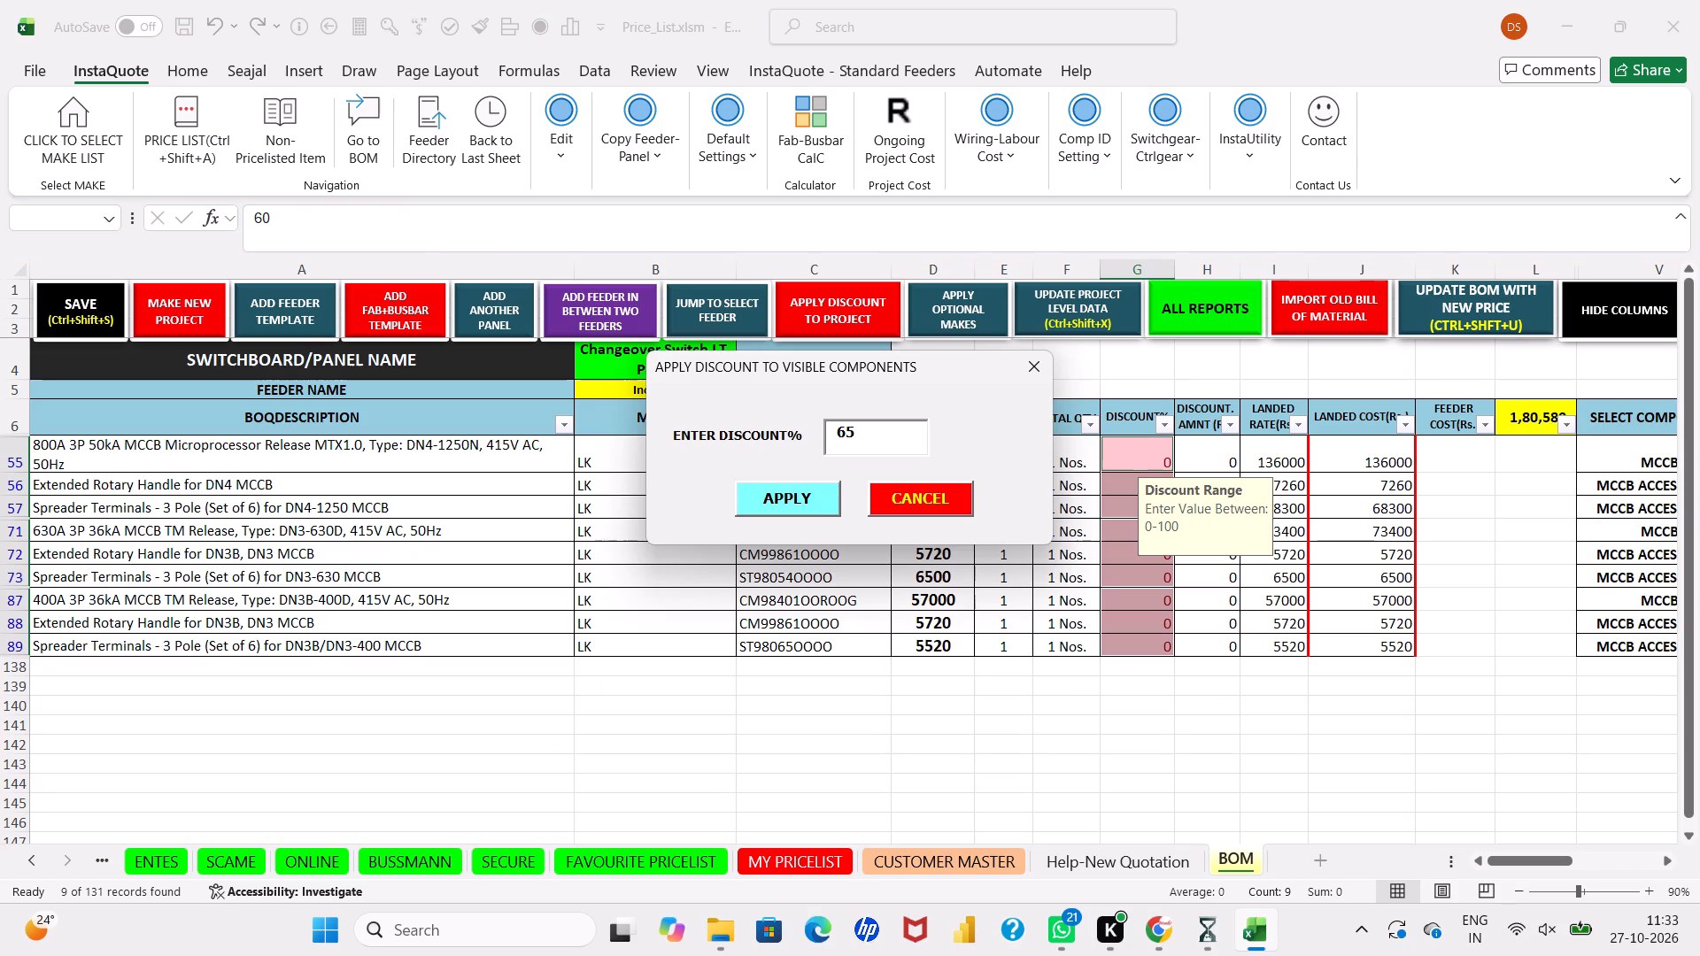
{"action": "left_click", "coordinate": [811, 505]}
{"action": "left_click", "coordinate": [928, 546]}
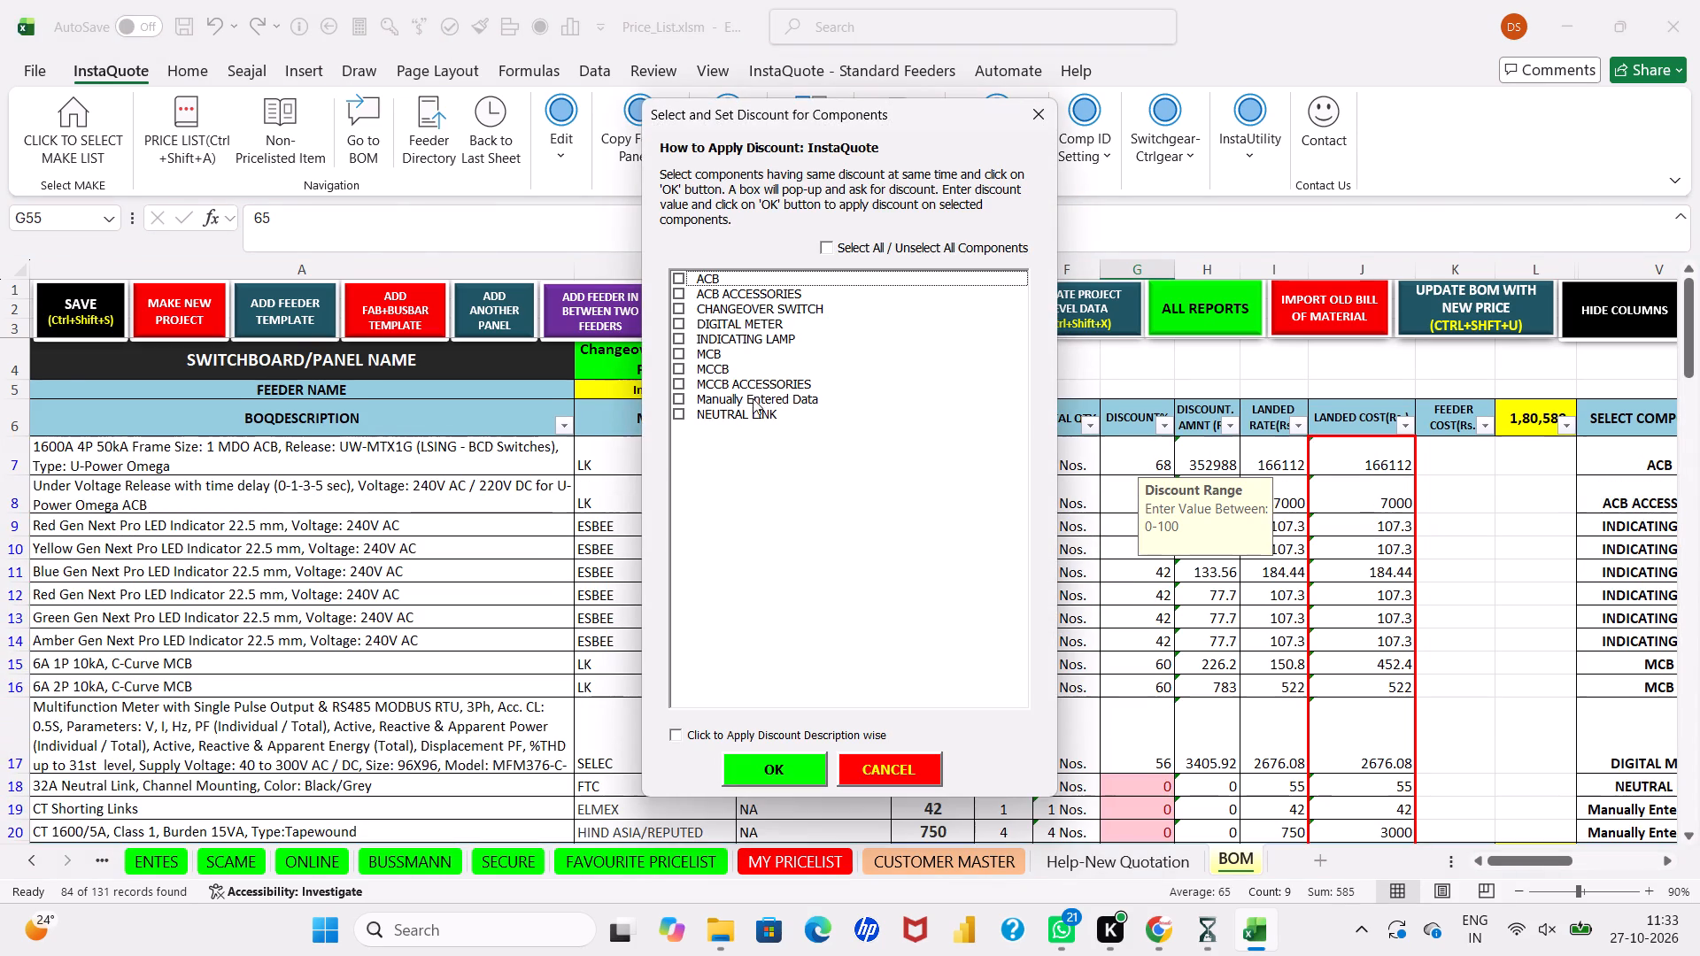
Apply a 41.82% discount to the NEUTRAL LINK group and end the group-wise discount round.
{"action": "left_click", "coordinate": [750, 410]}
{"action": "left_click", "coordinate": [768, 783]}
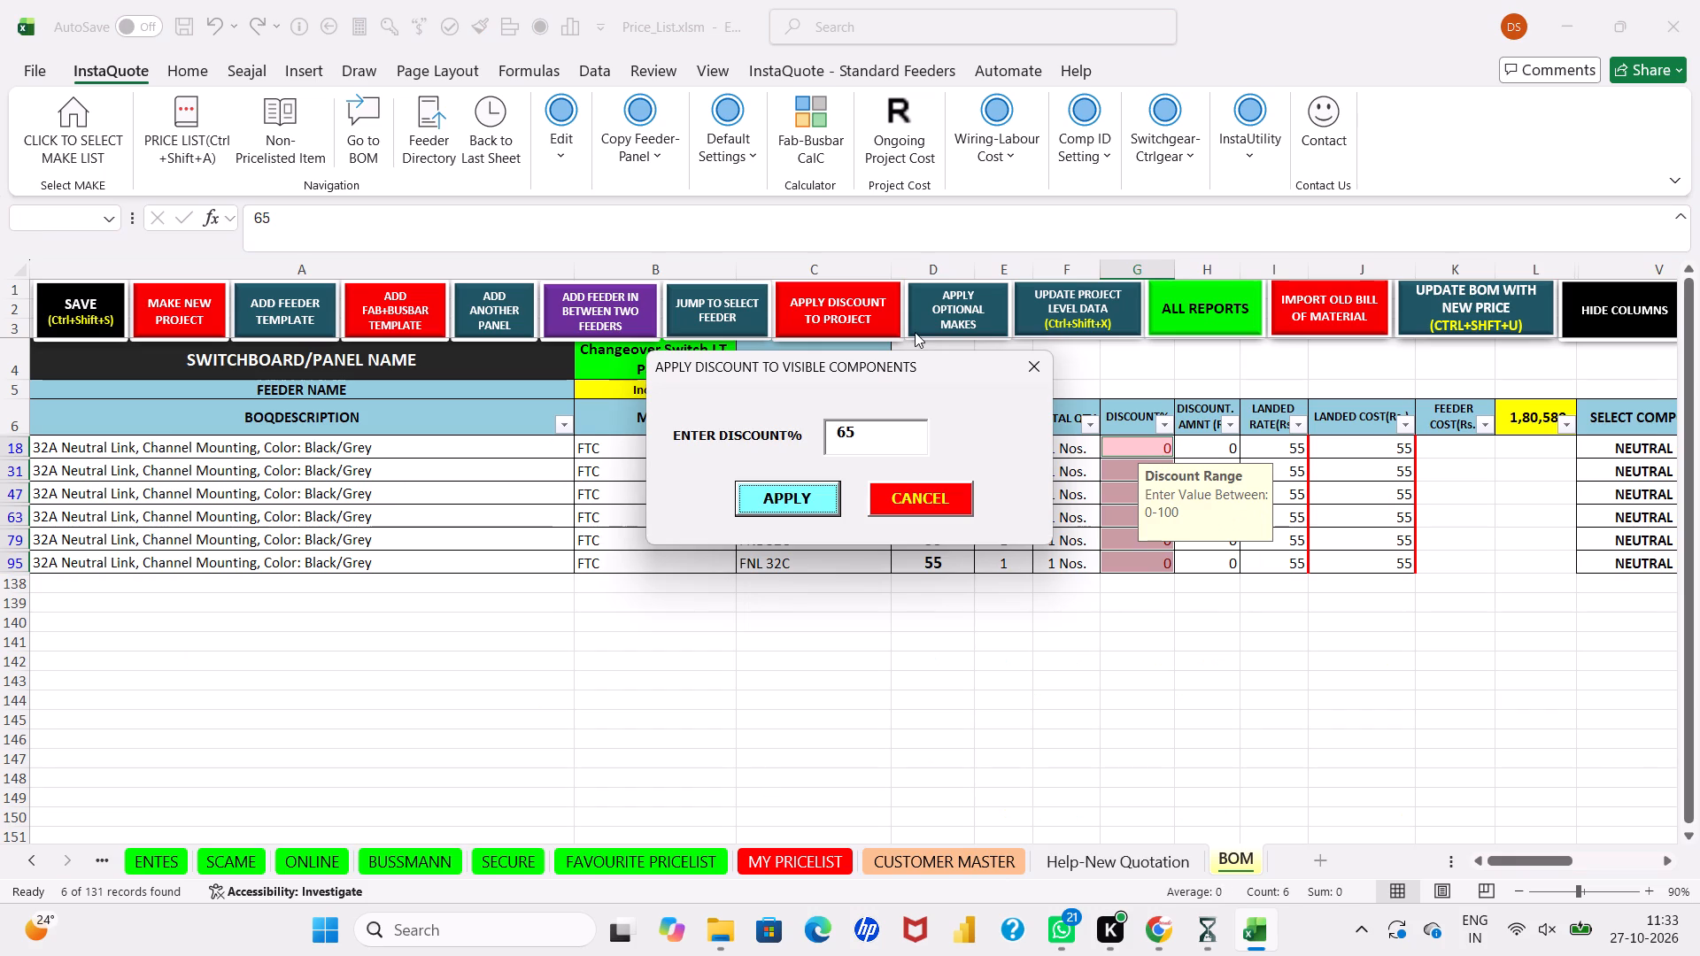
{"action": "left_click_drag", "start_coordinate": [864, 432], "coordinate": [828, 437]}
{"action": "type", "text": "41."}
{"action": "type", "text": "82"}
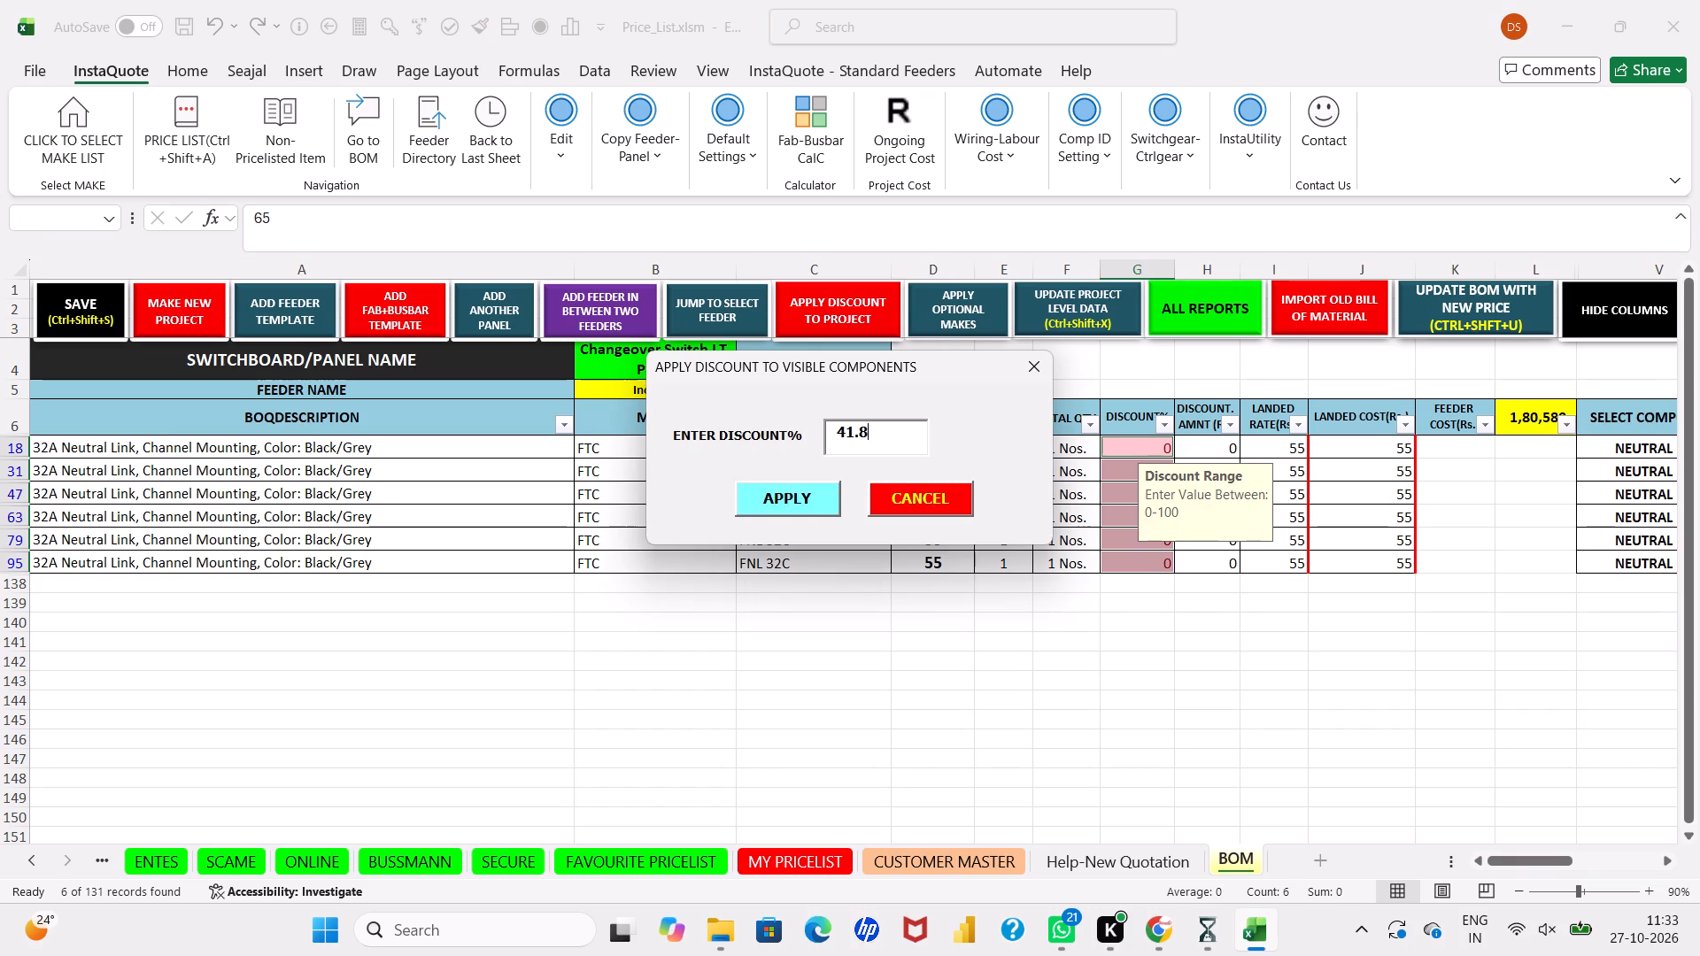
{"action": "left_click", "coordinate": [775, 498]}
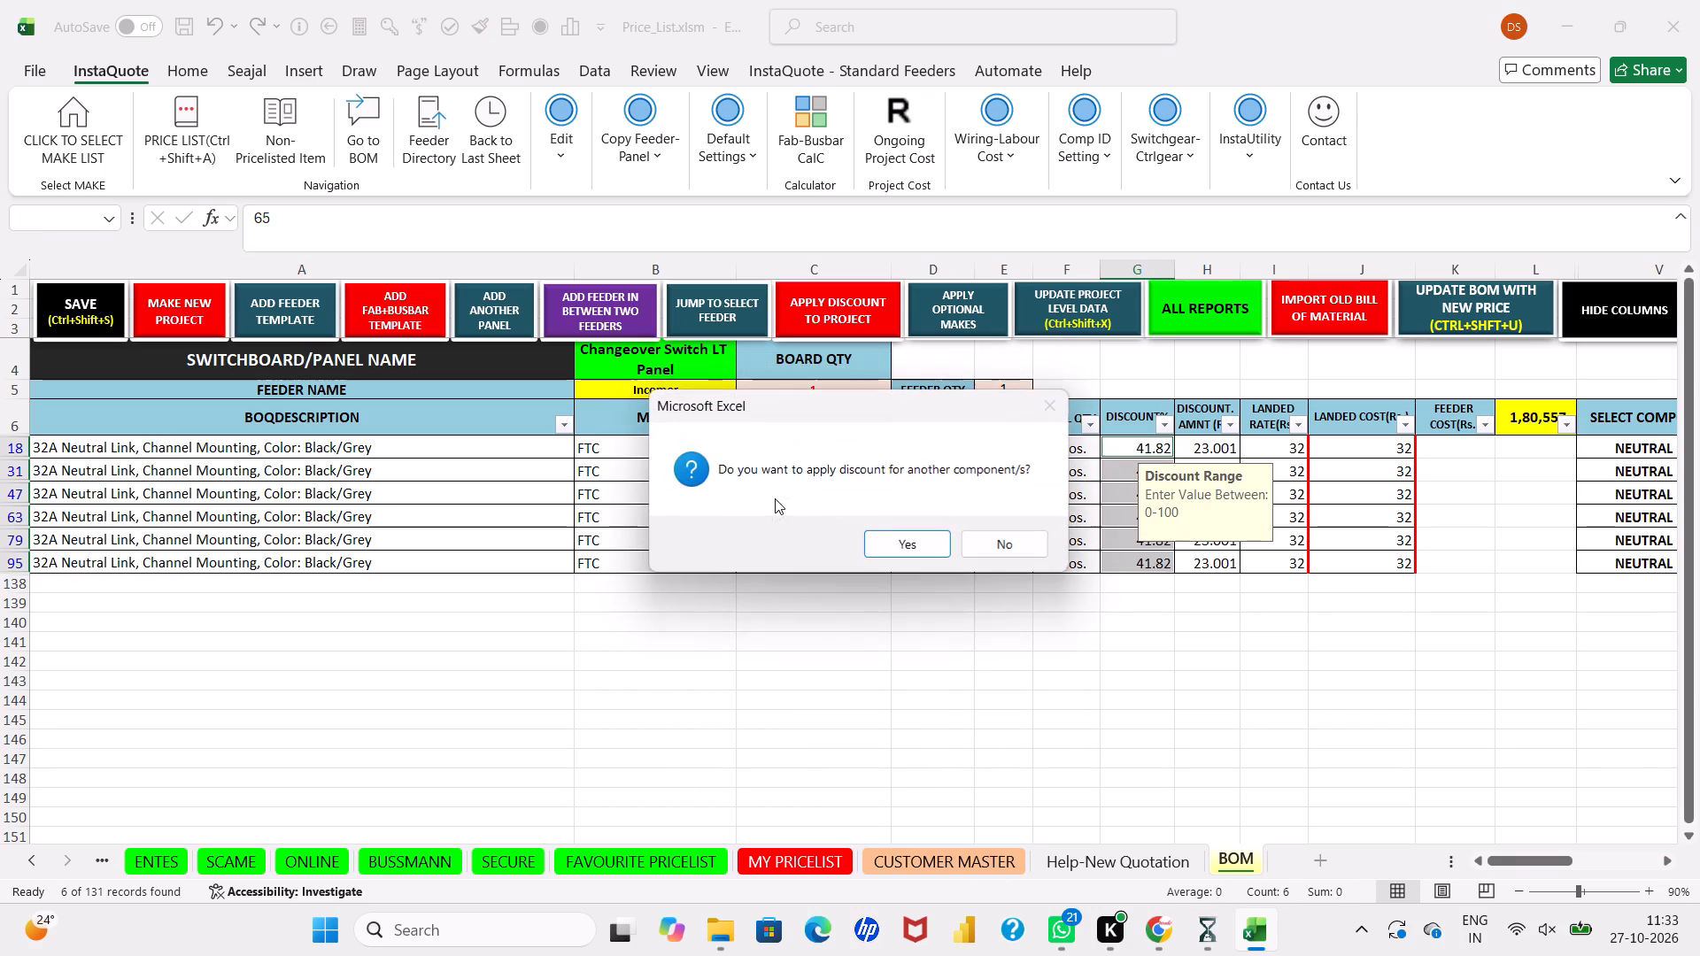
{"action": "left_click", "coordinate": [927, 545]}
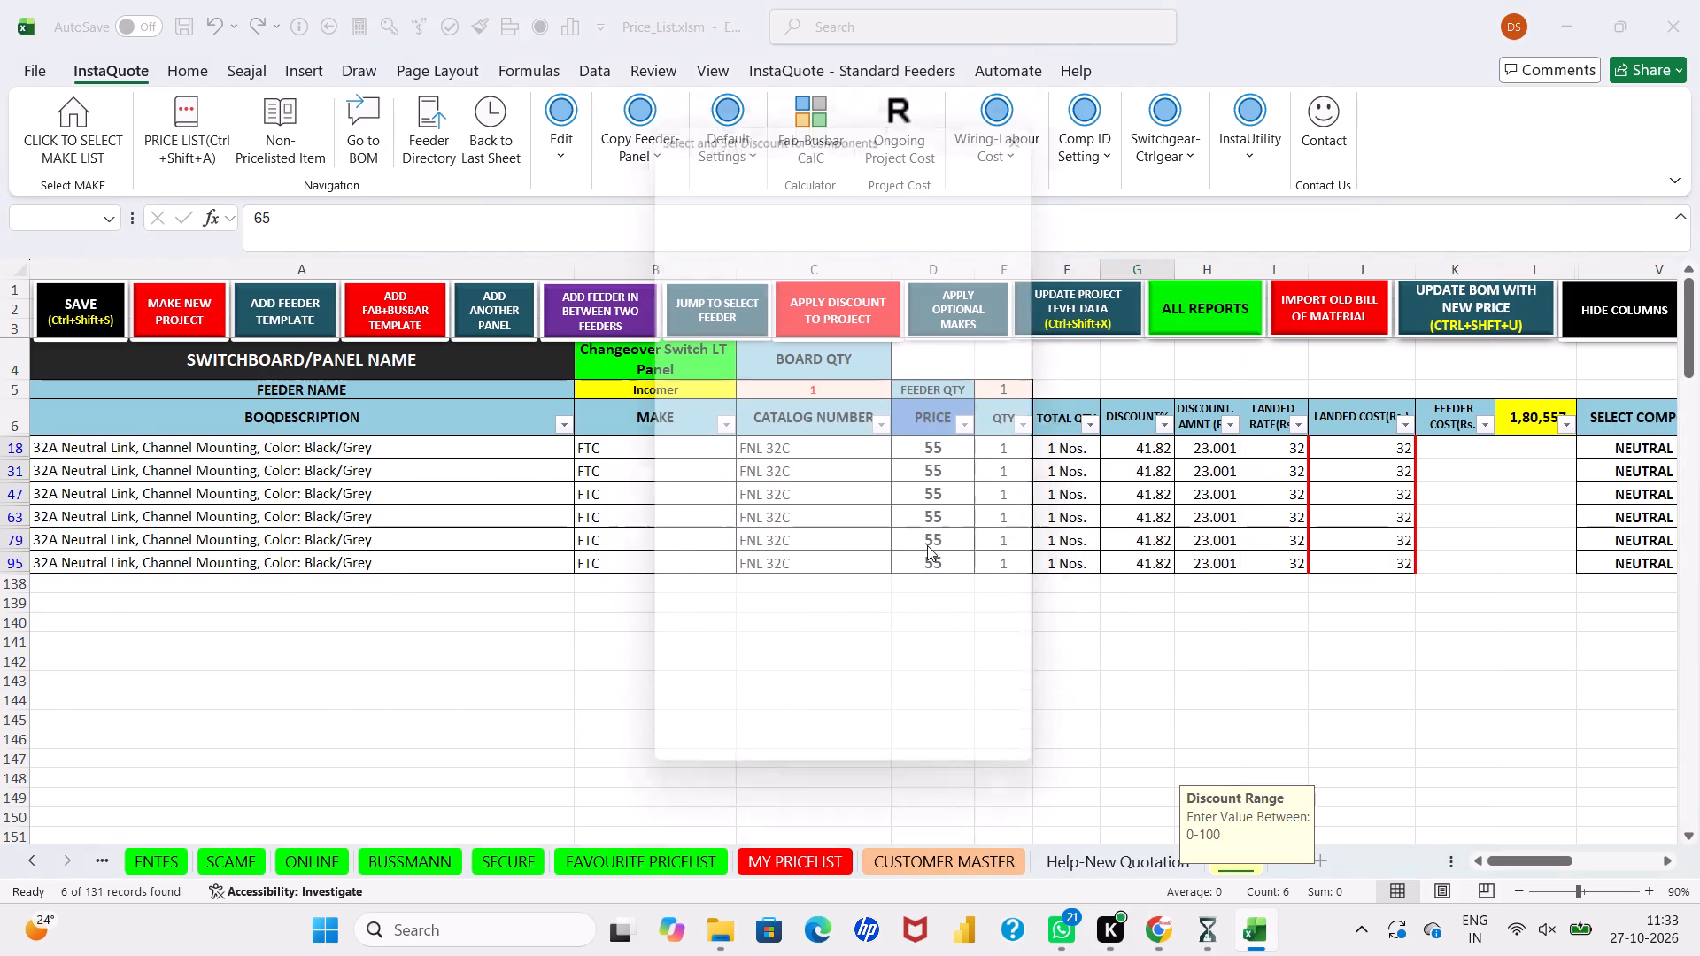
{"action": "left_click", "coordinate": [917, 757]}
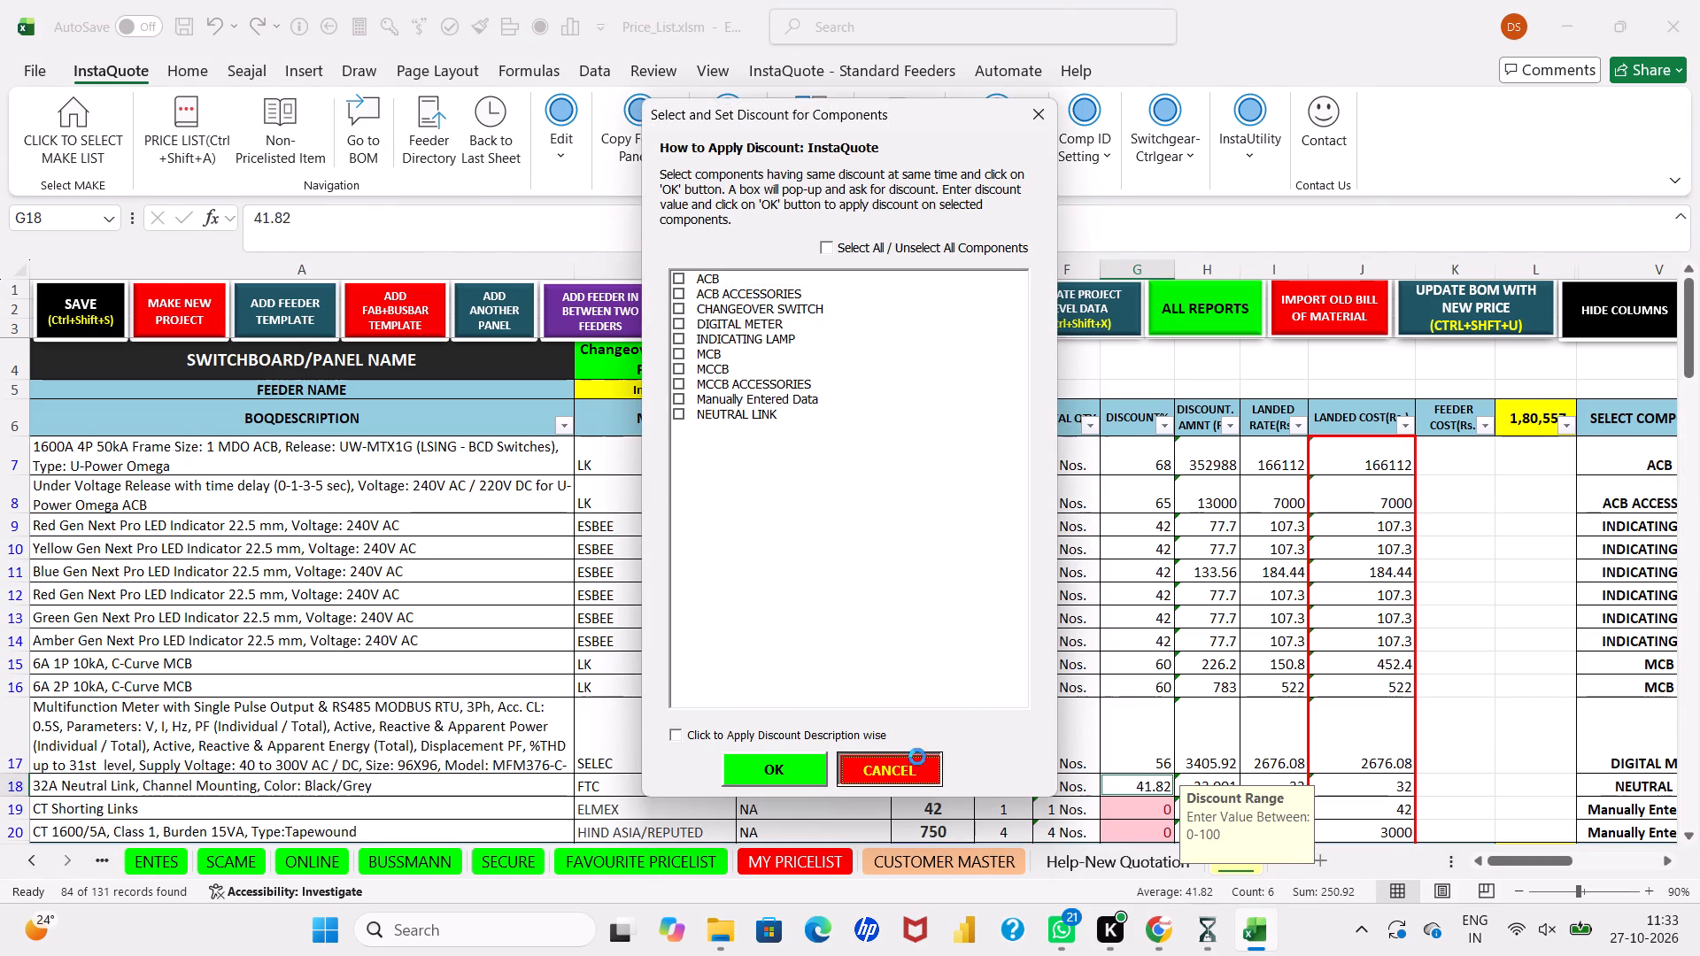
Save a backup of the ongoing project with the new group discounts.
{"action": "left_click", "coordinate": [109, 325]}
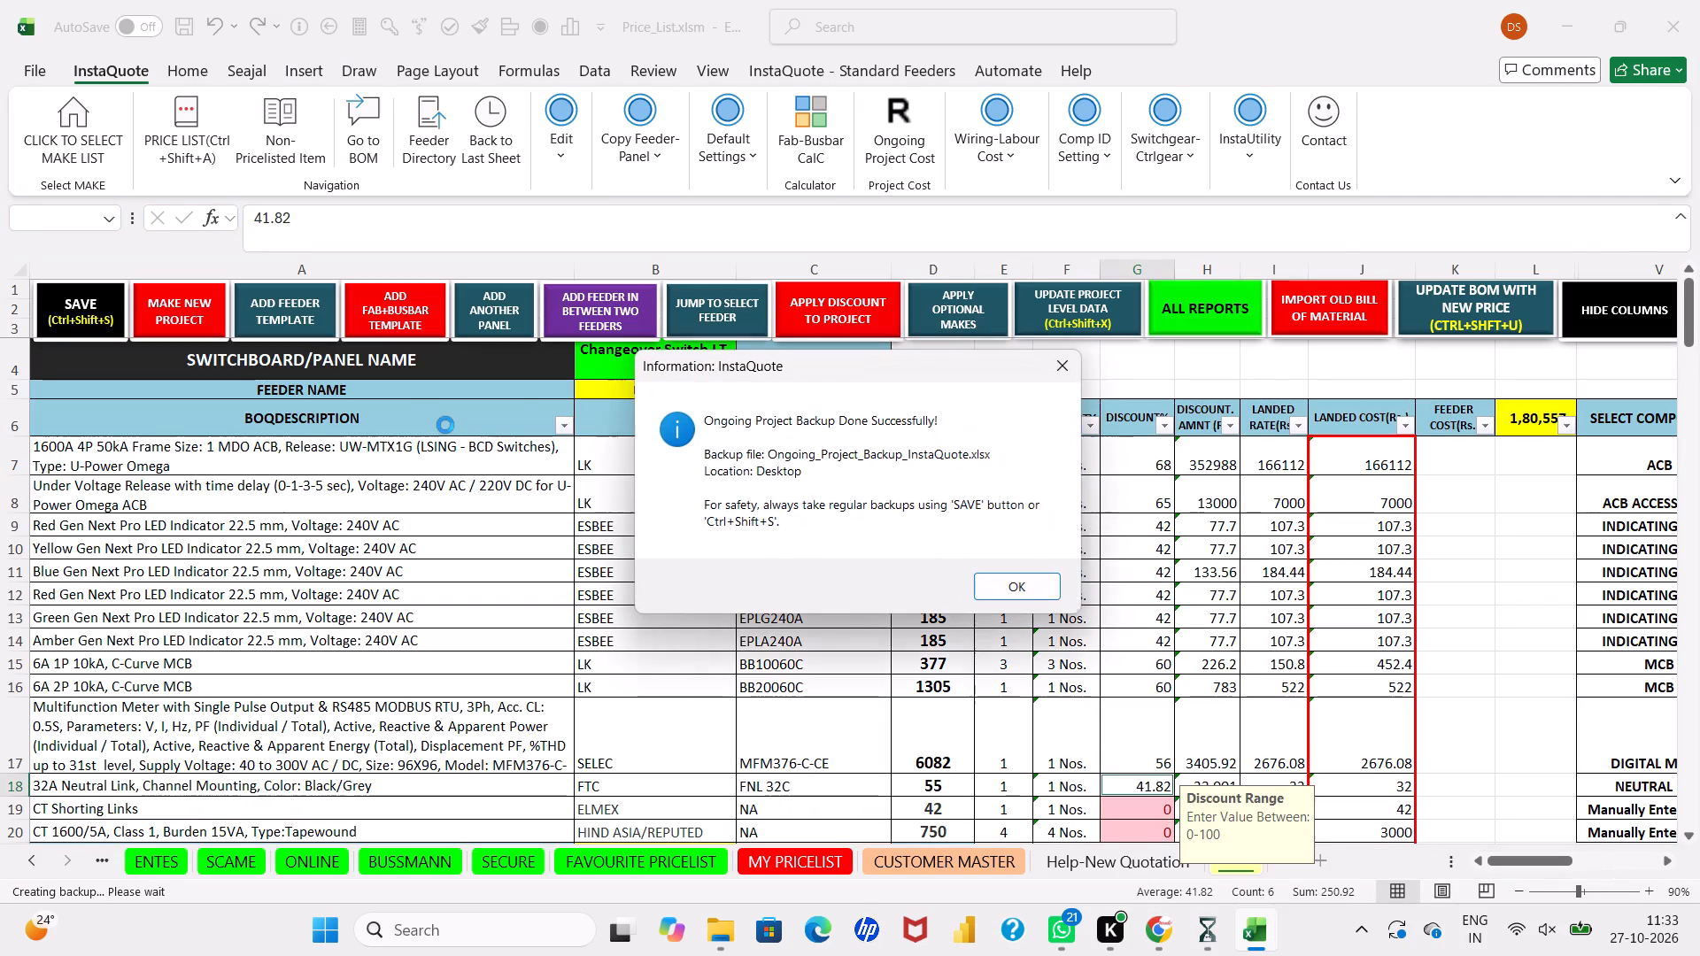
{"action": "left_click", "coordinate": [998, 583]}
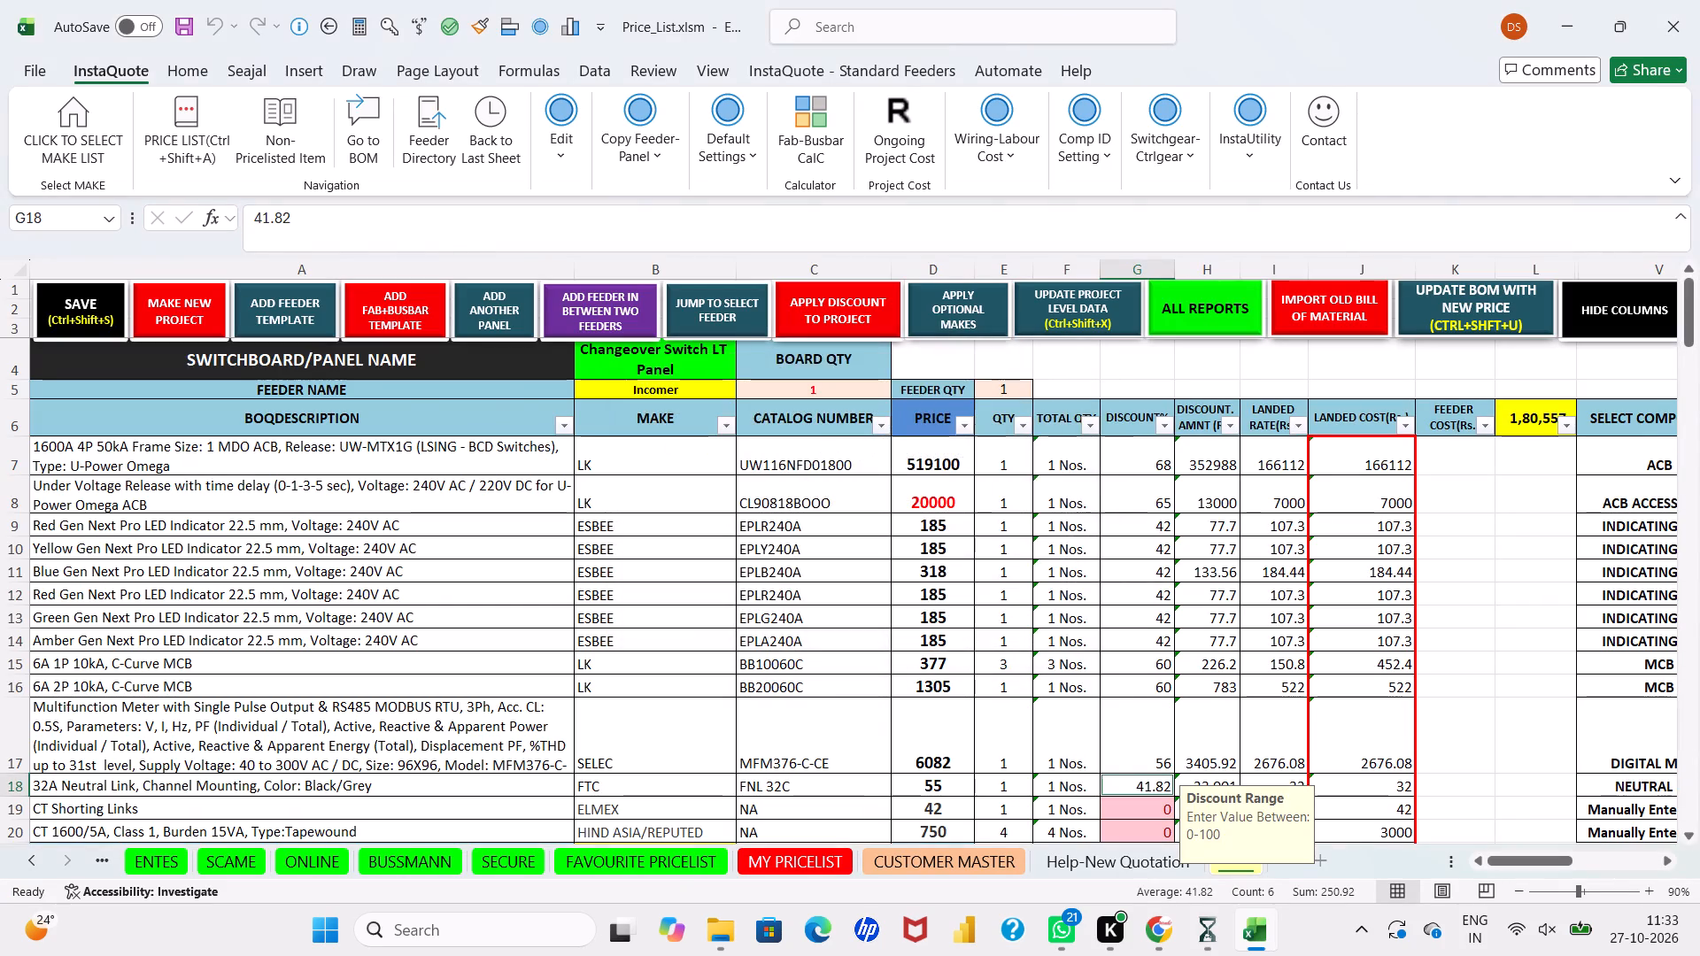
Review the discounts and costs of every feeder in the BOM through to the fabrication, busbar and final panel cost rows.
{"action": "scroll", "coordinate": [998, 583], "scroll_direction": "down", "scroll_amount": 2}
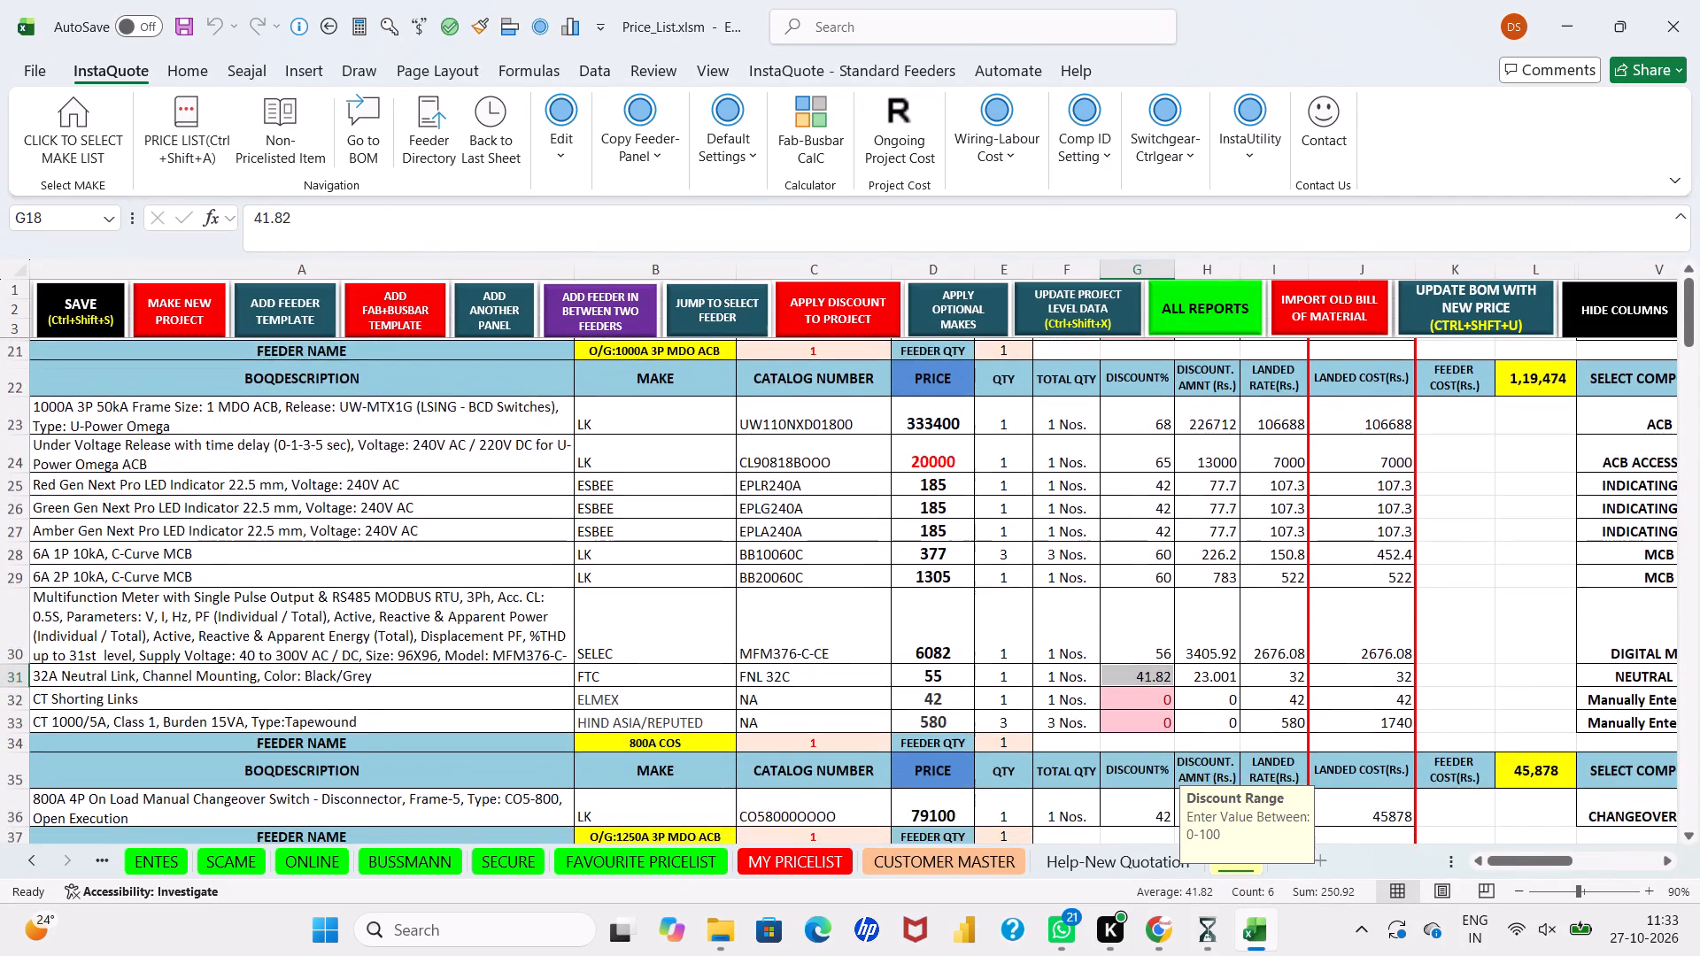
{"action": "scroll", "coordinate": [998, 583], "scroll_direction": "down", "scroll_amount": 1}
{"action": "left_click", "coordinate": [957, 561]}
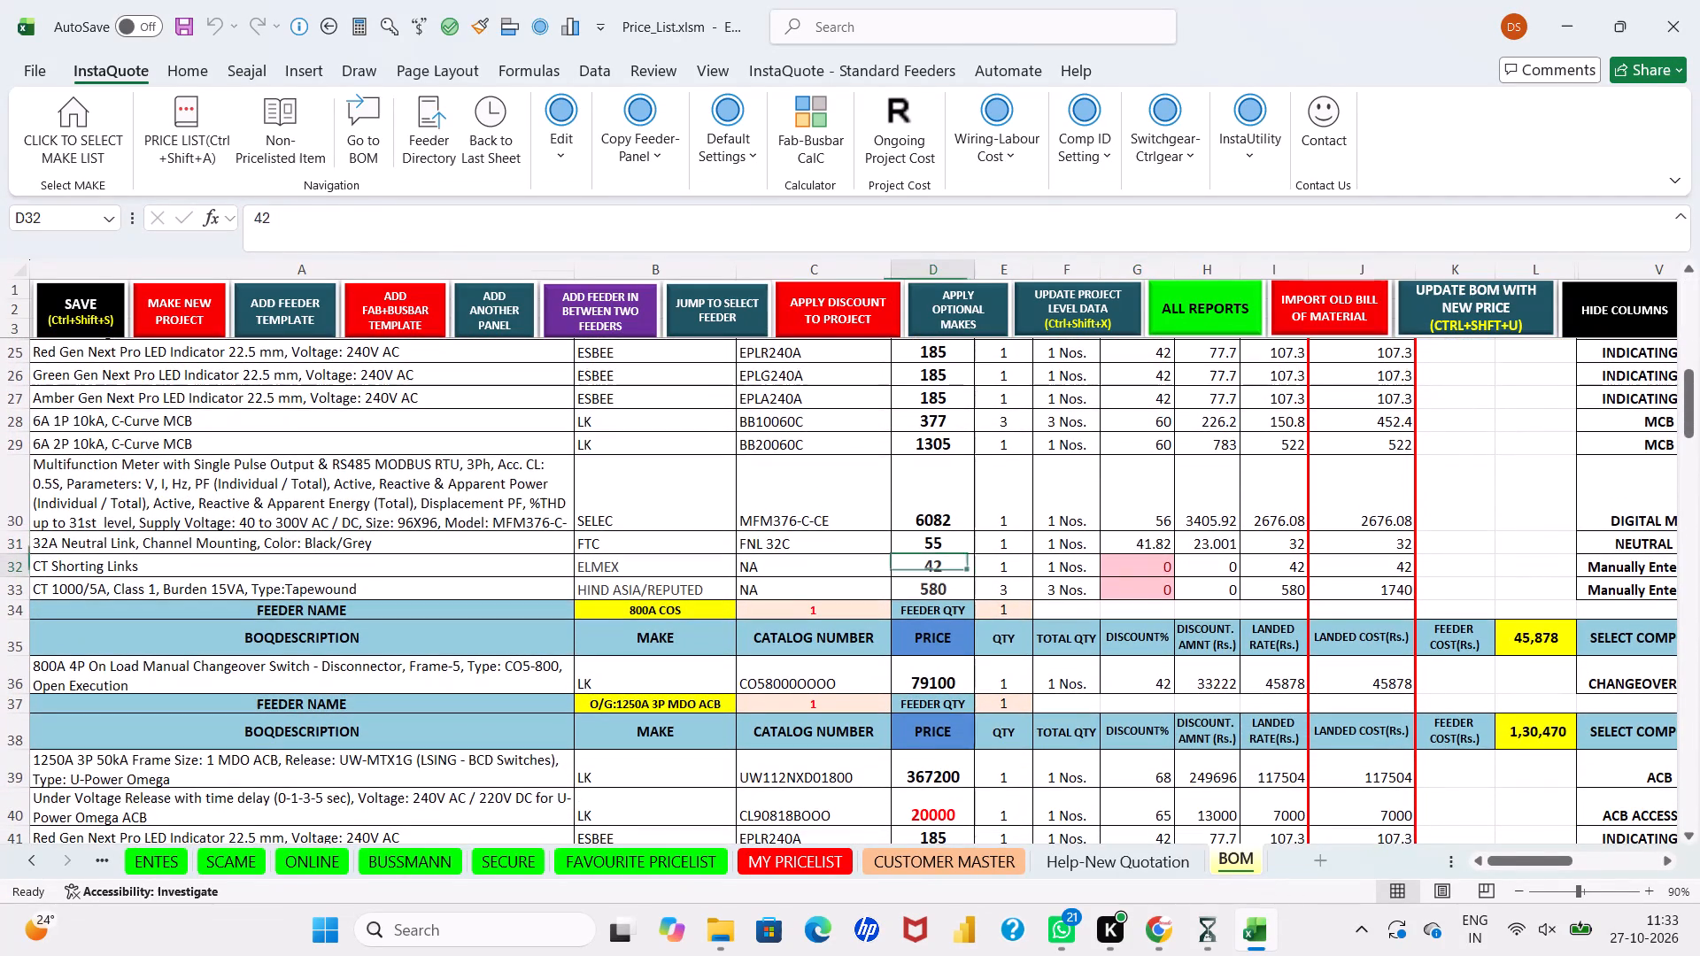
{"action": "scroll", "coordinate": [957, 561], "scroll_direction": "down", "scroll_amount": 1}
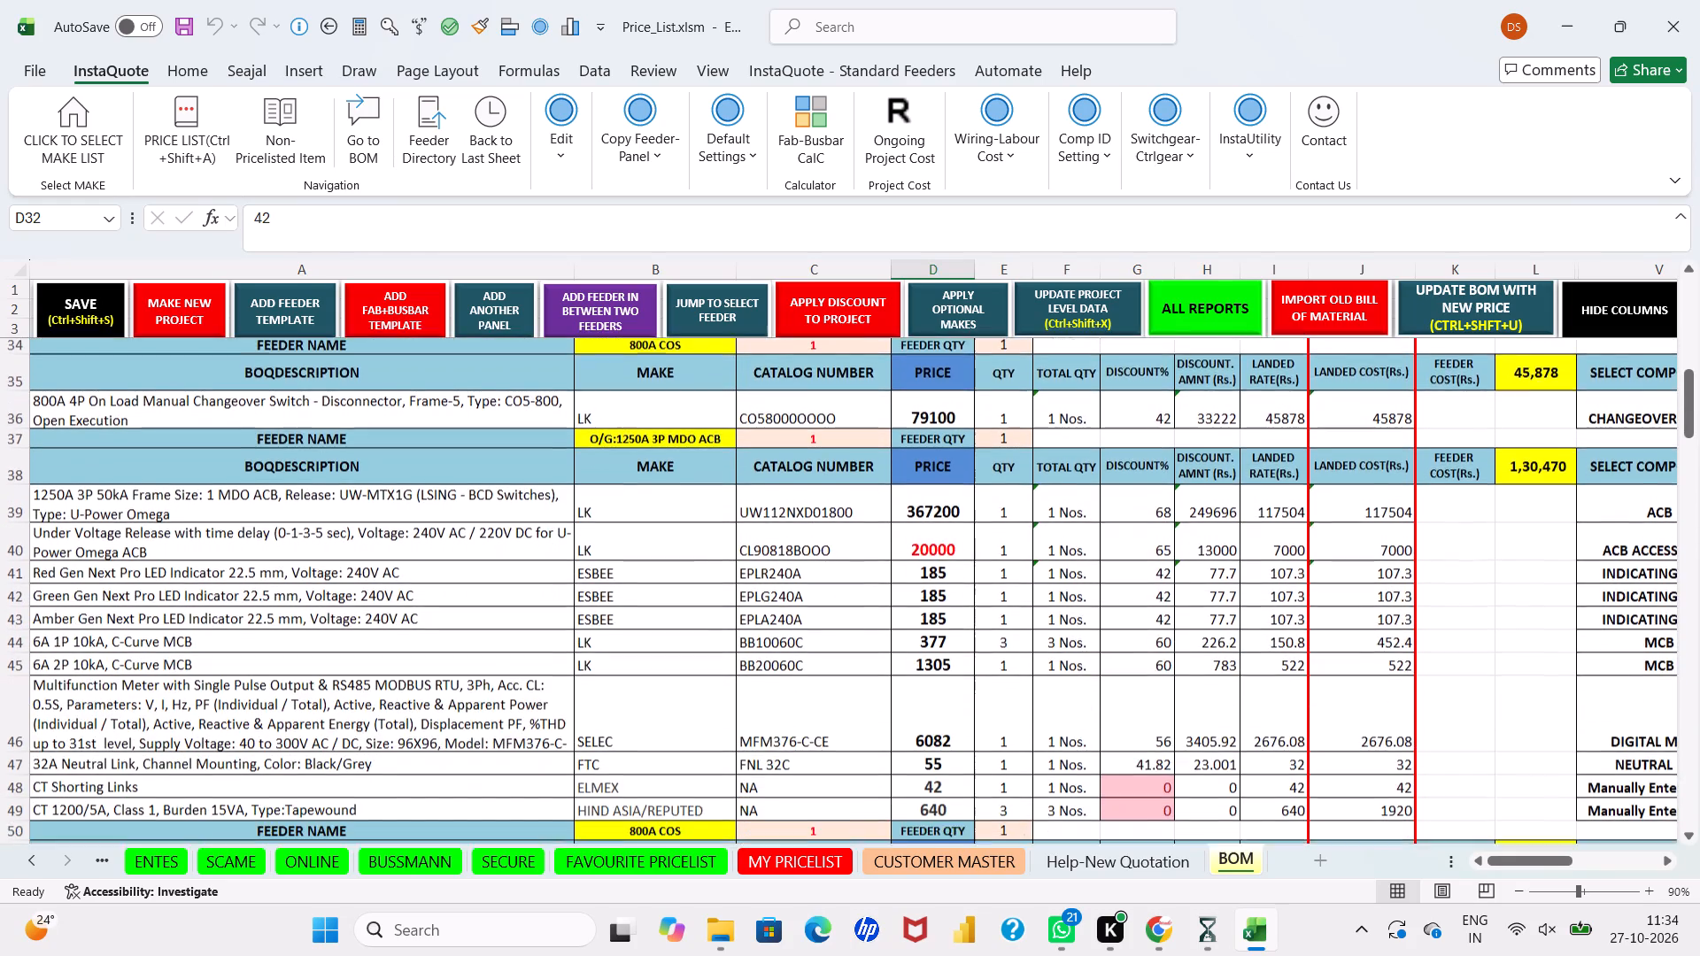
{"action": "scroll", "coordinate": [957, 561], "scroll_direction": "up", "scroll_amount": 1}
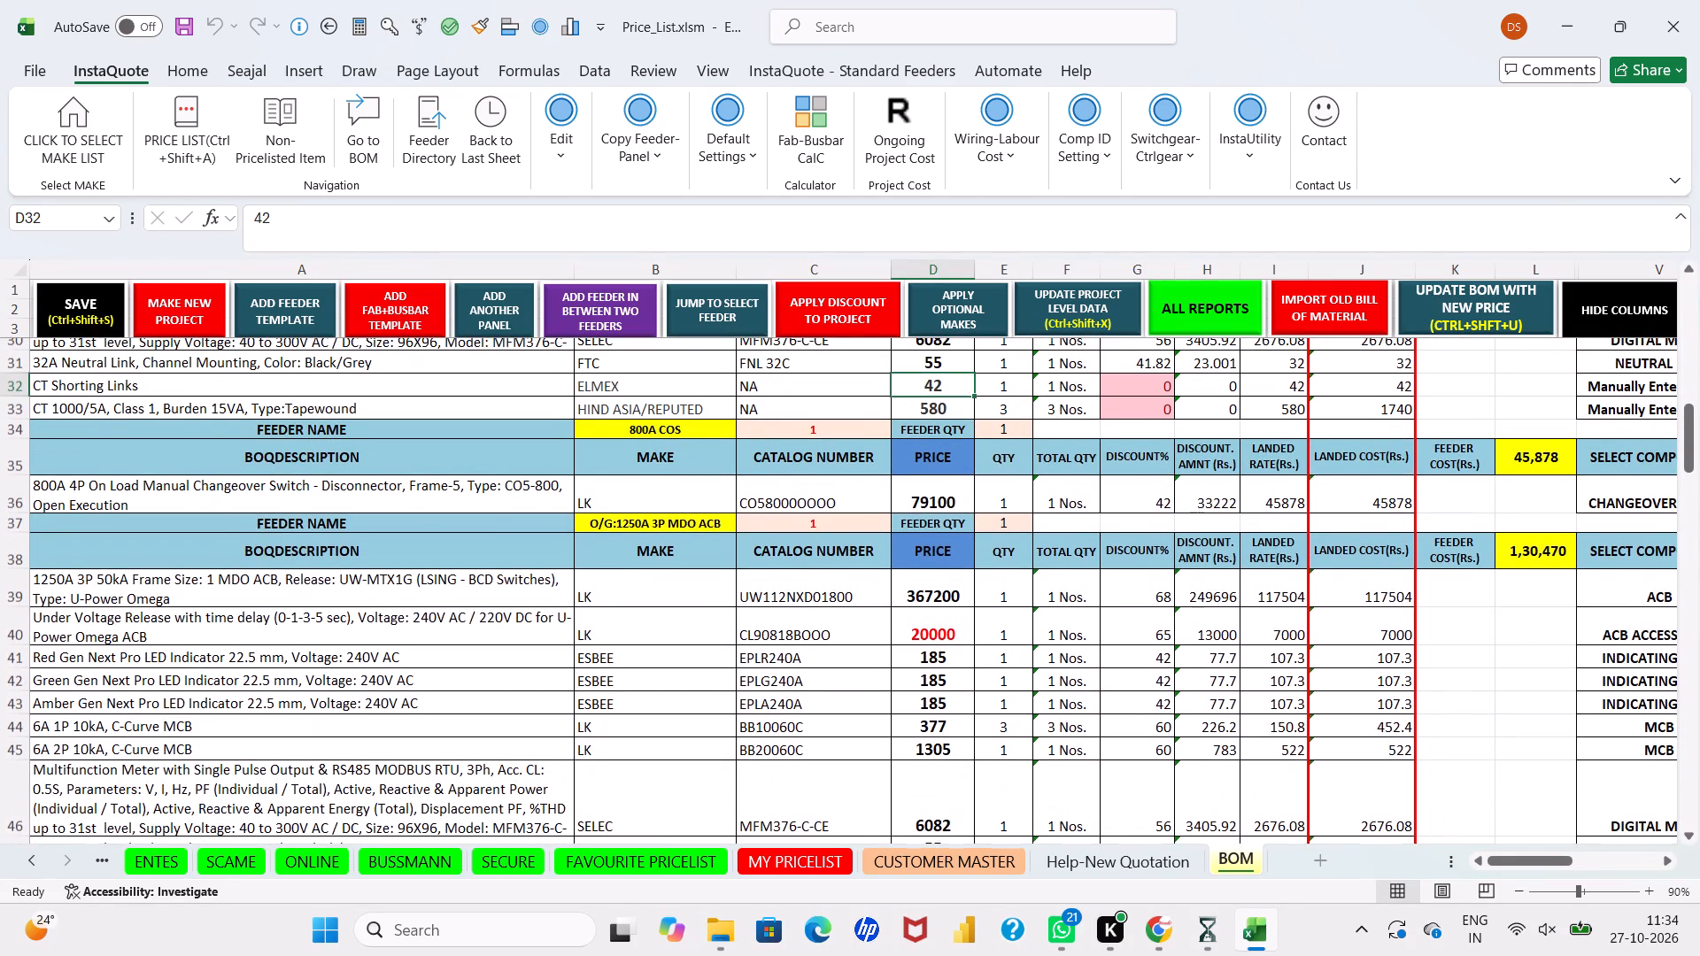
{"action": "scroll", "coordinate": [957, 561], "scroll_direction": "down", "scroll_amount": 2}
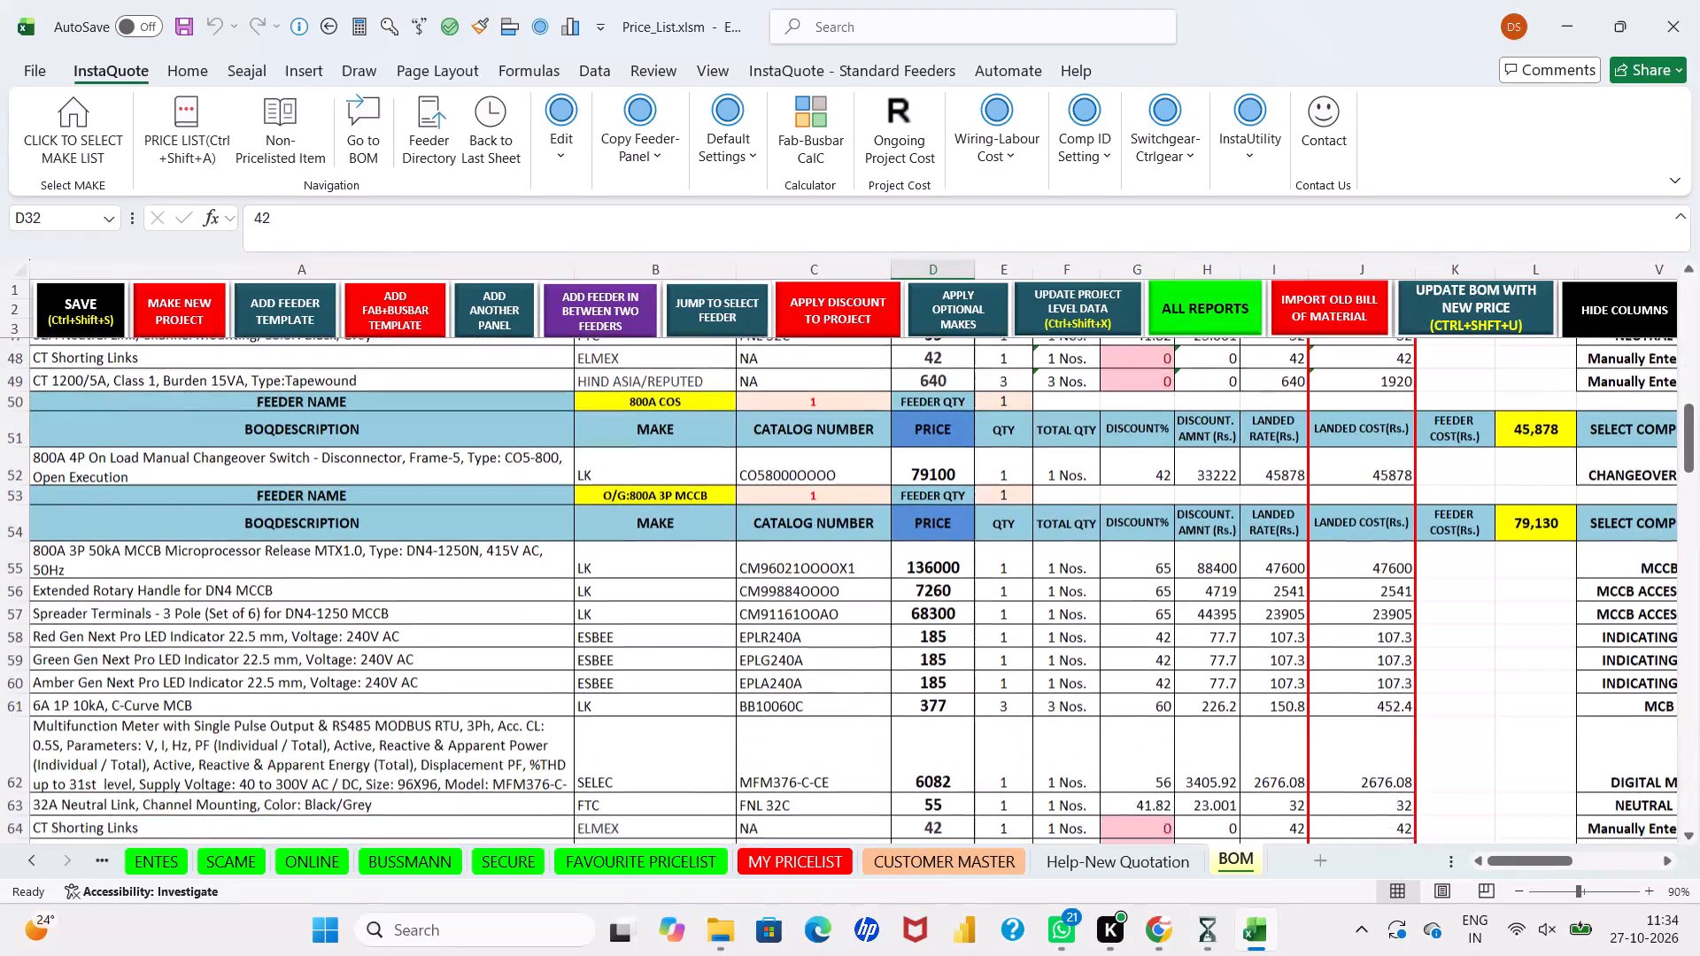
{"action": "scroll", "coordinate": [957, 561], "scroll_direction": "down", "scroll_amount": 2}
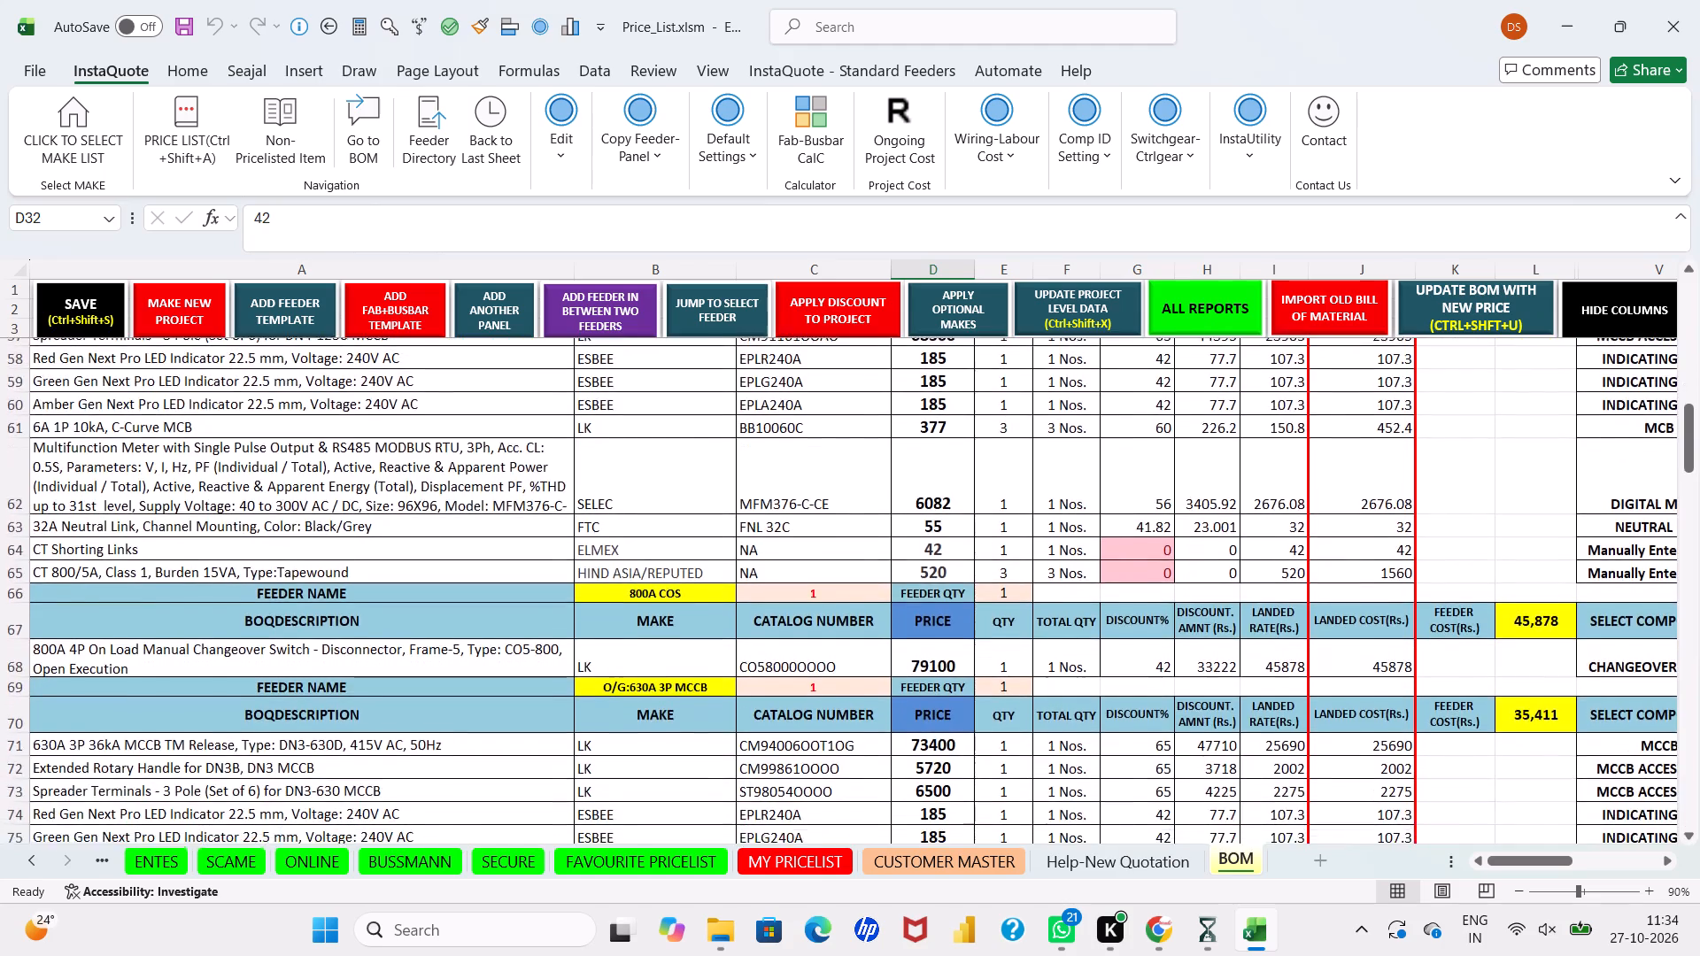
{"action": "scroll", "coordinate": [957, 561], "scroll_direction": "down", "scroll_amount": 3}
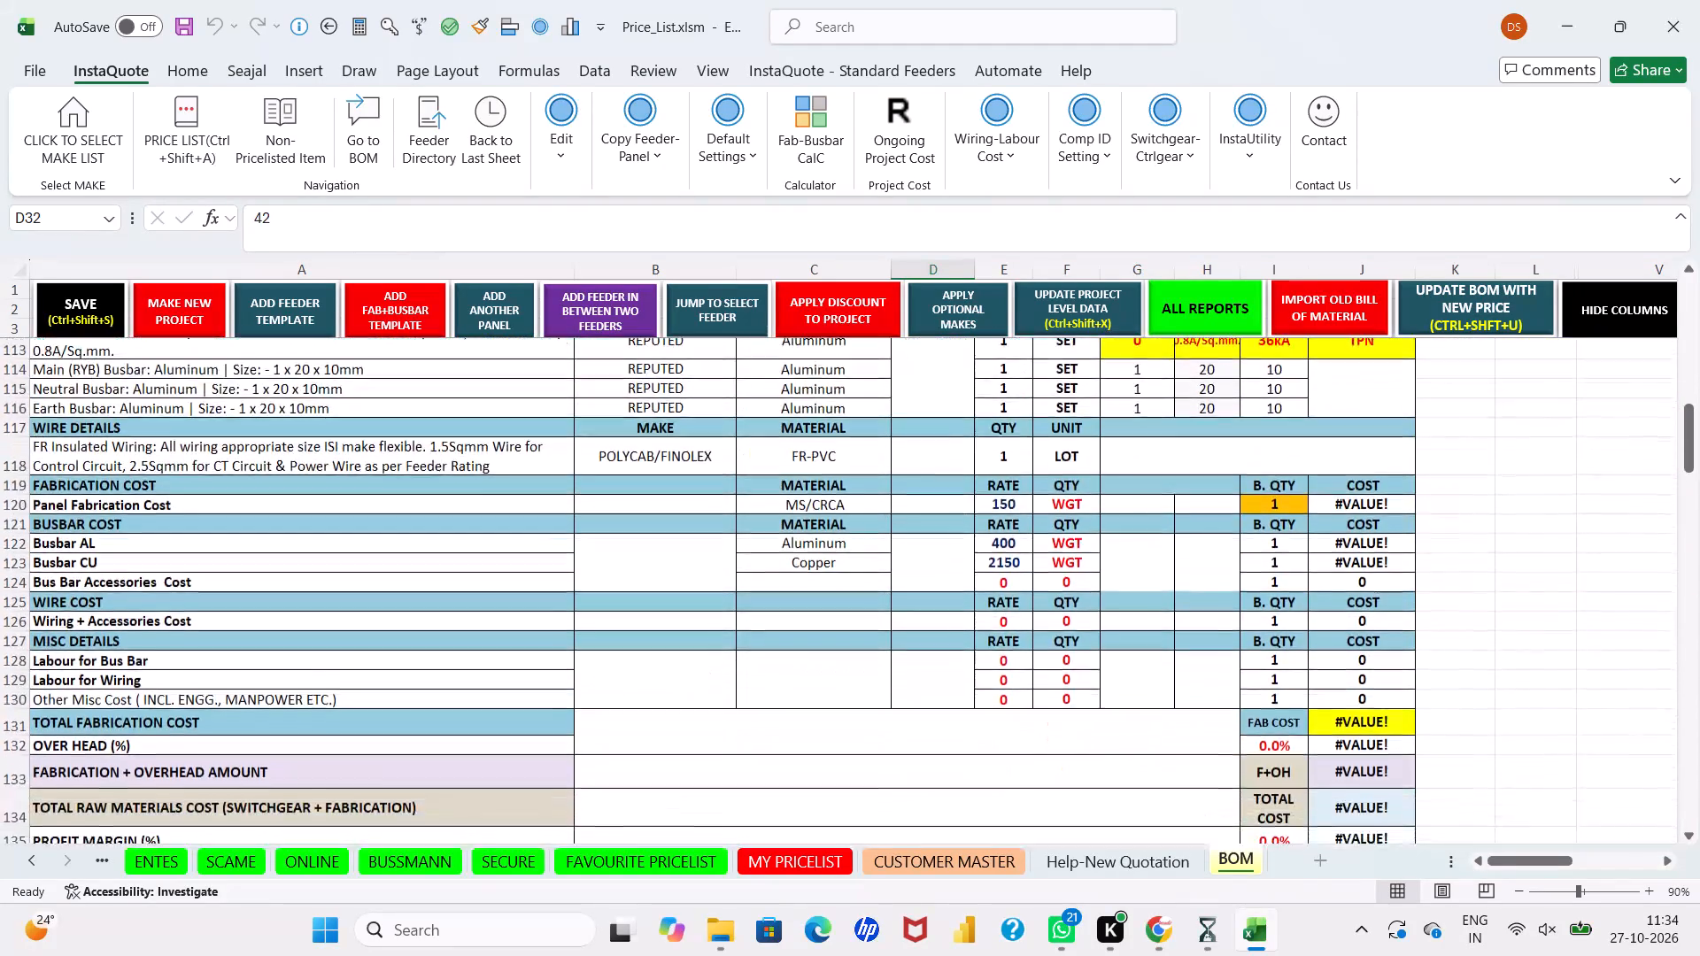
{"action": "scroll", "coordinate": [957, 561], "scroll_direction": "down", "scroll_amount": 1}
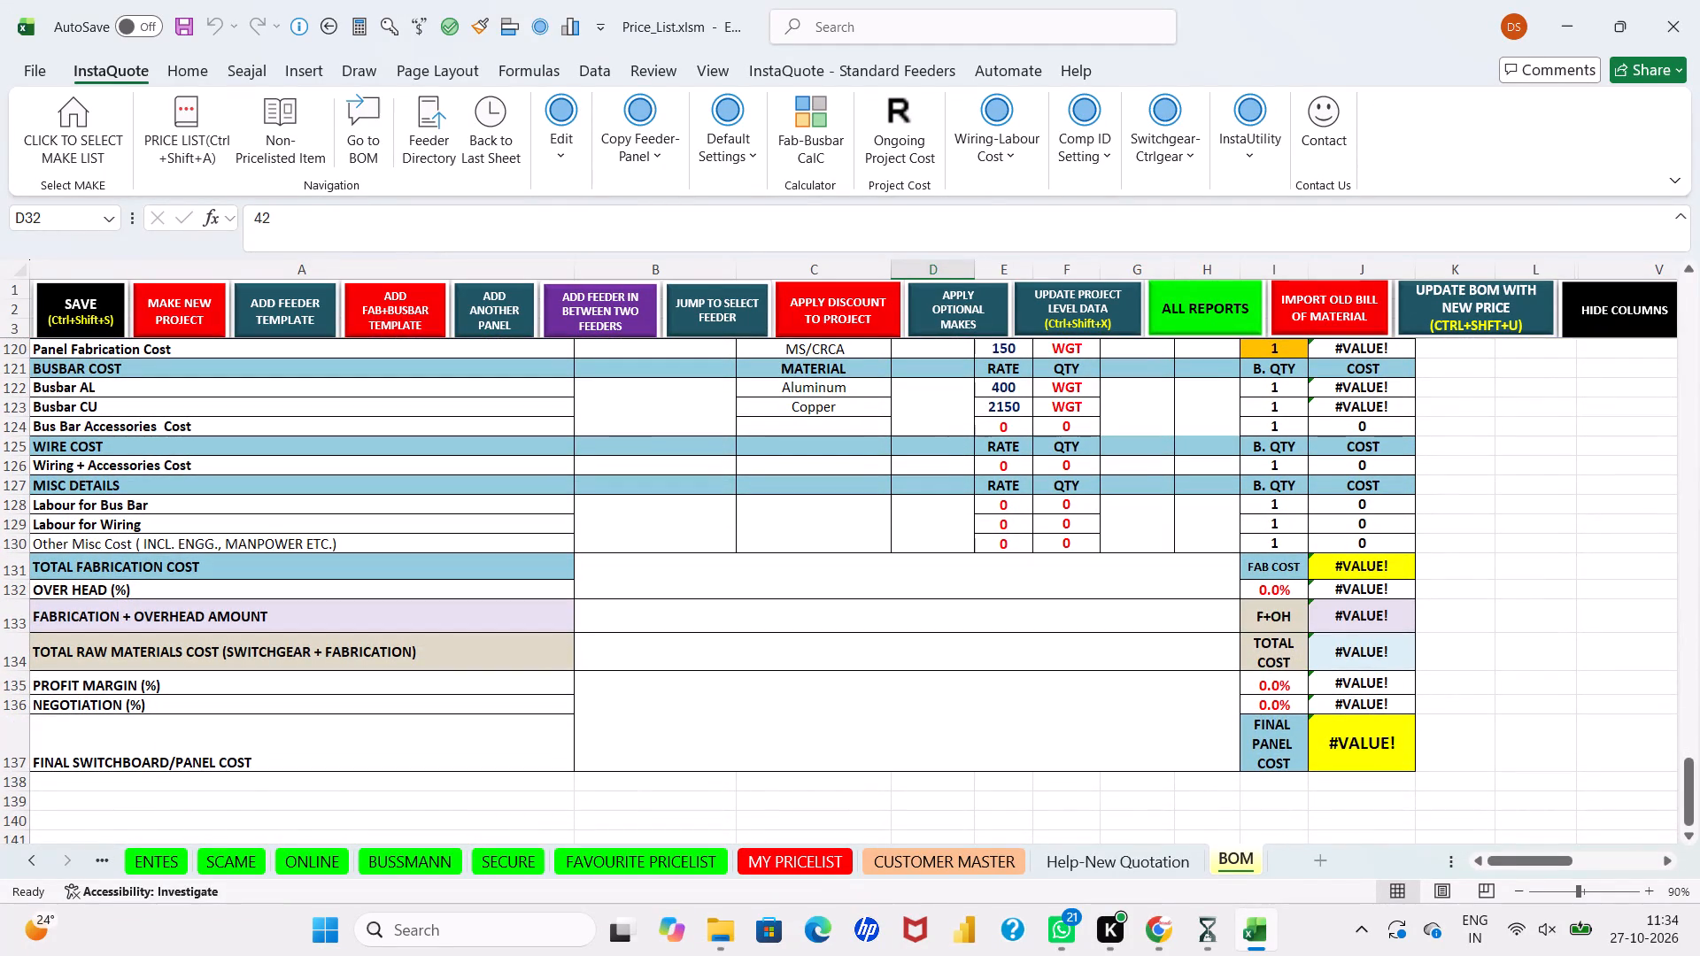
Save another backup of the ongoing project after reviewing the BOM.
{"action": "left_click", "coordinate": [102, 324]}
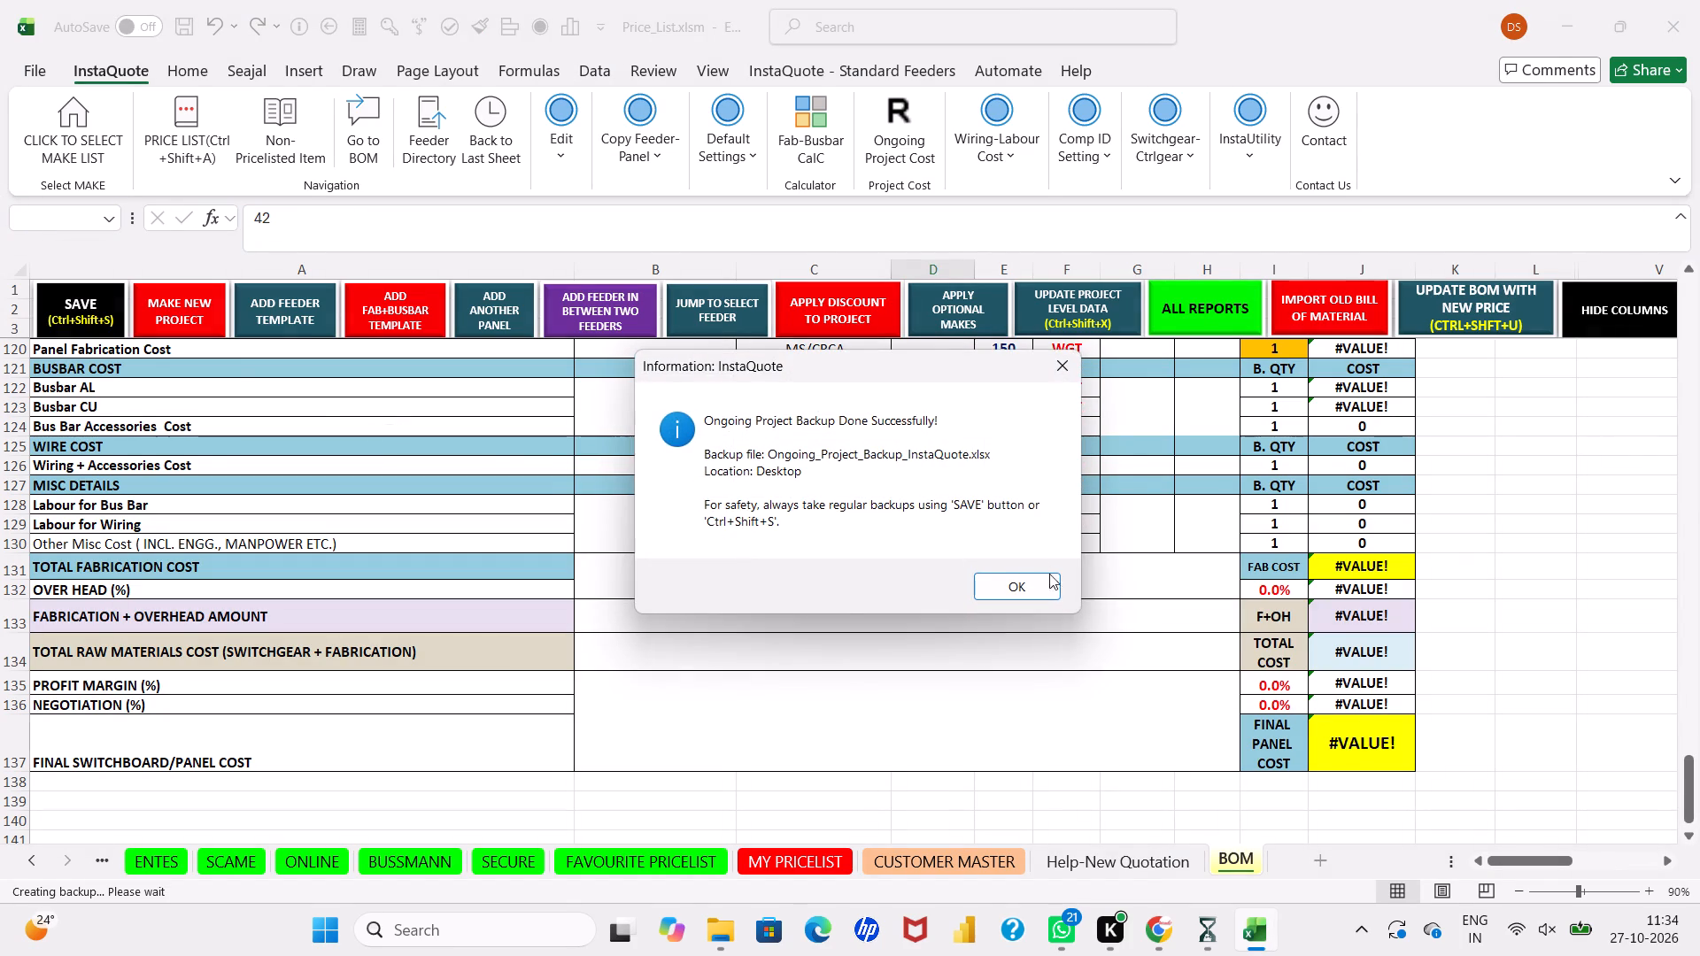
{"action": "left_click", "coordinate": [1047, 585]}
Switch to Google Chrome, check the QS1807 sheet in Seajal Costings, and bring up the Costings folder in Google Drive.
{"action": "scroll", "coordinate": [1047, 585], "scroll_direction": "up", "scroll_amount": 1}
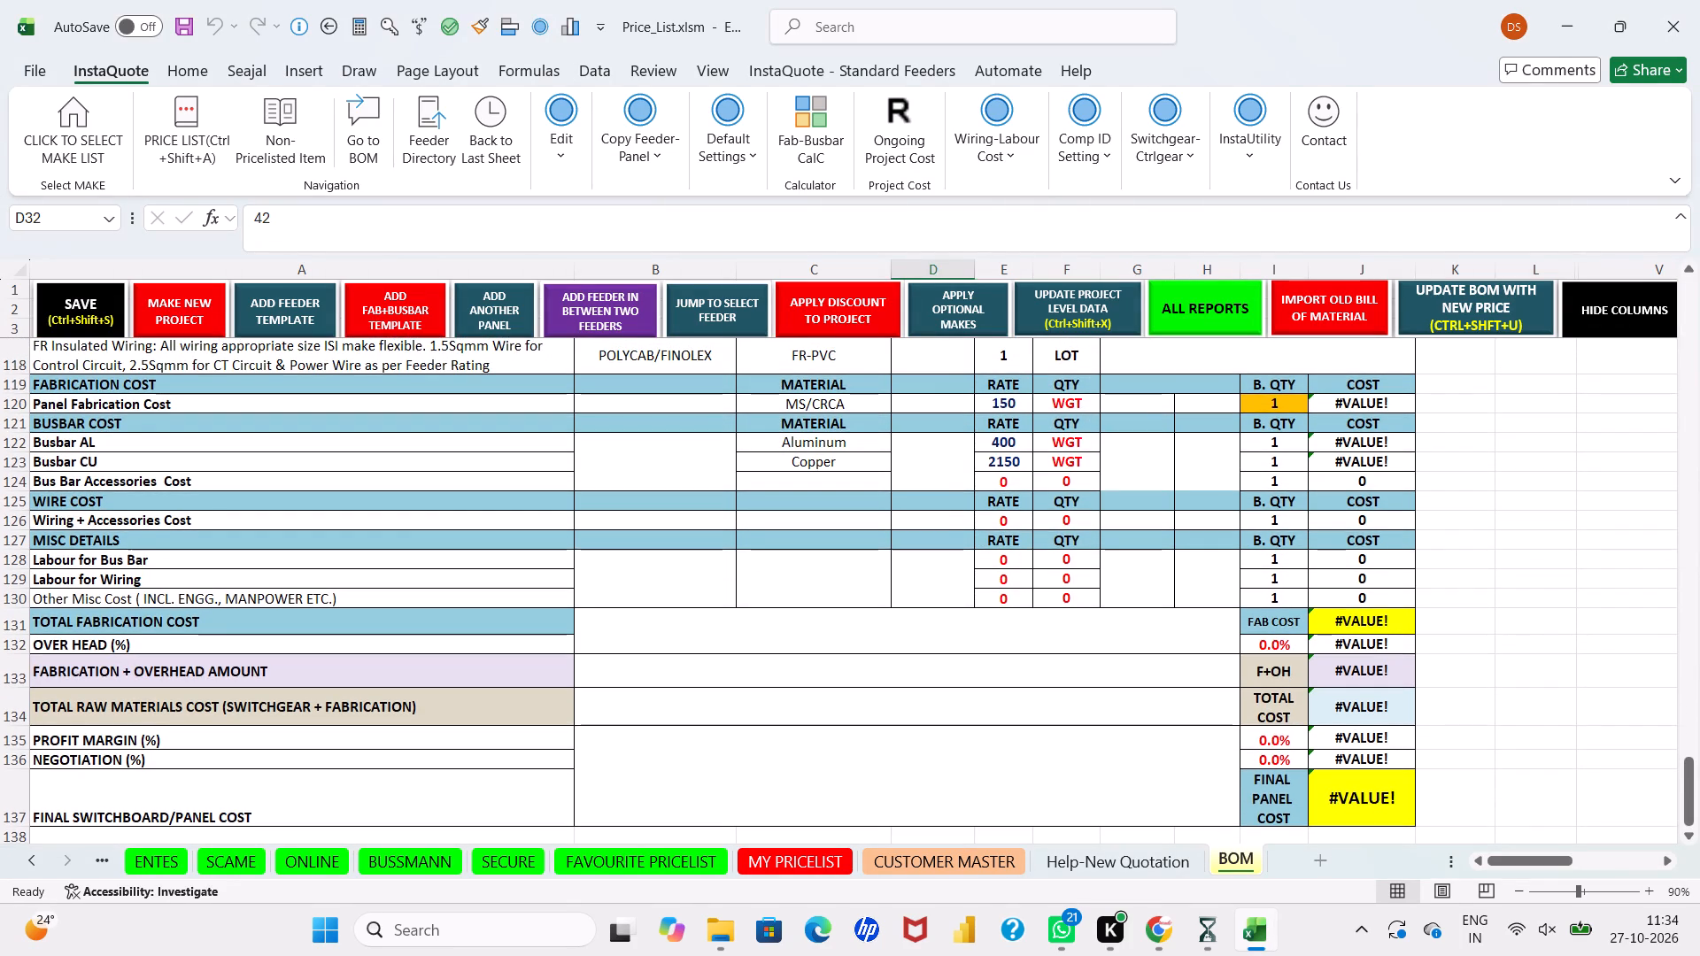
{"action": "left_click", "coordinate": [1146, 930]}
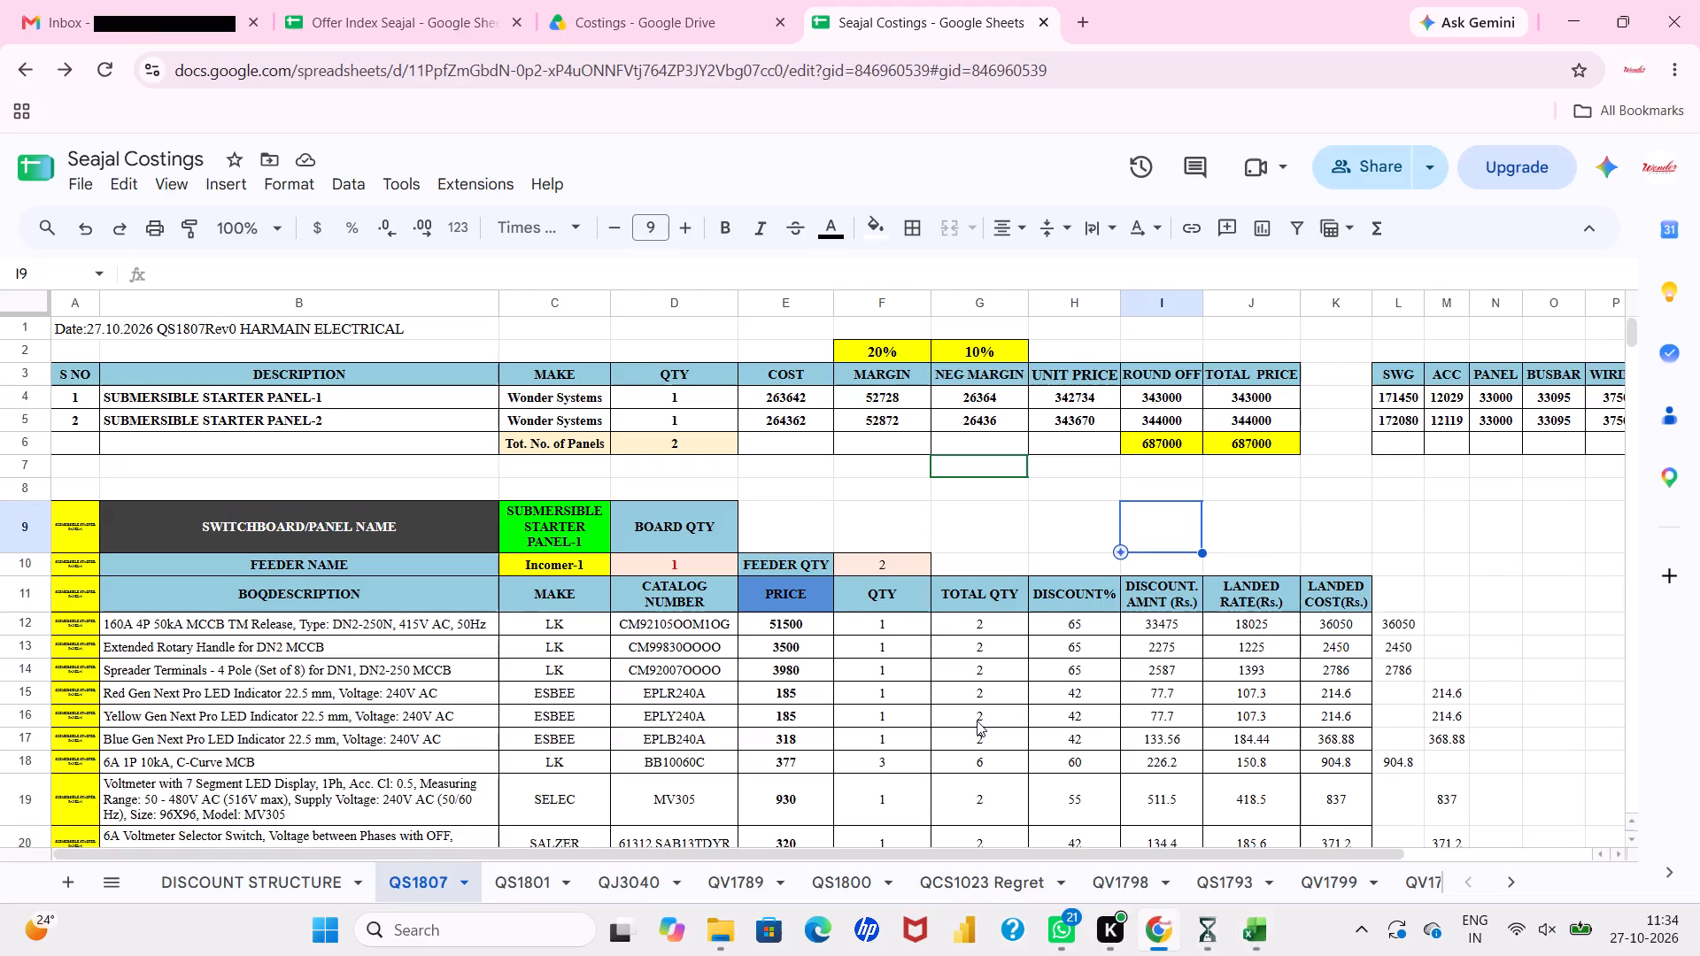
{"action": "left_click", "coordinate": [866, 518]}
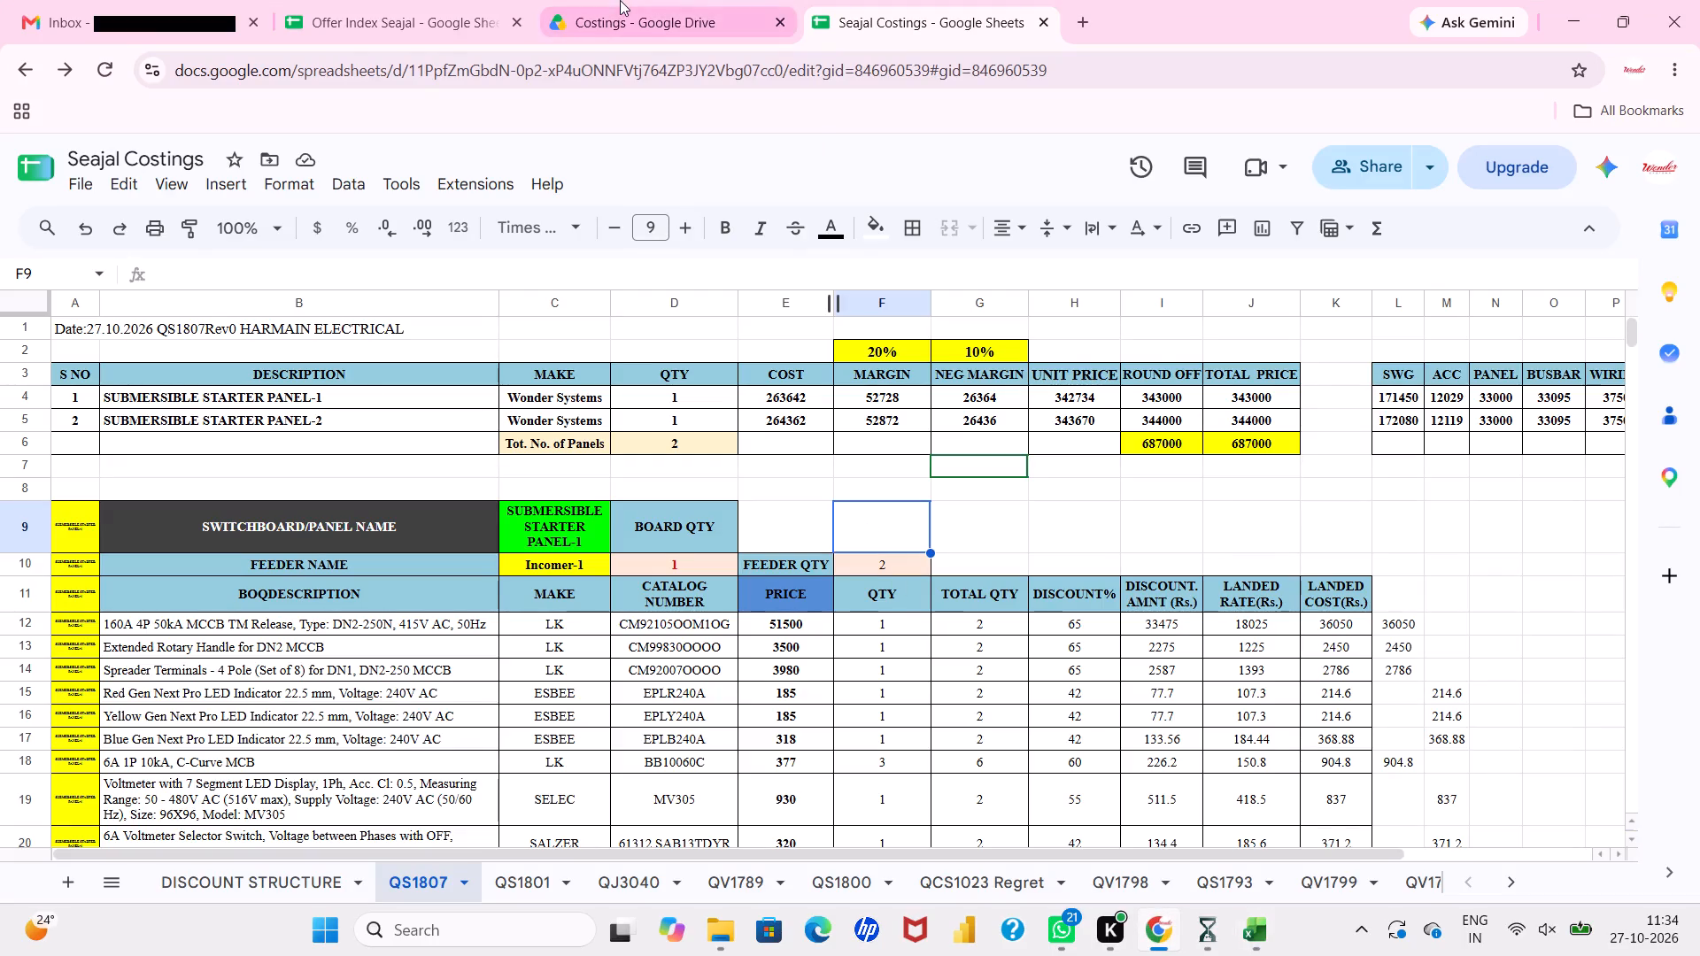
{"action": "left_click", "coordinate": [620, 0]}
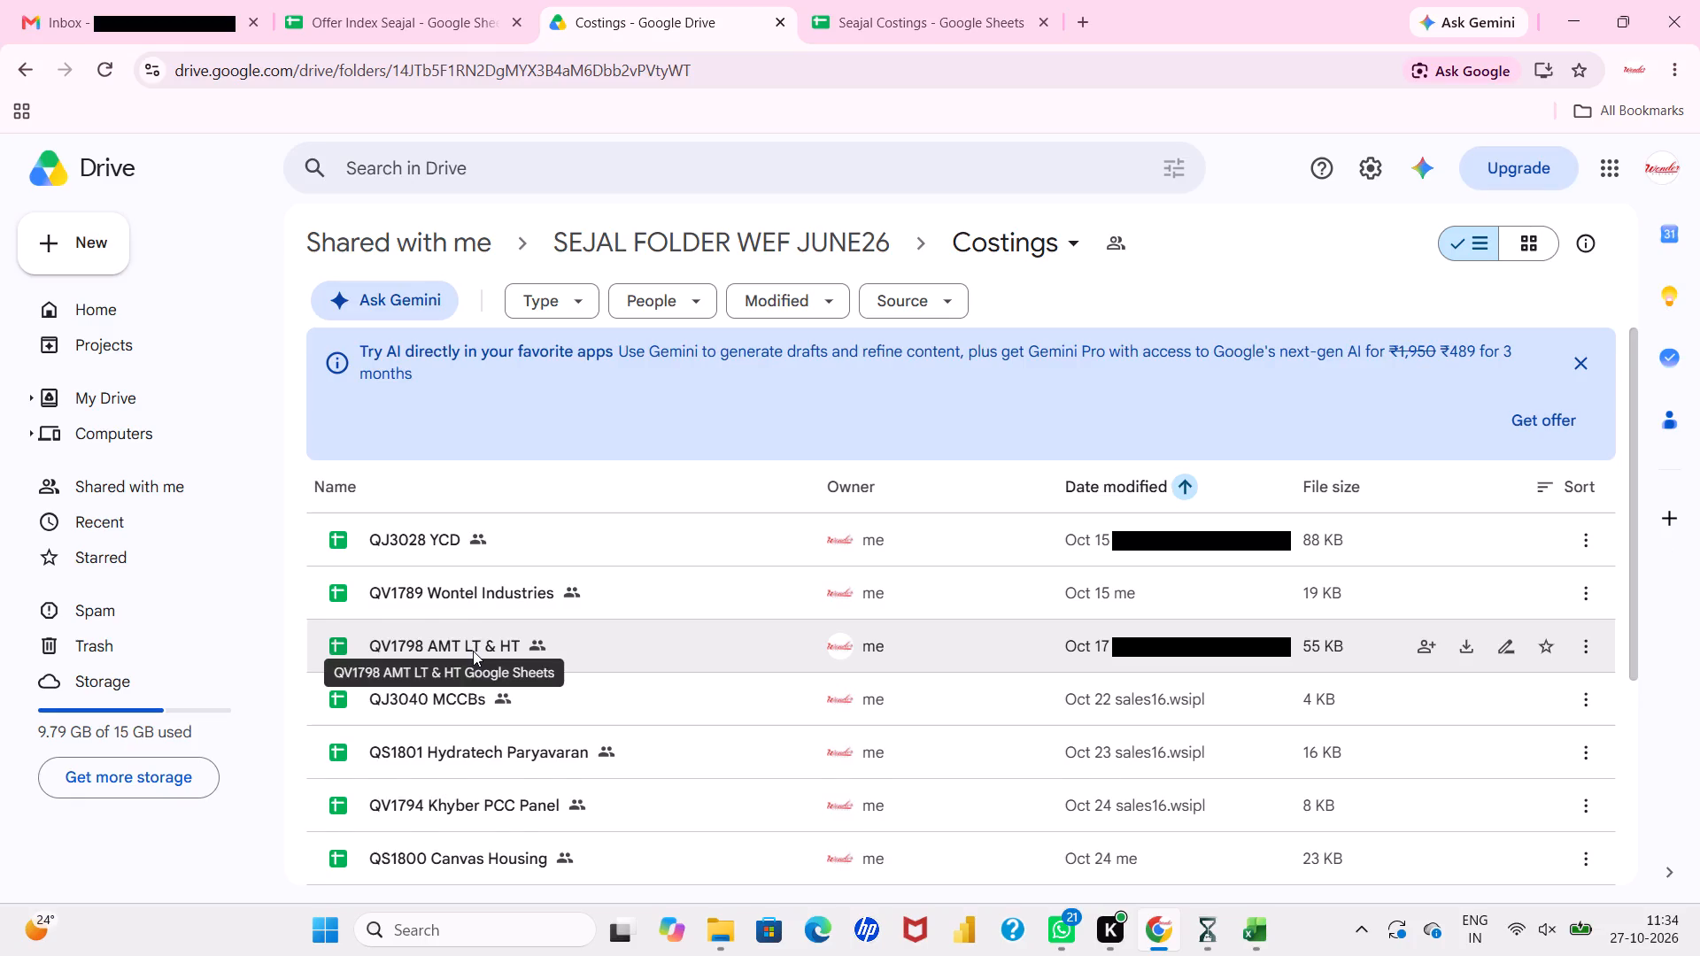
Open QS1738 HT LT Panels from the Costings folder and examine the panel summary and feeder discounts in its LT Costing R2 sheet.
{"action": "scroll", "coordinate": [473, 651], "scroll_direction": "down", "scroll_amount": 3}
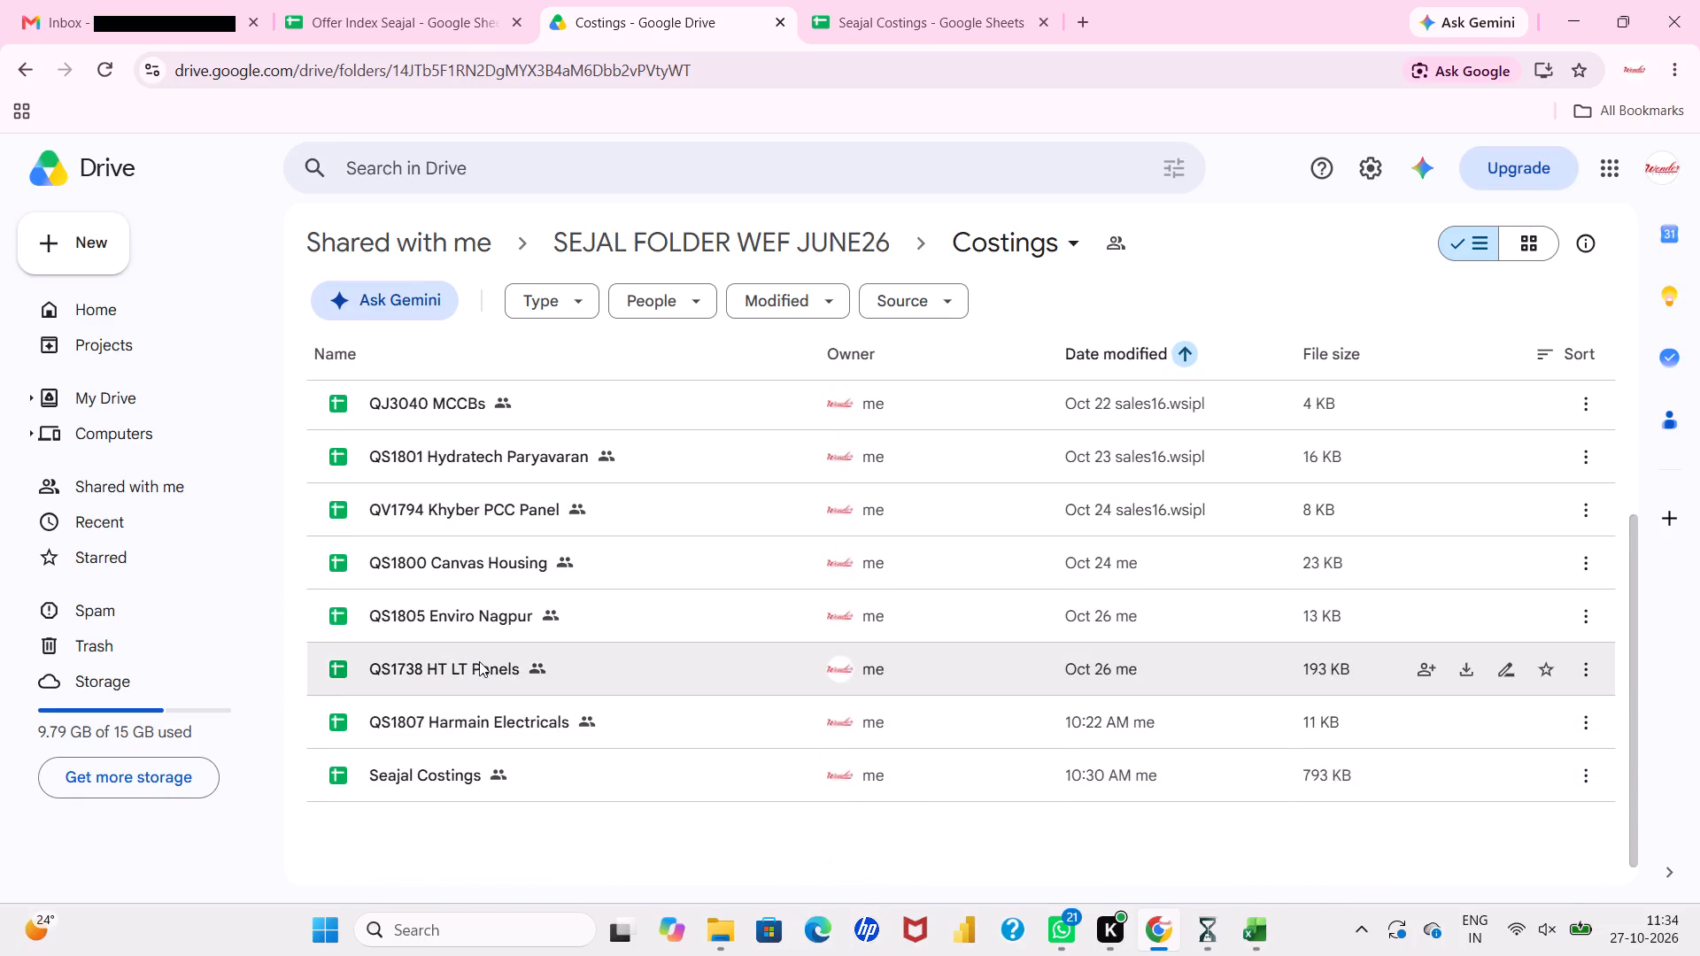
{"action": "double_click", "coordinate": [479, 661]}
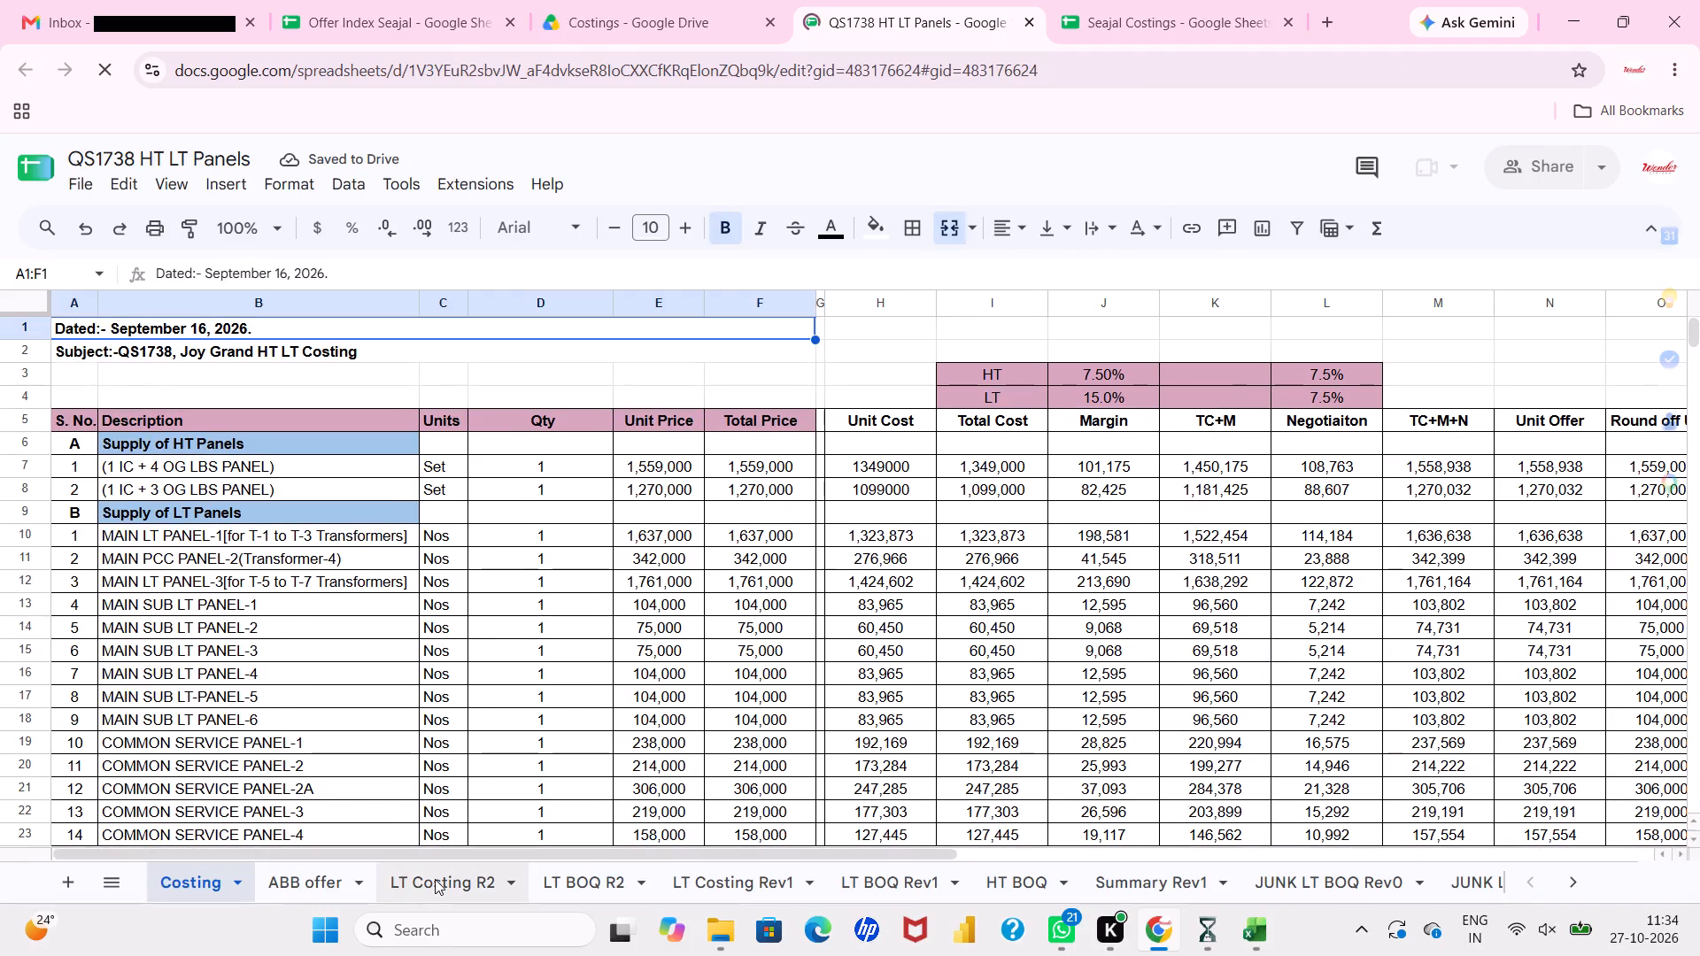
{"action": "left_click", "coordinate": [435, 879]}
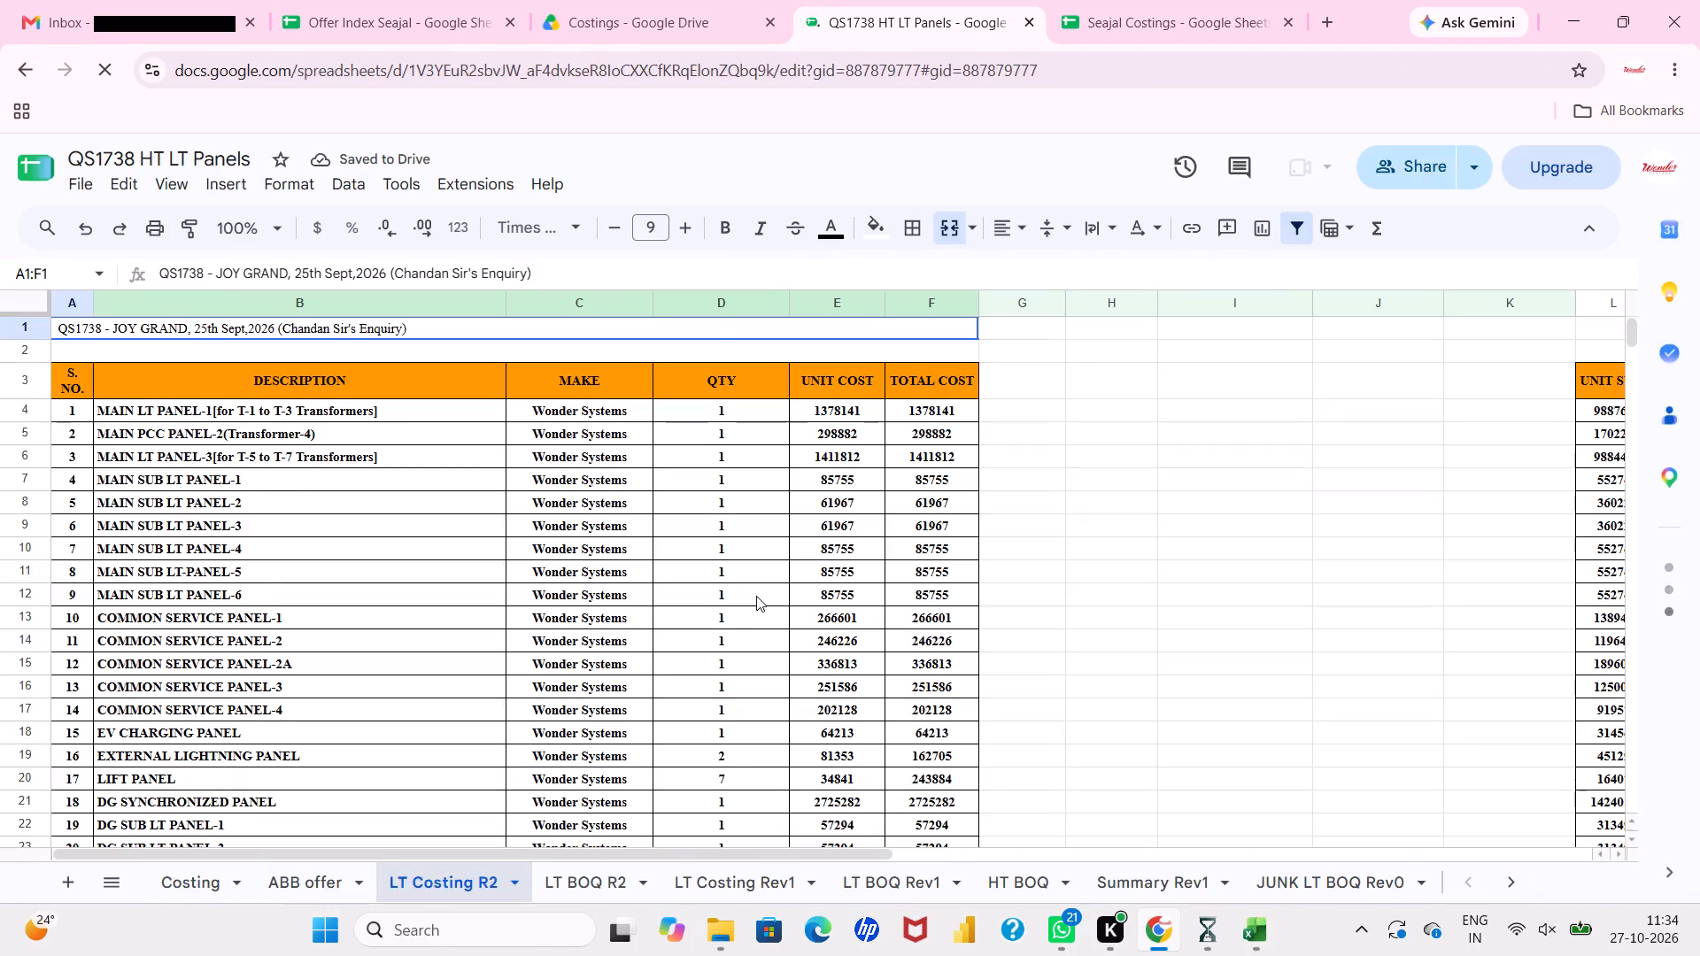
{"action": "scroll", "coordinate": [756, 596], "scroll_direction": "down", "scroll_amount": 3}
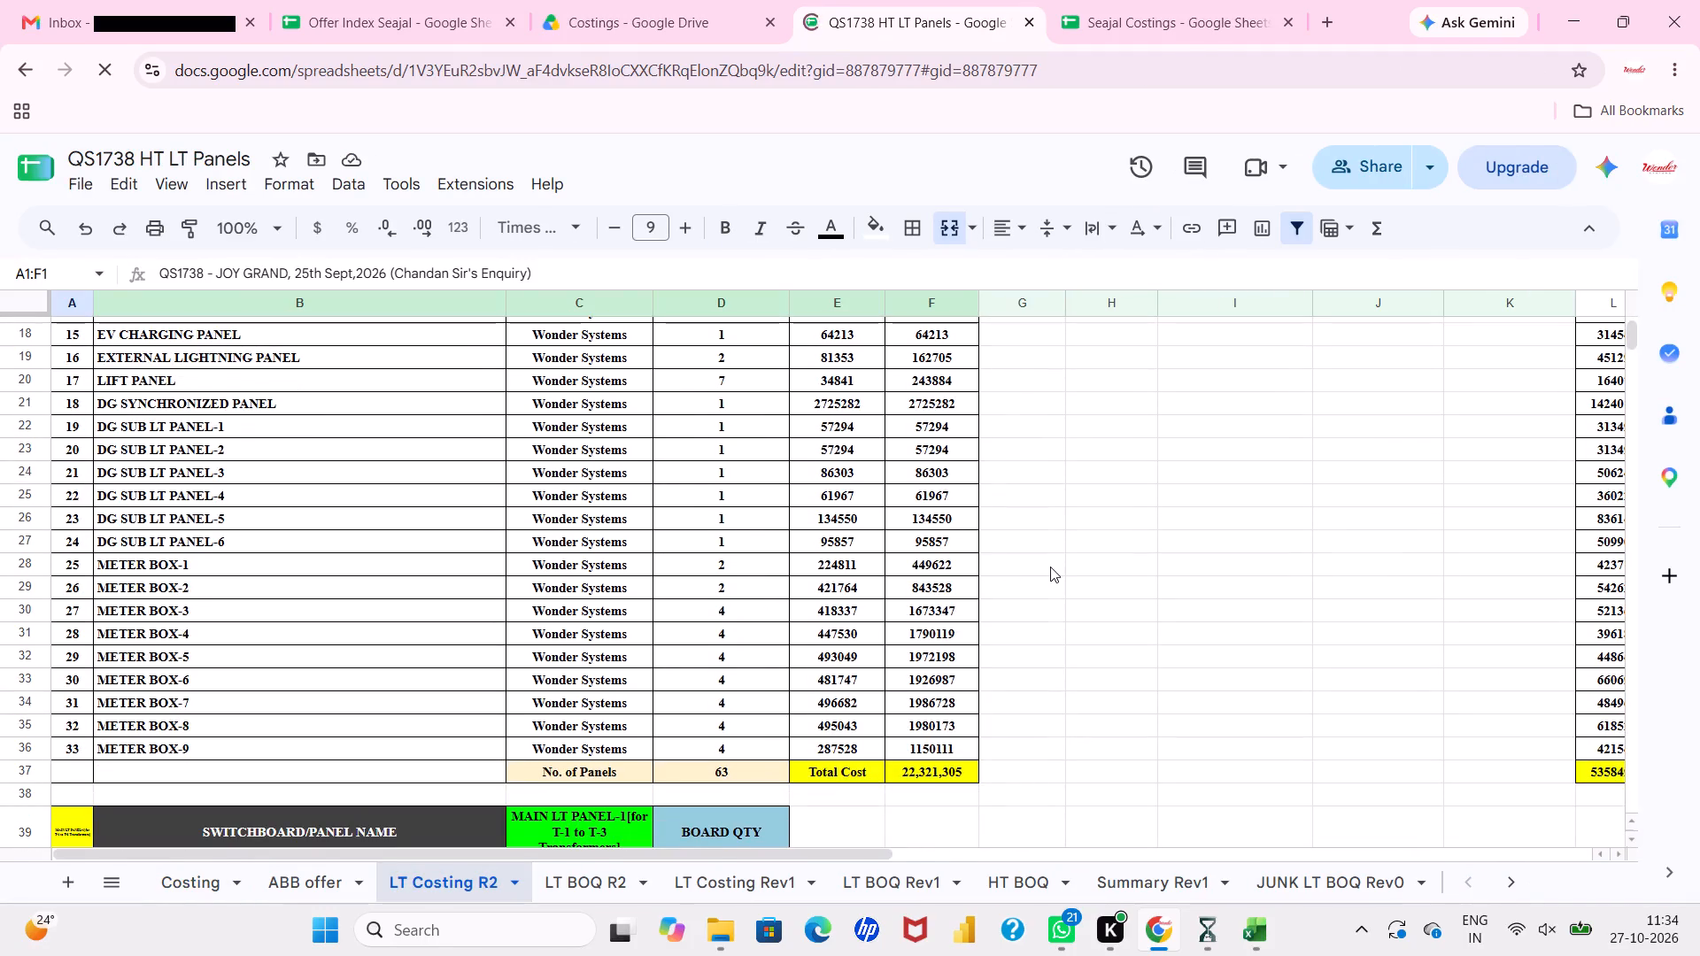
{"action": "left_click", "coordinate": [1050, 567]}
{"action": "scroll", "coordinate": [1050, 567], "scroll_direction": "down", "scroll_amount": 4}
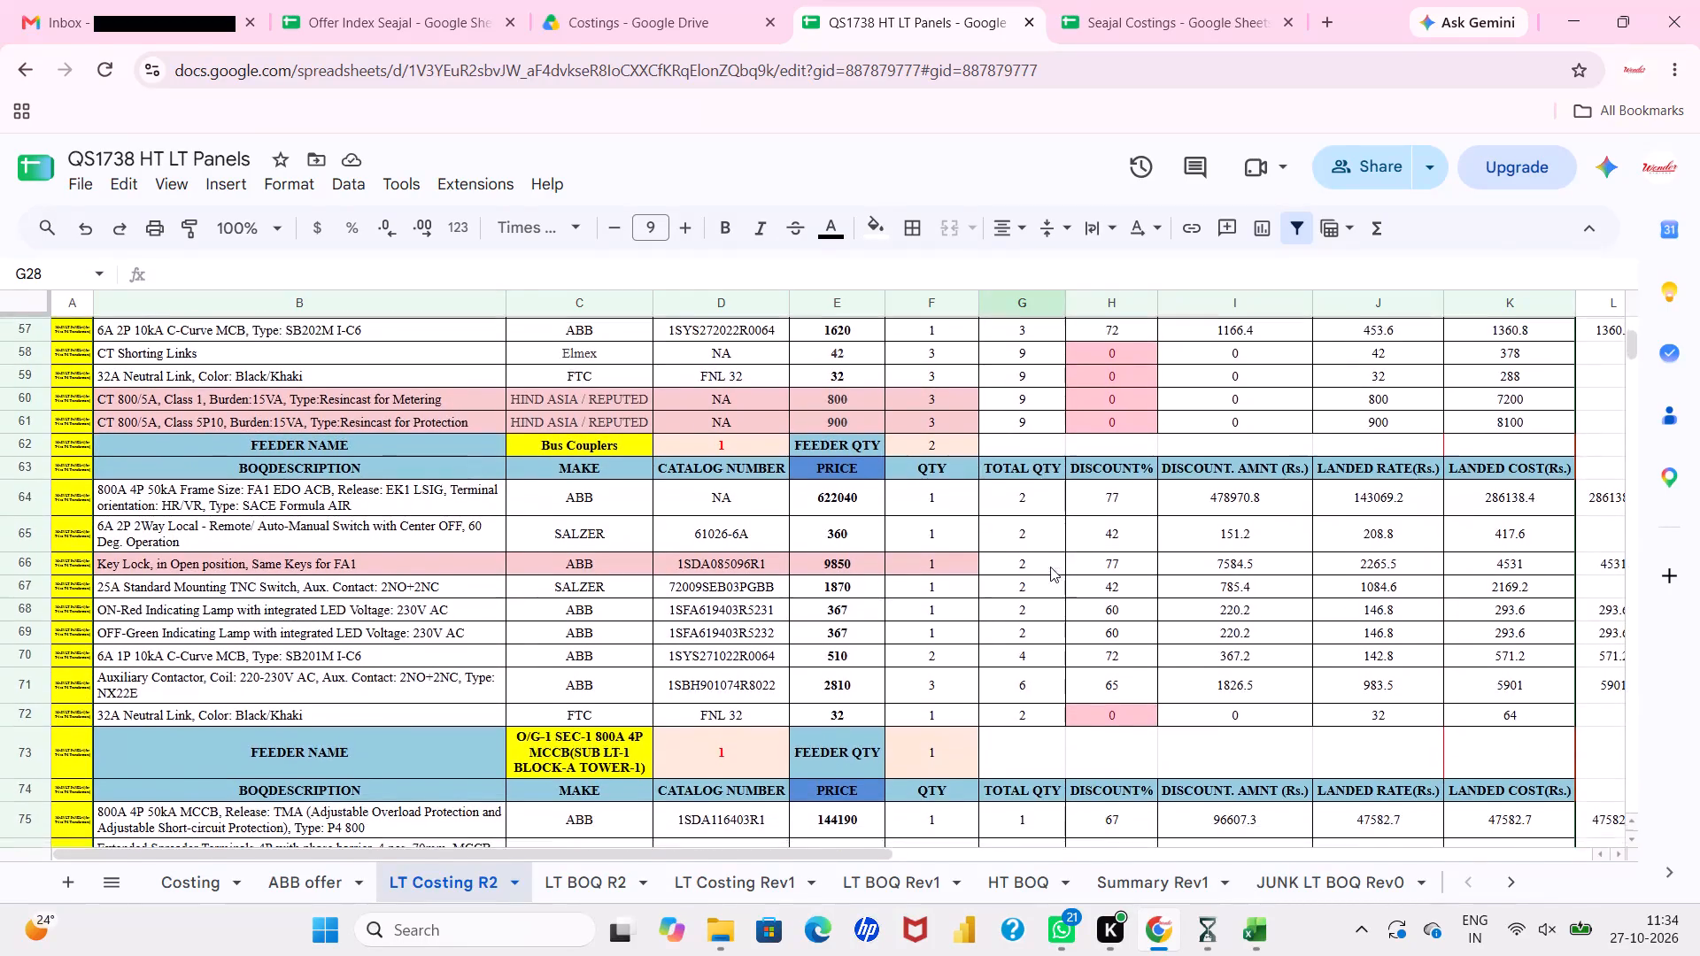
{"action": "scroll", "coordinate": [1050, 567], "scroll_direction": "down", "scroll_amount": 1}
{"action": "scroll", "coordinate": [1073, 550], "scroll_direction": "up", "scroll_amount": 2}
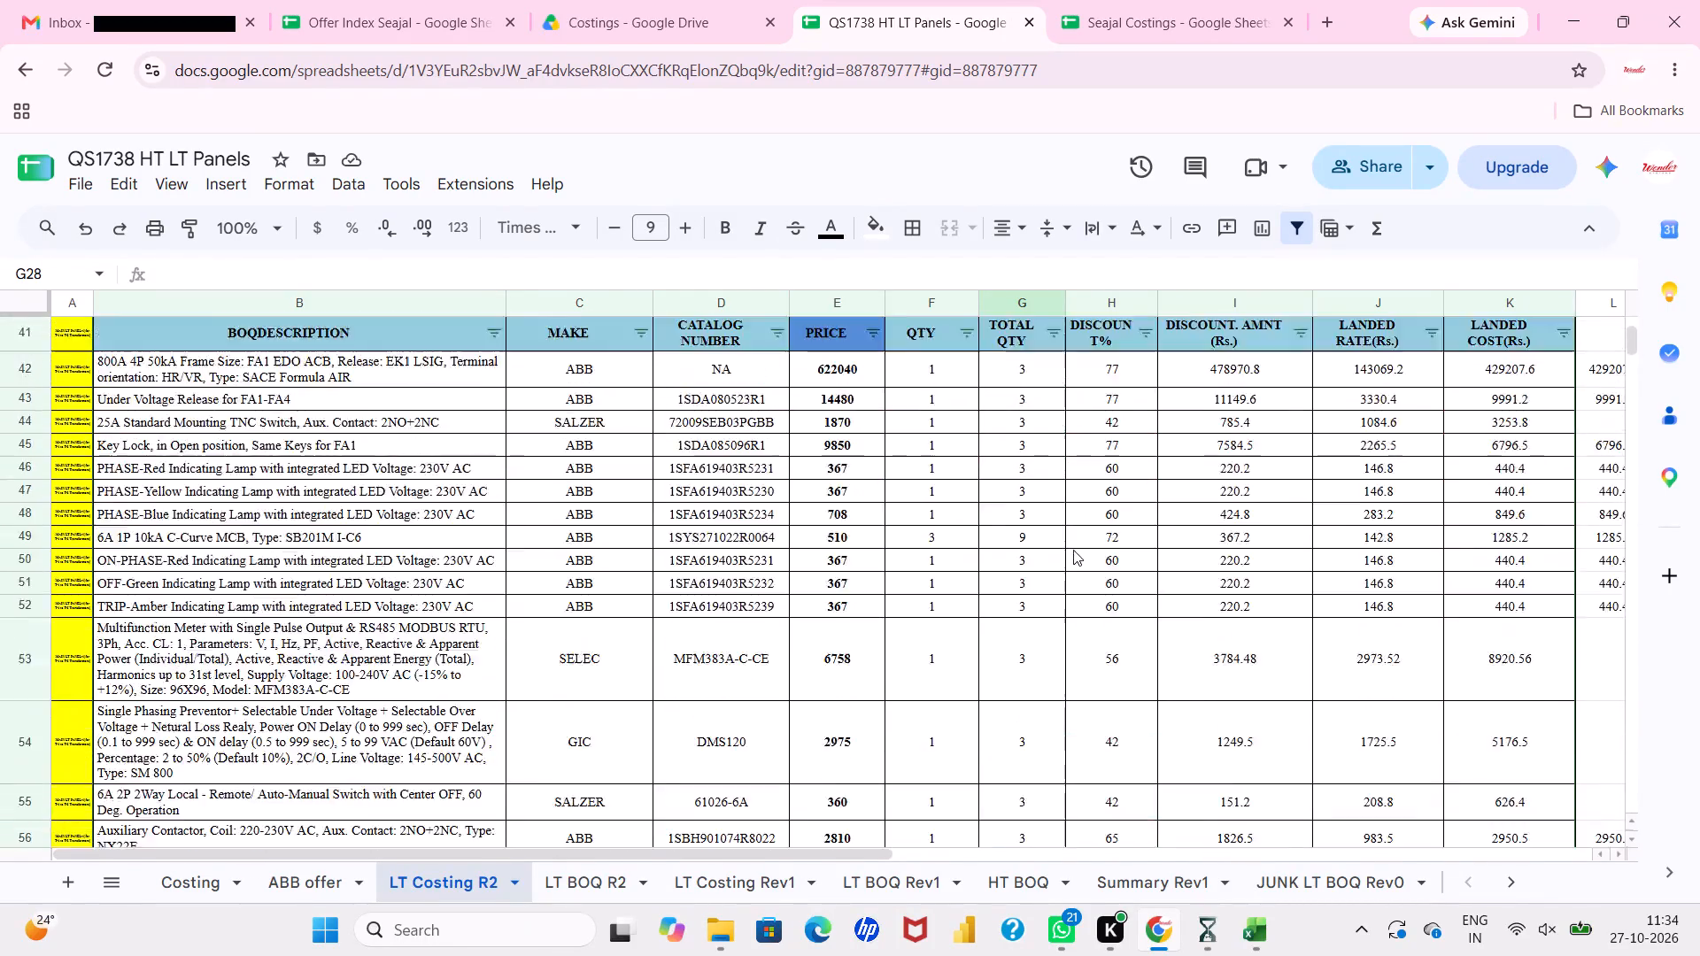
{"action": "scroll", "coordinate": [1073, 550], "scroll_direction": "right", "scroll_amount": 1}
{"action": "scroll", "coordinate": [1073, 550], "scroll_direction": "up", "scroll_amount": 2}
{"action": "scroll", "coordinate": [1081, 446], "scroll_direction": "up", "scroll_amount": 3}
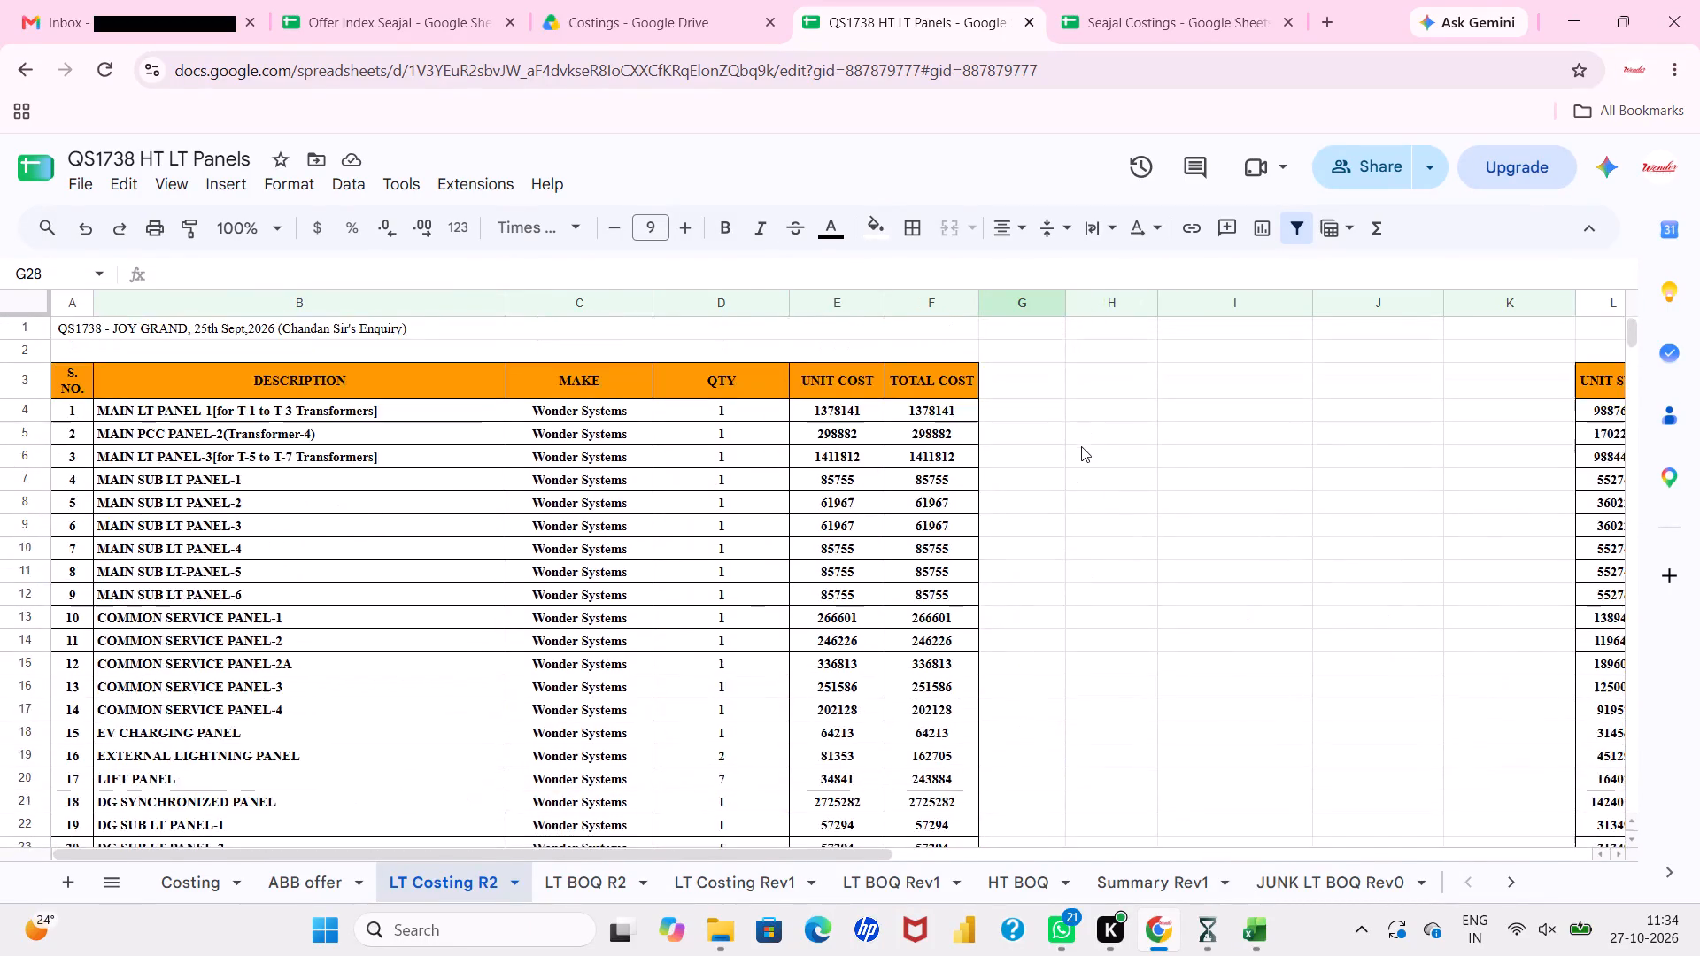
Look through the version history of QS1738 HT LT Panels and re-examine the MCCB feeder rows in LT Costing R2.
{"action": "left_click", "coordinate": [1147, 173]}
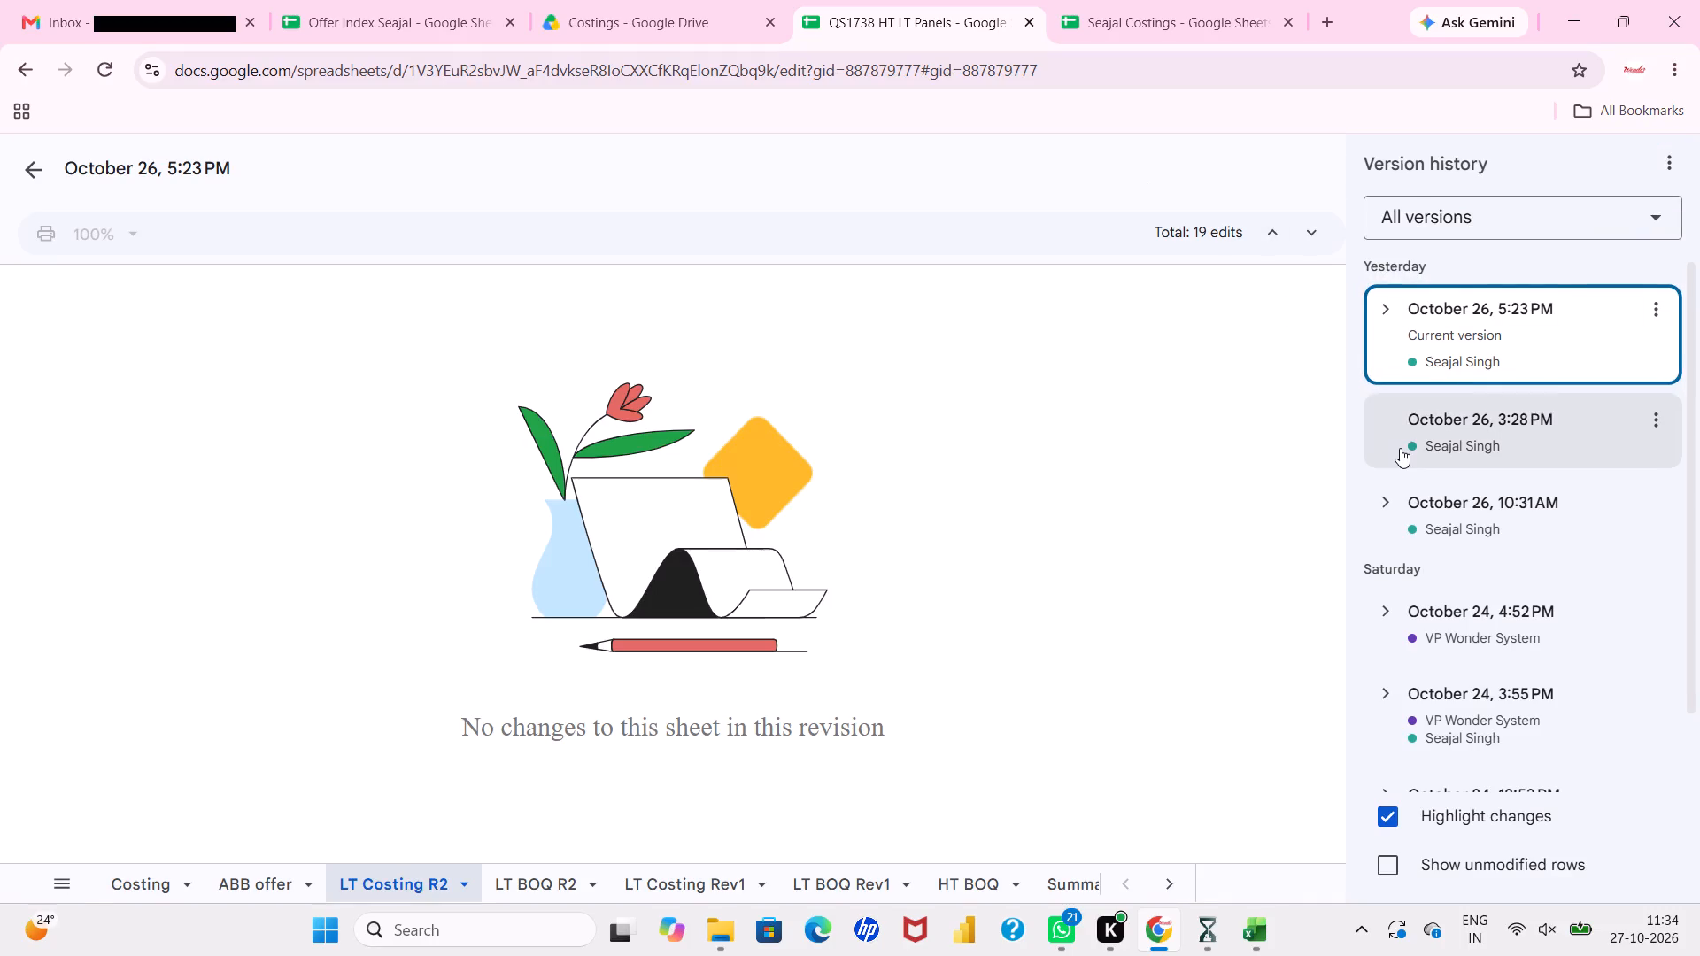
{"action": "scroll", "coordinate": [1400, 448], "scroll_direction": "down", "scroll_amount": 3}
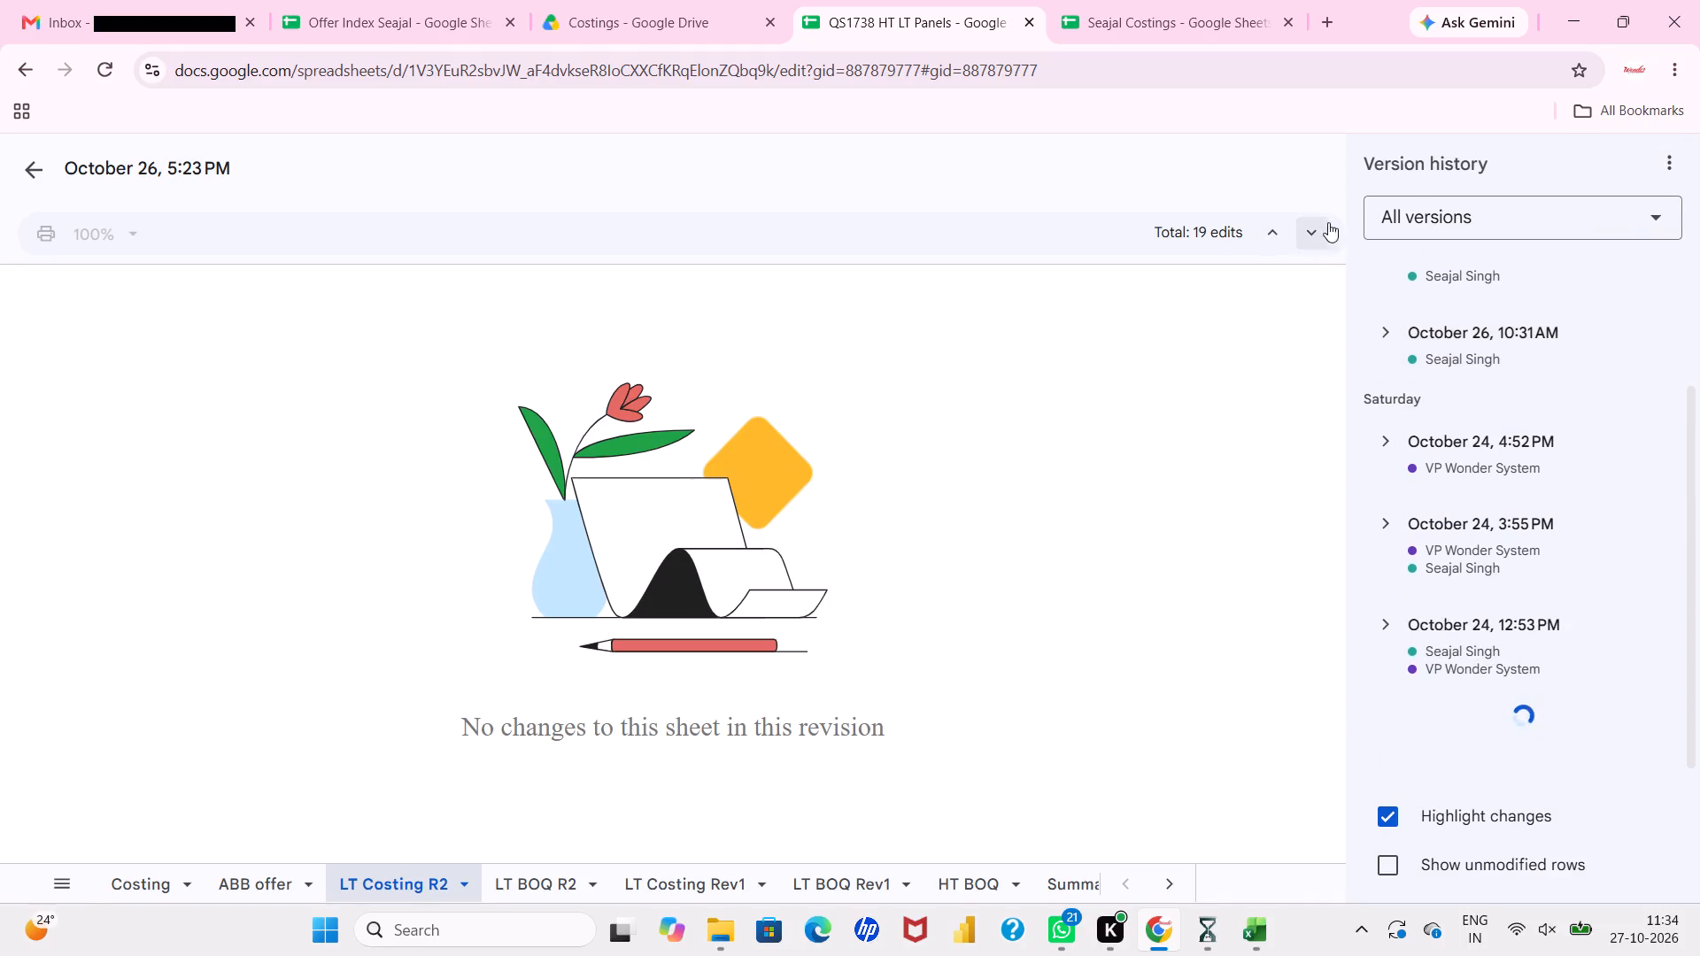
{"action": "left_click", "coordinate": [16, 174]}
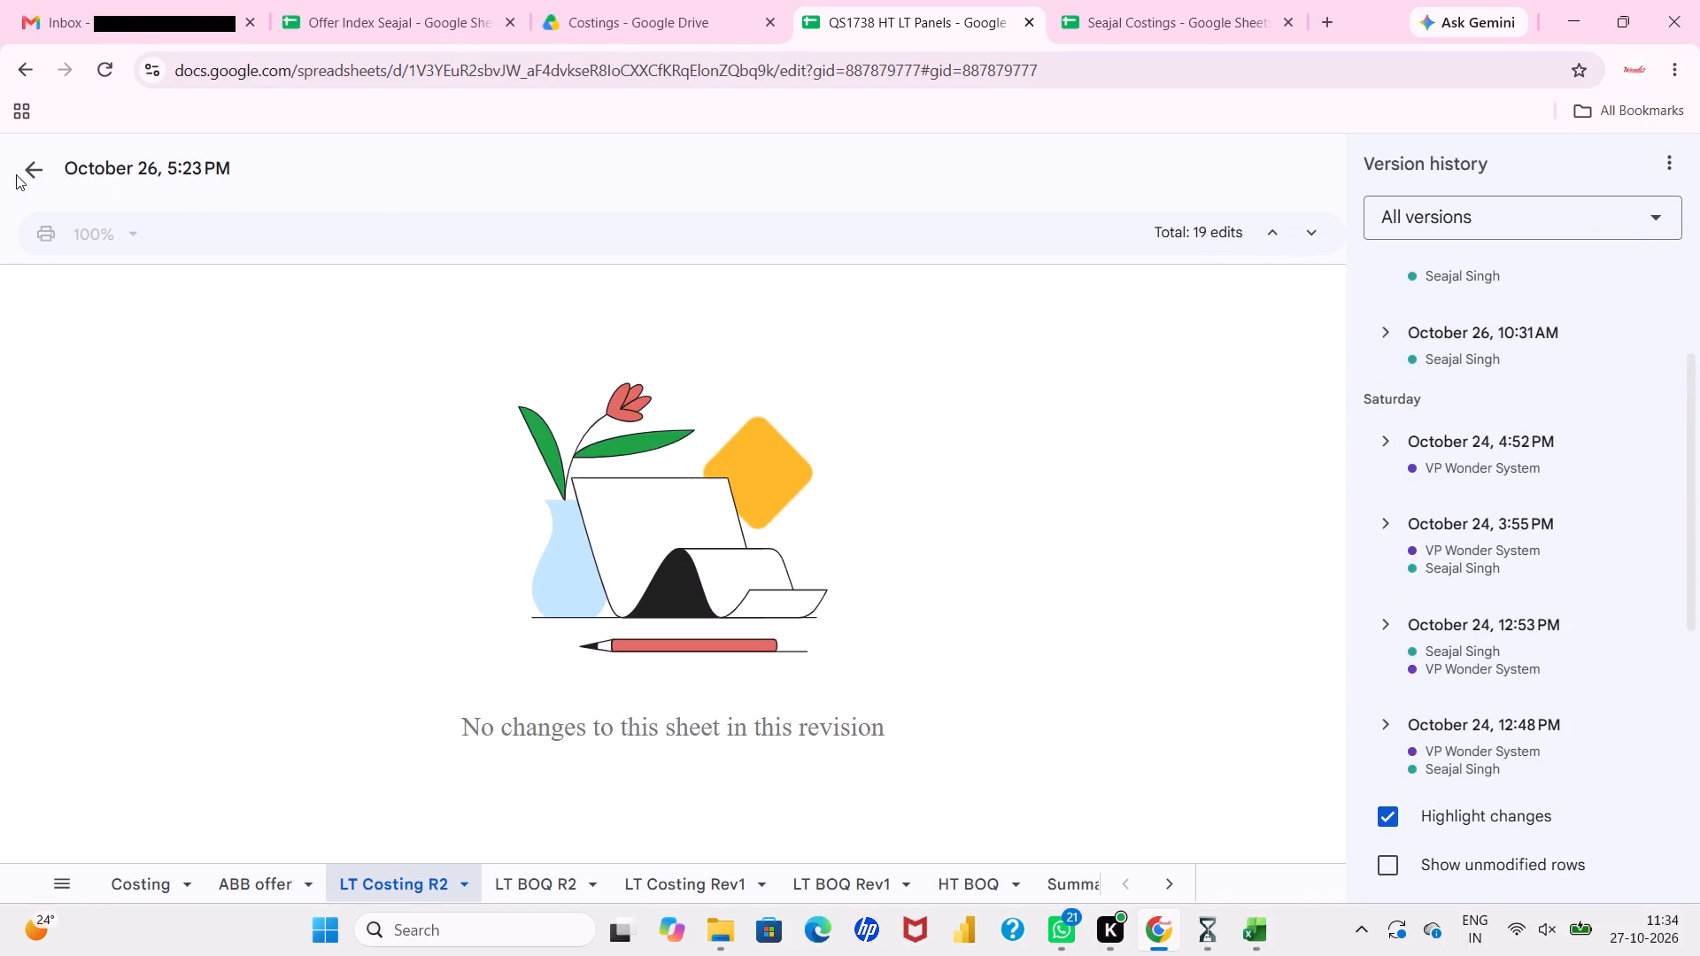
{"action": "left_click", "coordinate": [25, 172]}
{"action": "scroll", "coordinate": [701, 527], "scroll_direction": "down", "scroll_amount": 1}
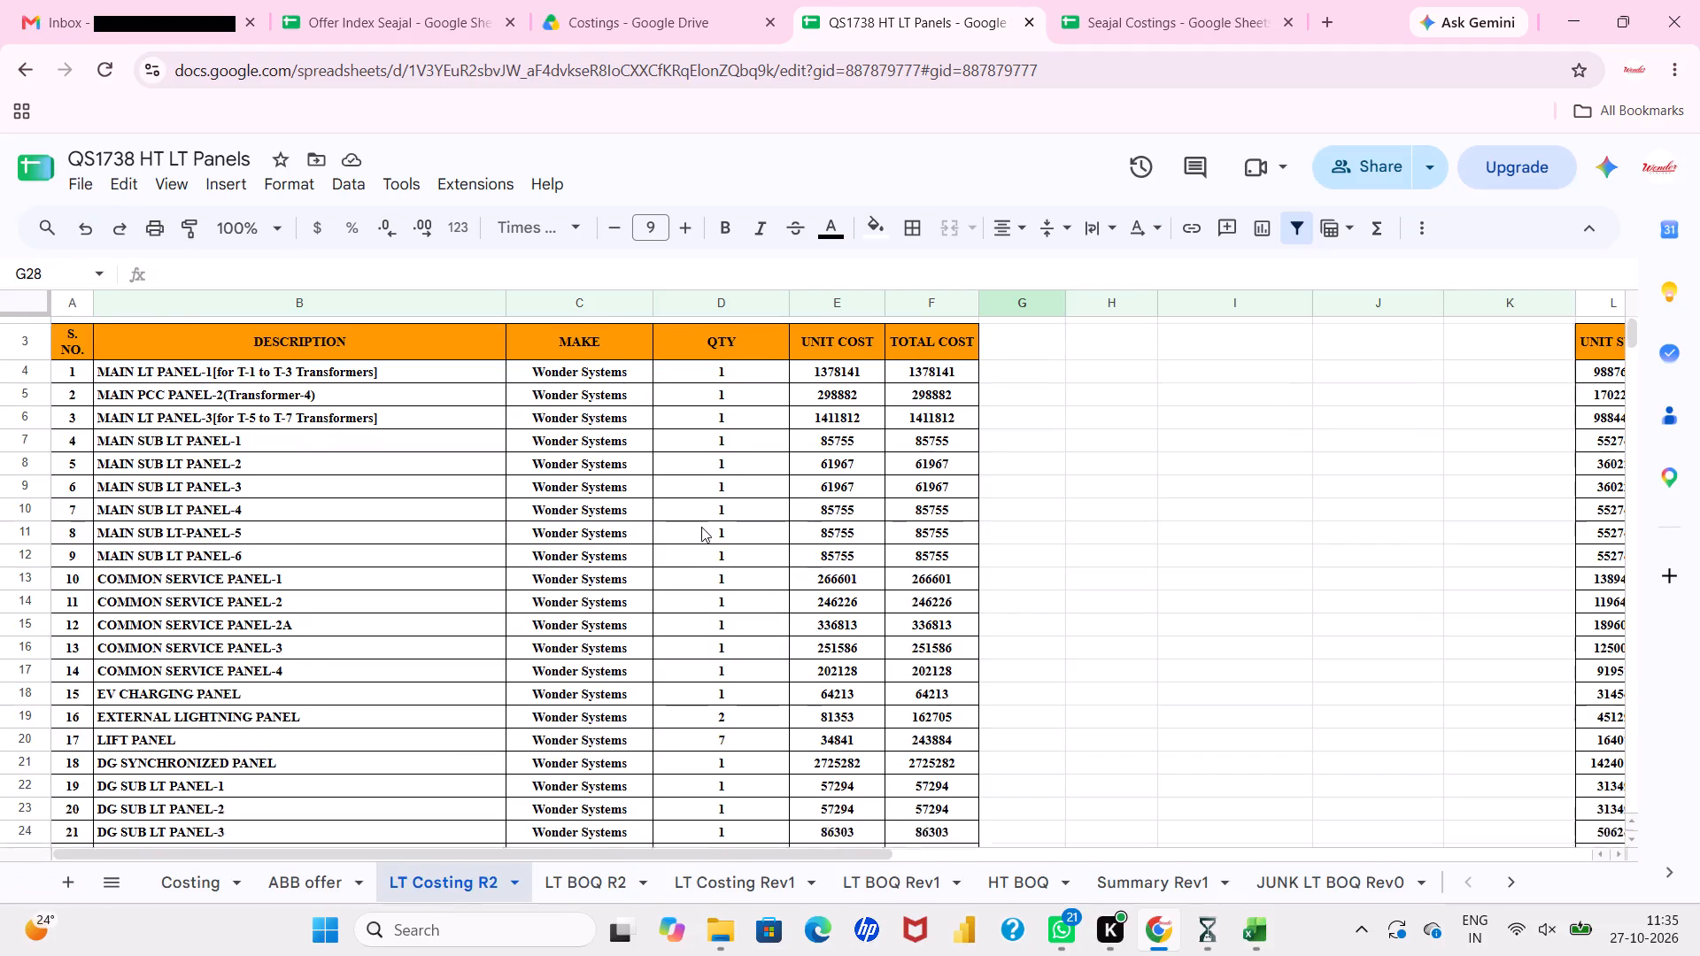
{"action": "scroll", "coordinate": [701, 527], "scroll_direction": "down", "scroll_amount": 1}
{"action": "left_click", "coordinate": [1078, 614]}
{"action": "scroll", "coordinate": [1078, 614], "scroll_direction": "down", "scroll_amount": 5}
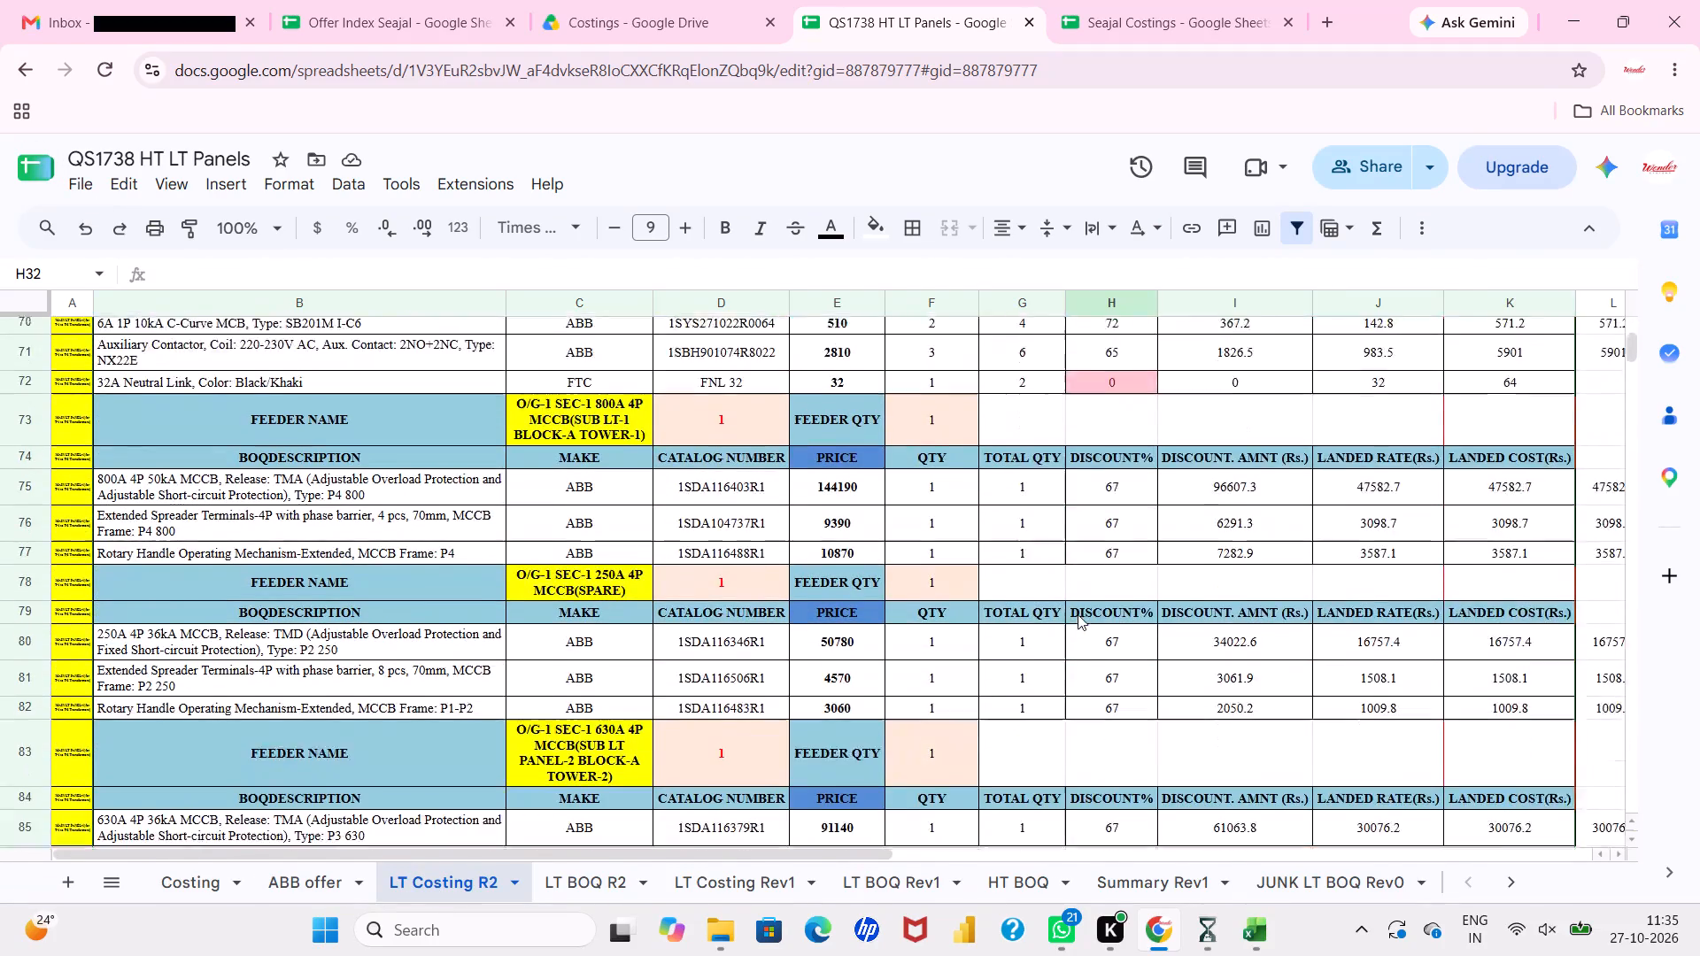
Check the latest enquiries in Offer Index Seajal against the QS1738 and Seajal Costings spreadsheets.
{"action": "left_click", "coordinate": [347, 0]}
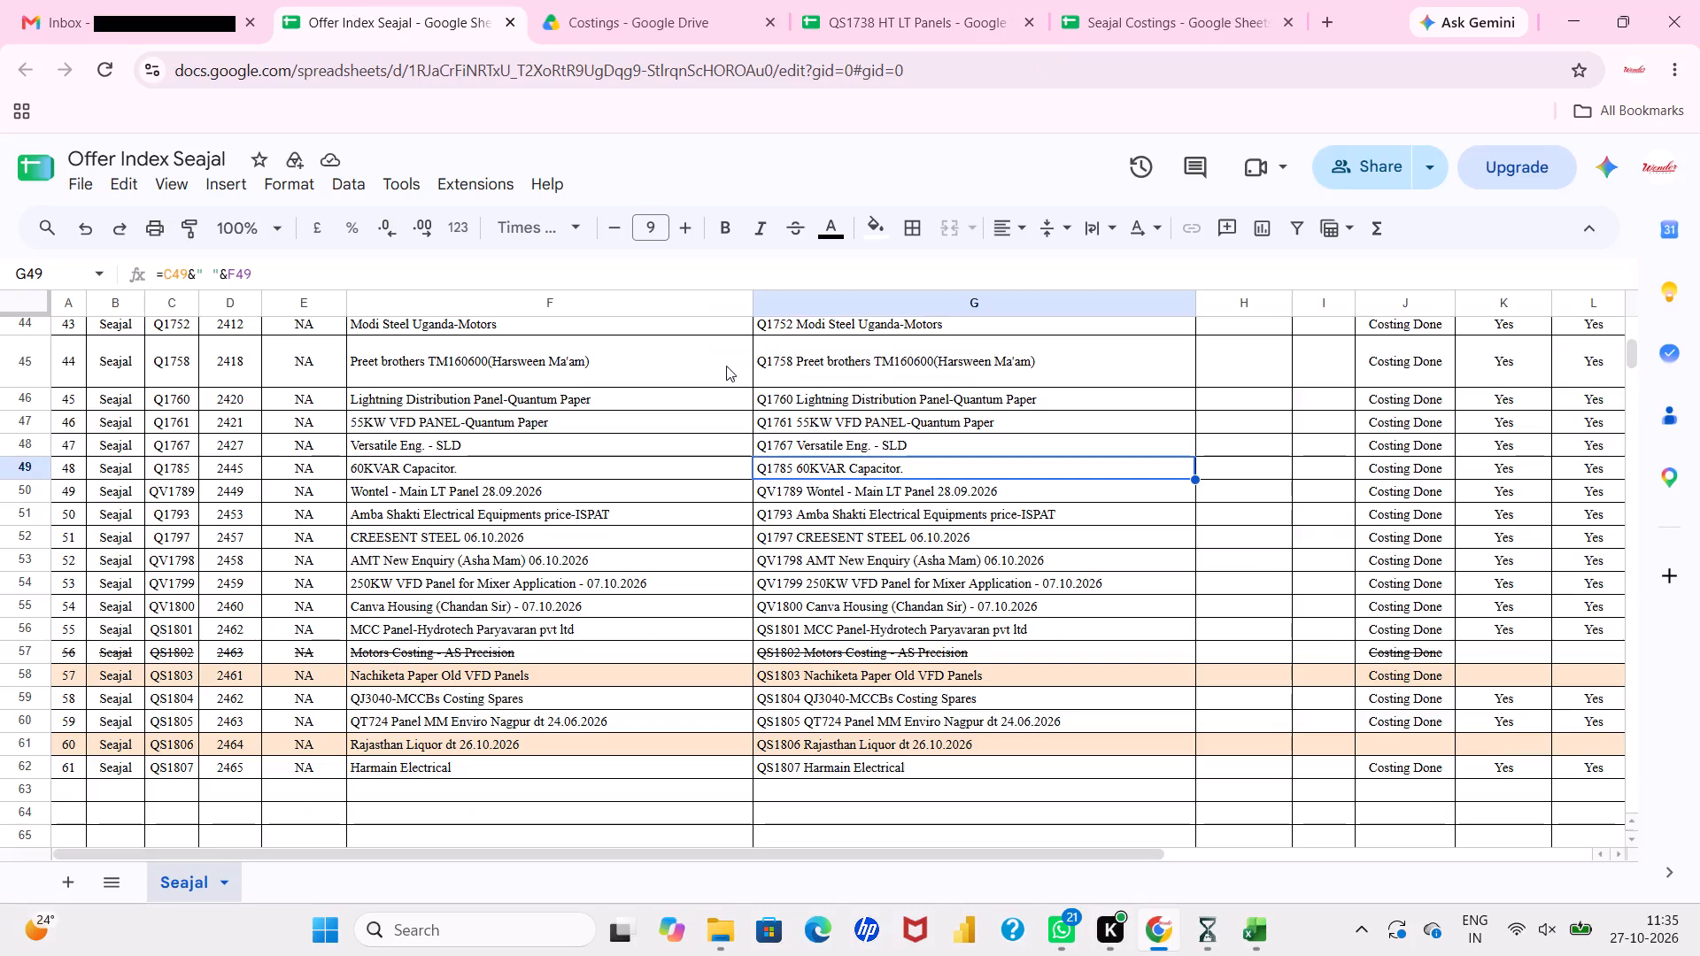
{"action": "left_click", "coordinate": [560, 830]}
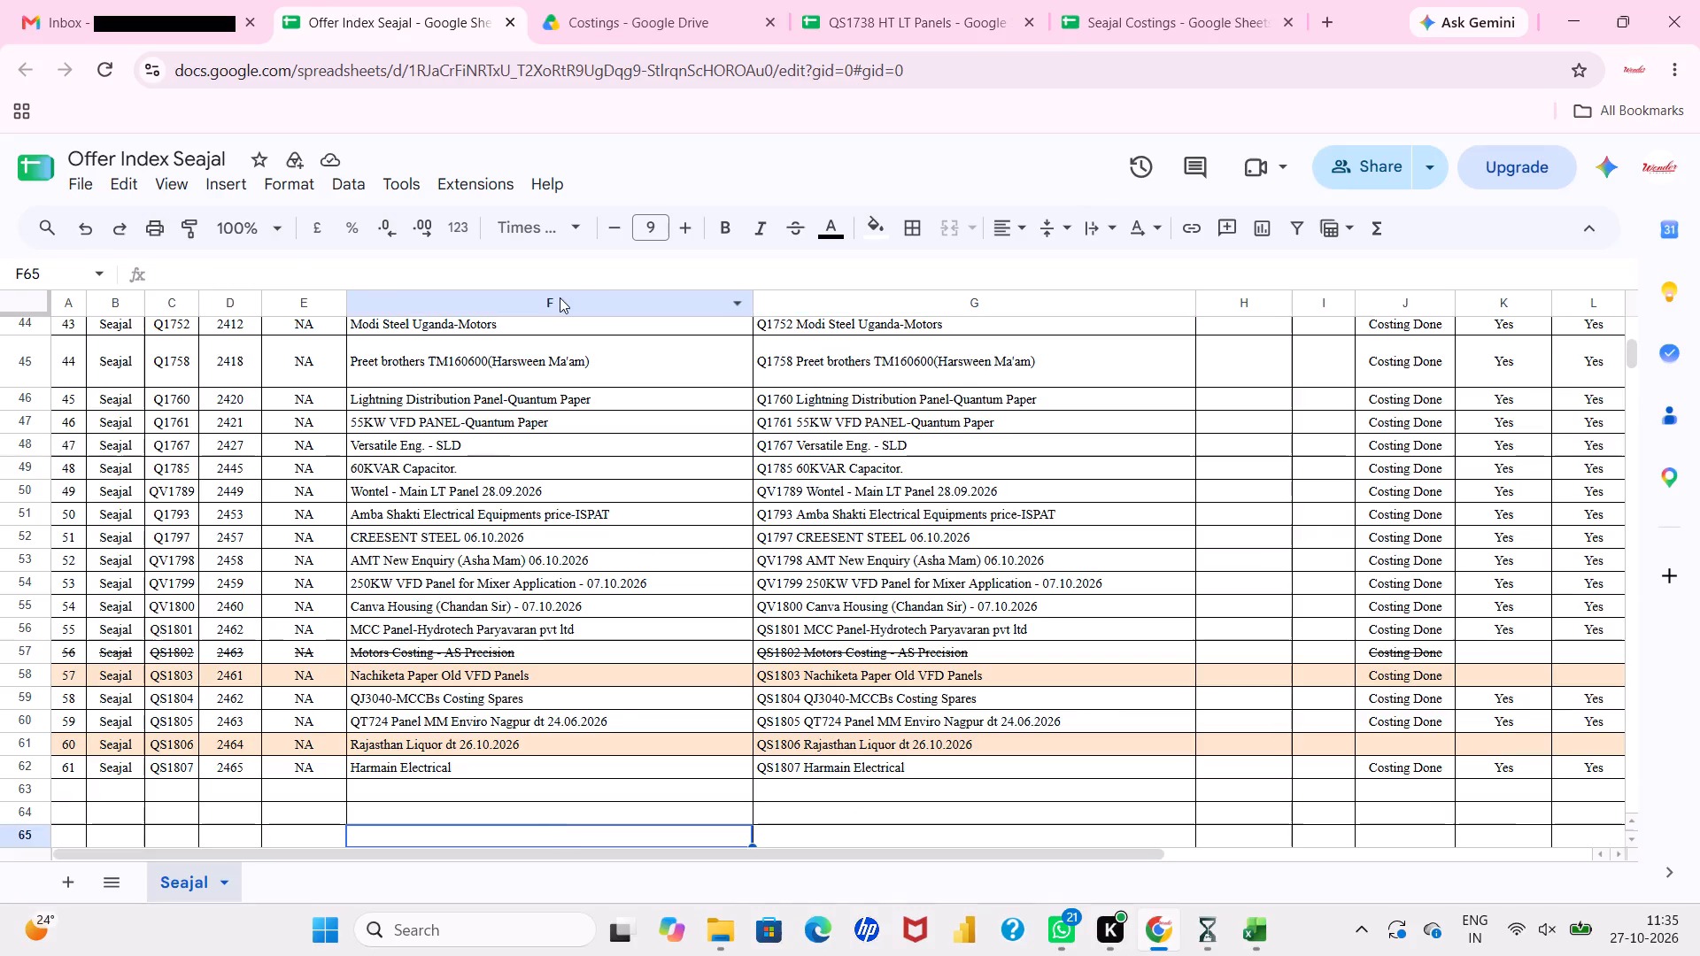
{"action": "left_click", "coordinate": [616, 0]}
{"action": "left_click", "coordinate": [947, 0]}
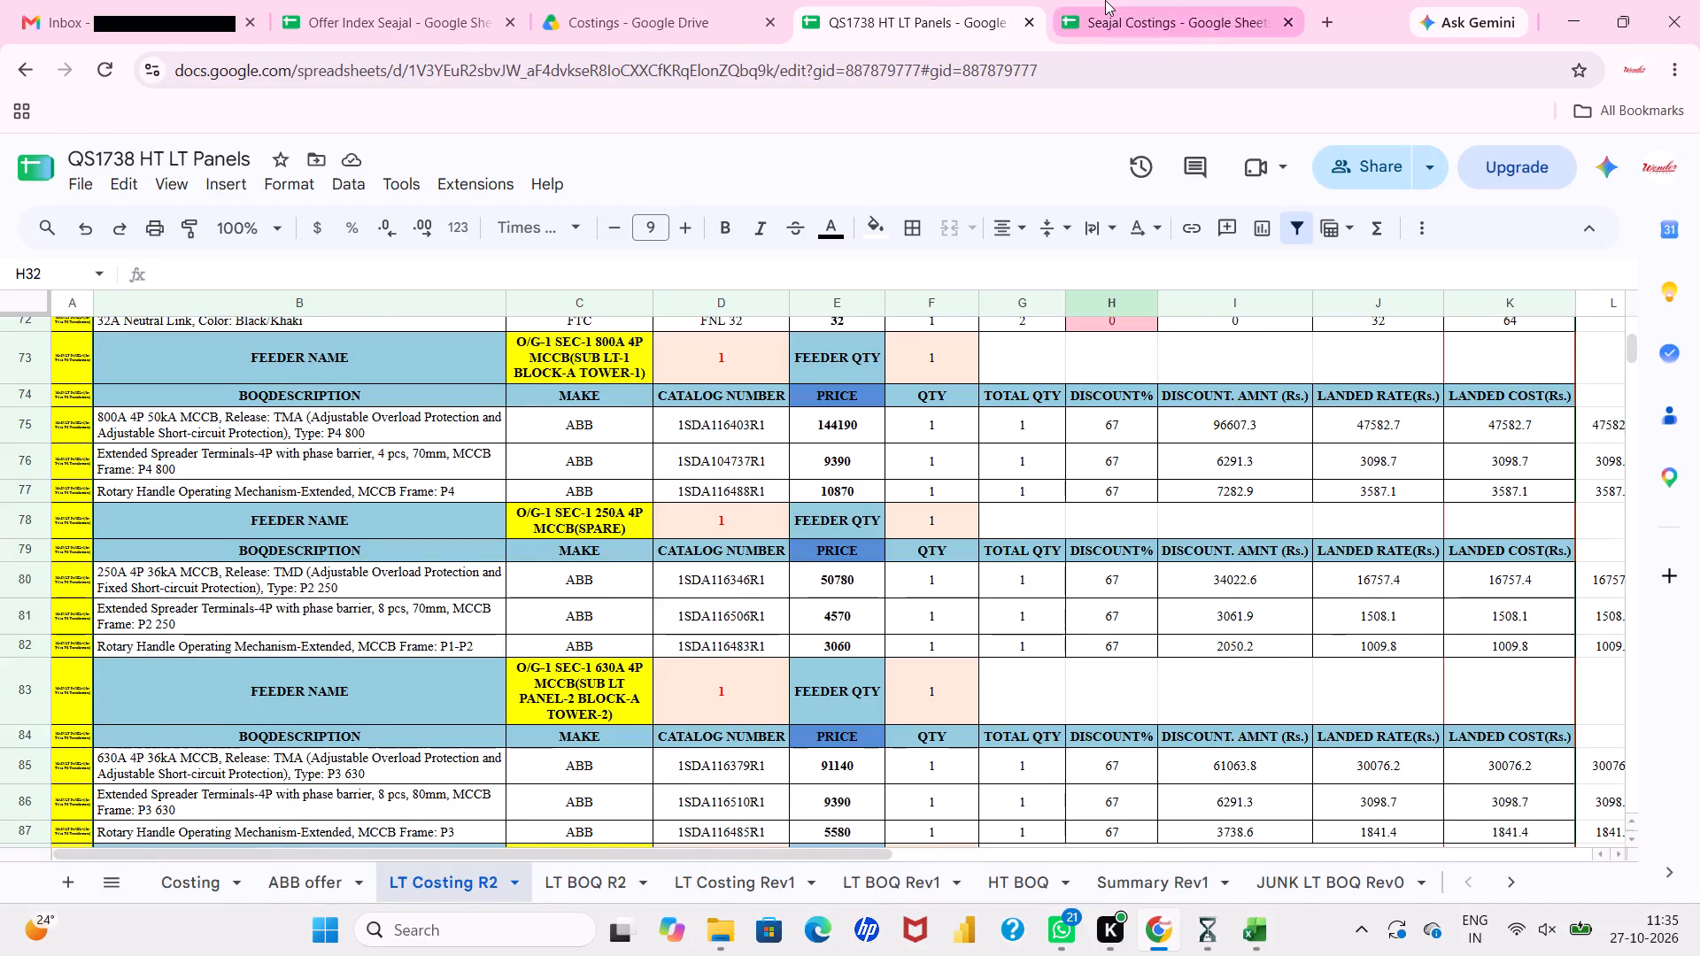
{"action": "left_click", "coordinate": [1105, 0]}
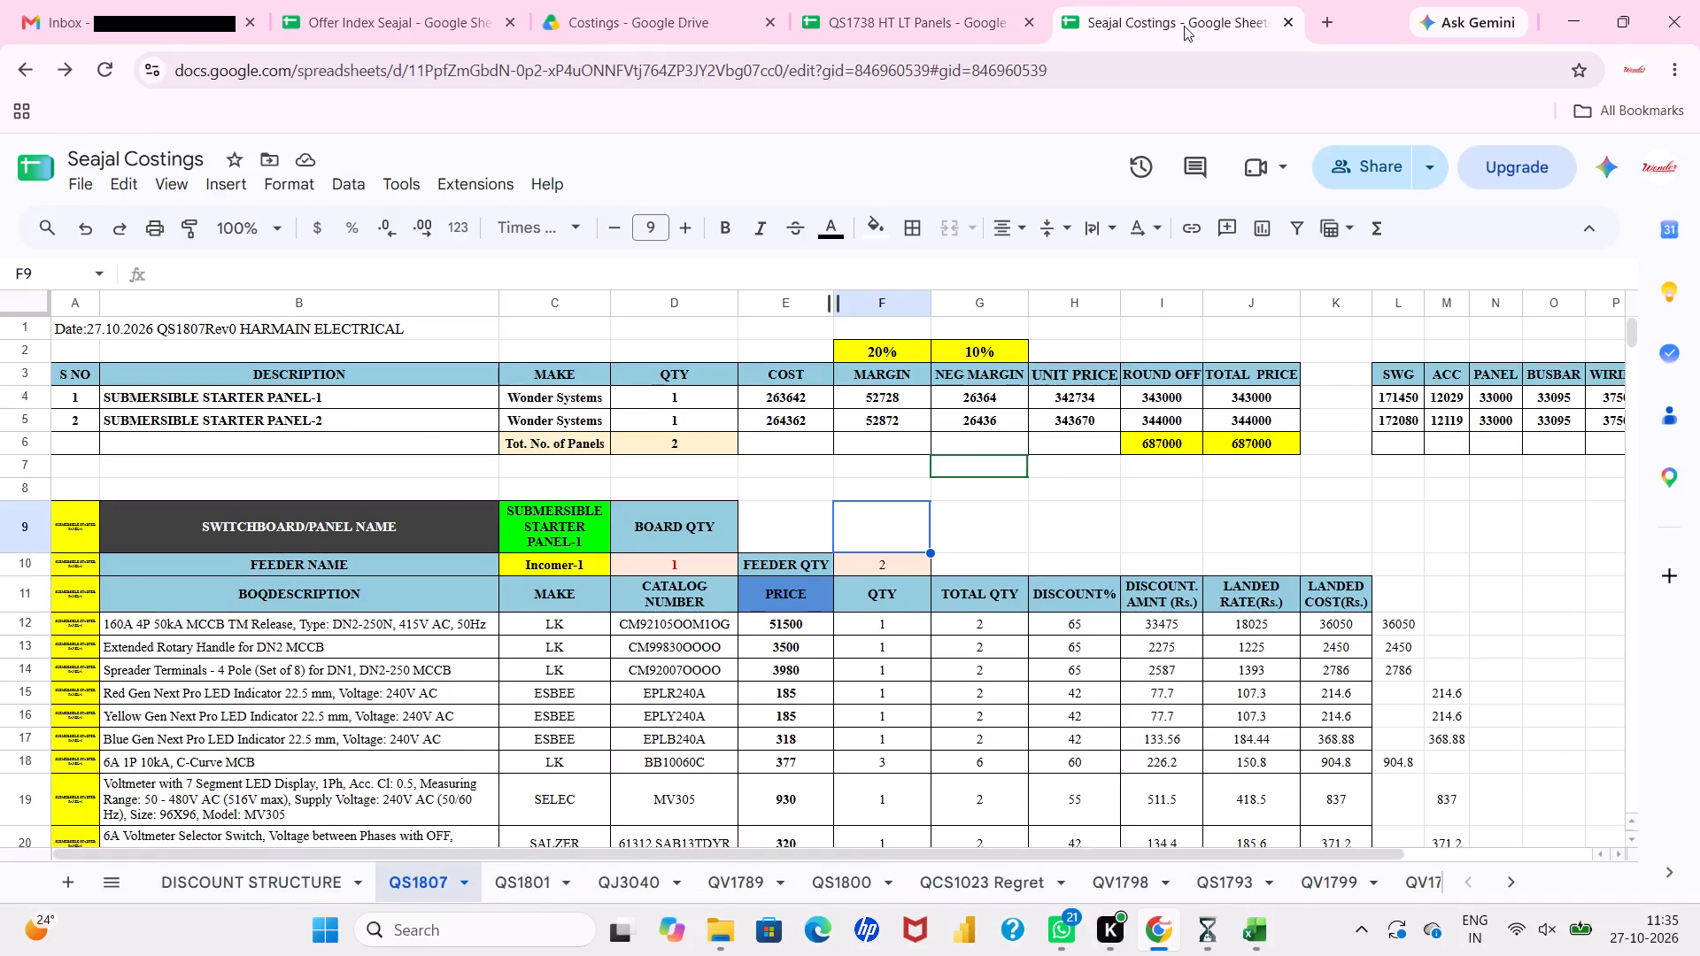
{"action": "left_click", "coordinate": [404, 1]}
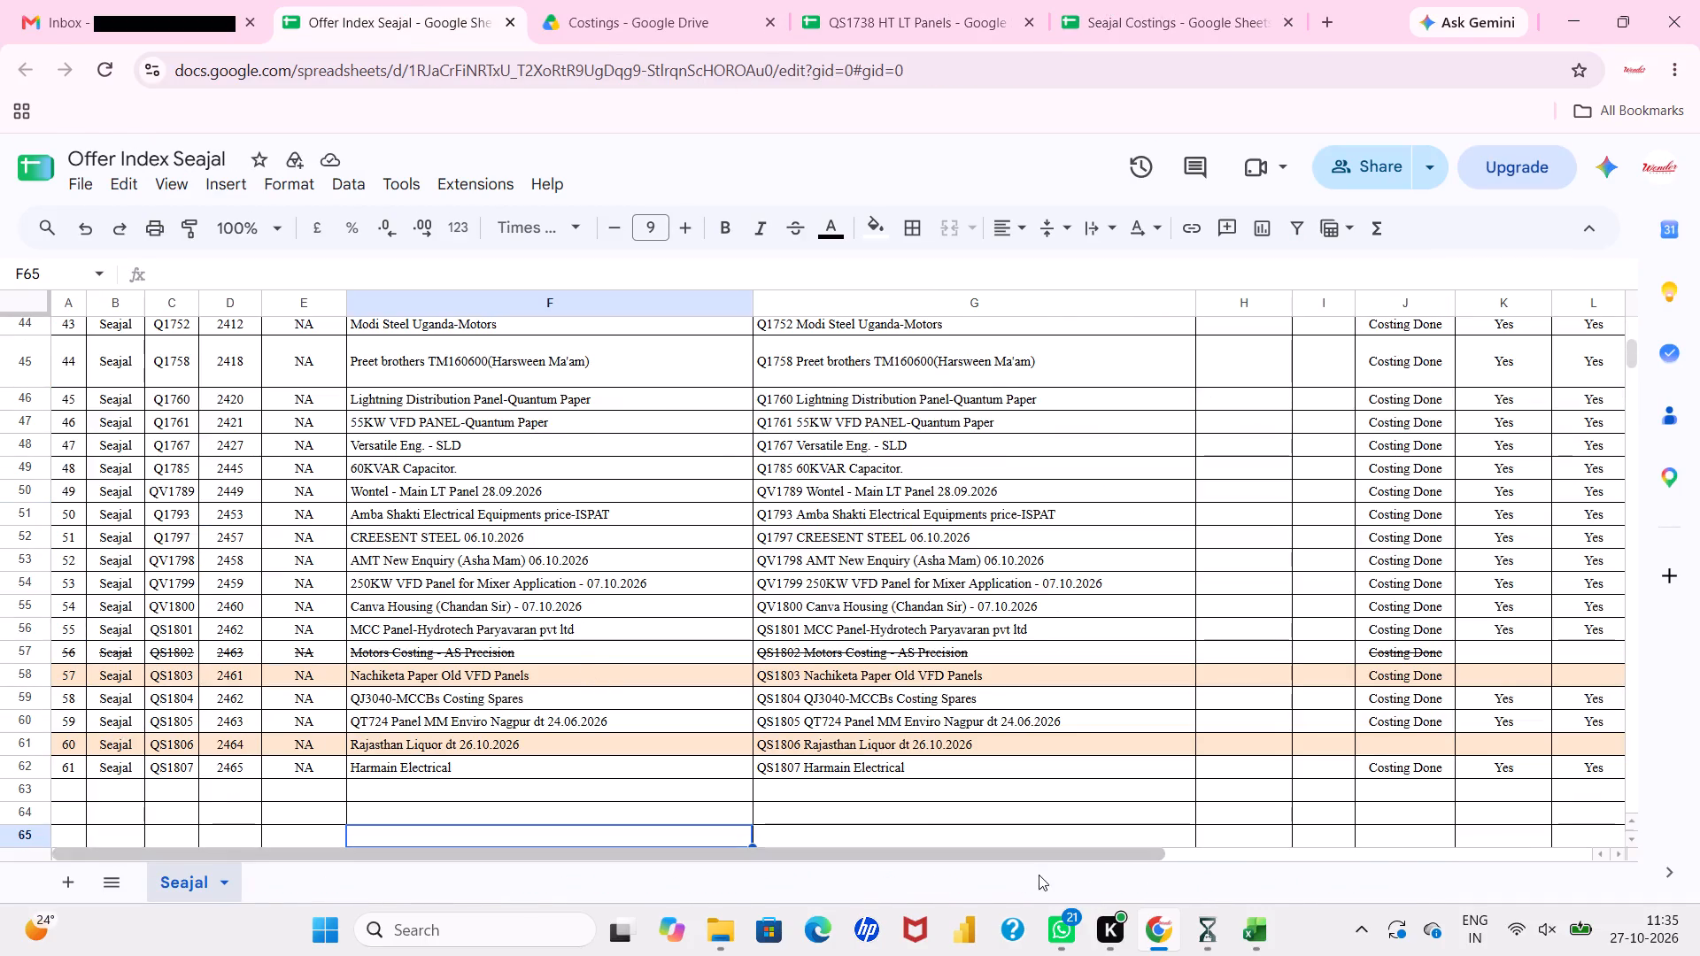
Switch to Microsoft Excel and save a backup of the ongoing project from the BOM sheet.
{"action": "left_click", "coordinate": [1263, 937]}
{"action": "scroll", "coordinate": [926, 561], "scroll_direction": "up", "scroll_amount": 3}
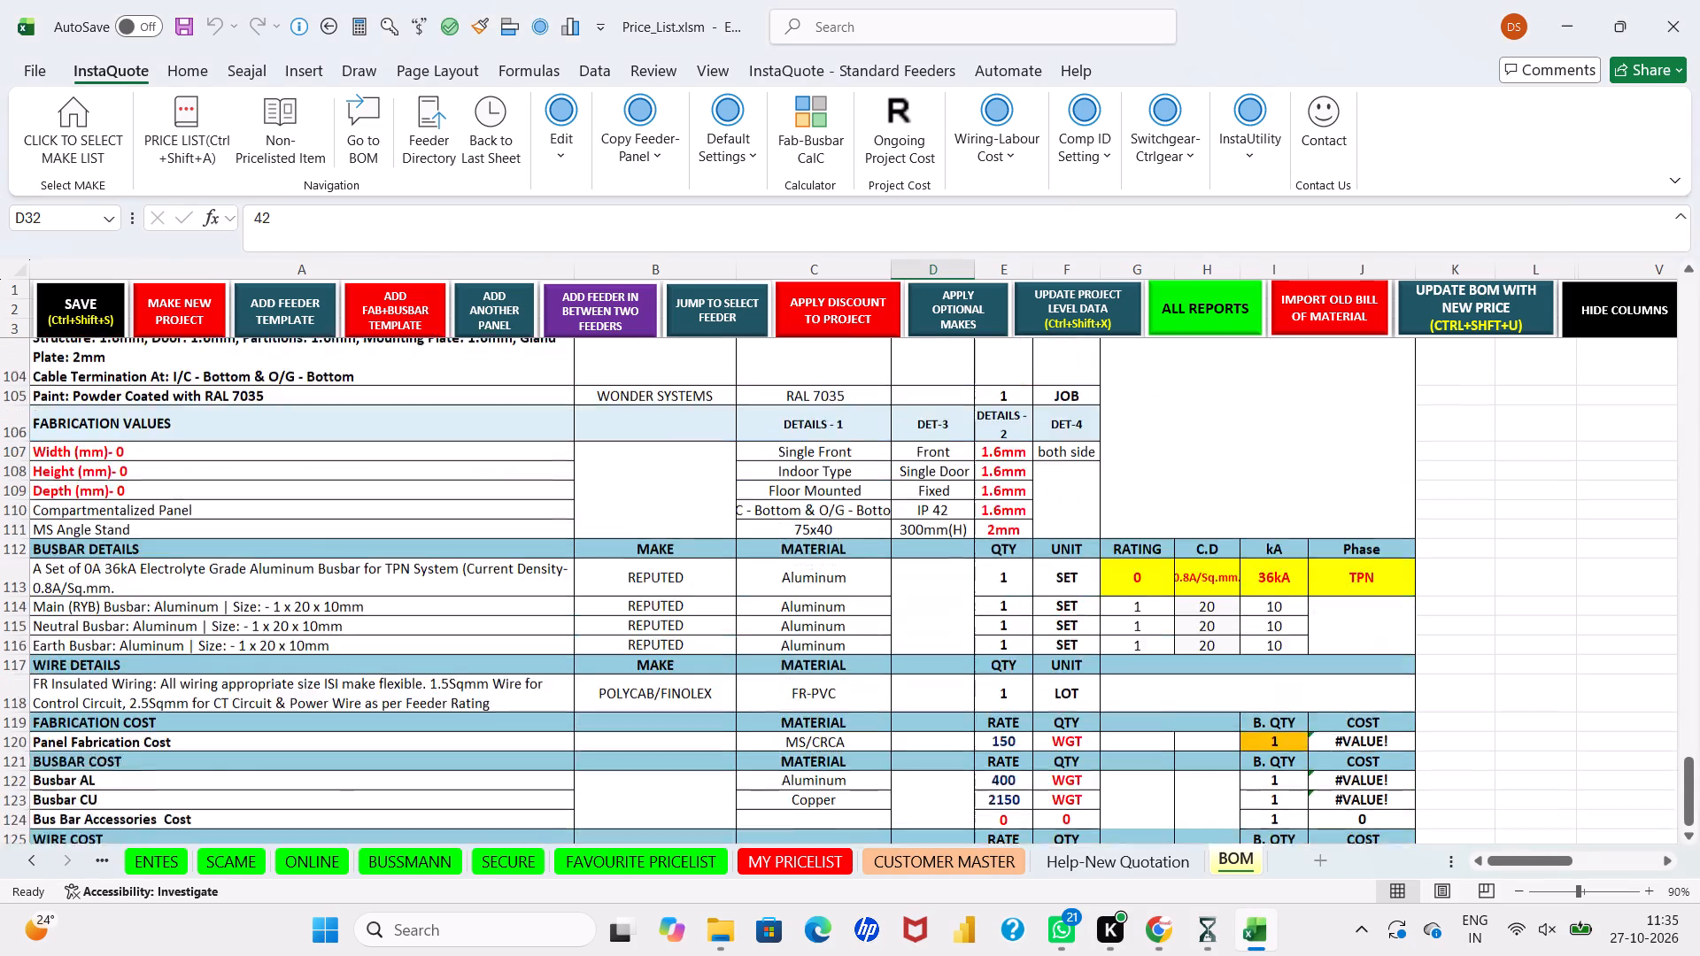
{"action": "scroll", "coordinate": [926, 561], "scroll_direction": "up", "scroll_amount": 2}
{"action": "left_click", "coordinate": [63, 297]}
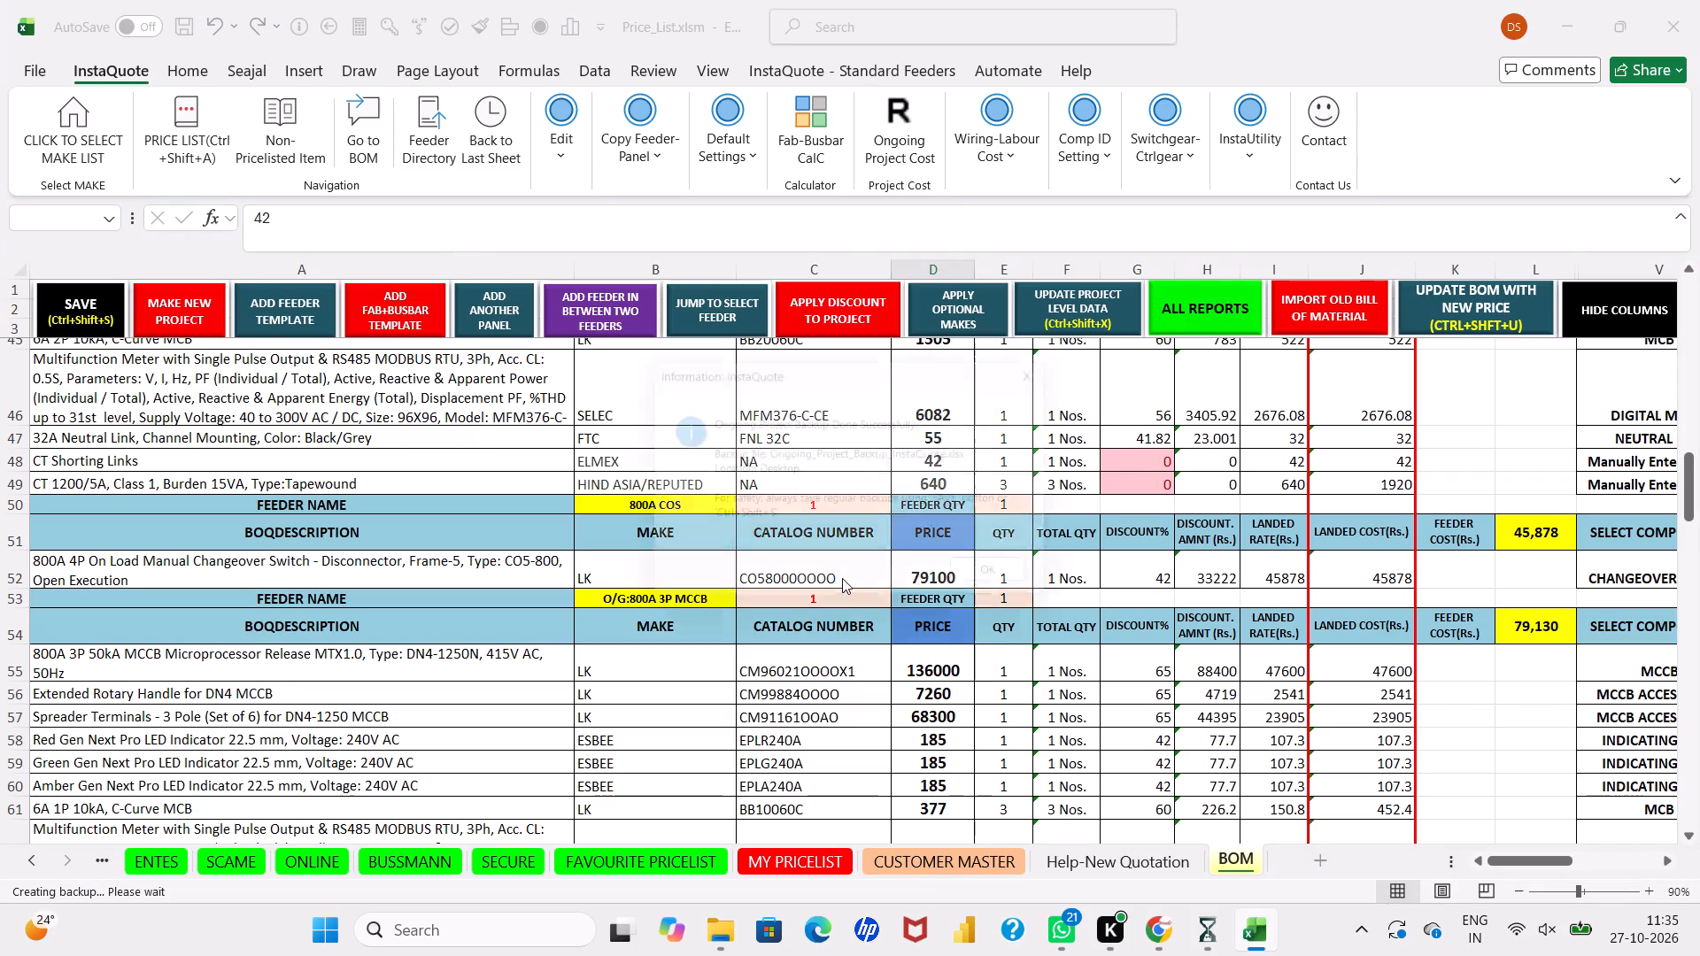
{"action": "left_click", "coordinate": [1007, 596]}
Copy the whole Changeover Switch LT Panel BOM, from the switchboard name row through the final panel cost row, columns A to J.
{"action": "scroll", "coordinate": [1007, 596], "scroll_direction": "up", "scroll_amount": 3}
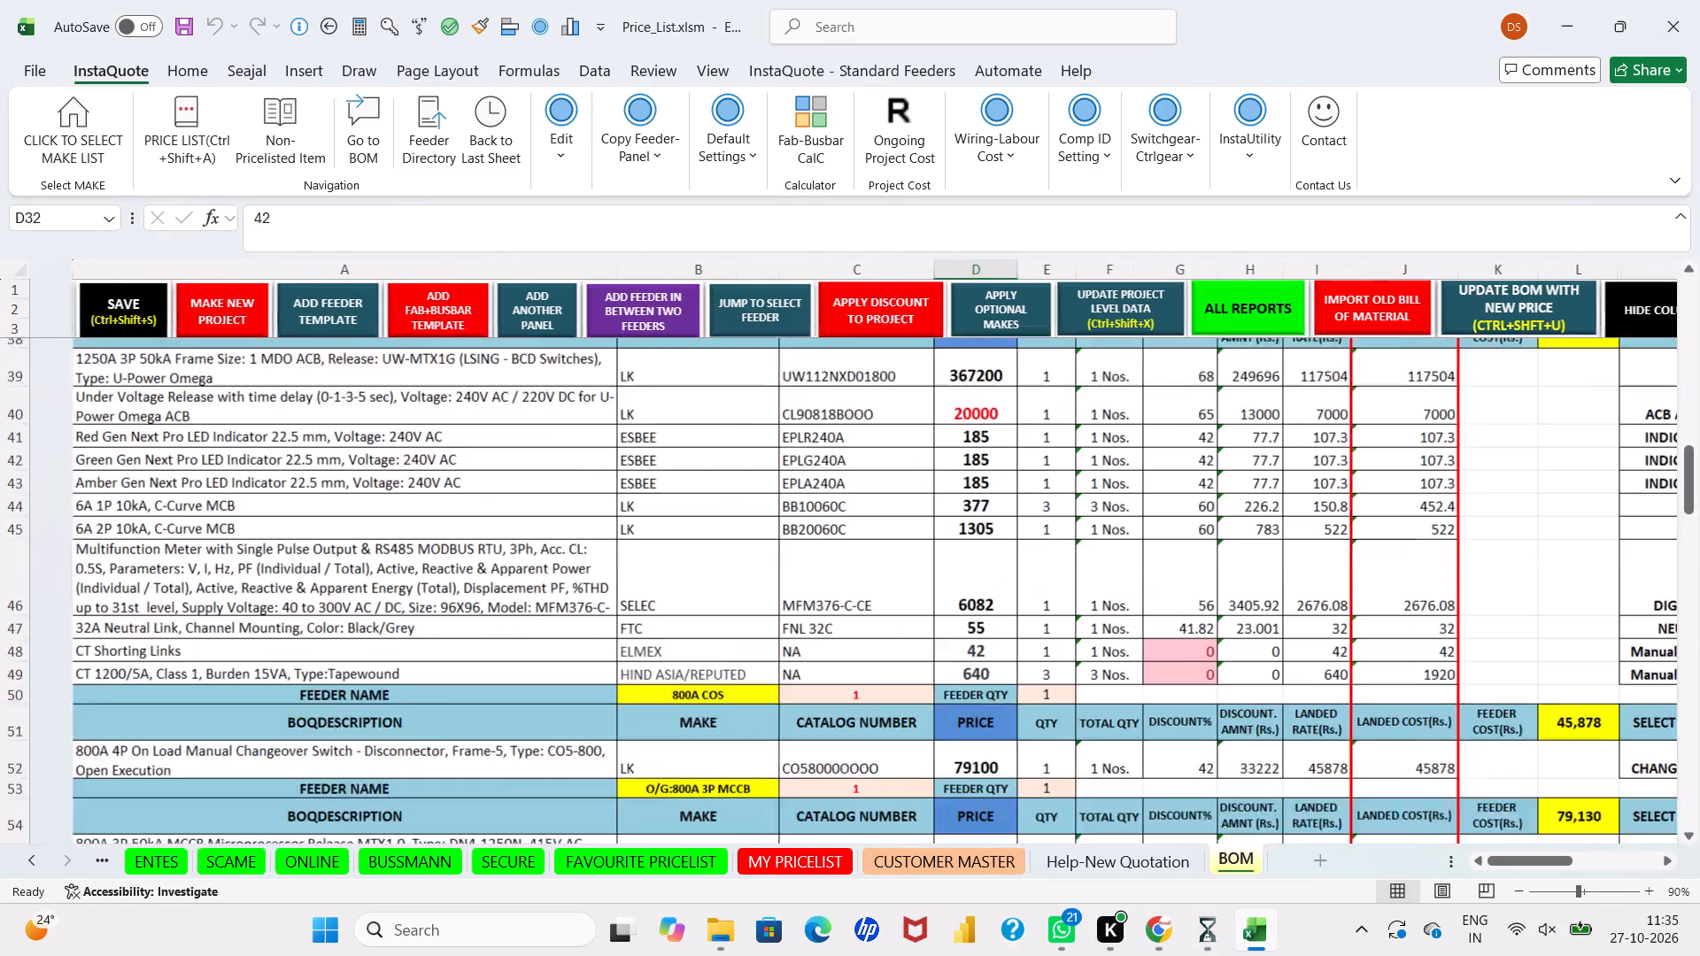
{"action": "scroll", "coordinate": [1007, 596], "scroll_direction": "up", "scroll_amount": 3}
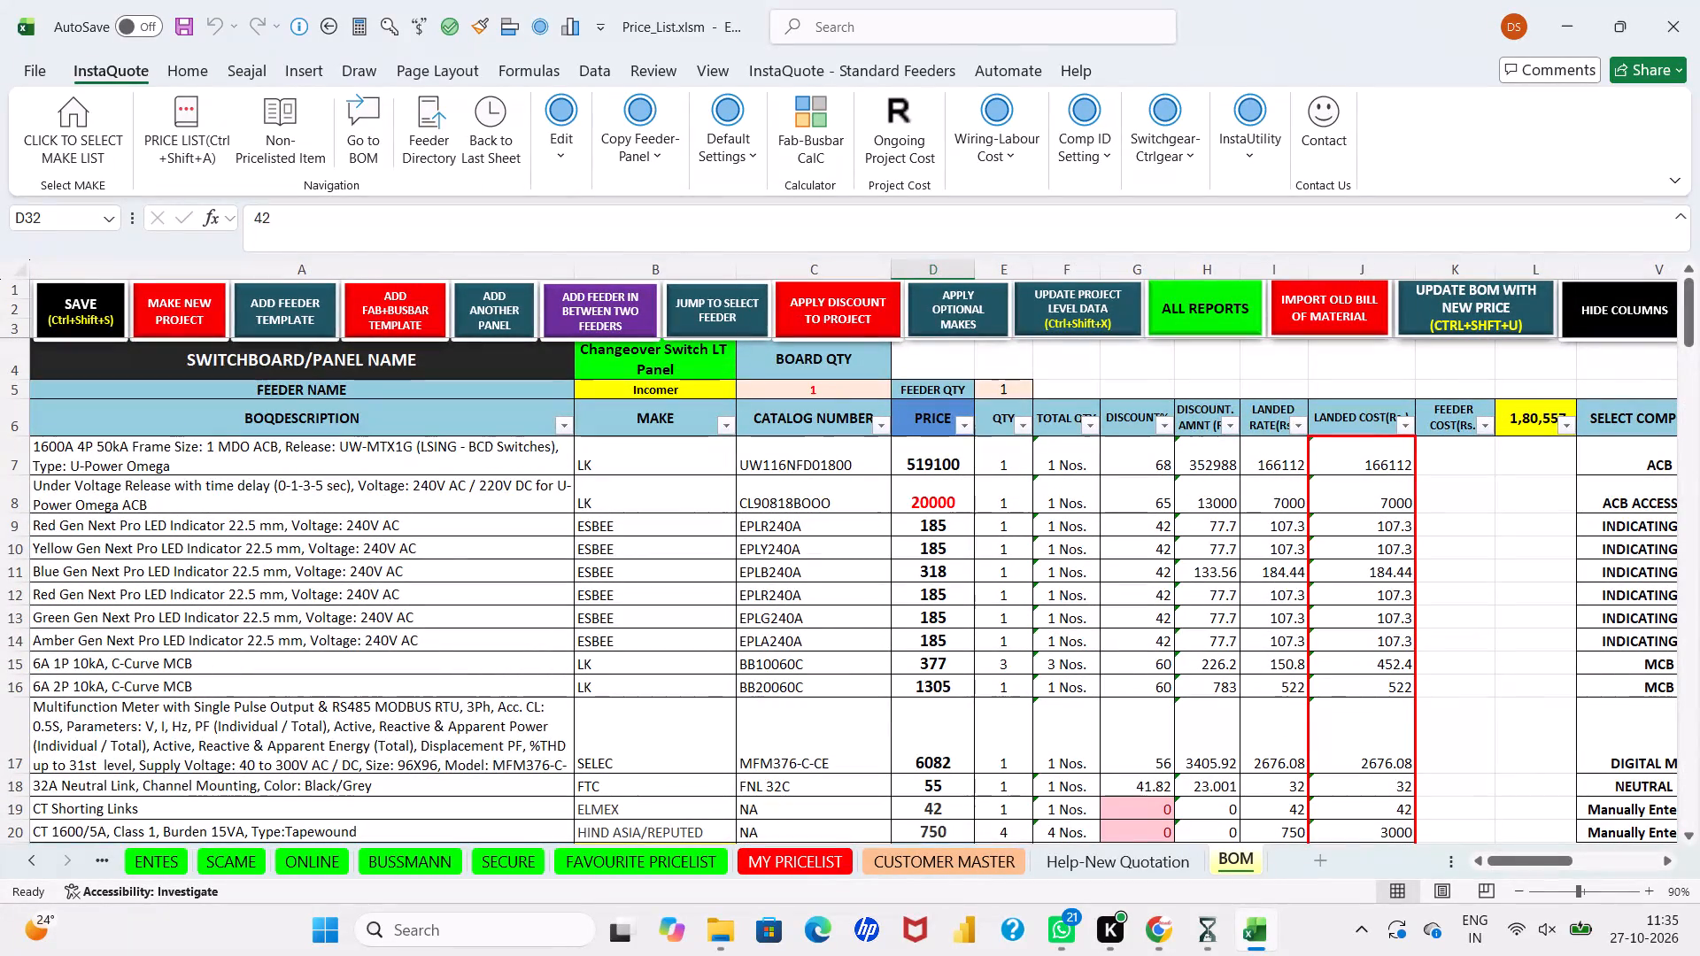
{"action": "left_click_drag", "start_coordinate": [558, 369], "coordinate": [1343, 550]}
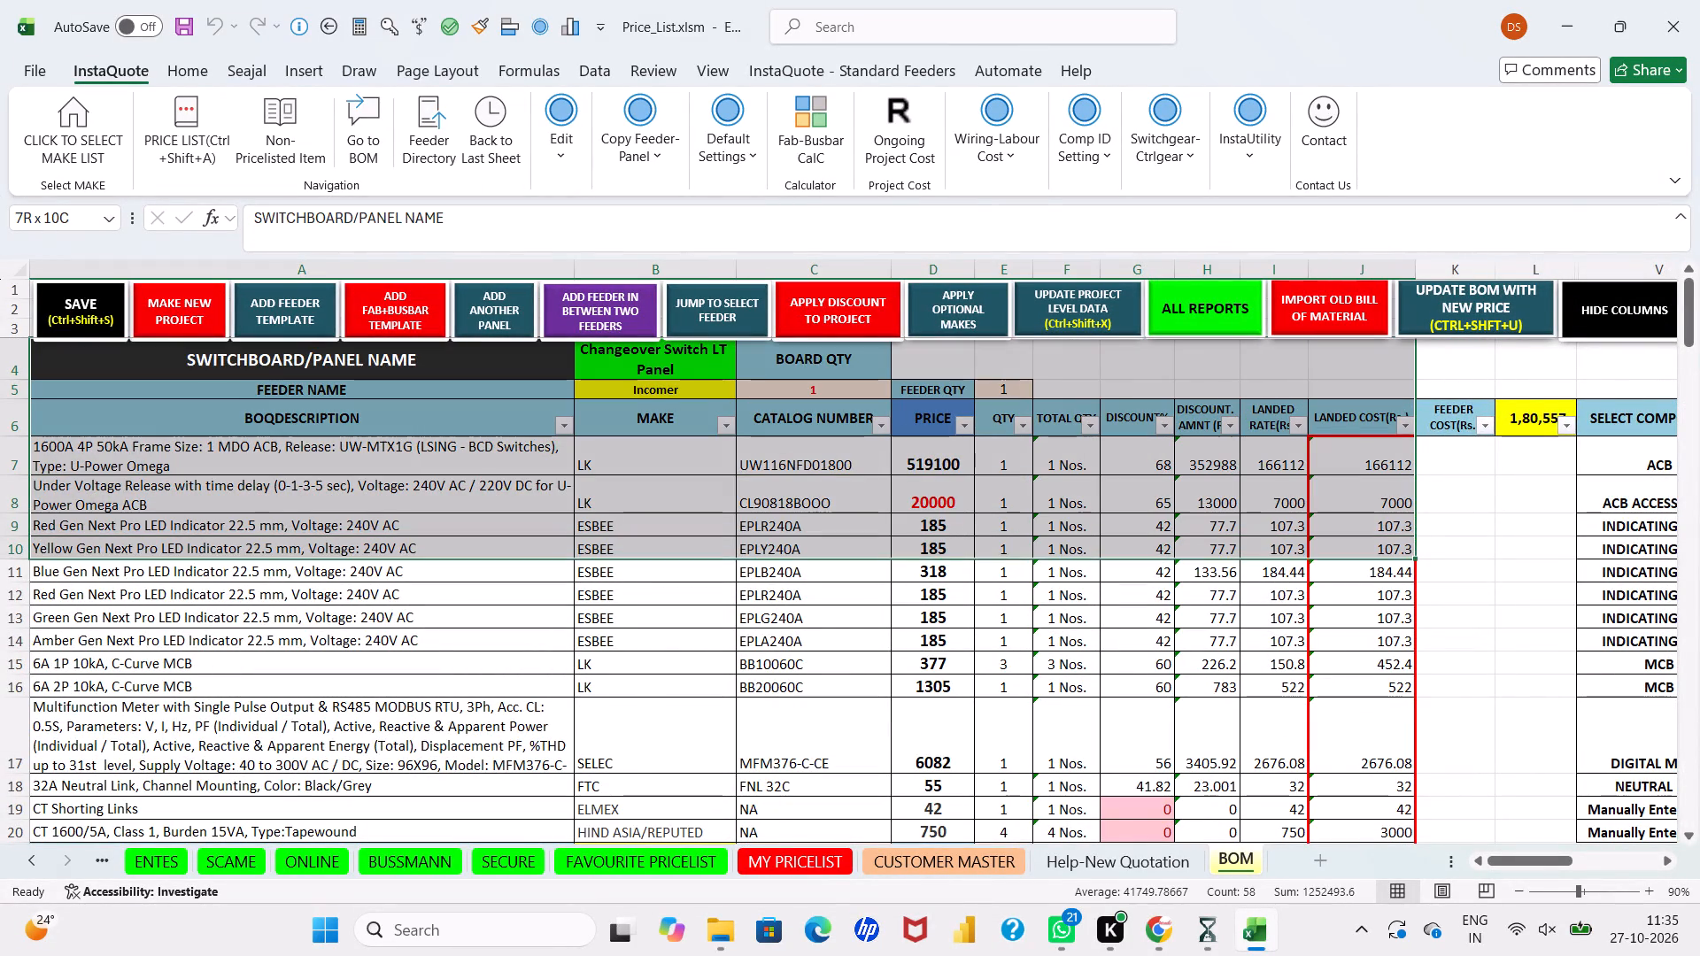
{"action": "left_click_drag", "start_coordinate": [1343, 550], "coordinate": [1374, 742]}
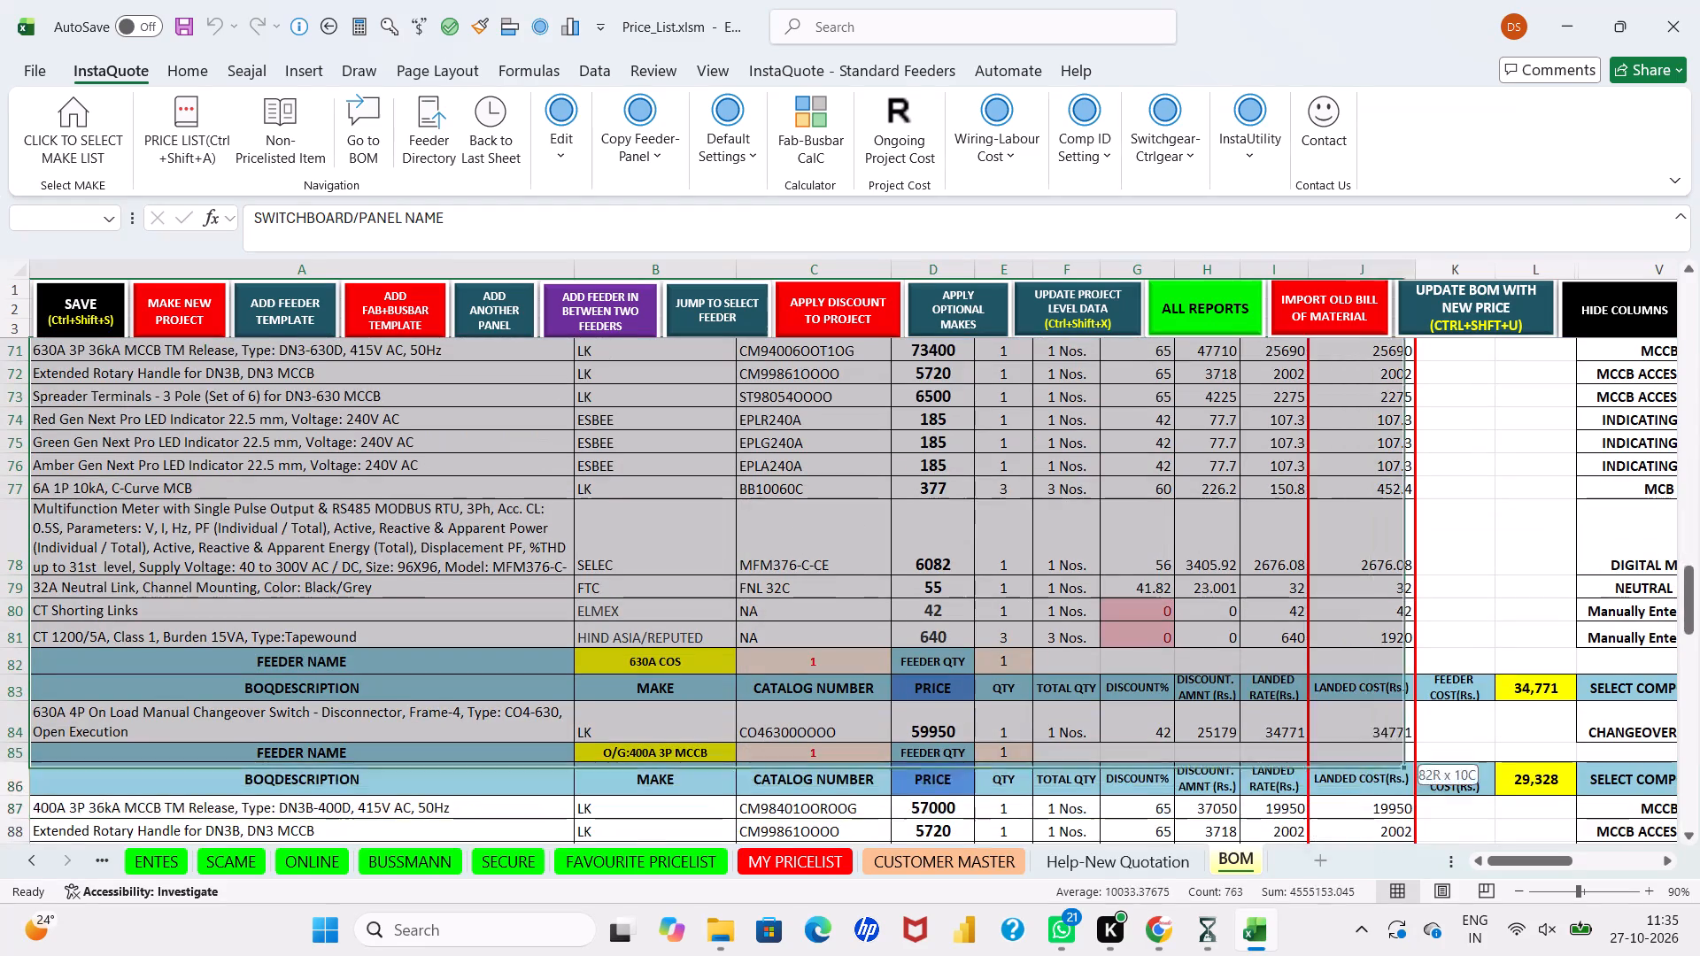
{"action": "left_click_drag", "start_coordinate": [1374, 742], "coordinate": [1358, 816]}
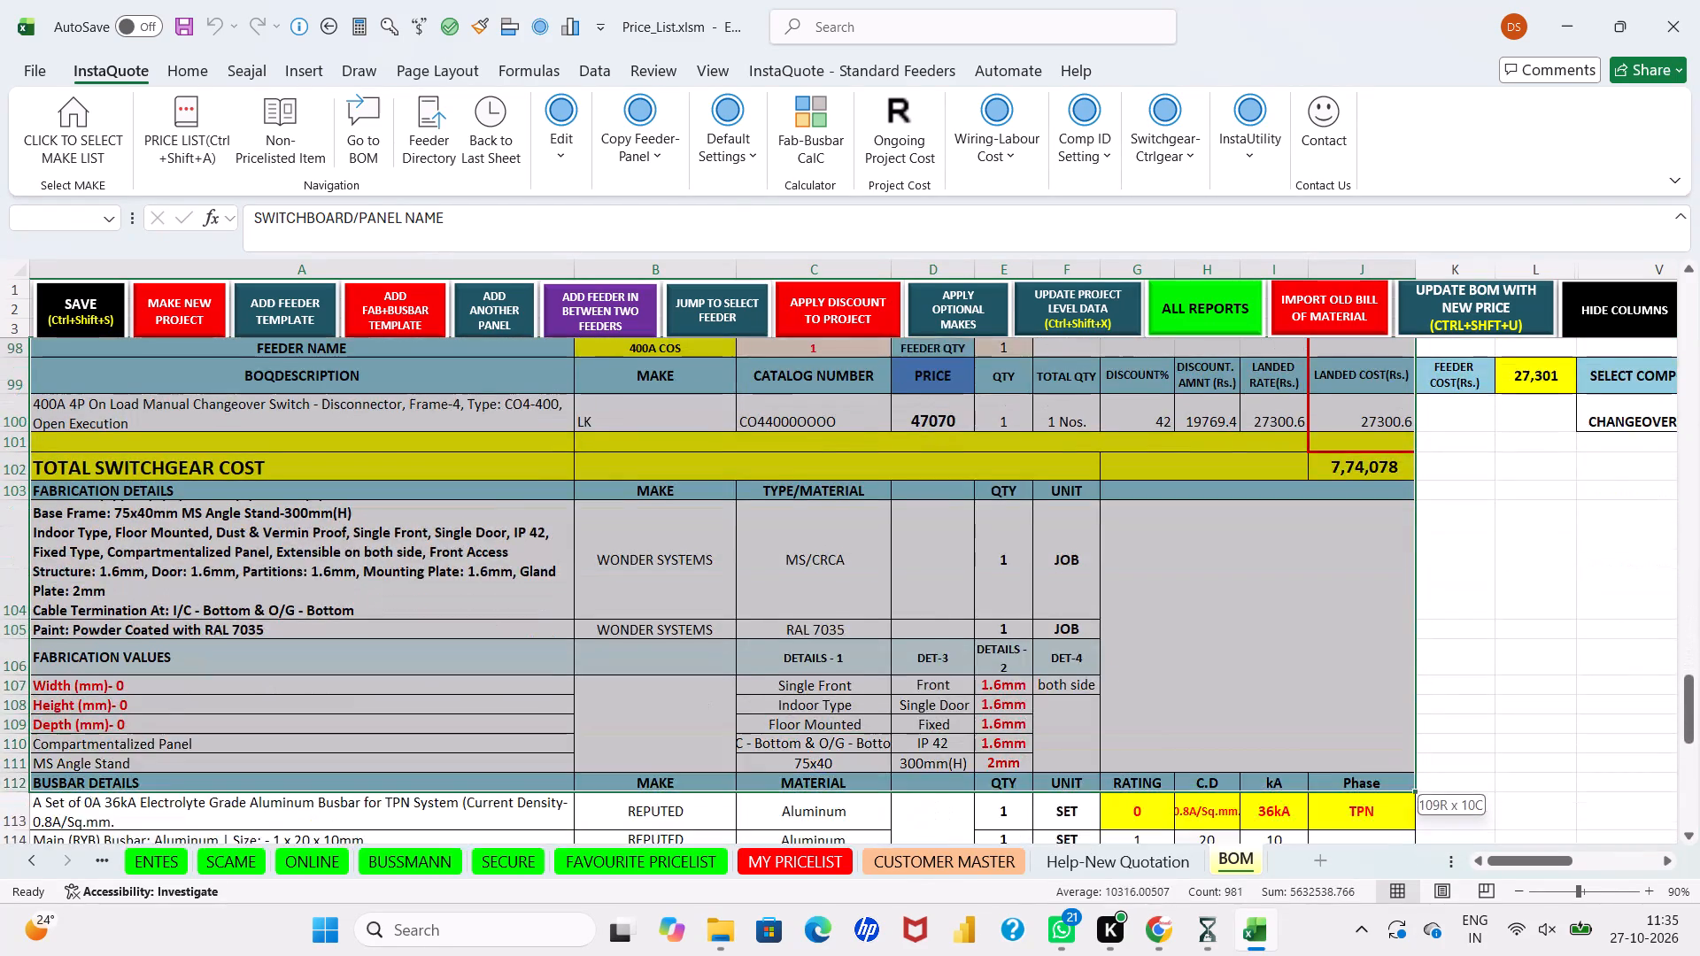
{"action": "left_click_drag", "start_coordinate": [1358, 816], "coordinate": [1372, 781]}
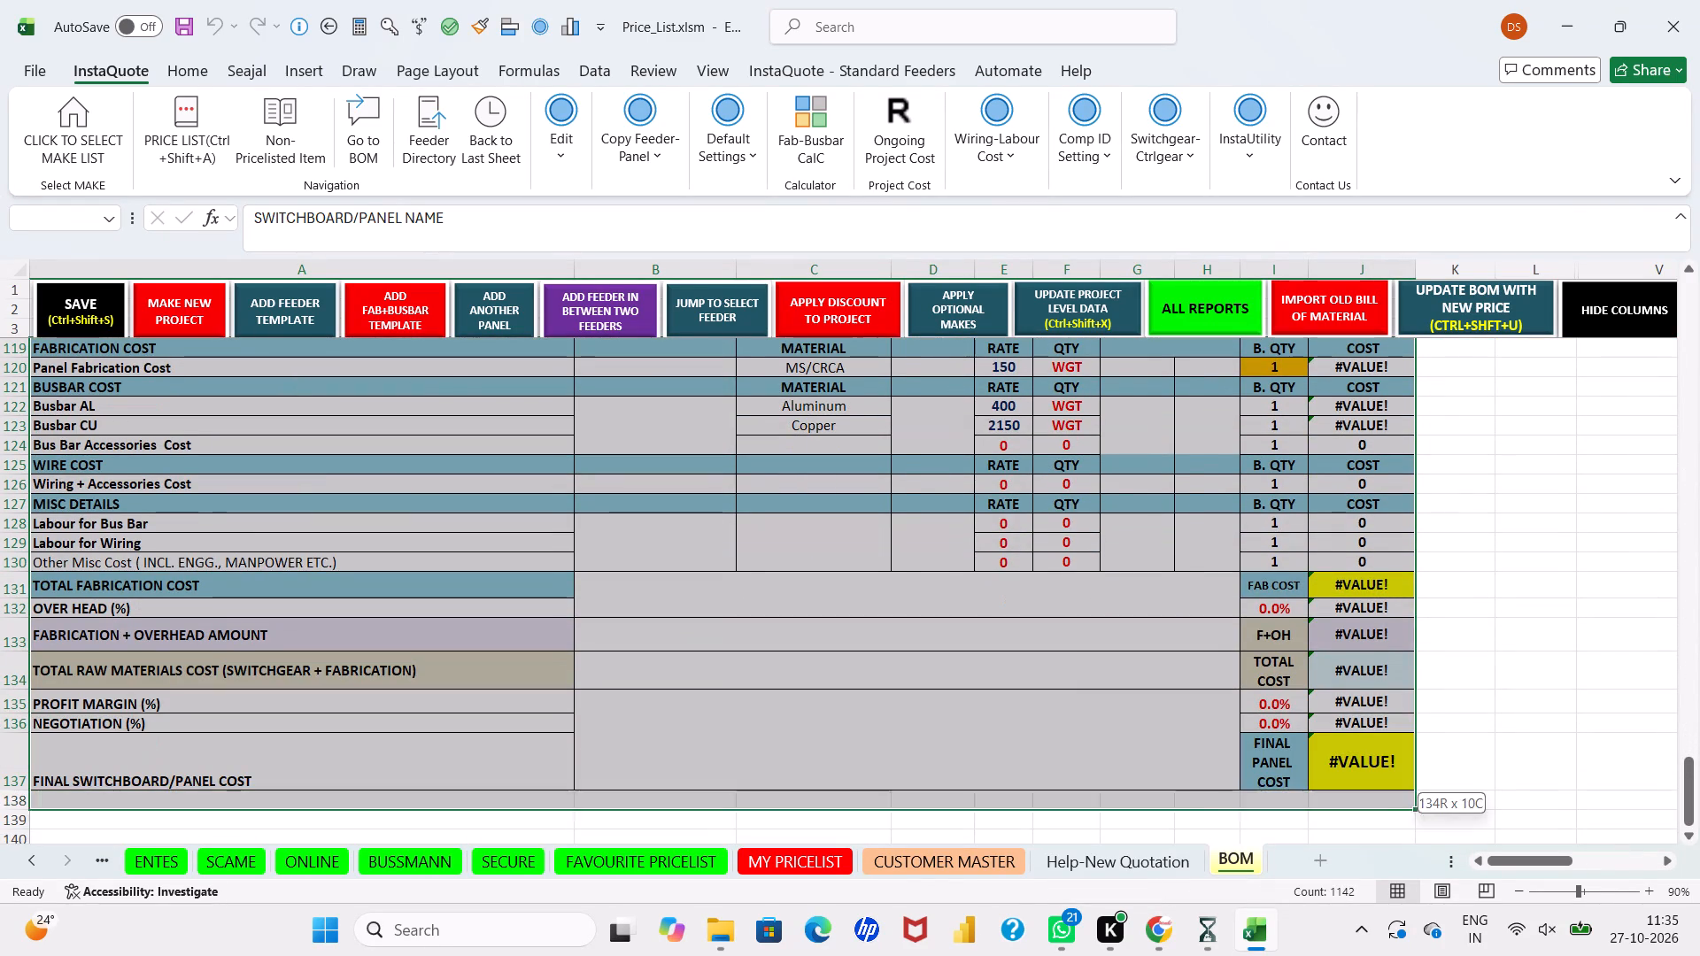
{"action": "left_click_drag", "start_coordinate": [1372, 781], "coordinate": [1372, 776]}
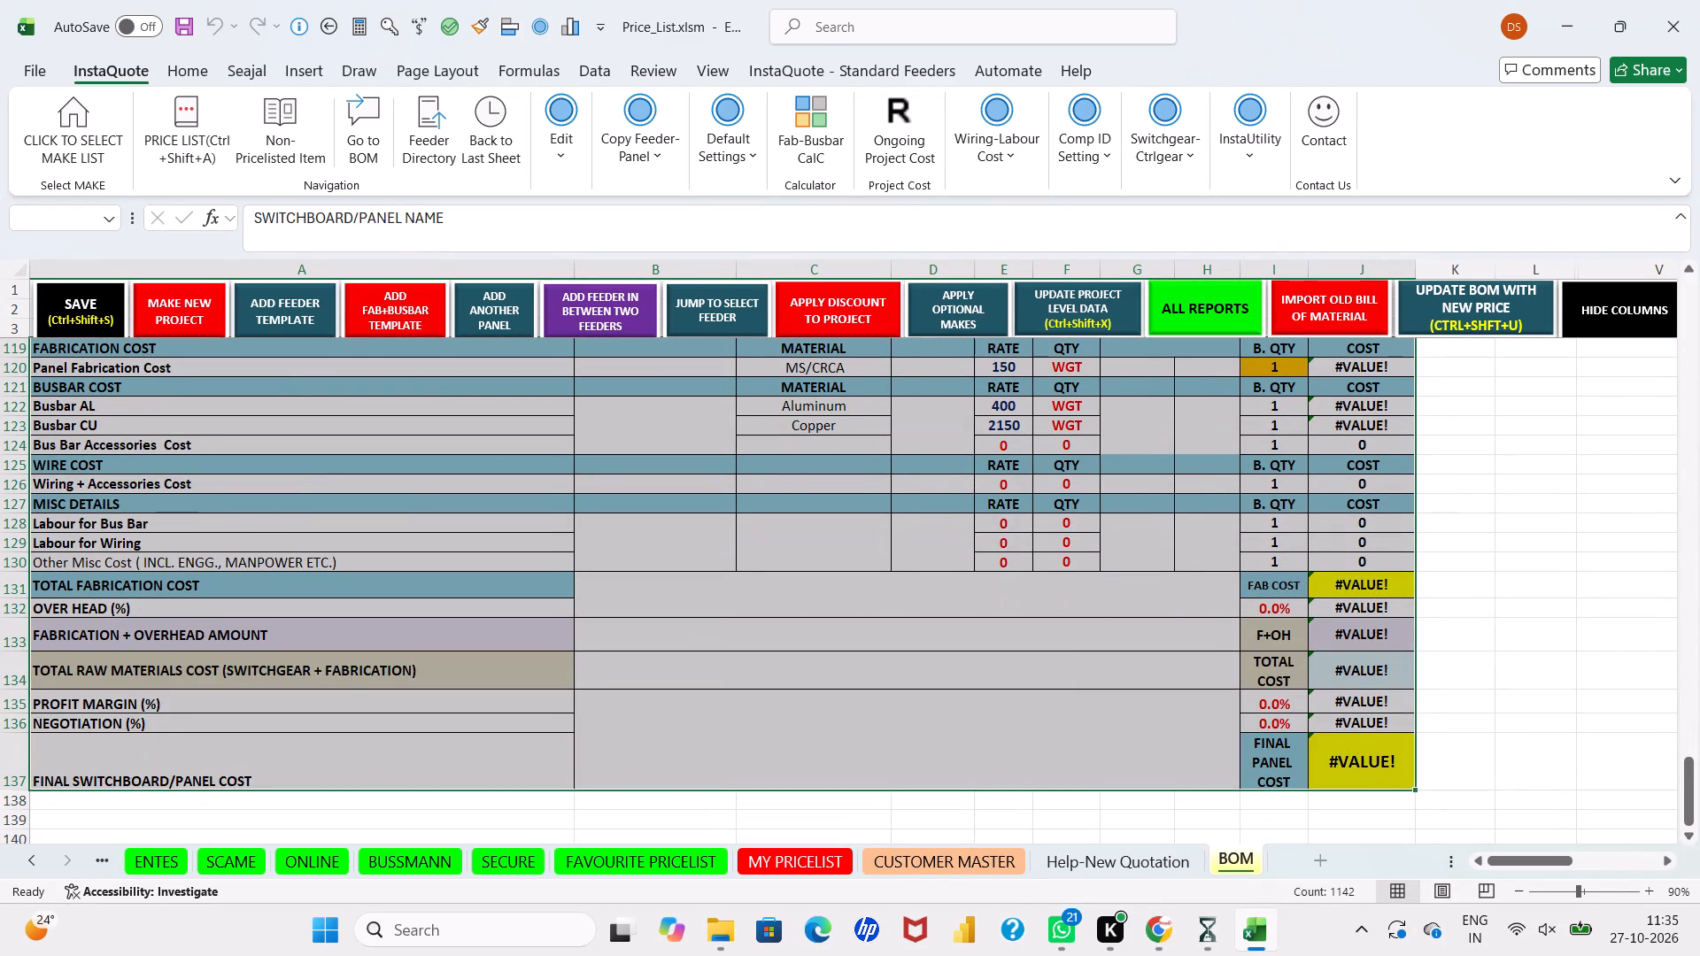
{"action": "key", "text": "ctrl+c"}
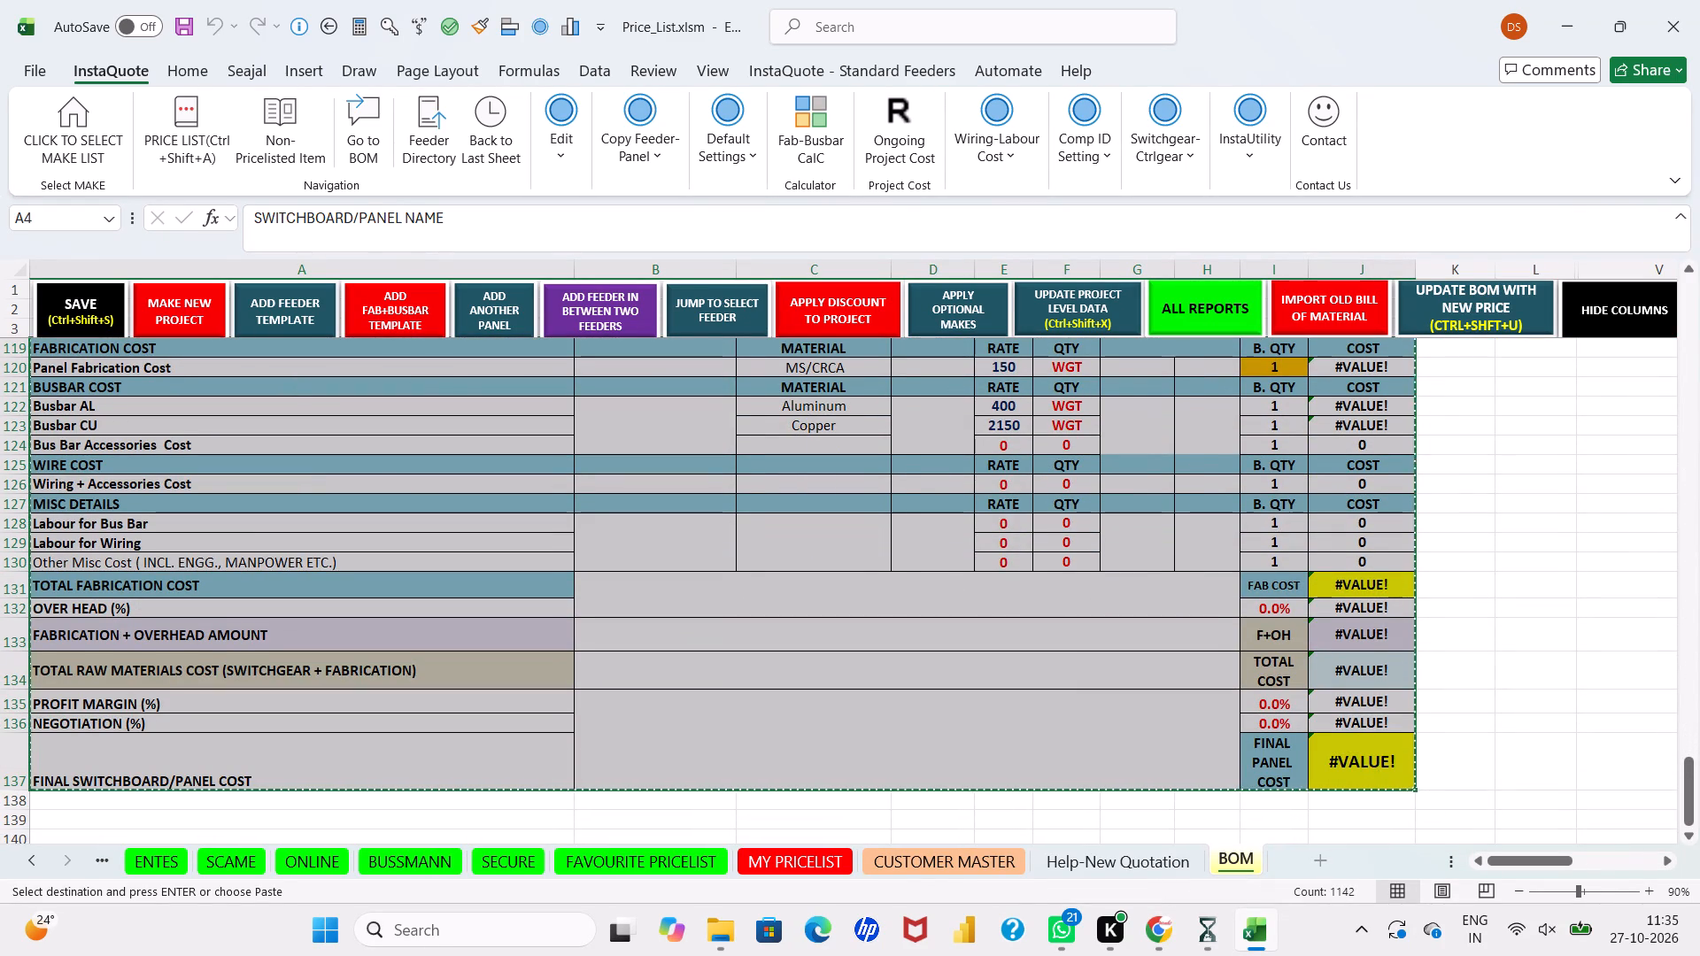
{"action": "key", "text": "Escape"}
{"action": "left_click", "coordinate": [1175, 759]}
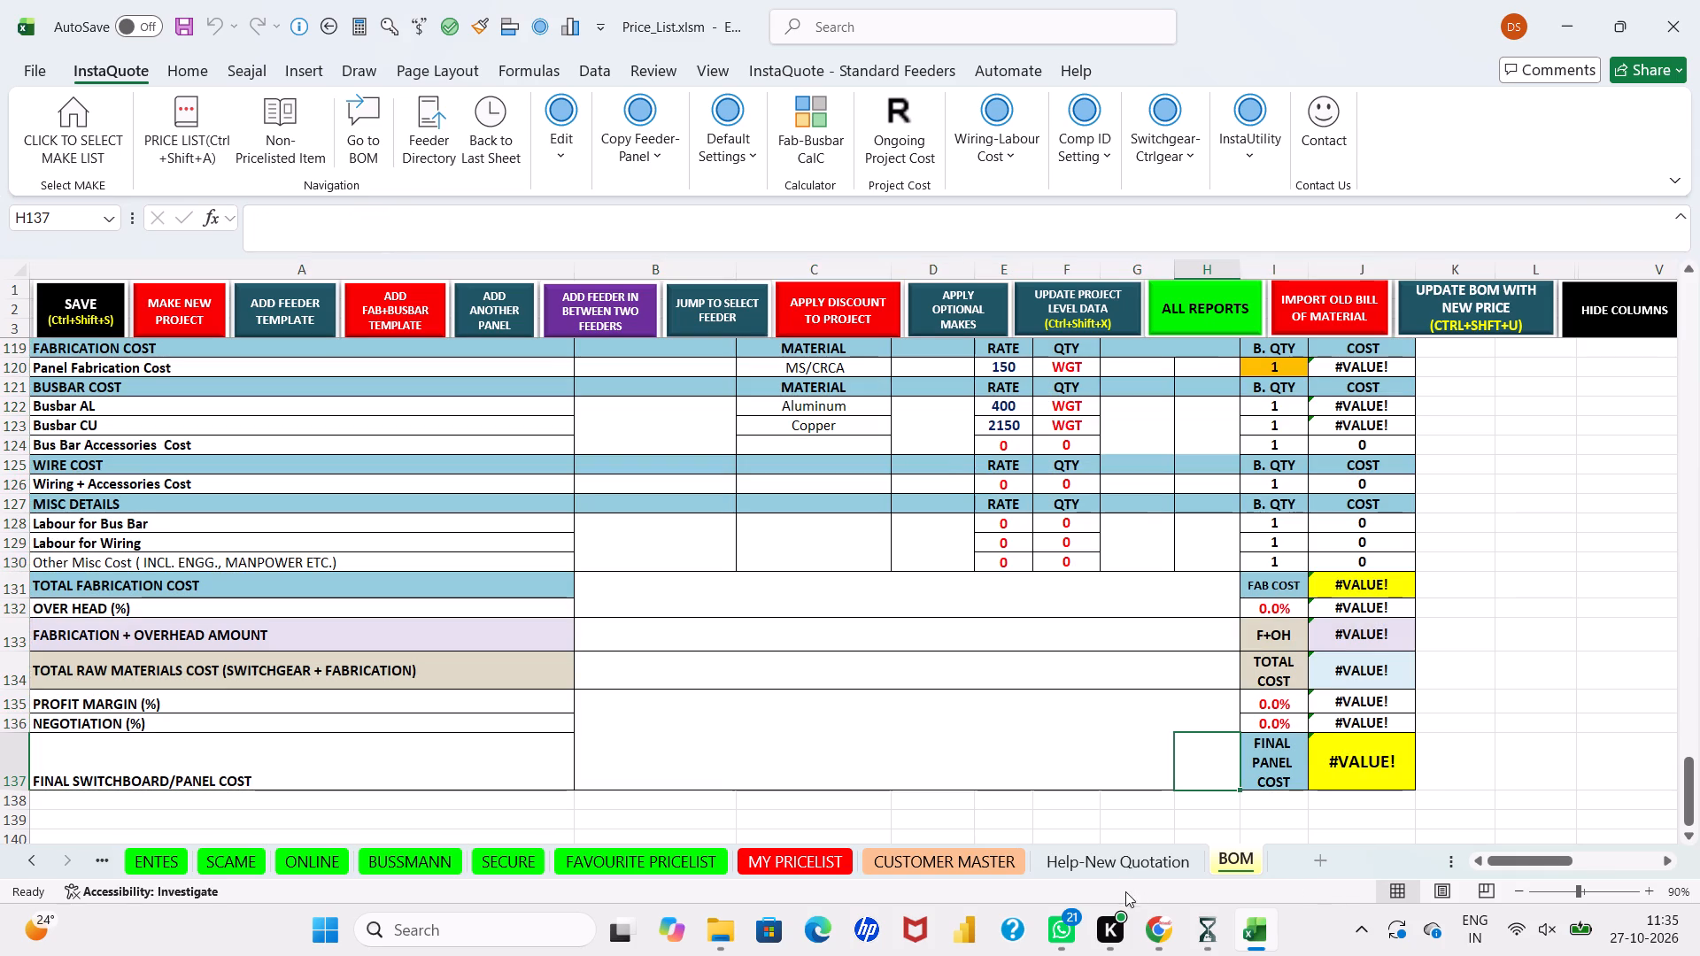
Switch to Google Chrome and add a sheet named QS1806 to Seajal Costings, placed between DISCOUNT STRUCTURE and QS1807.
{"action": "left_click", "coordinate": [1147, 931]}
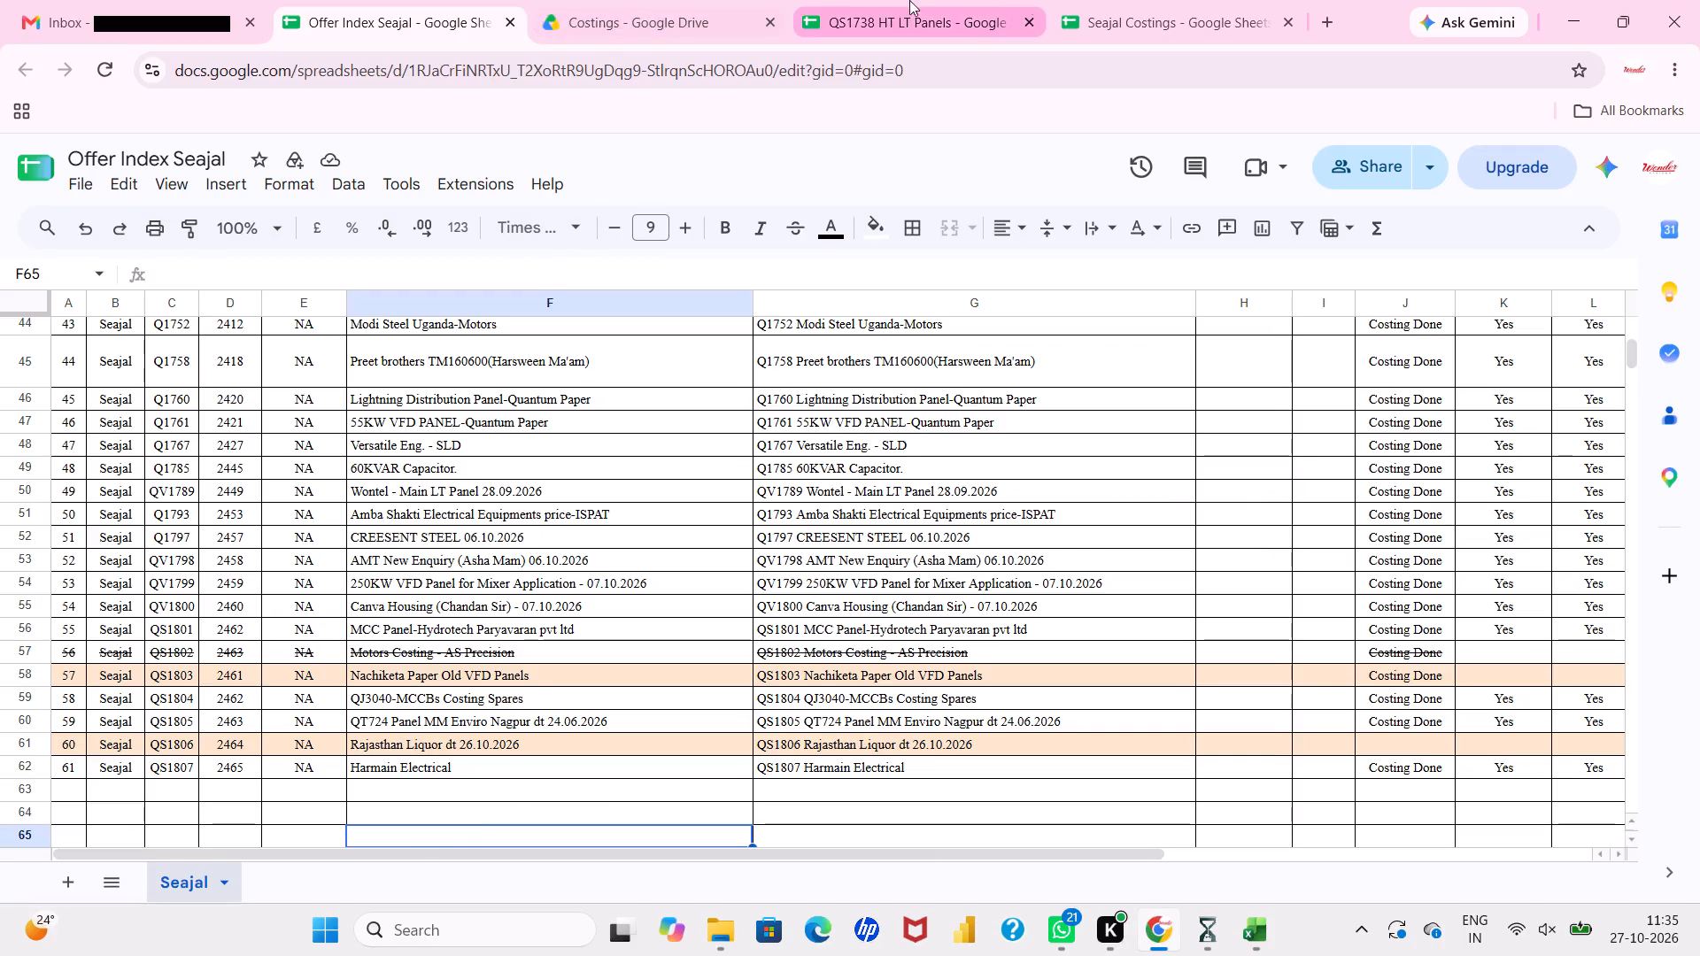
{"action": "left_click", "coordinate": [1143, 0]}
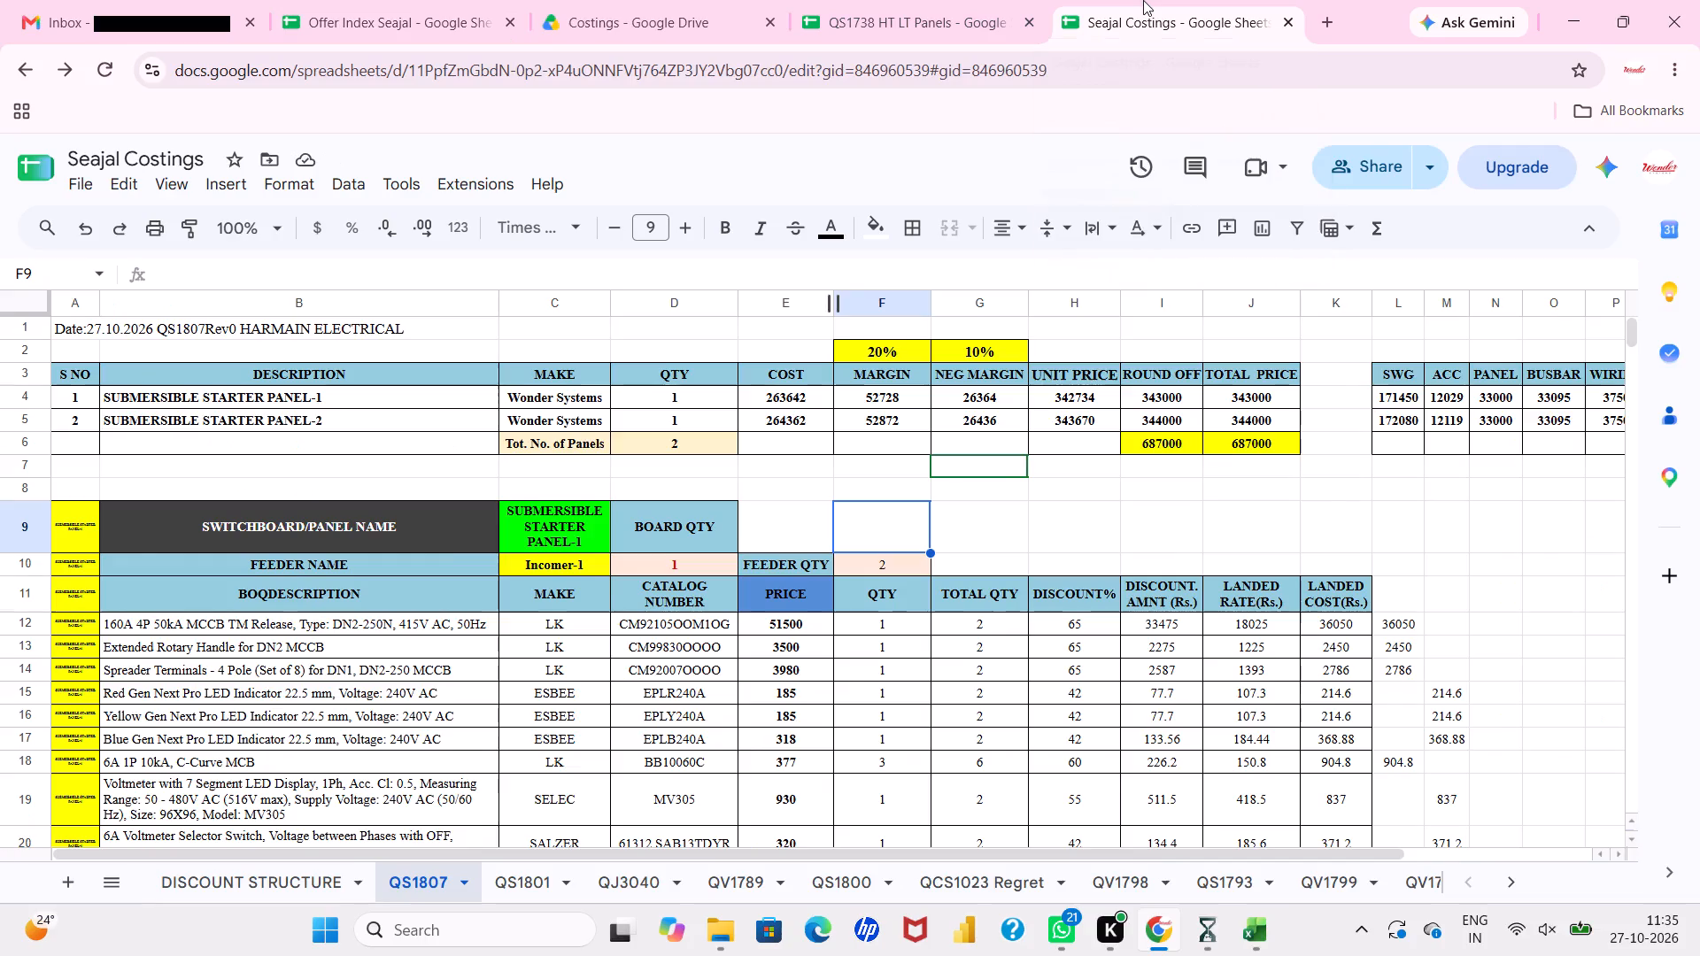
{"action": "left_click", "coordinate": [64, 882]}
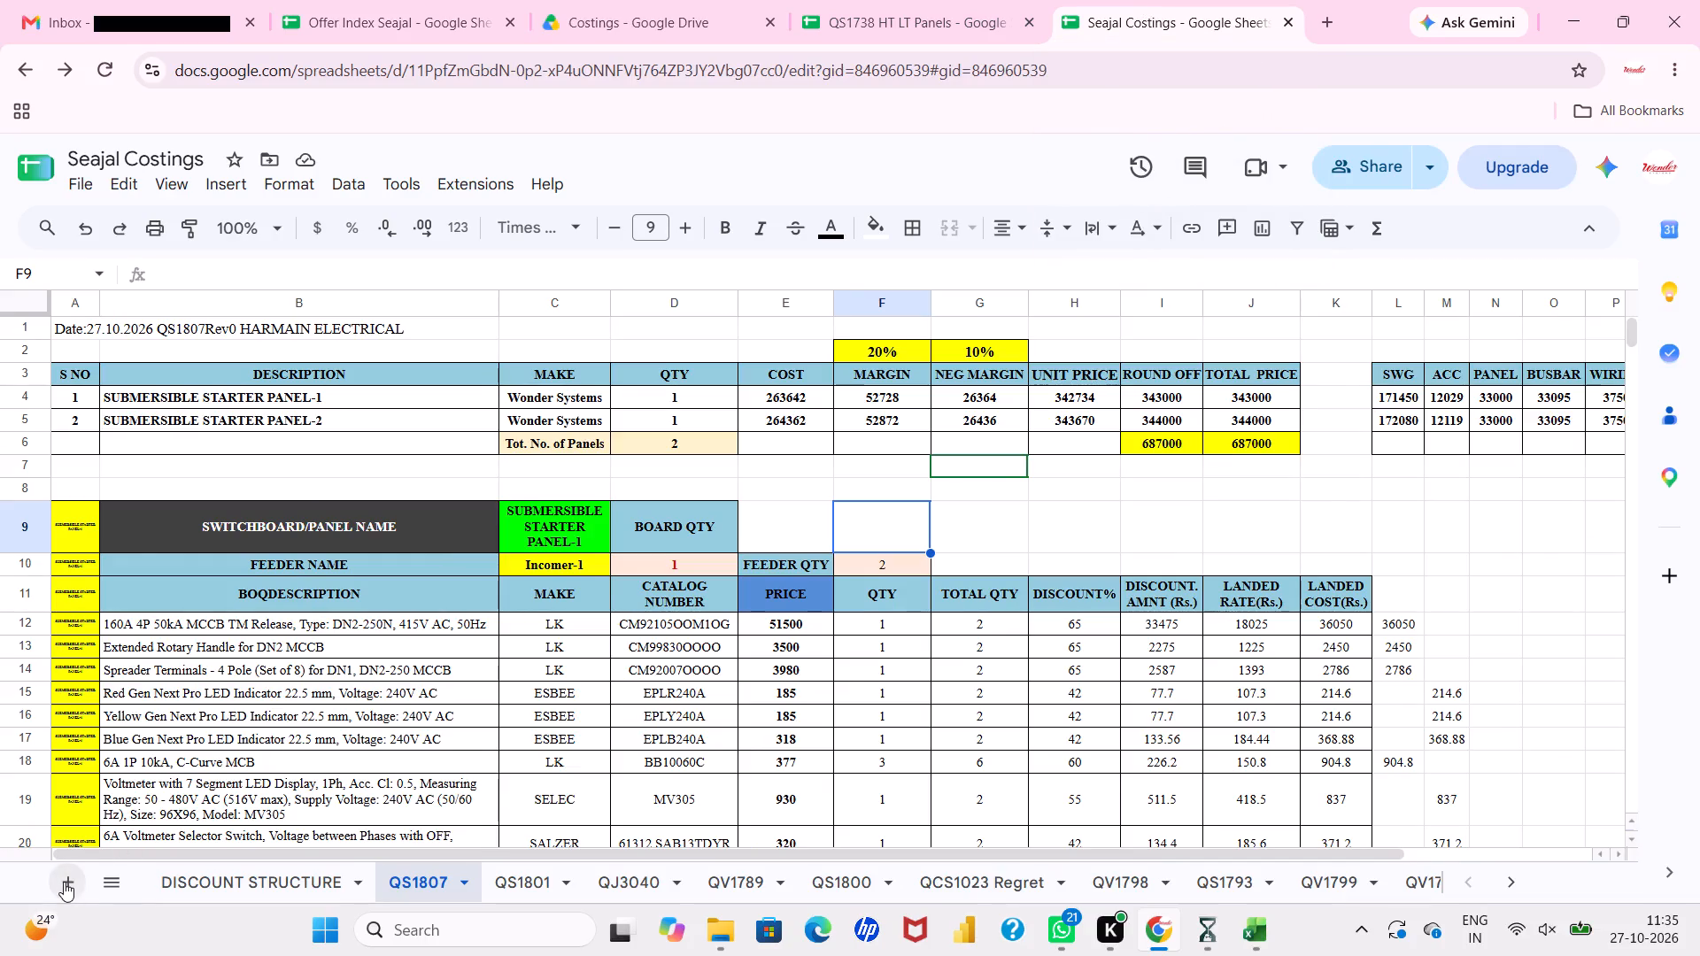
{"action": "left_click_drag", "start_coordinate": [523, 883], "coordinate": [427, 888]}
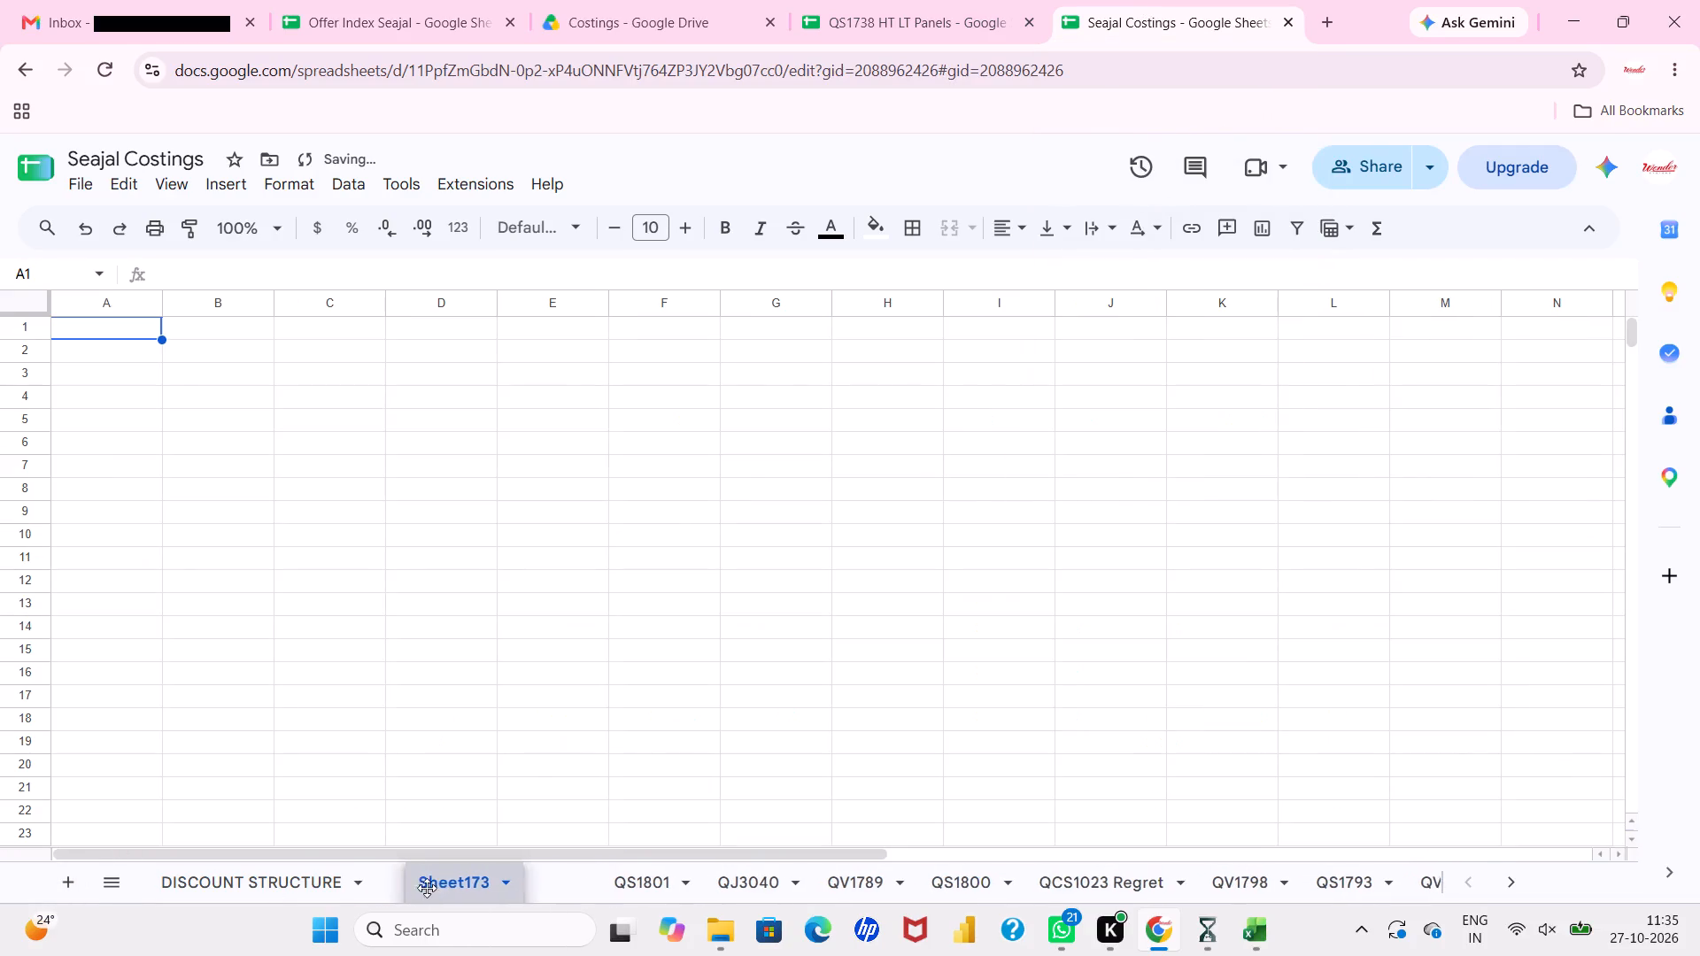
{"action": "left_click_drag", "start_coordinate": [427, 888], "coordinate": [405, 890]}
{"action": "right_click", "coordinate": [405, 890]}
{"action": "left_click", "coordinate": [440, 605]}
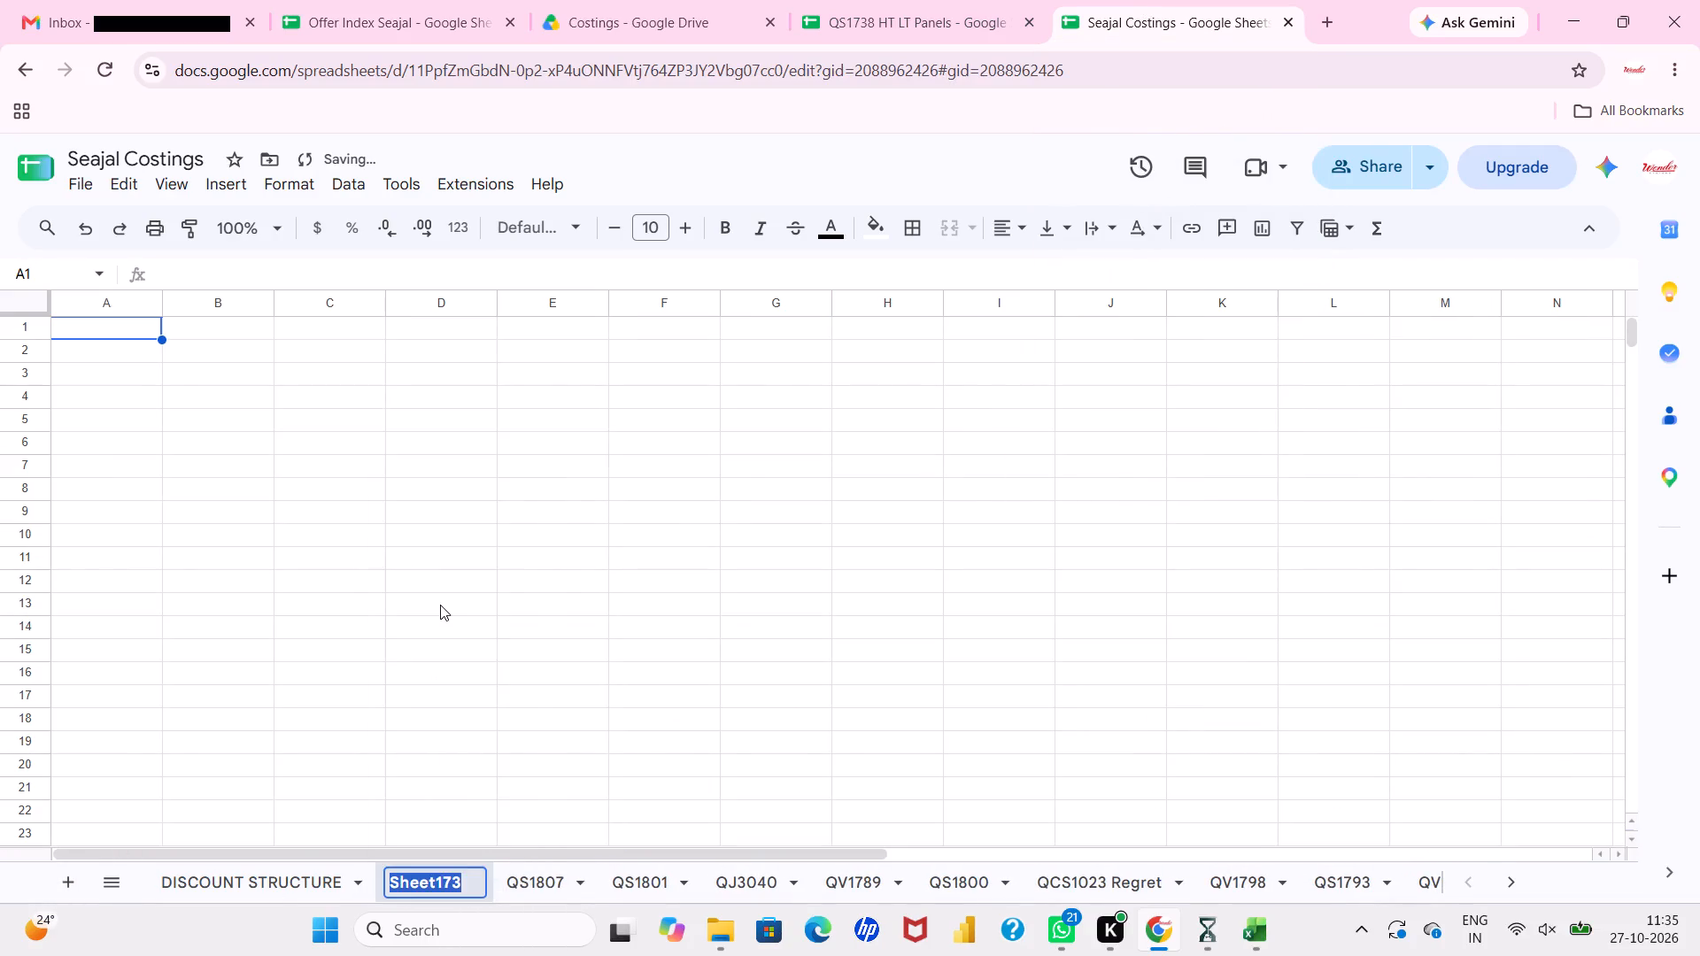
{"action": "key", "text": "Return"}
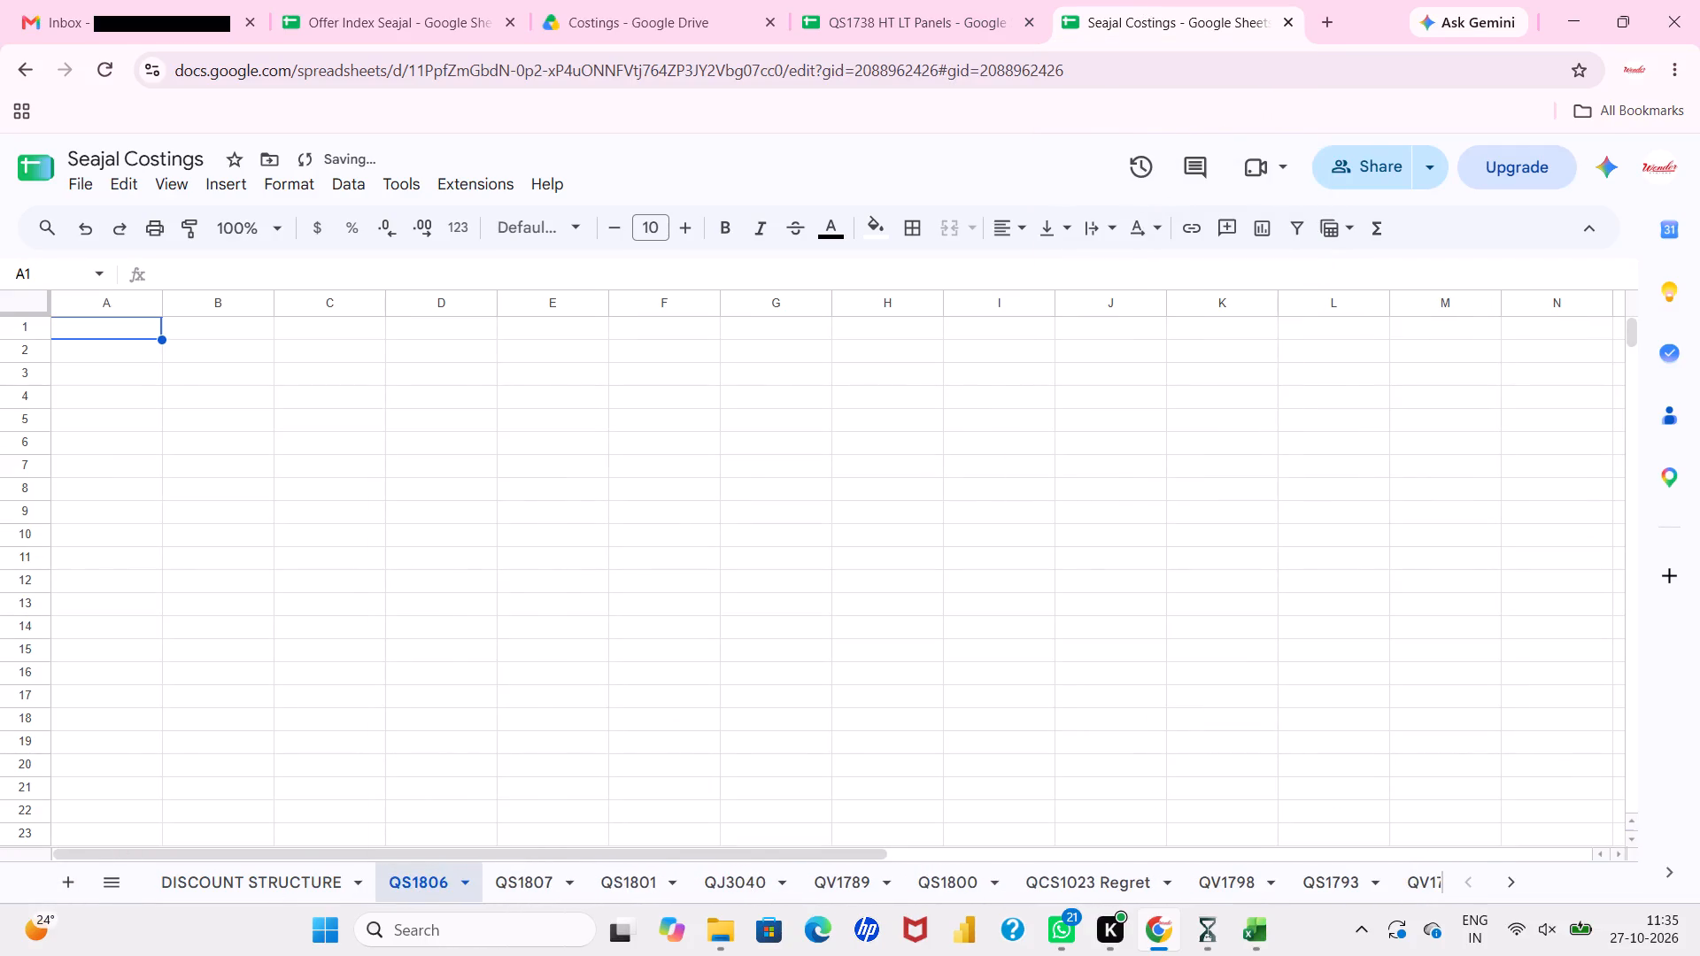
{"action": "left_click", "coordinate": [212, 436]}
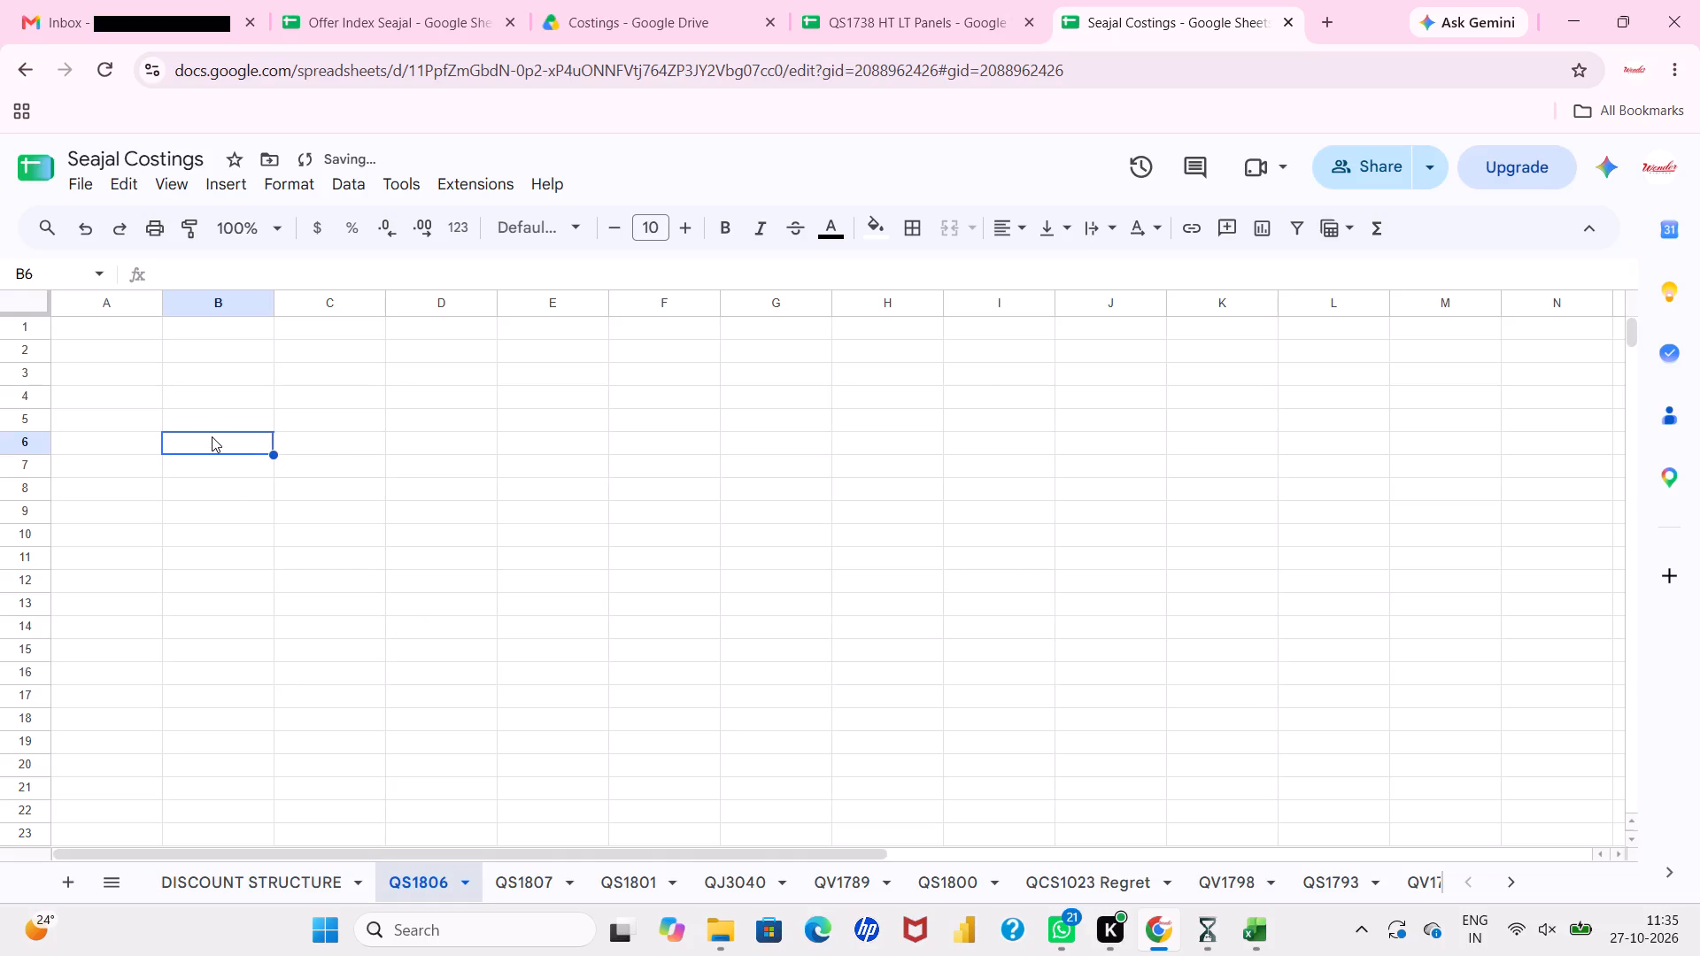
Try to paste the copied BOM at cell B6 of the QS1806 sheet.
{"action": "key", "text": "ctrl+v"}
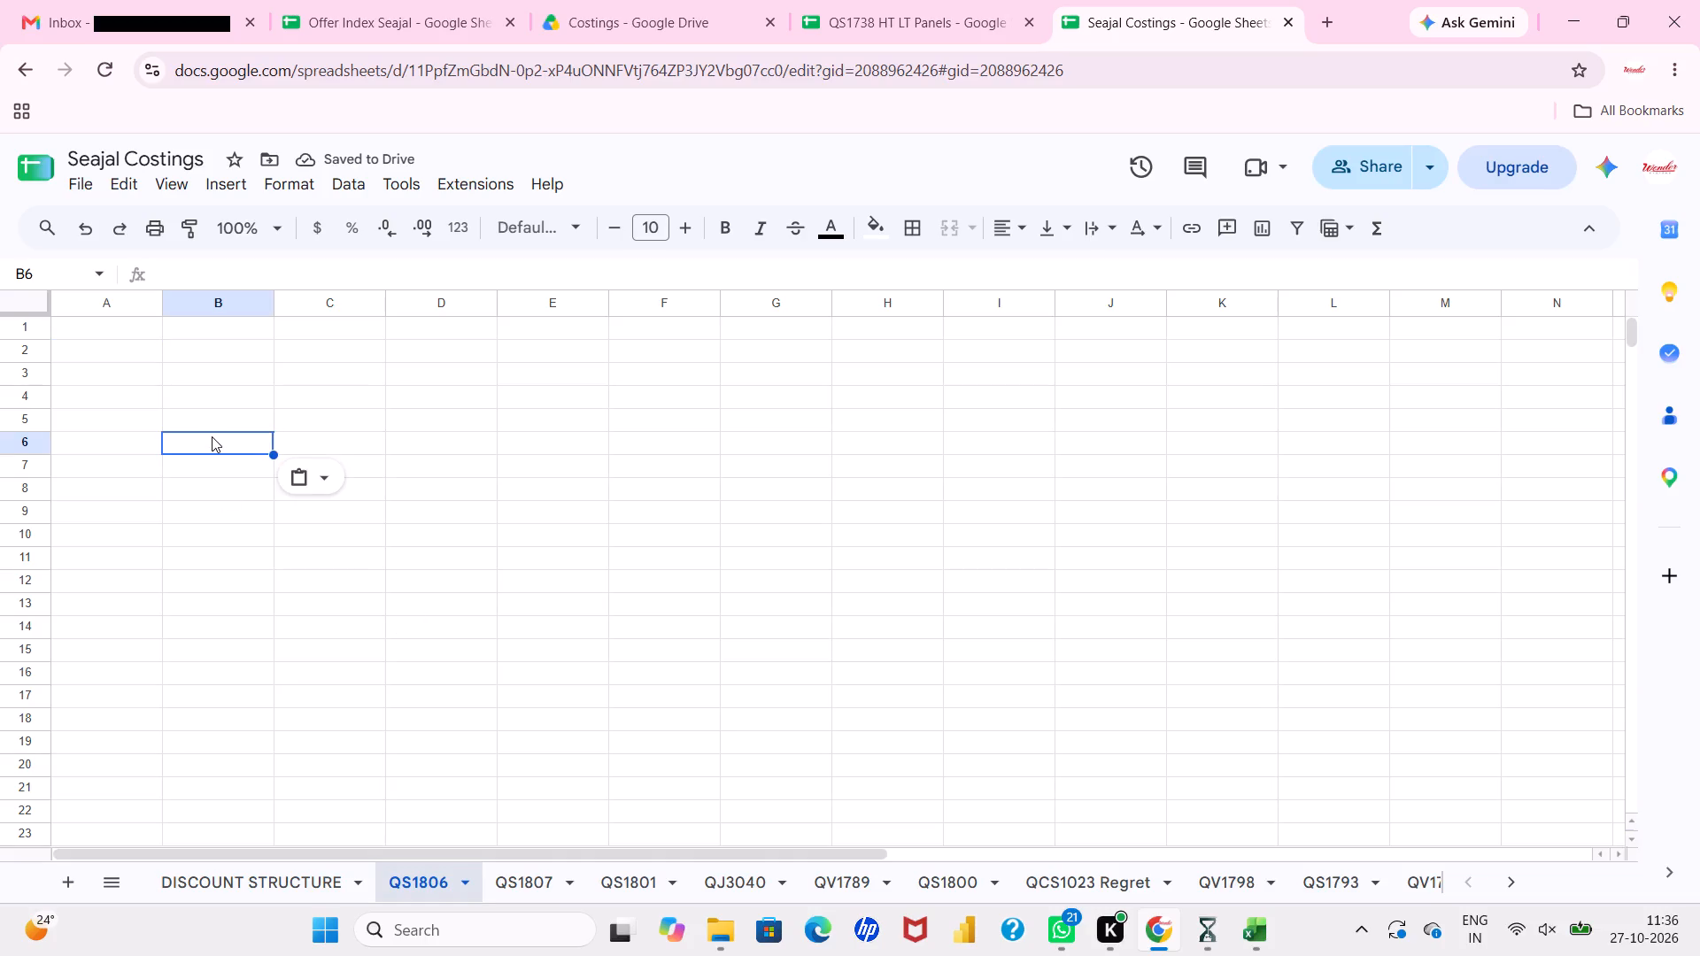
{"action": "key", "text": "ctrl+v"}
Switch to Microsoft Excel and recopy the whole Changeover Switch LT Panel BOM, from the switchboard name row through the final panel cost row, columns A to J.
{"action": "left_click", "coordinate": [1153, 931]}
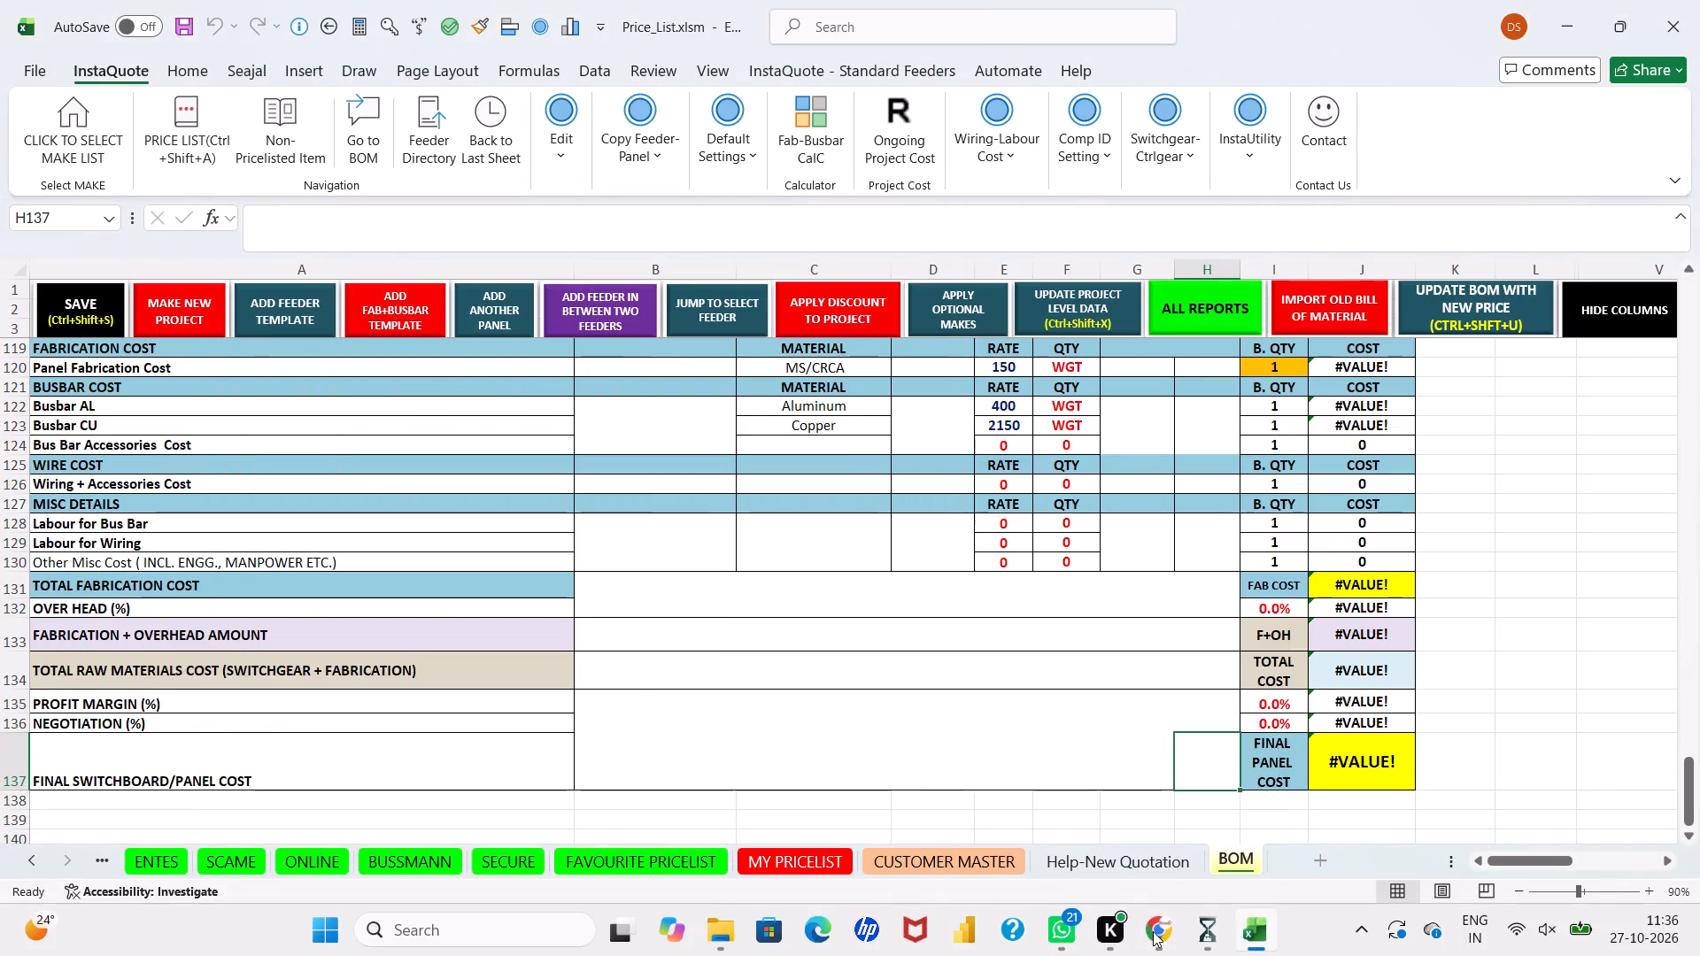
{"action": "scroll", "coordinate": [891, 690], "scroll_direction": "up", "scroll_amount": 6}
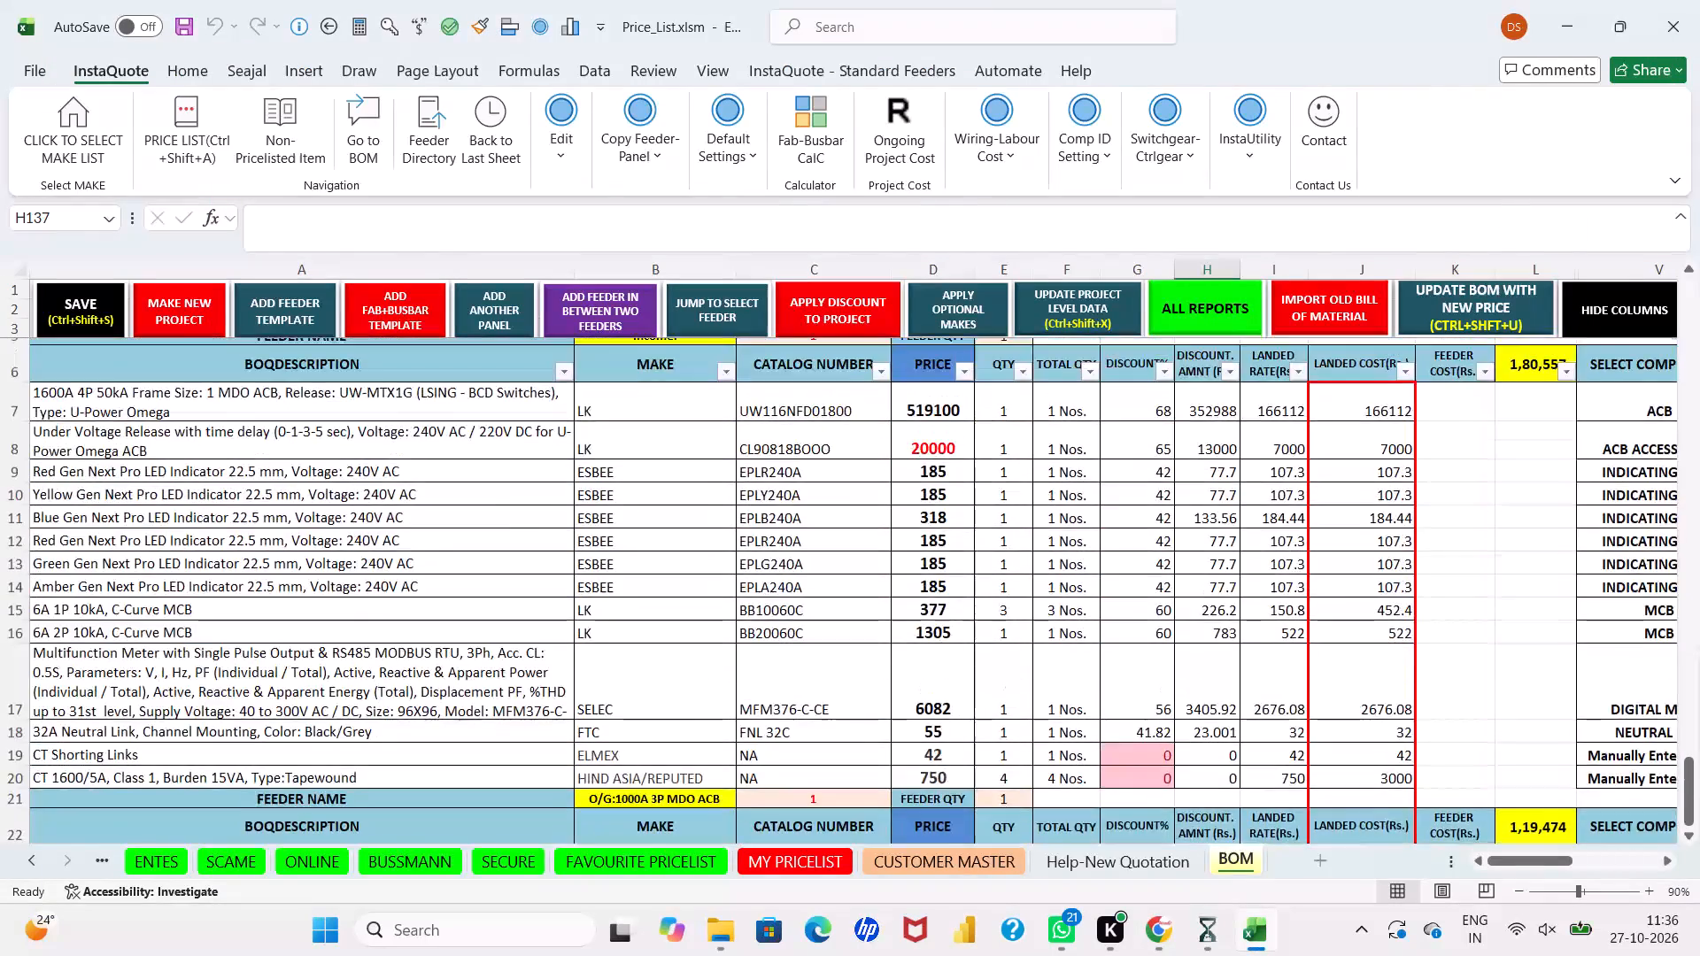
{"action": "scroll", "coordinate": [624, 519], "scroll_direction": "up", "scroll_amount": 2}
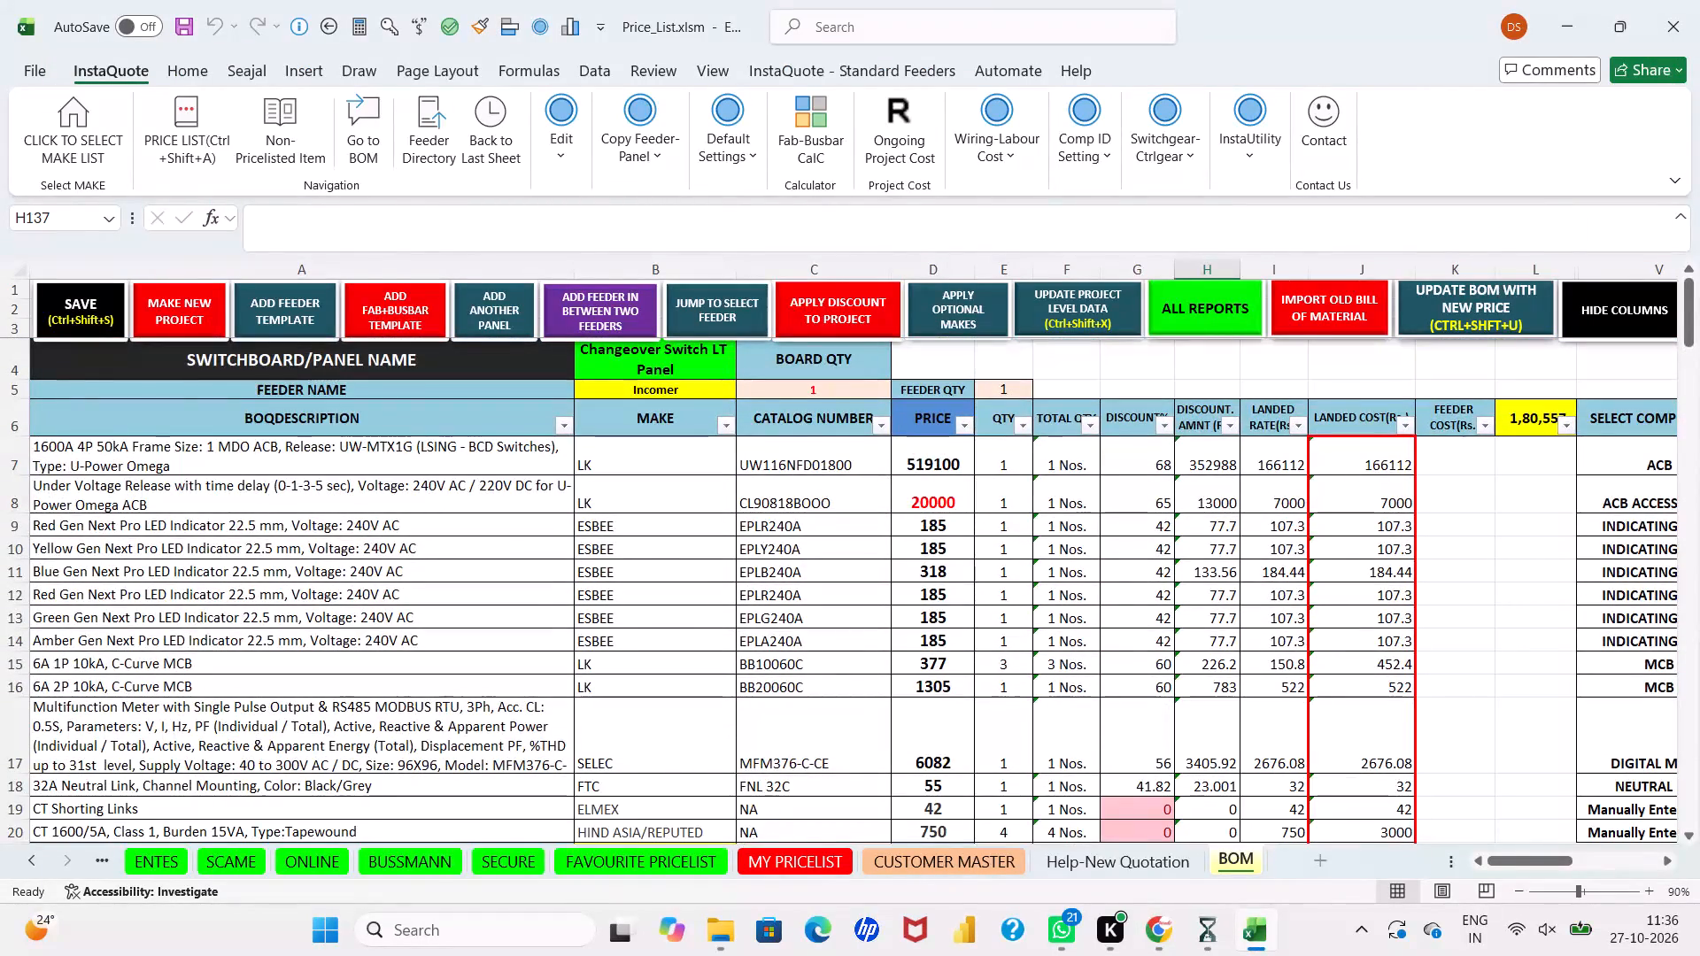
{"action": "left_click_drag", "start_coordinate": [555, 360], "coordinate": [1334, 945]}
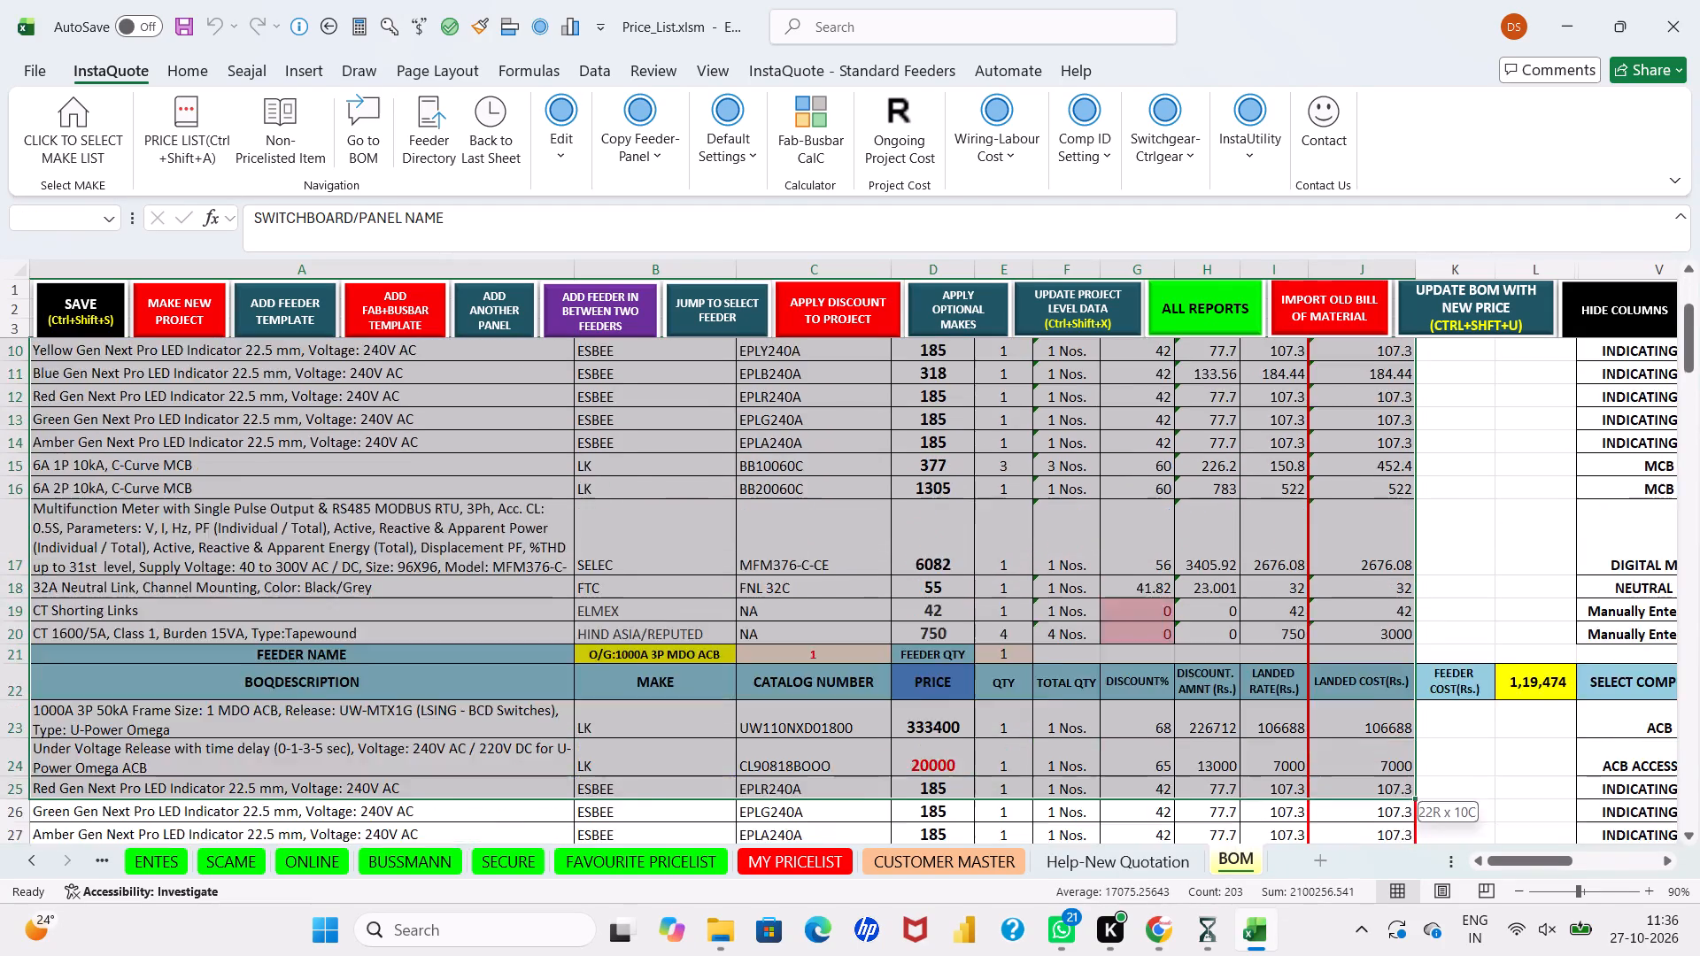
{"action": "left_click_drag", "start_coordinate": [1334, 945], "coordinate": [1333, 955]}
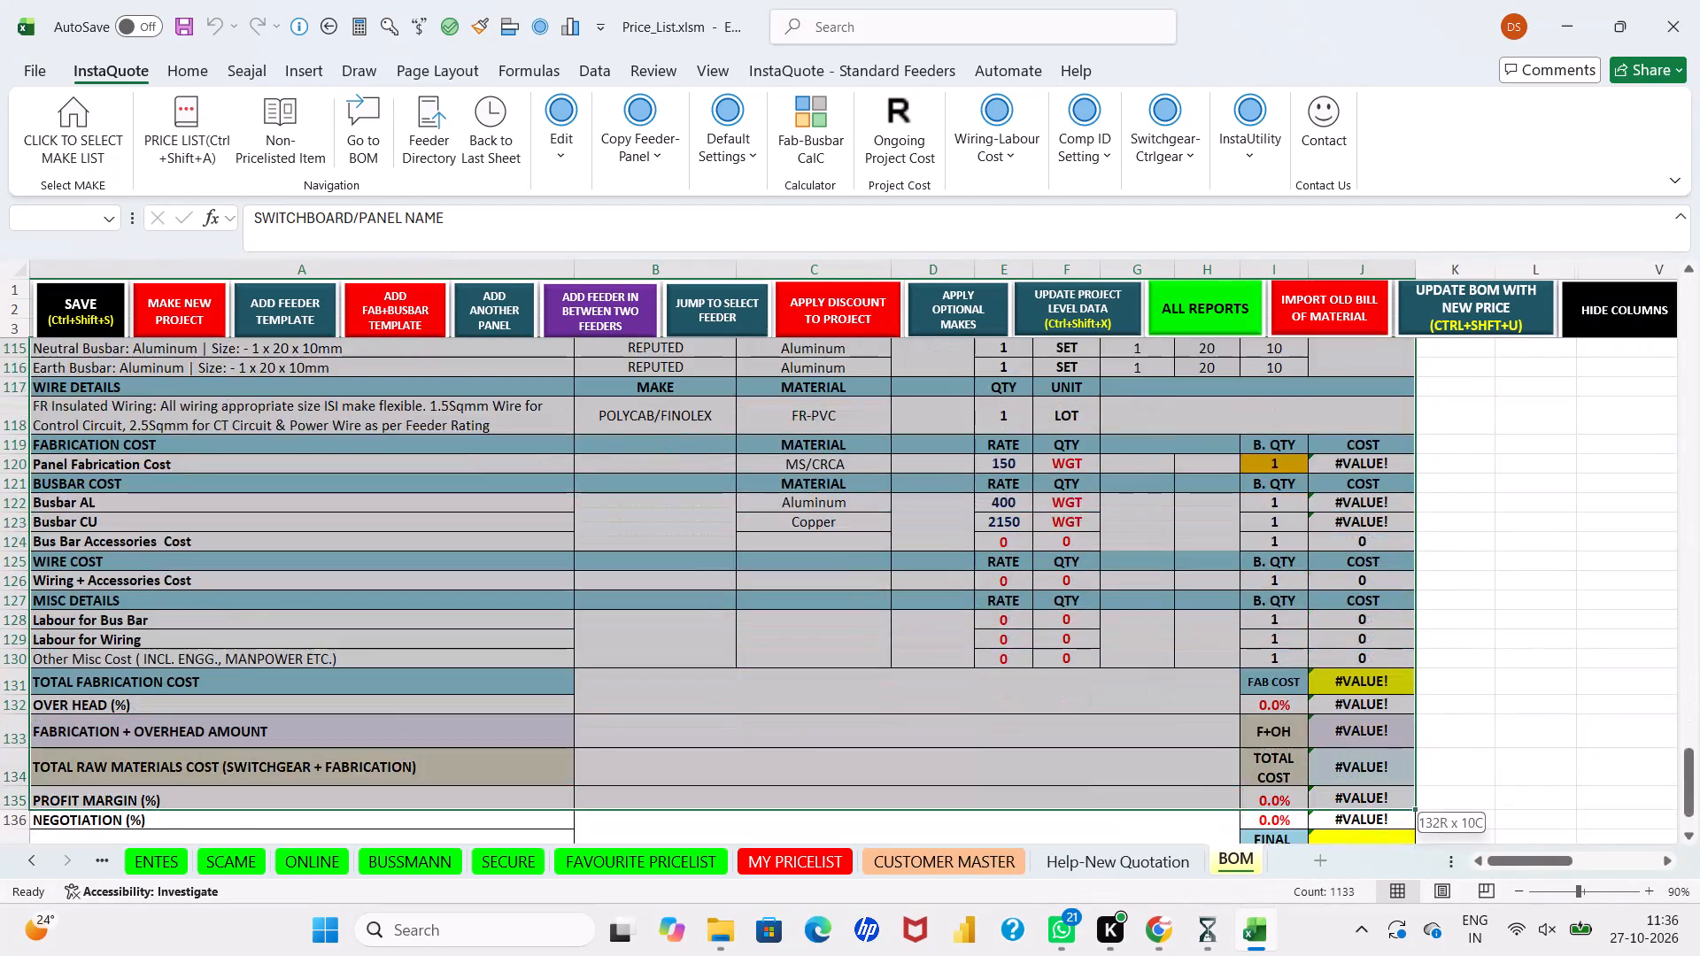
{"action": "left_click_drag", "start_coordinate": [1333, 955], "coordinate": [1310, 778]}
{"action": "key", "text": "ctrl+c"}
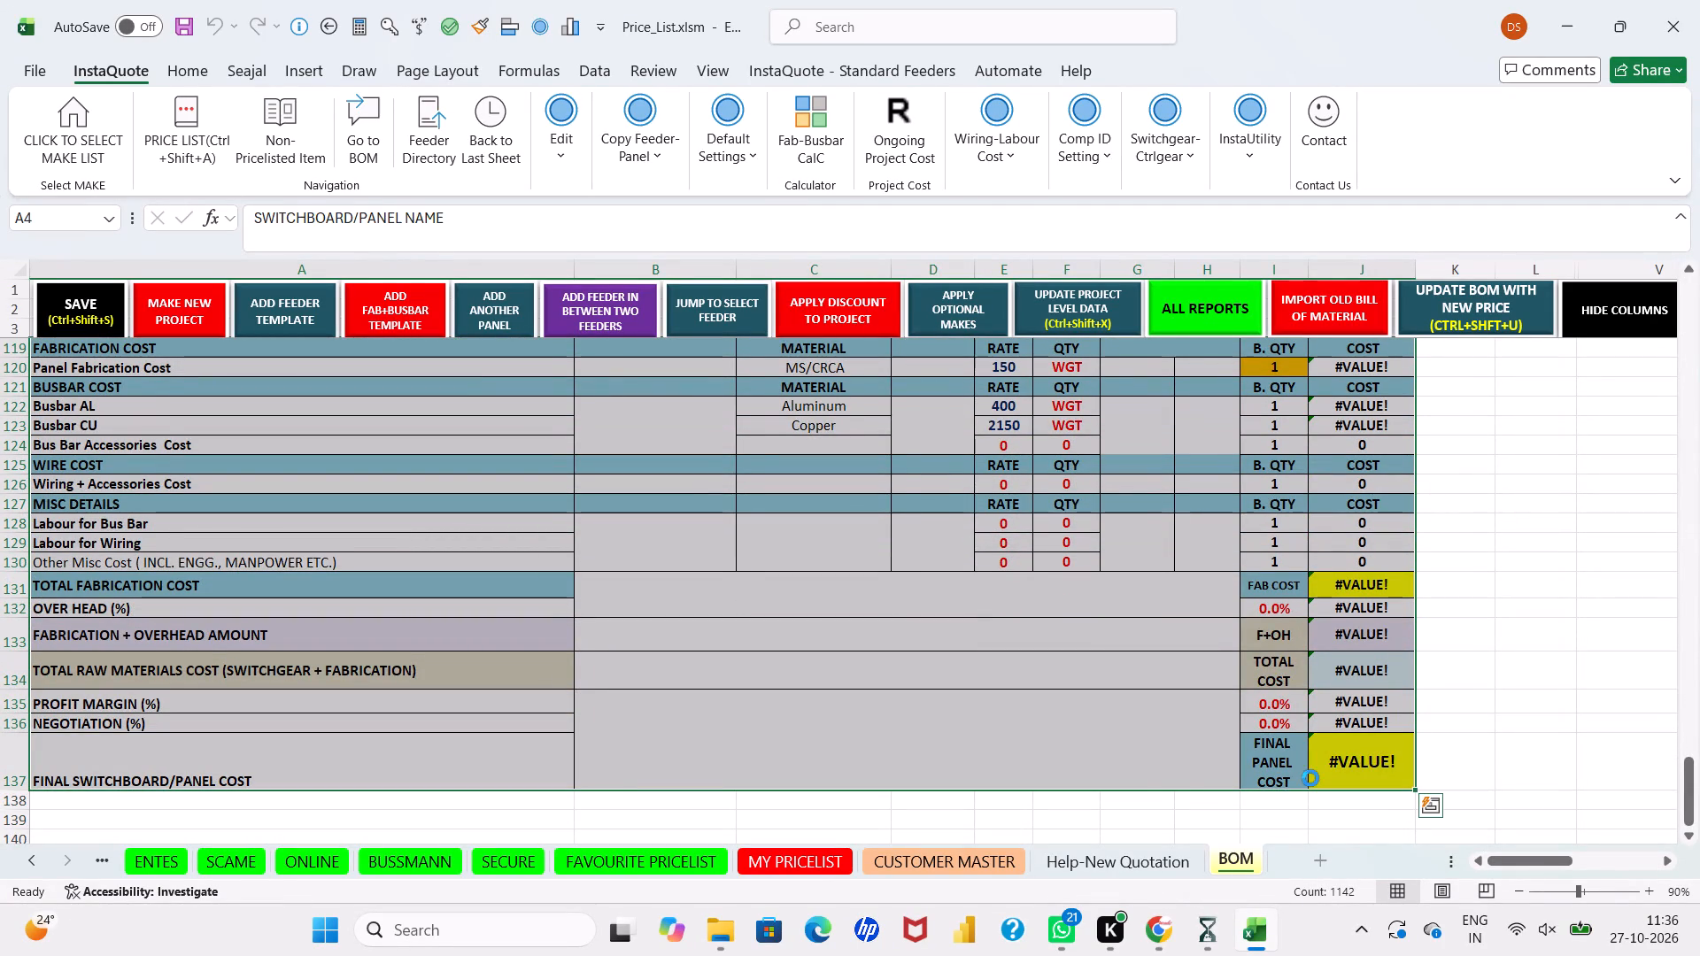
Switch to Google Chrome and paste the copied BOM into the QS1806 sheet starting at cell B6.
{"action": "left_click", "coordinate": [1147, 927]}
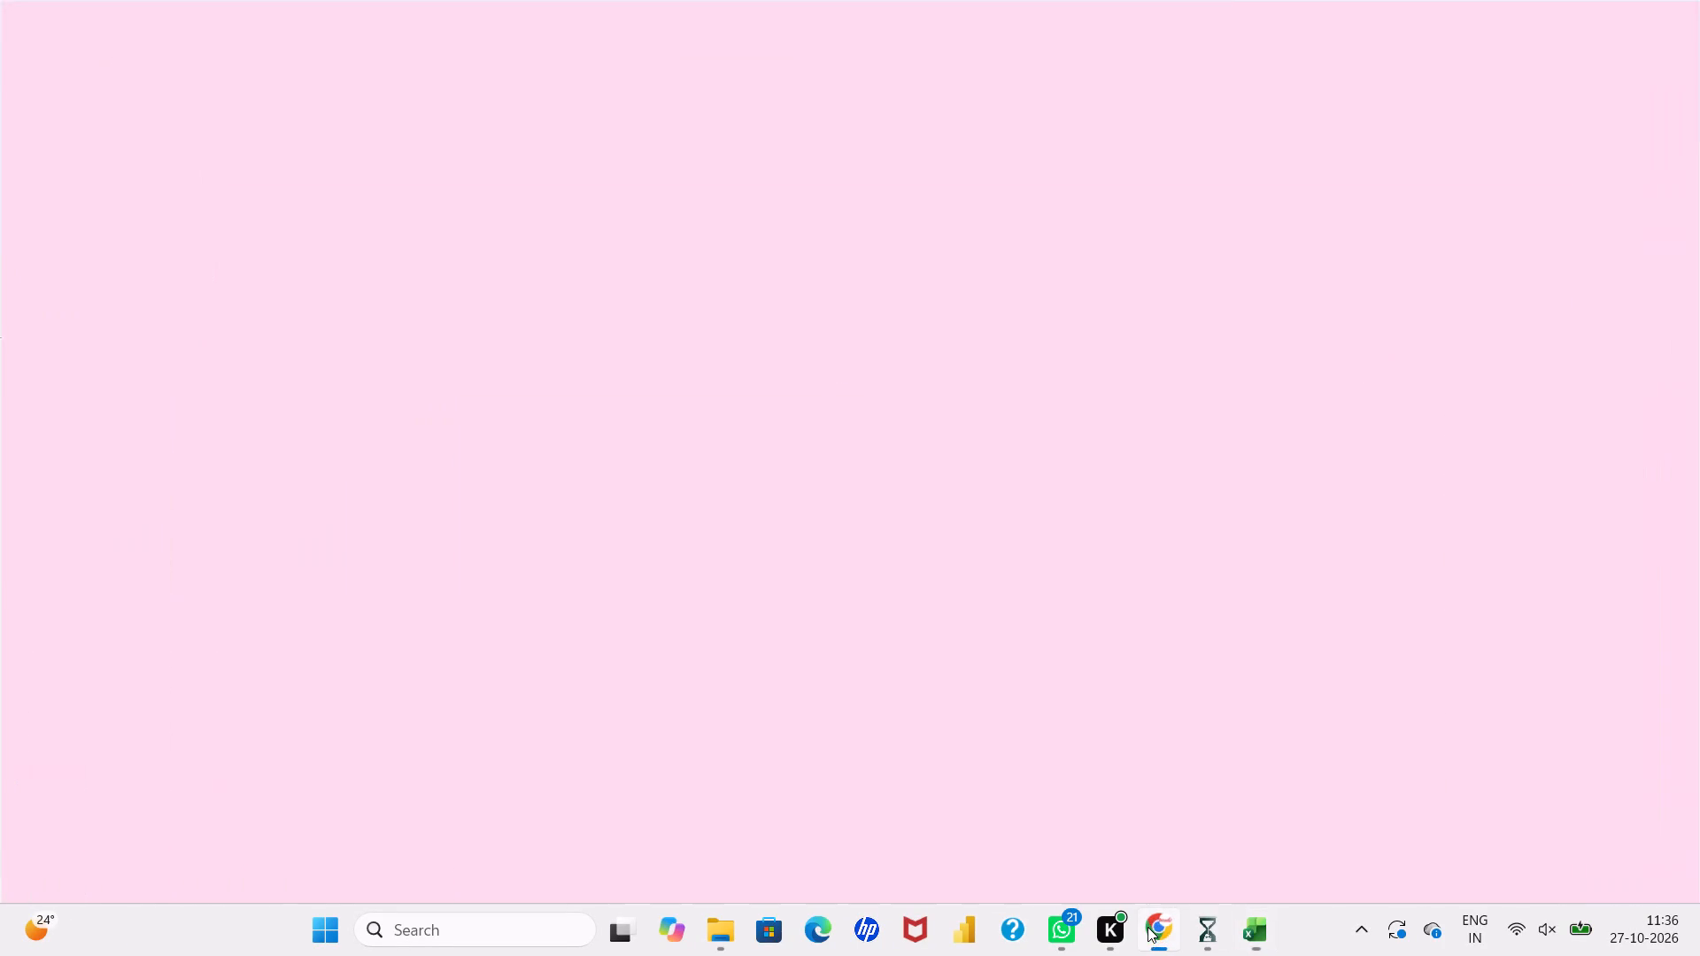
{"action": "left_click", "coordinate": [257, 443]}
{"action": "key", "text": "ctrl+v"}
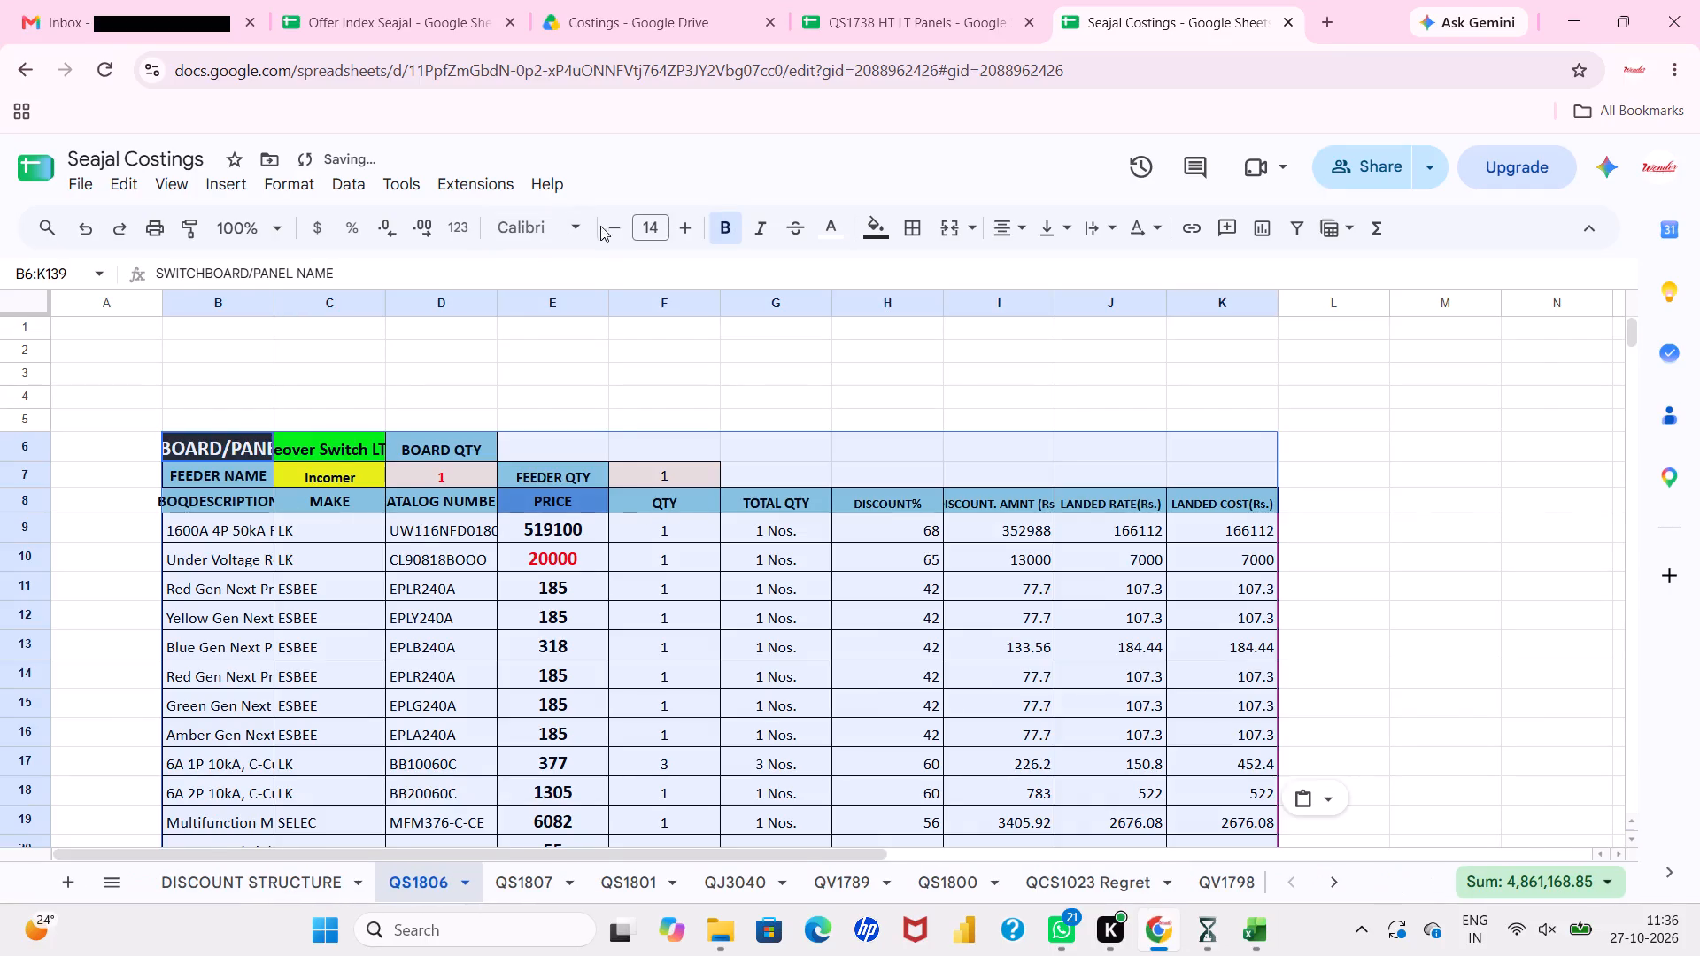
Set the whole pasted BOM to Times New Roman at font size 9.
{"action": "left_click_drag", "start_coordinate": [629, 229], "coordinate": [619, 230]}
{"action": "triple_click", "coordinate": [619, 230]}
{"action": "left_click", "coordinate": [619, 230]}
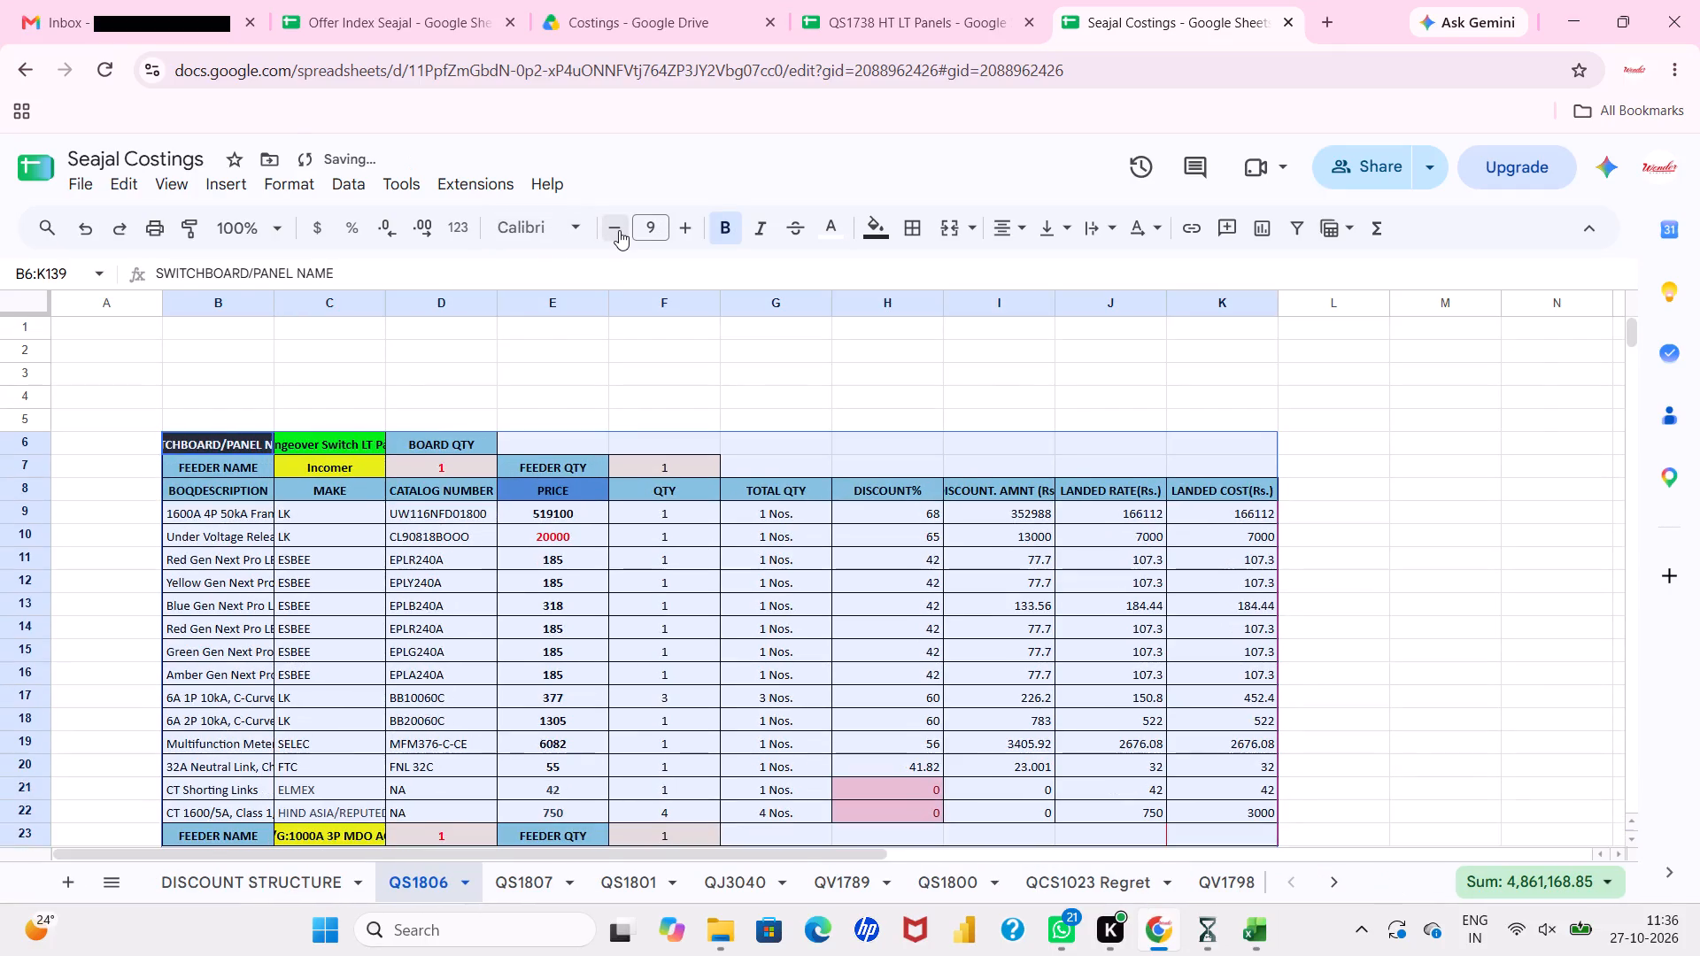
{"action": "left_click", "coordinate": [567, 227]}
{"action": "left_click", "coordinate": [568, 447]}
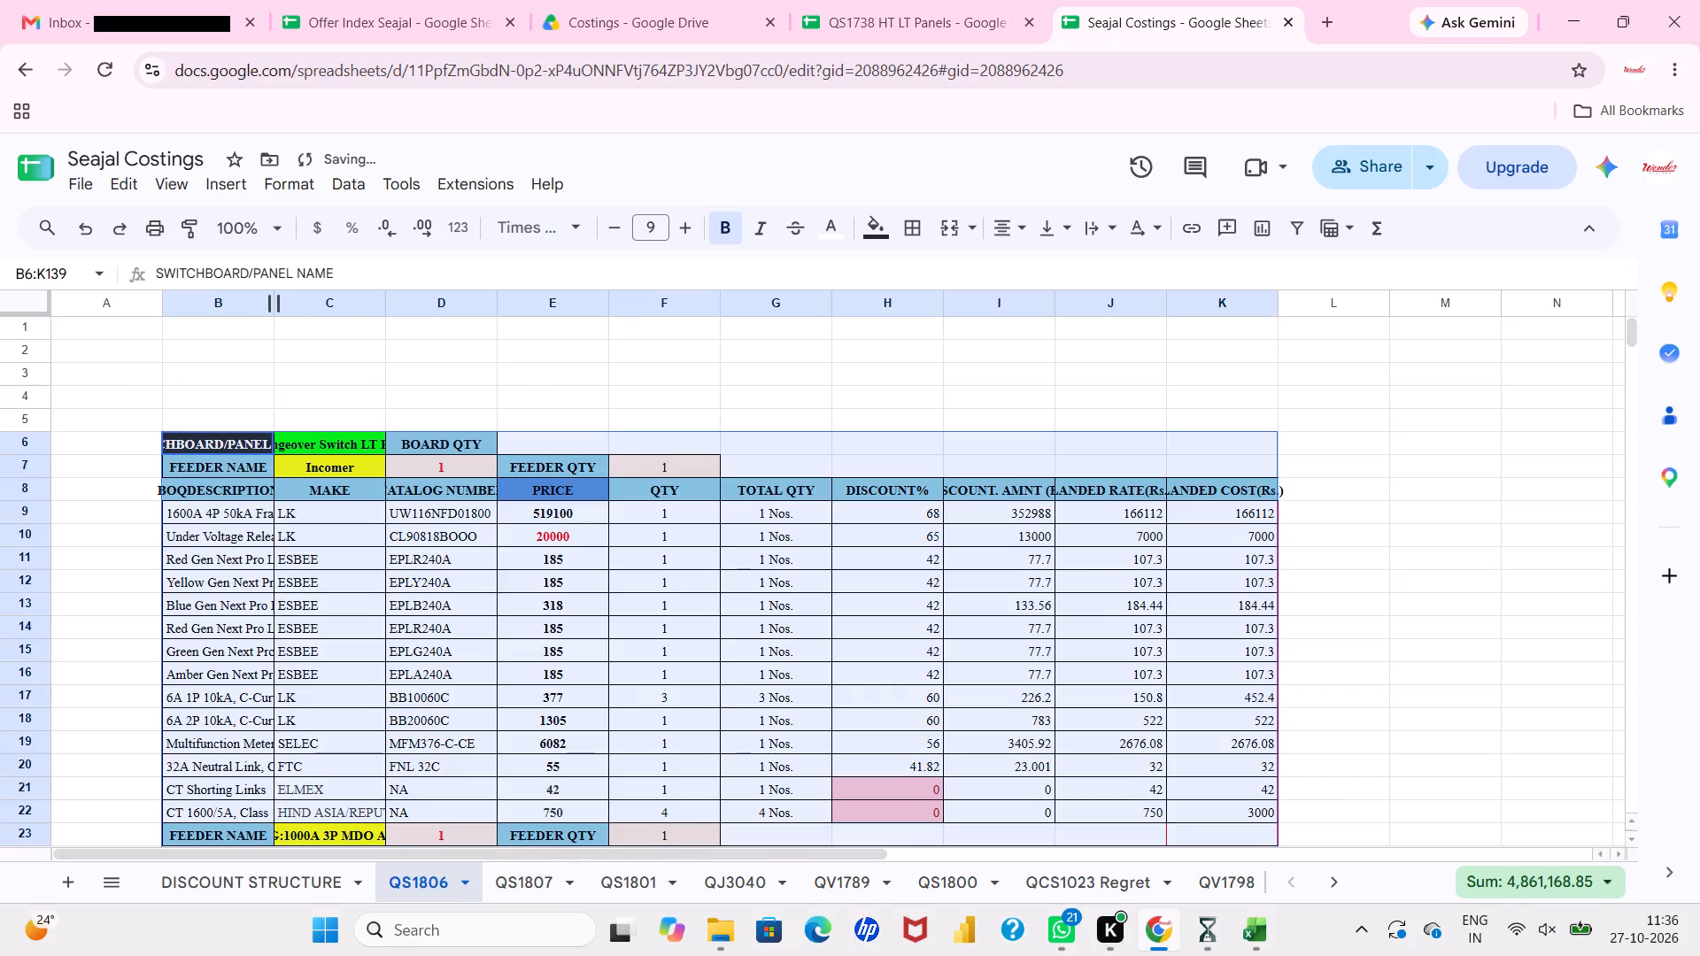
Widen column B for the BOQ descriptions and turn on text wrapping for the whole pasted BOM.
{"action": "left_click_drag", "start_coordinate": [273, 307], "coordinate": [493, 304]}
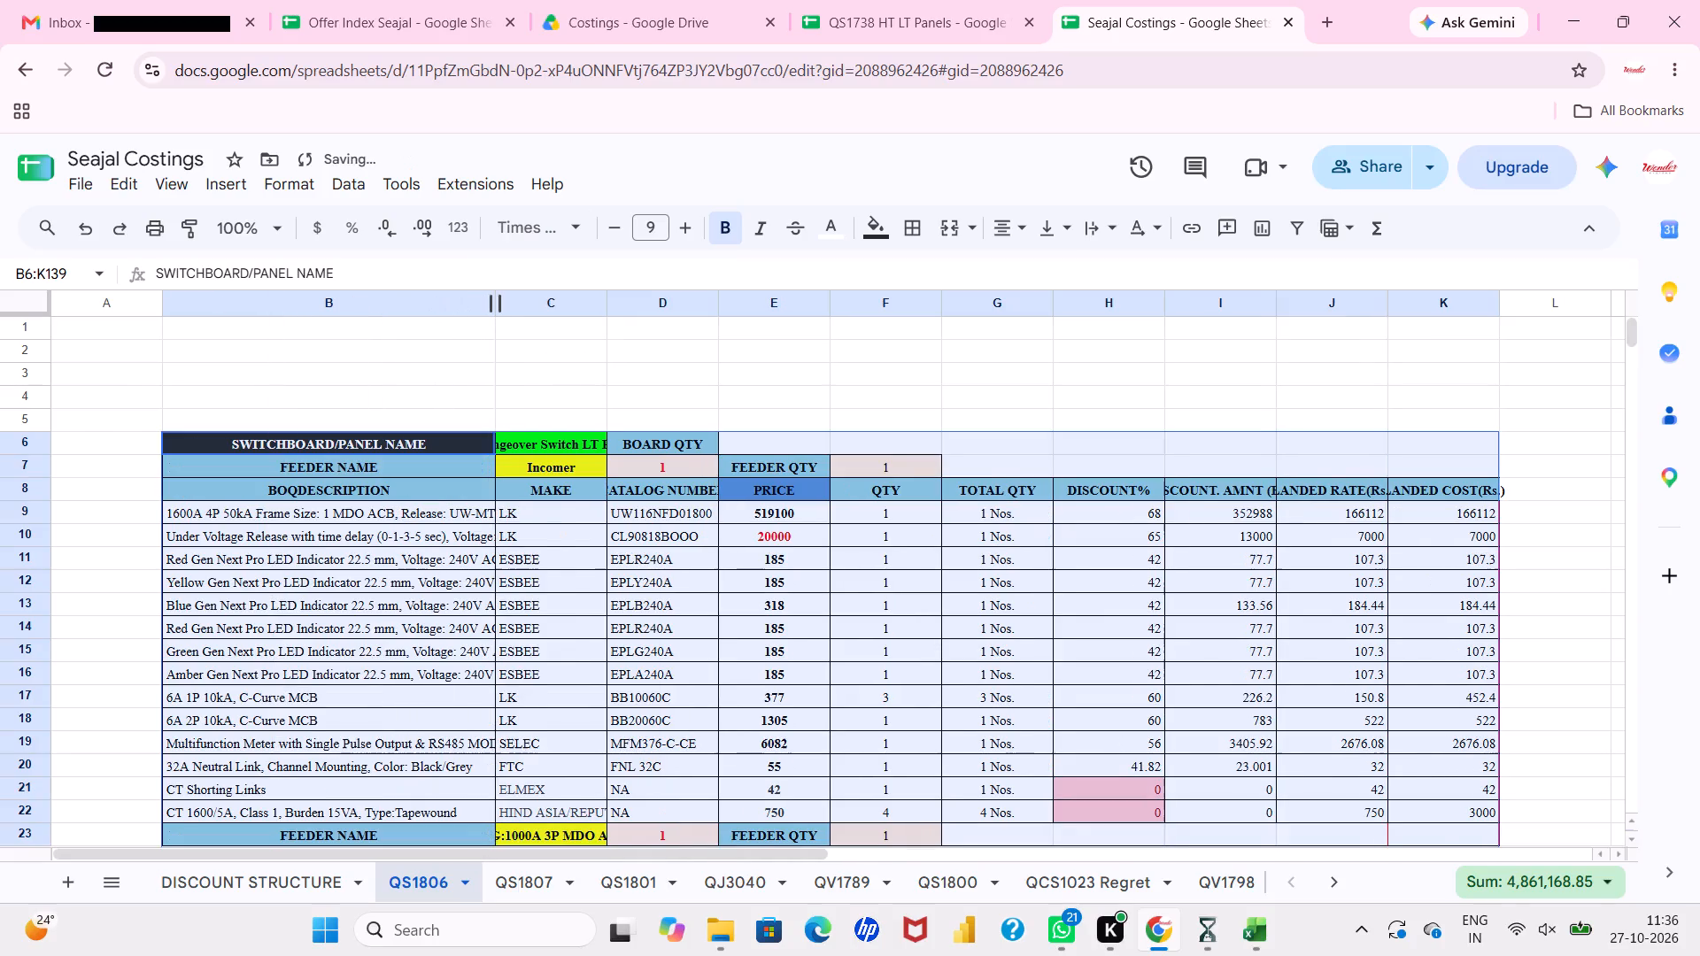
{"action": "left_click_drag", "start_coordinate": [493, 304], "coordinate": [534, 304]}
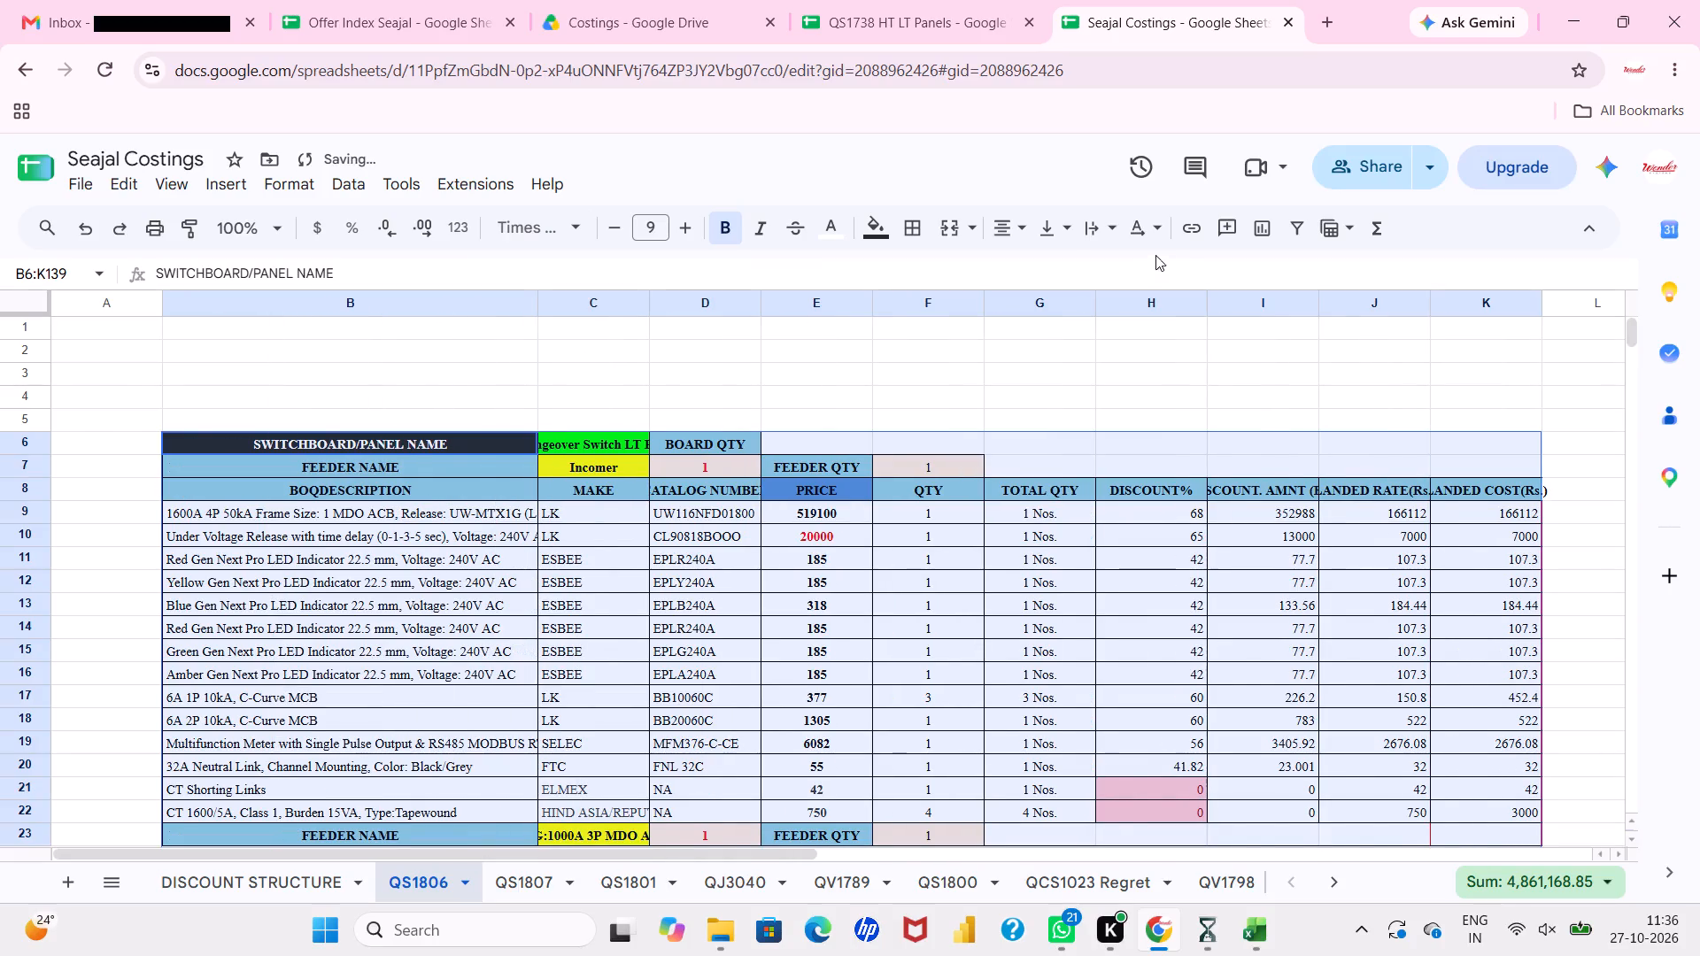
{"action": "left_click", "coordinate": [1112, 224]}
{"action": "left_click", "coordinate": [1140, 259]}
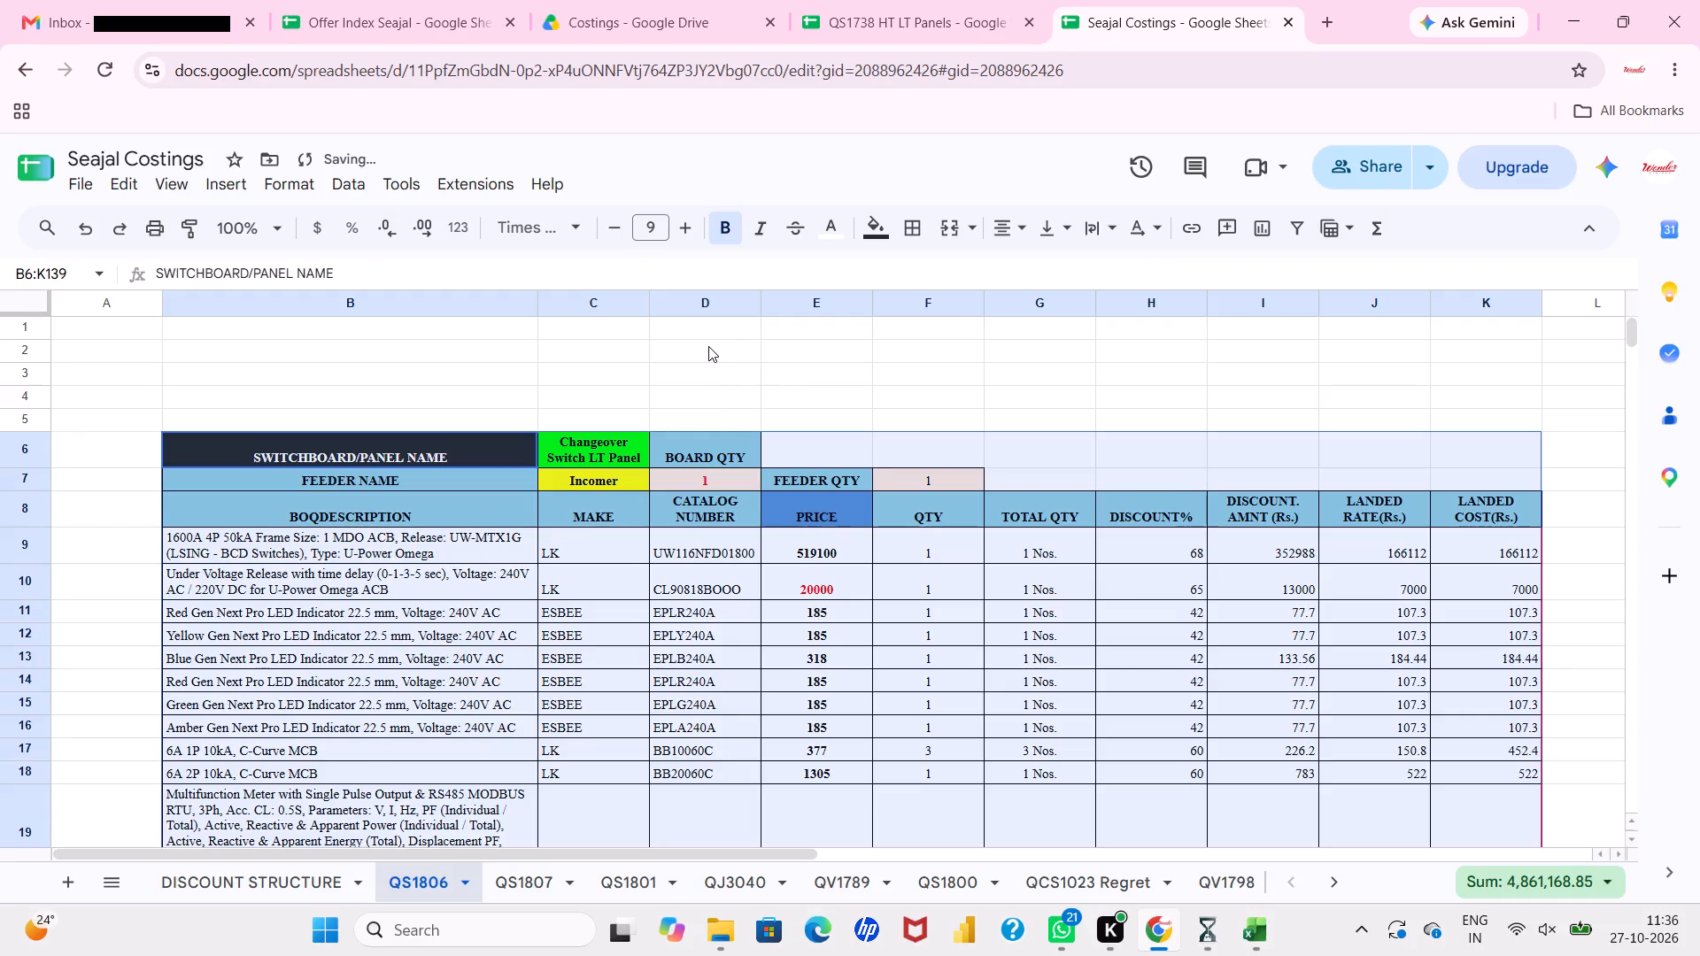
Centre the contents of columns C to K horizontally and fit those columns' widths to their contents.
{"action": "left_click", "coordinate": [708, 346]}
{"action": "left_click_drag", "start_coordinate": [599, 299], "coordinate": [1433, 357]}
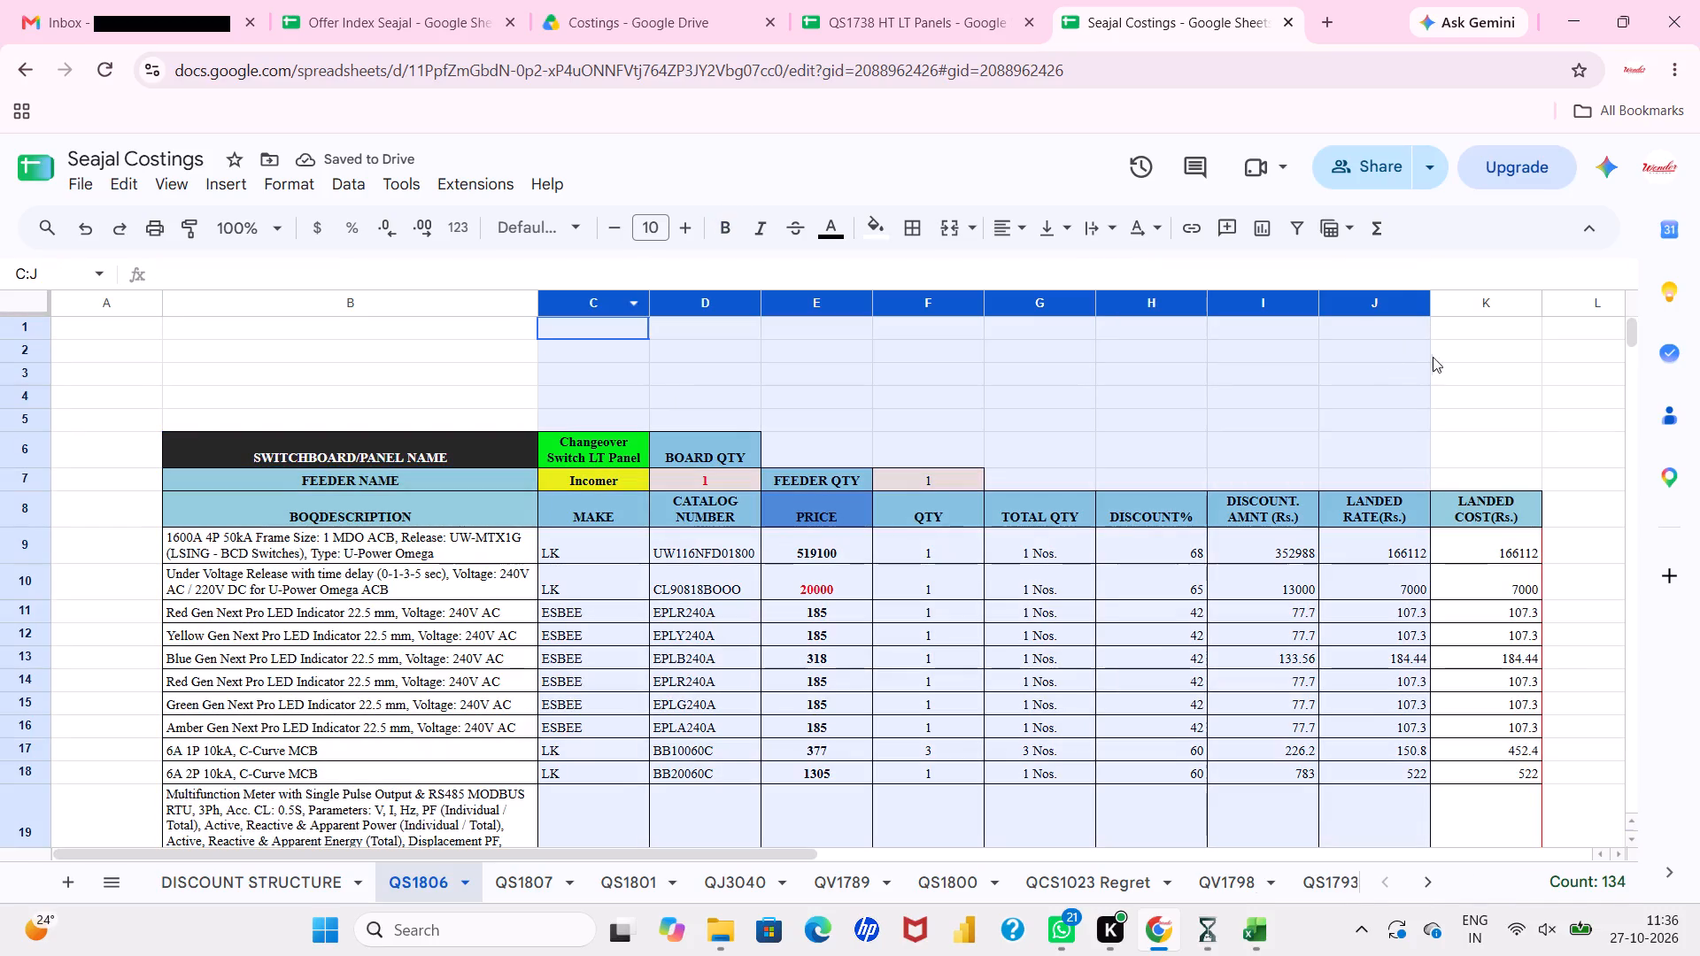
{"action": "left_click_drag", "start_coordinate": [1433, 357], "coordinate": [1478, 363]}
{"action": "left_click", "coordinate": [1026, 227]}
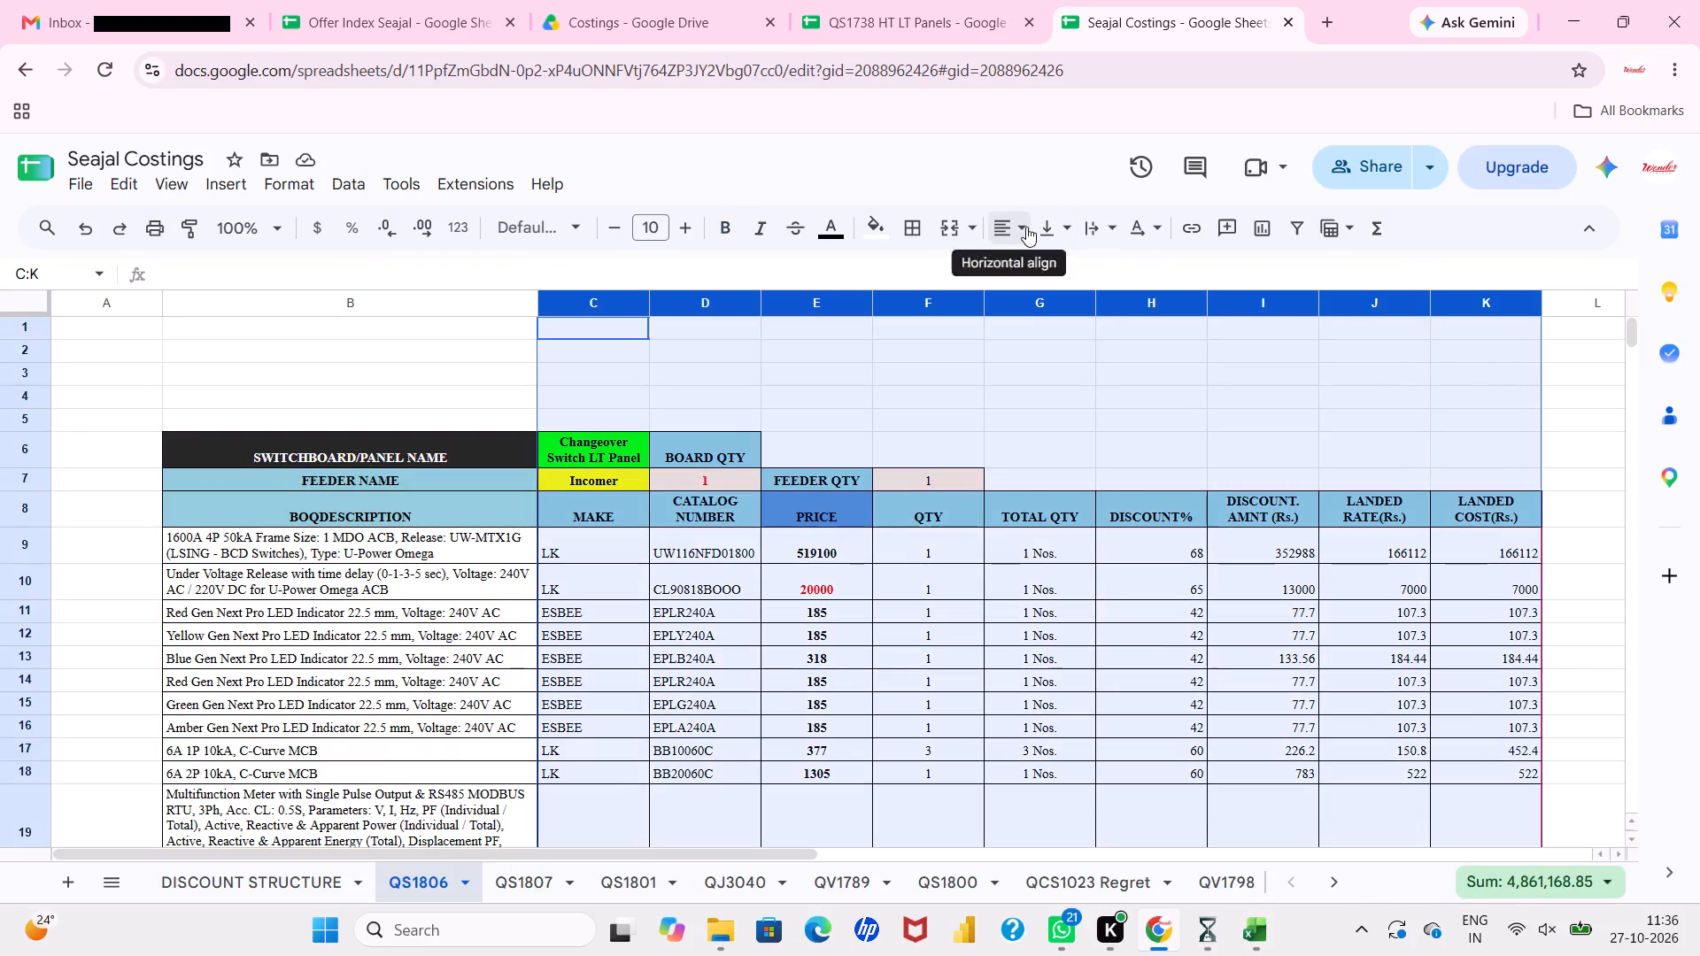
{"action": "left_click", "coordinate": [1040, 258]}
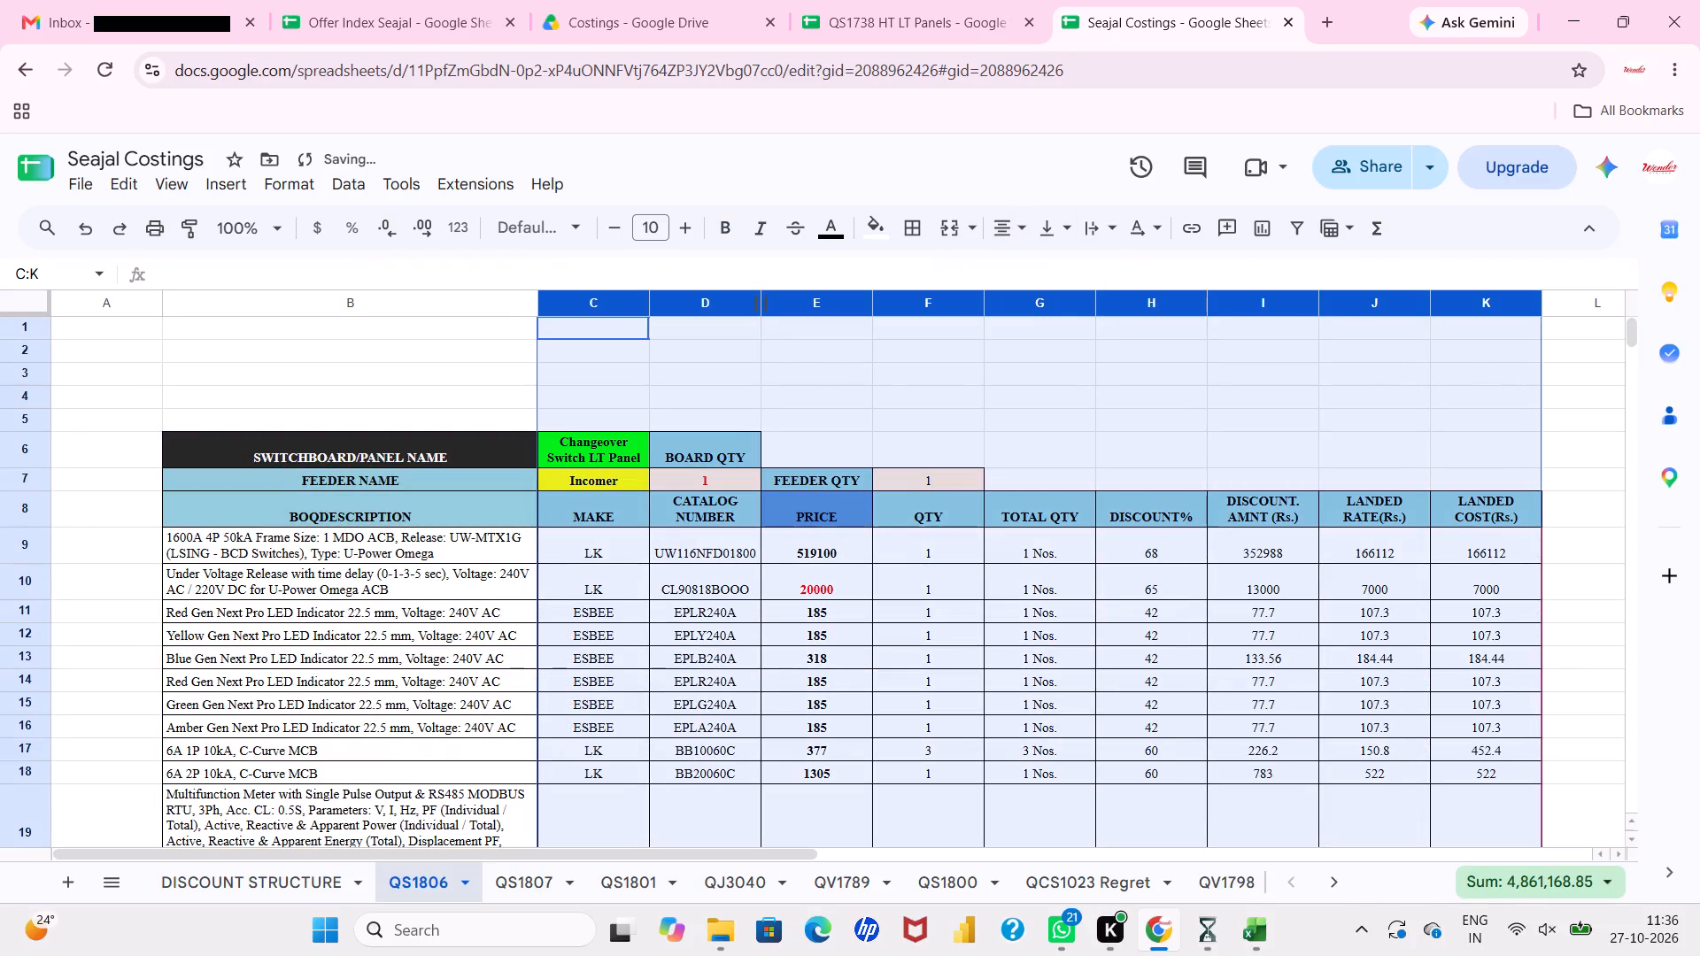
{"action": "double_click", "coordinate": [763, 298]}
Replace all "Nos." in the TOTAL QTY column G with nothing and fit the column's width to its contents.
{"action": "scroll", "coordinate": [801, 552], "scroll_direction": "down", "scroll_amount": 1}
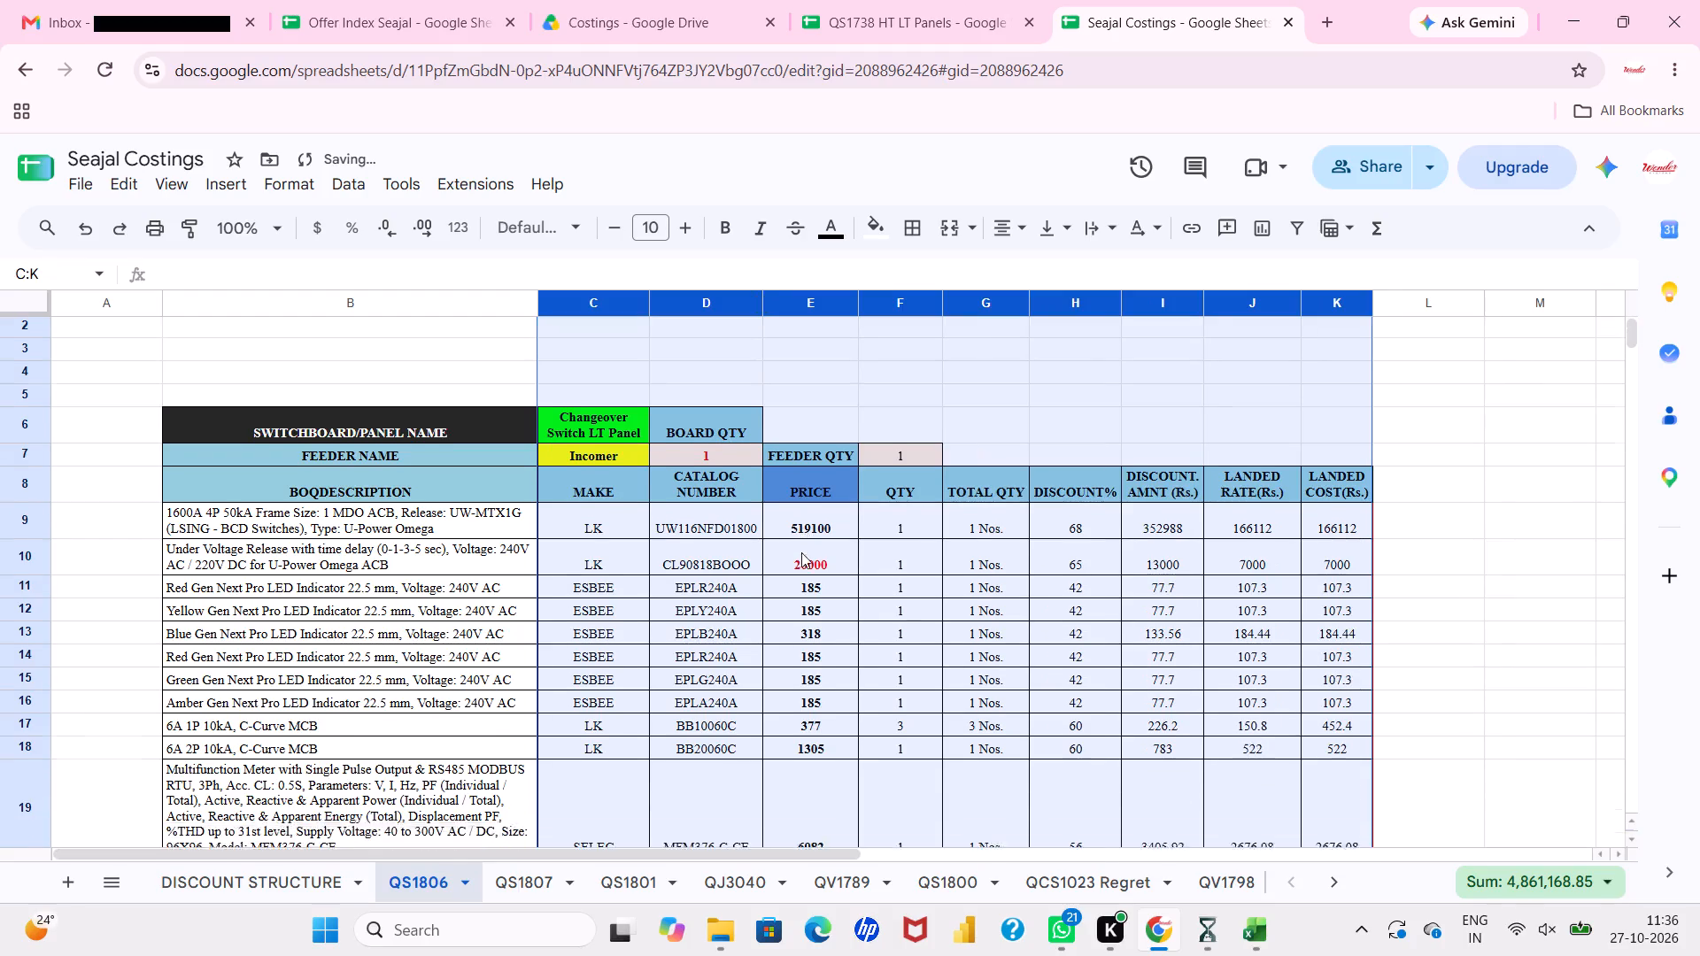
{"action": "scroll", "coordinate": [801, 552], "scroll_direction": "down", "scroll_amount": 1}
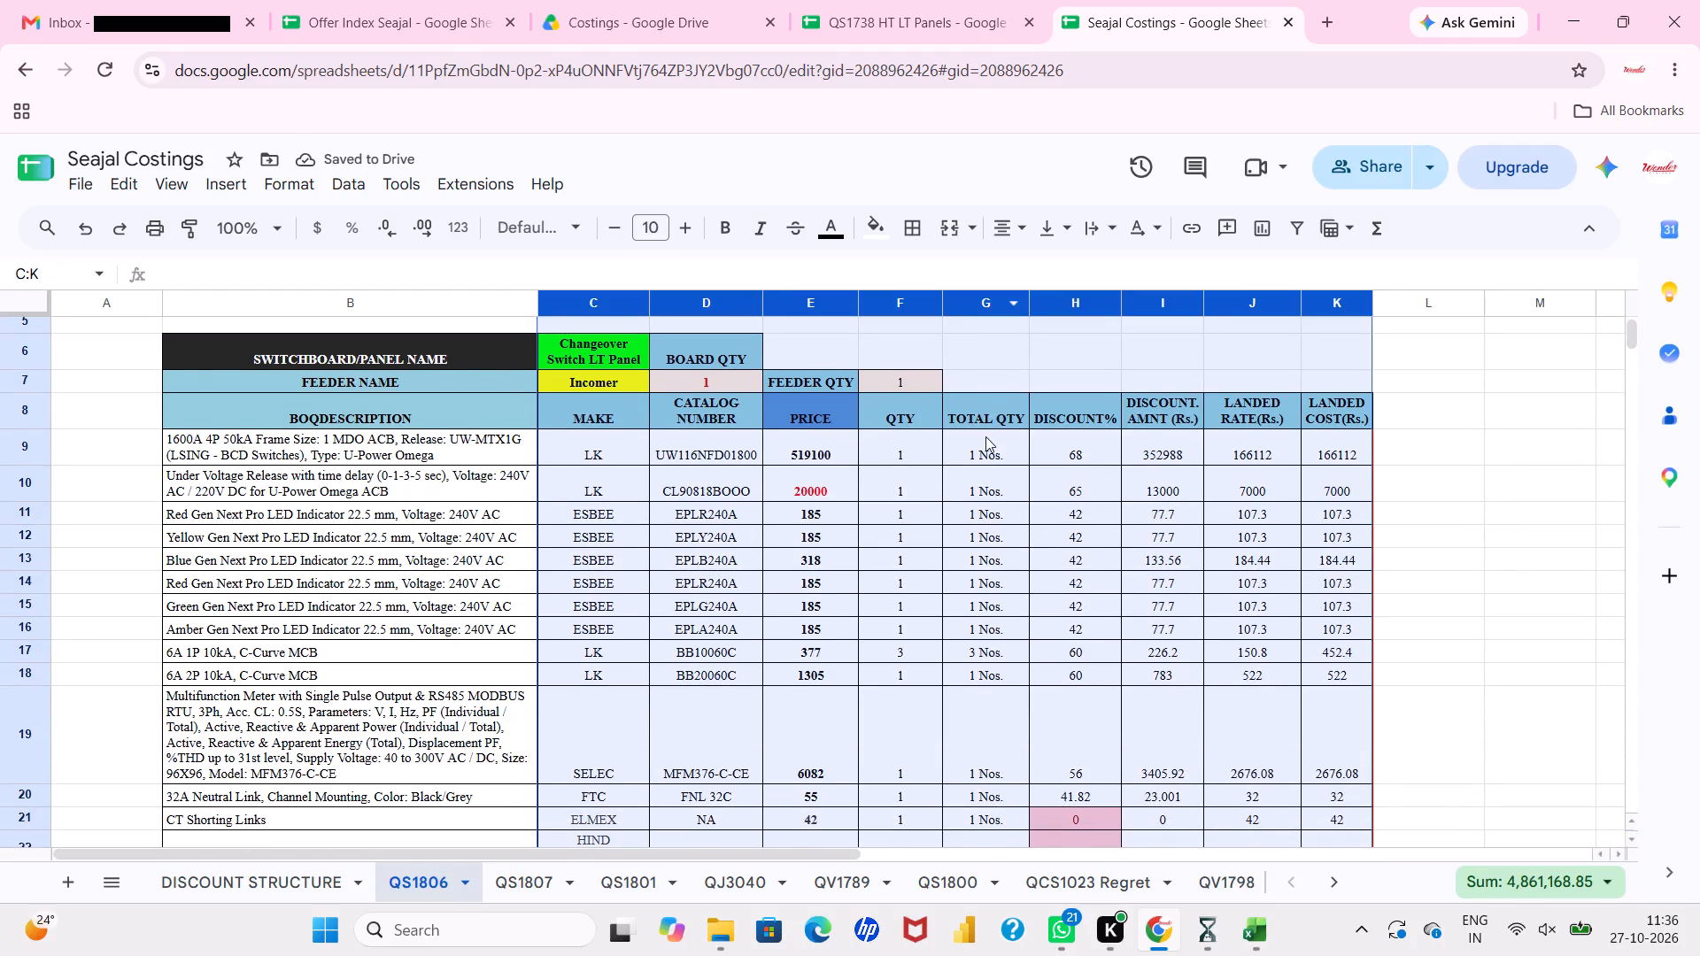
{"action": "left_click", "coordinate": [985, 436]}
{"action": "left_click", "coordinate": [988, 305]}
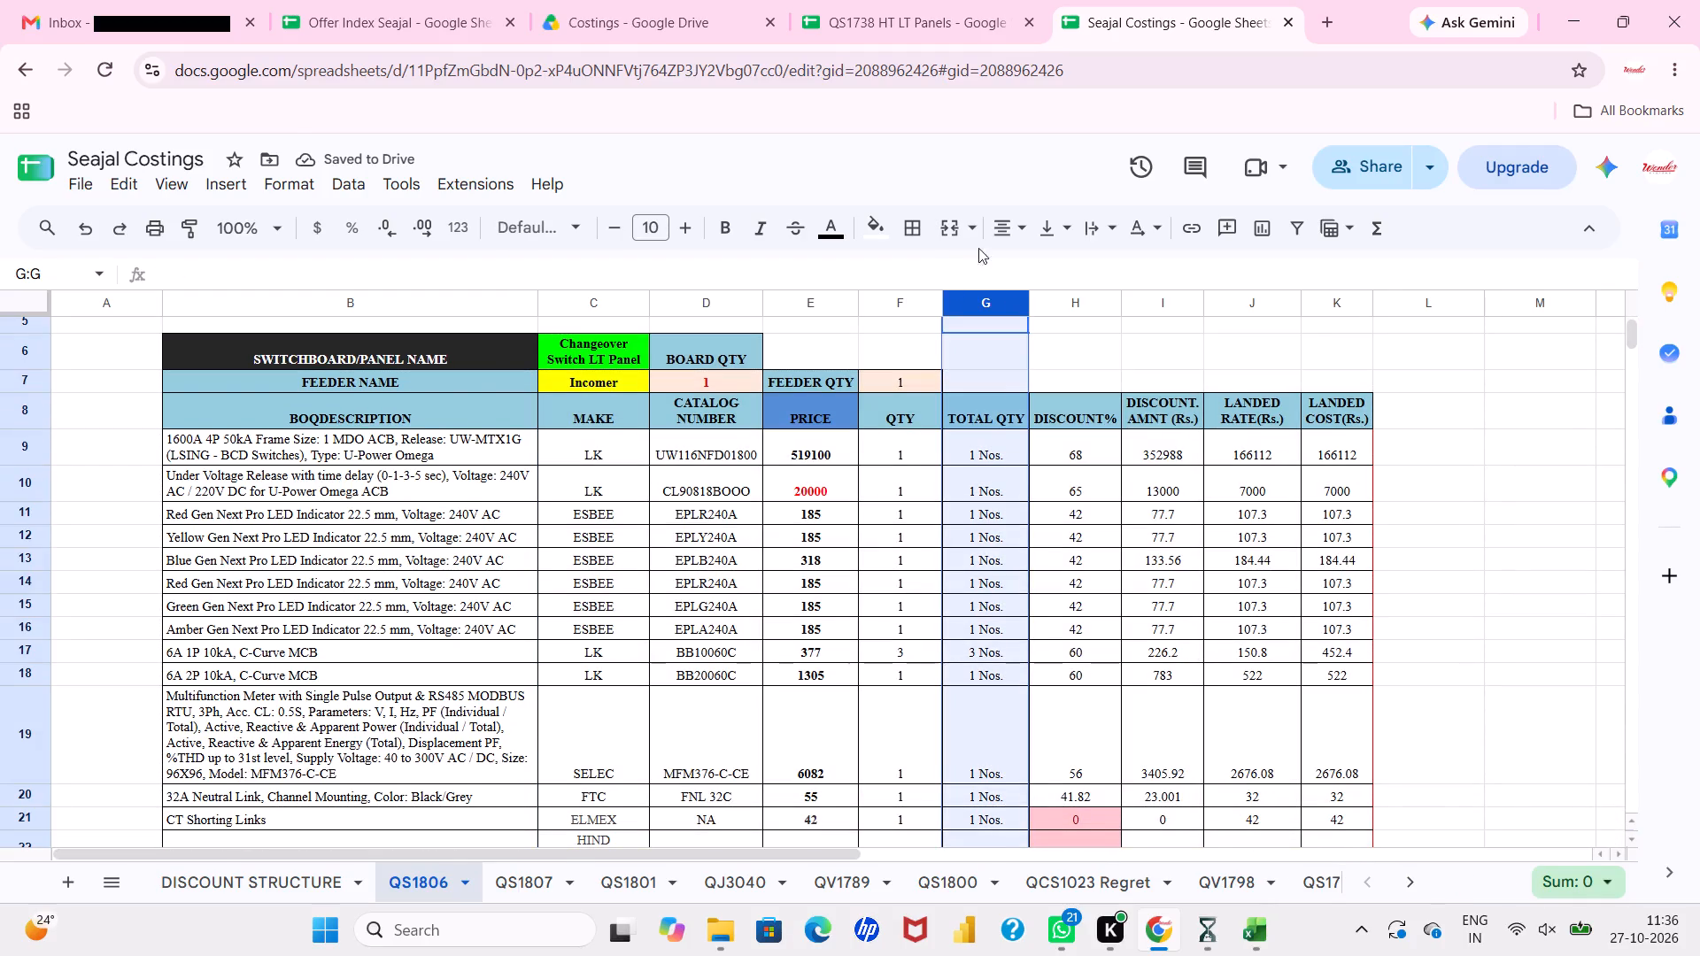
{"action": "left_click", "coordinate": [124, 194]}
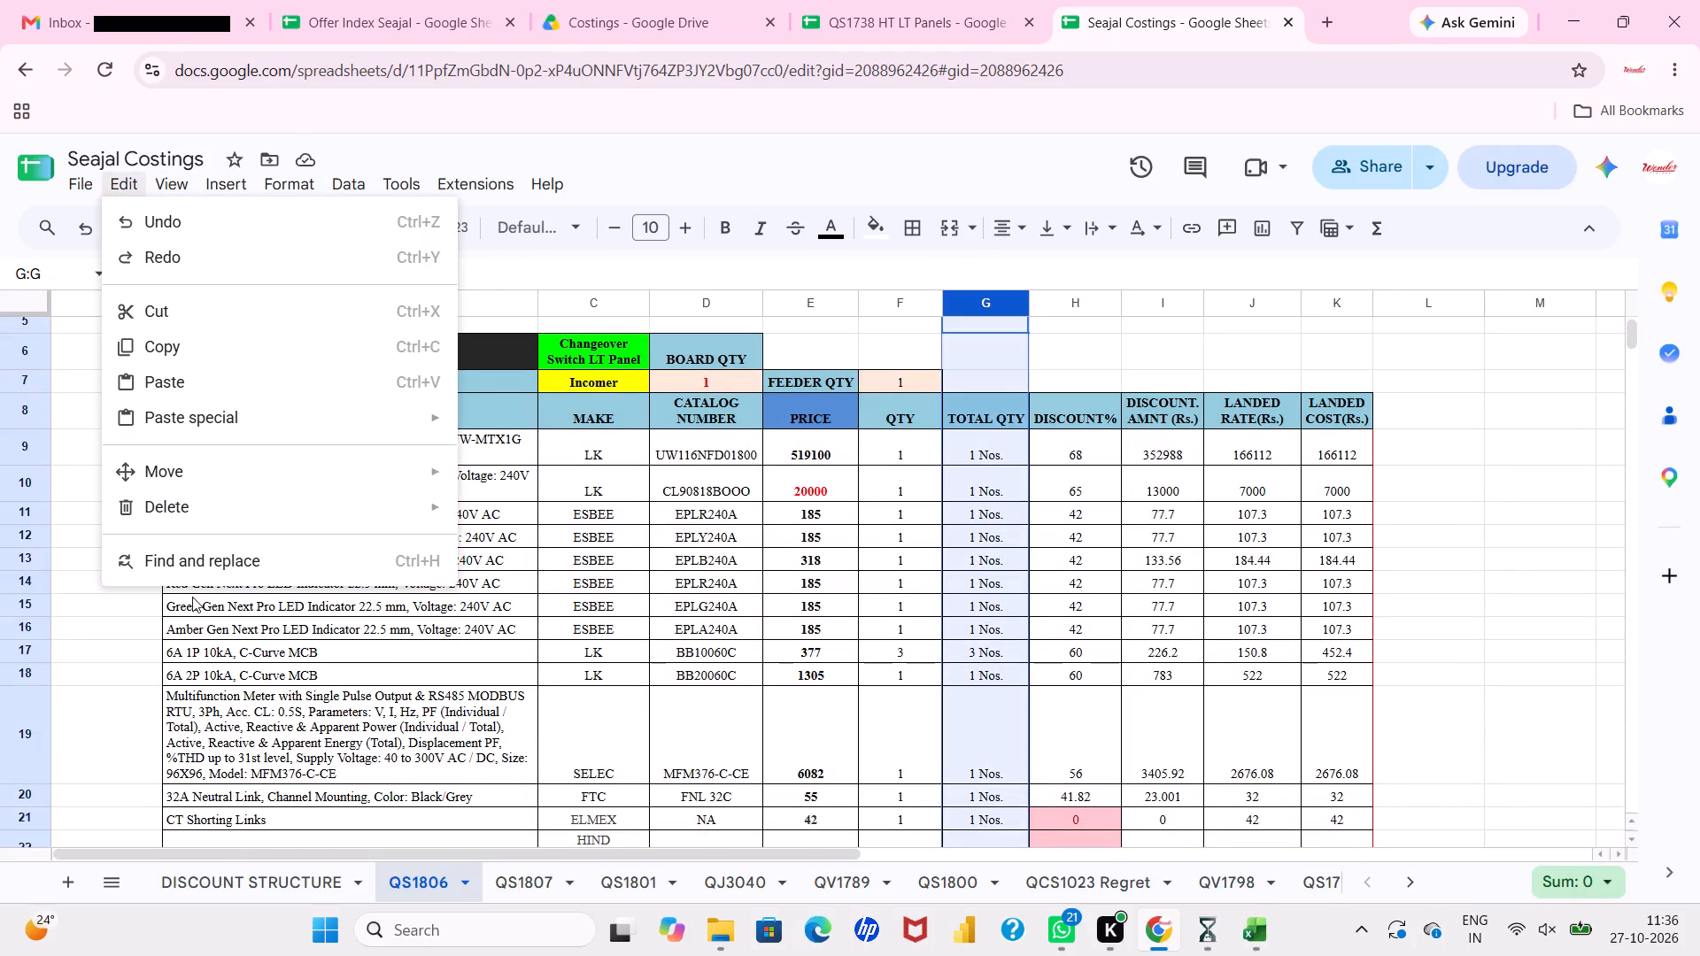
{"action": "left_click", "coordinate": [201, 568]}
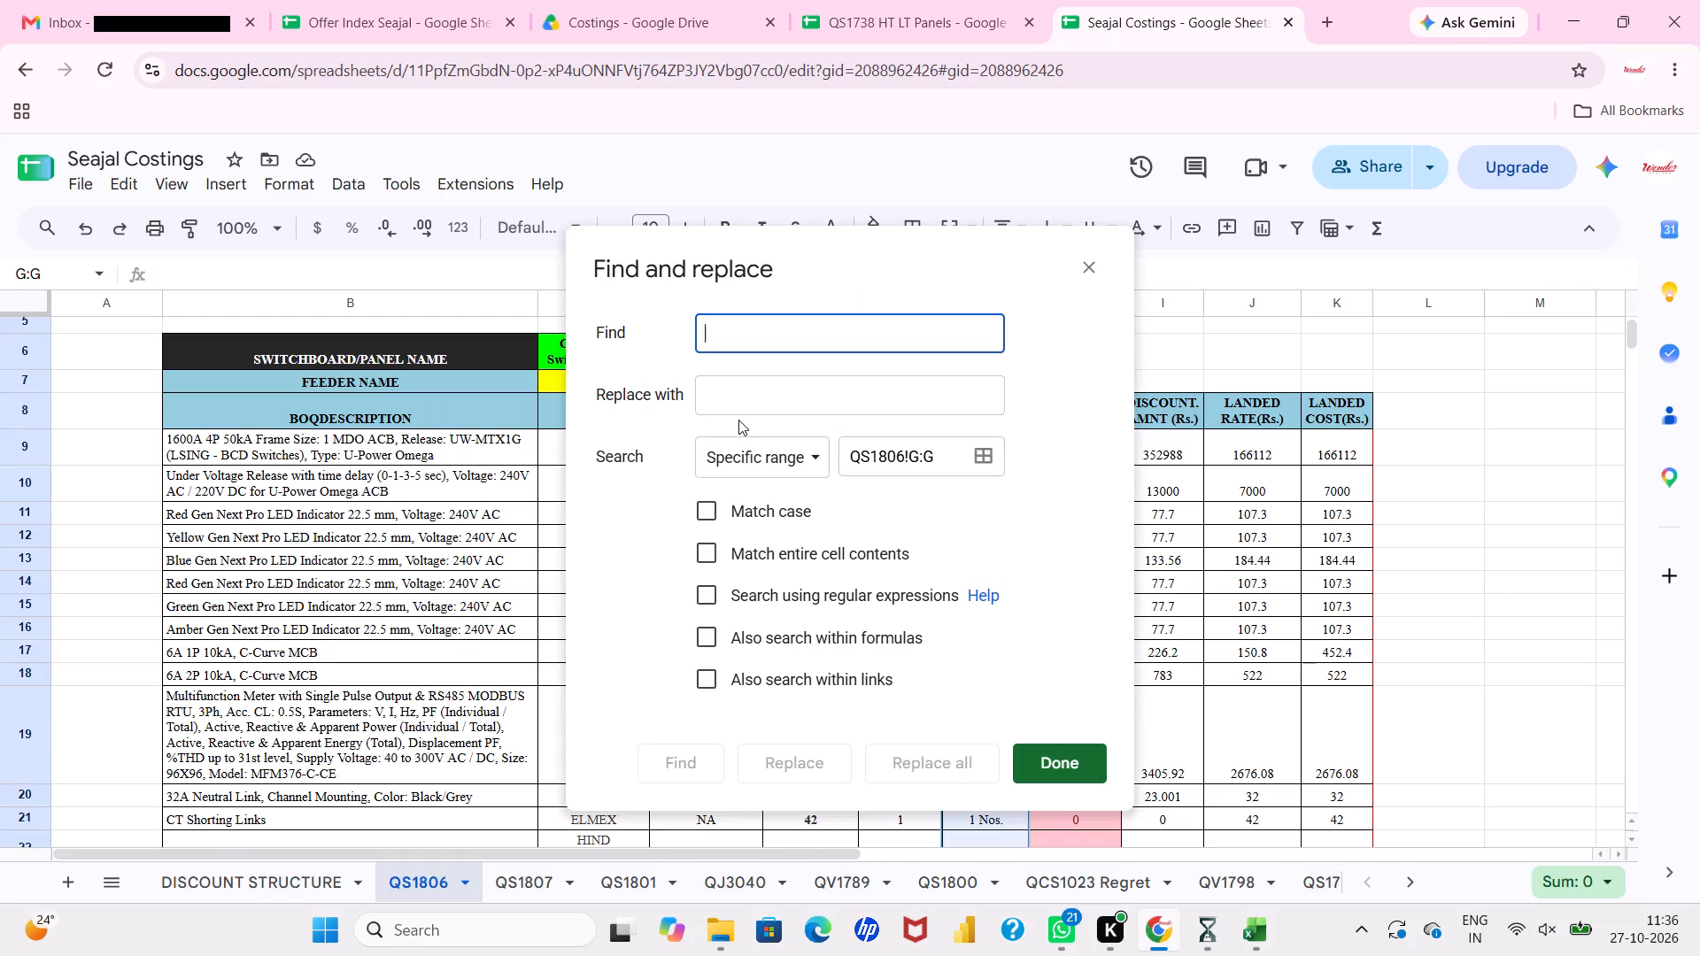
{"action": "key", "text": "BackSpace"}
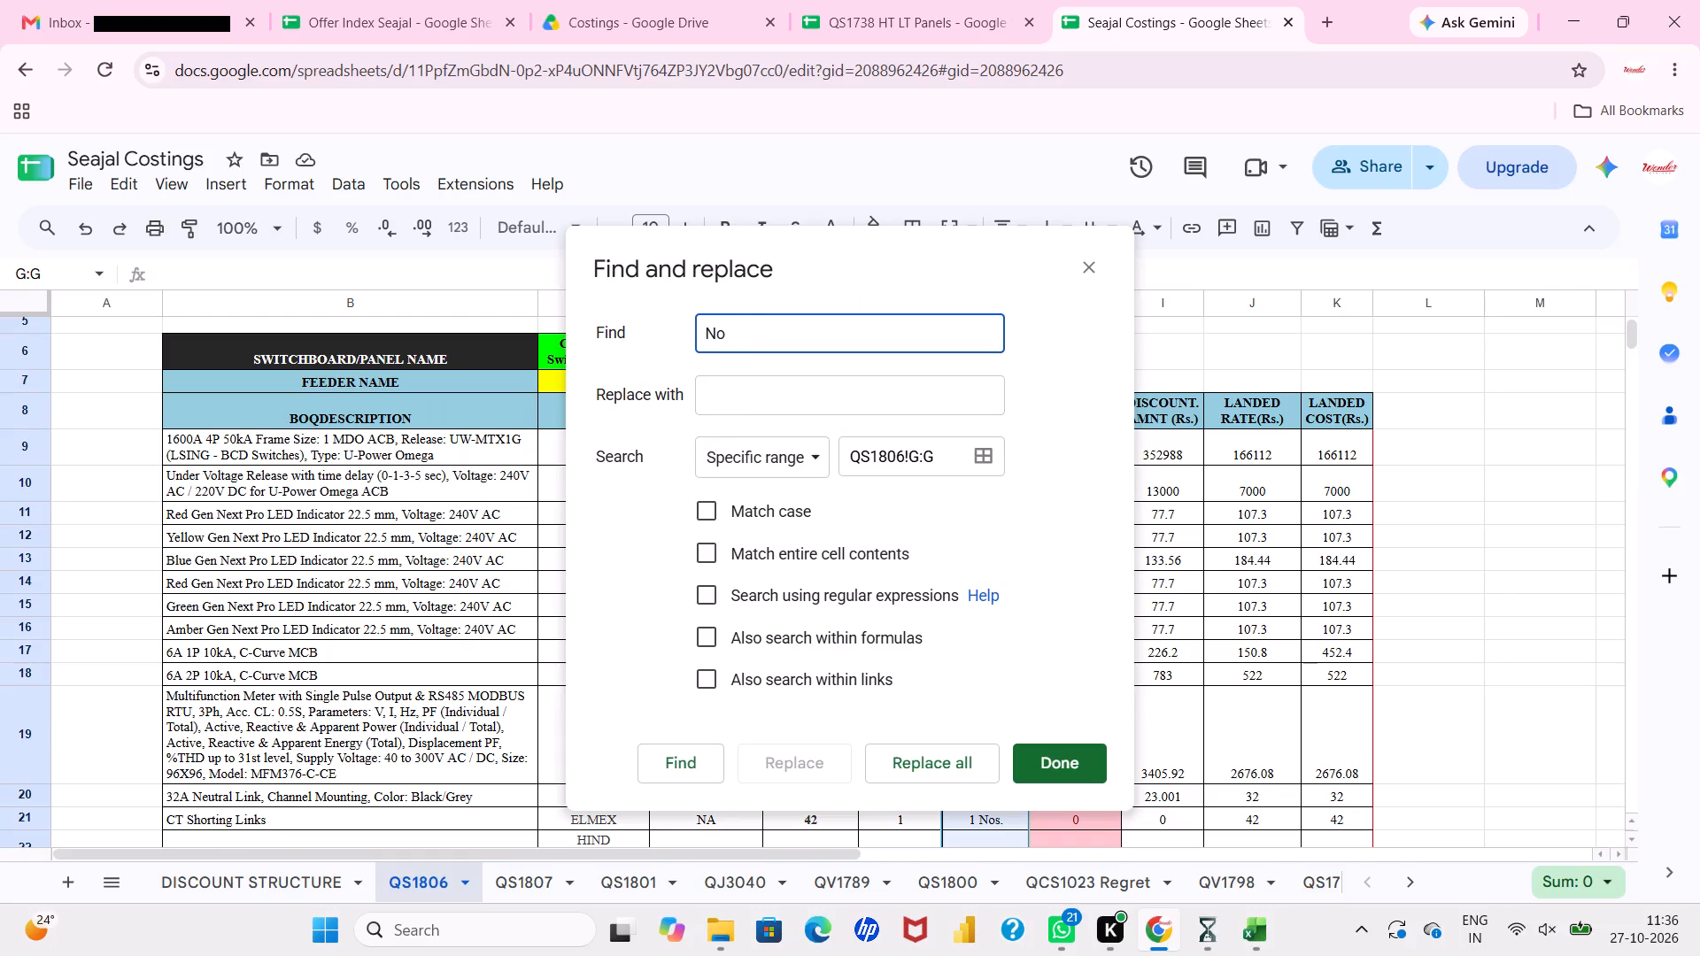
{"action": "type", "text": "s."}
{"action": "left_click", "coordinate": [915, 746]}
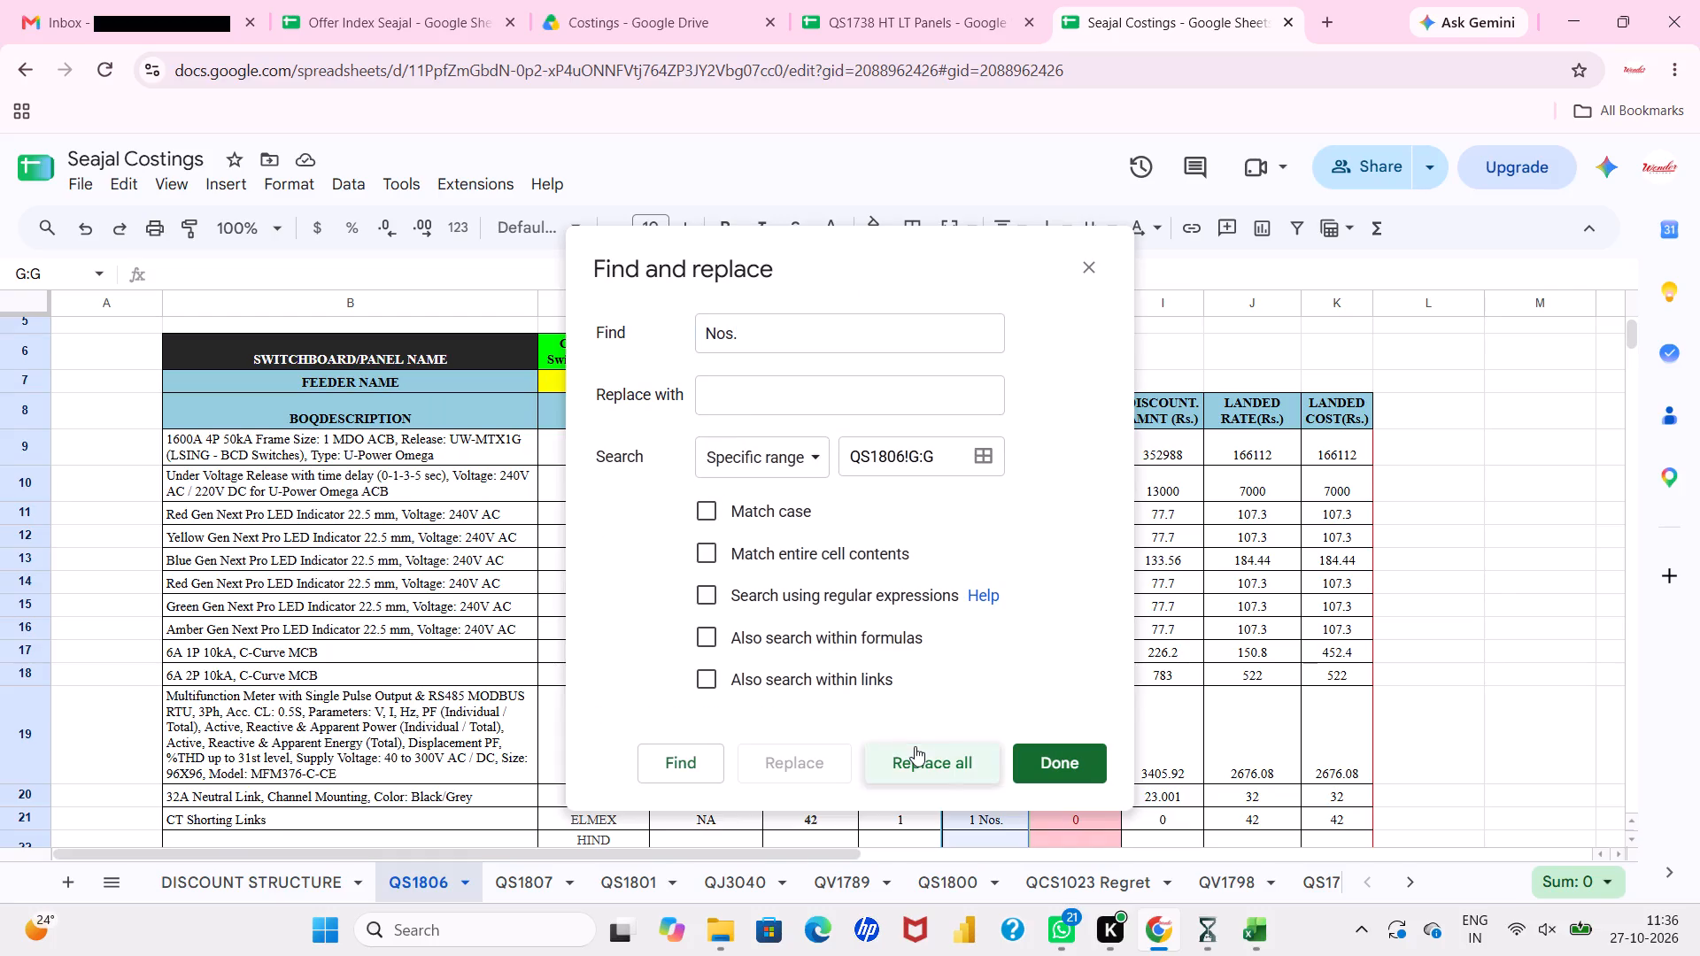
{"action": "left_click", "coordinate": [1043, 769]}
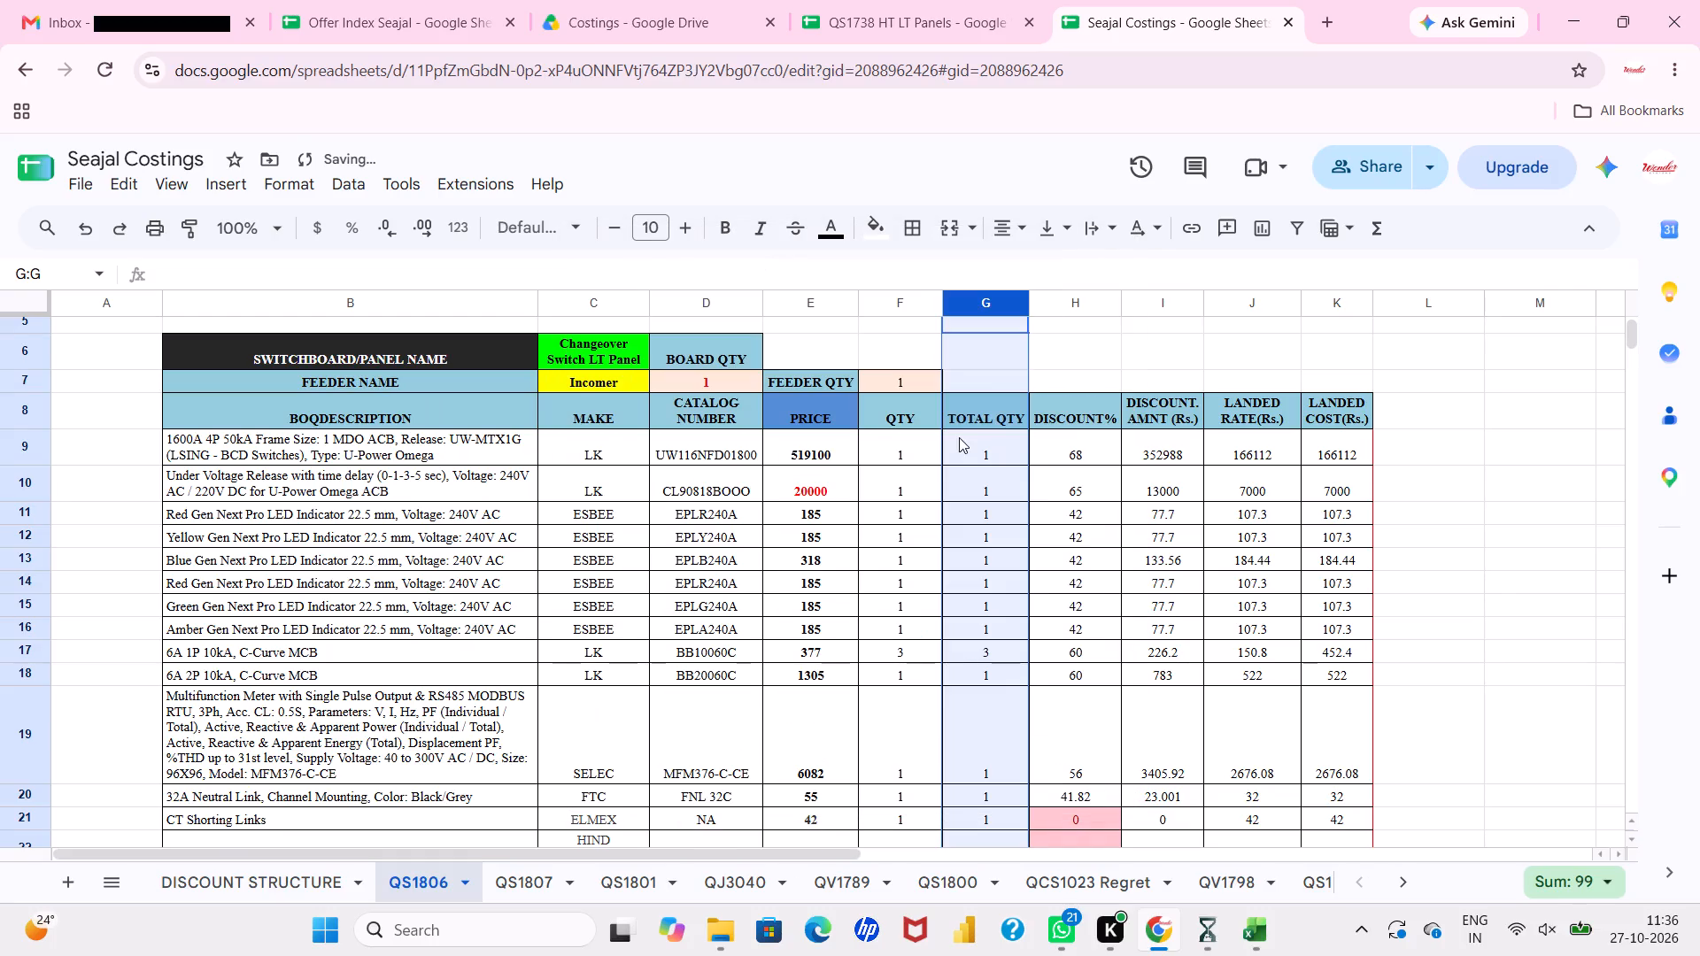
{"action": "double_click", "coordinate": [1030, 299]}
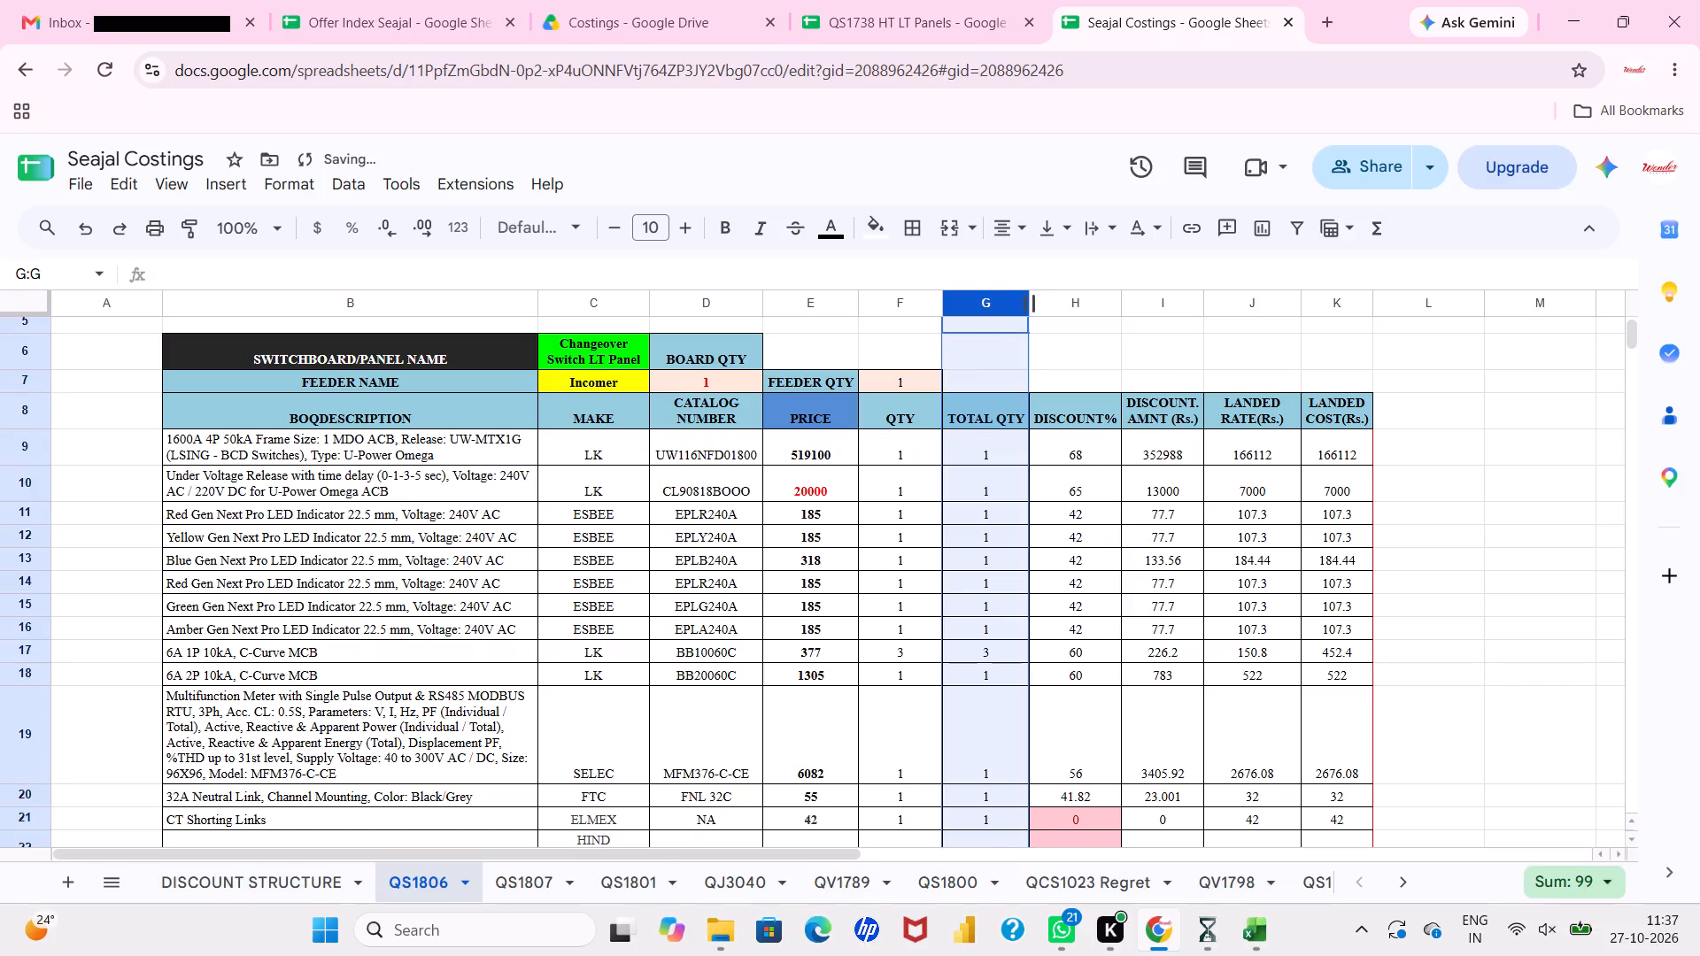
{"action": "left_click", "coordinate": [1103, 431]}
{"action": "scroll", "coordinate": [892, 482], "scroll_direction": "right", "scroll_amount": 1}
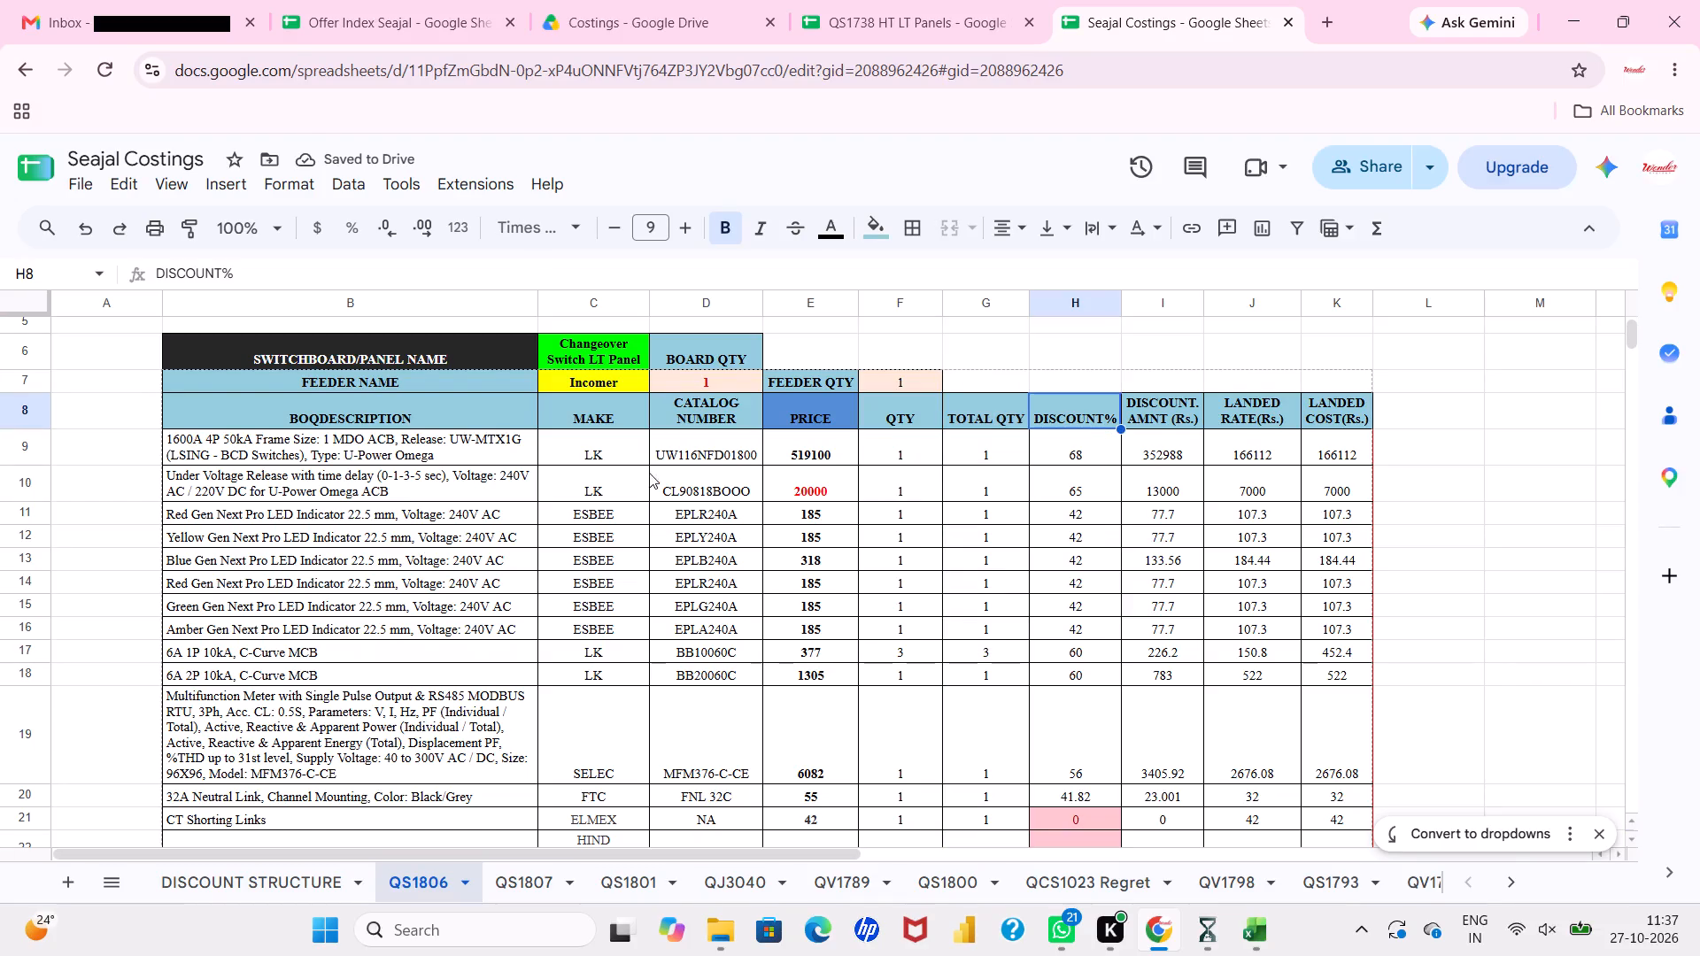
Copy the Changeover Switch LT Panel name from C6 into cell A6.
{"action": "scroll", "coordinate": [526, 396], "scroll_direction": "up", "scroll_amount": 2}
{"action": "left_click", "coordinate": [607, 461]}
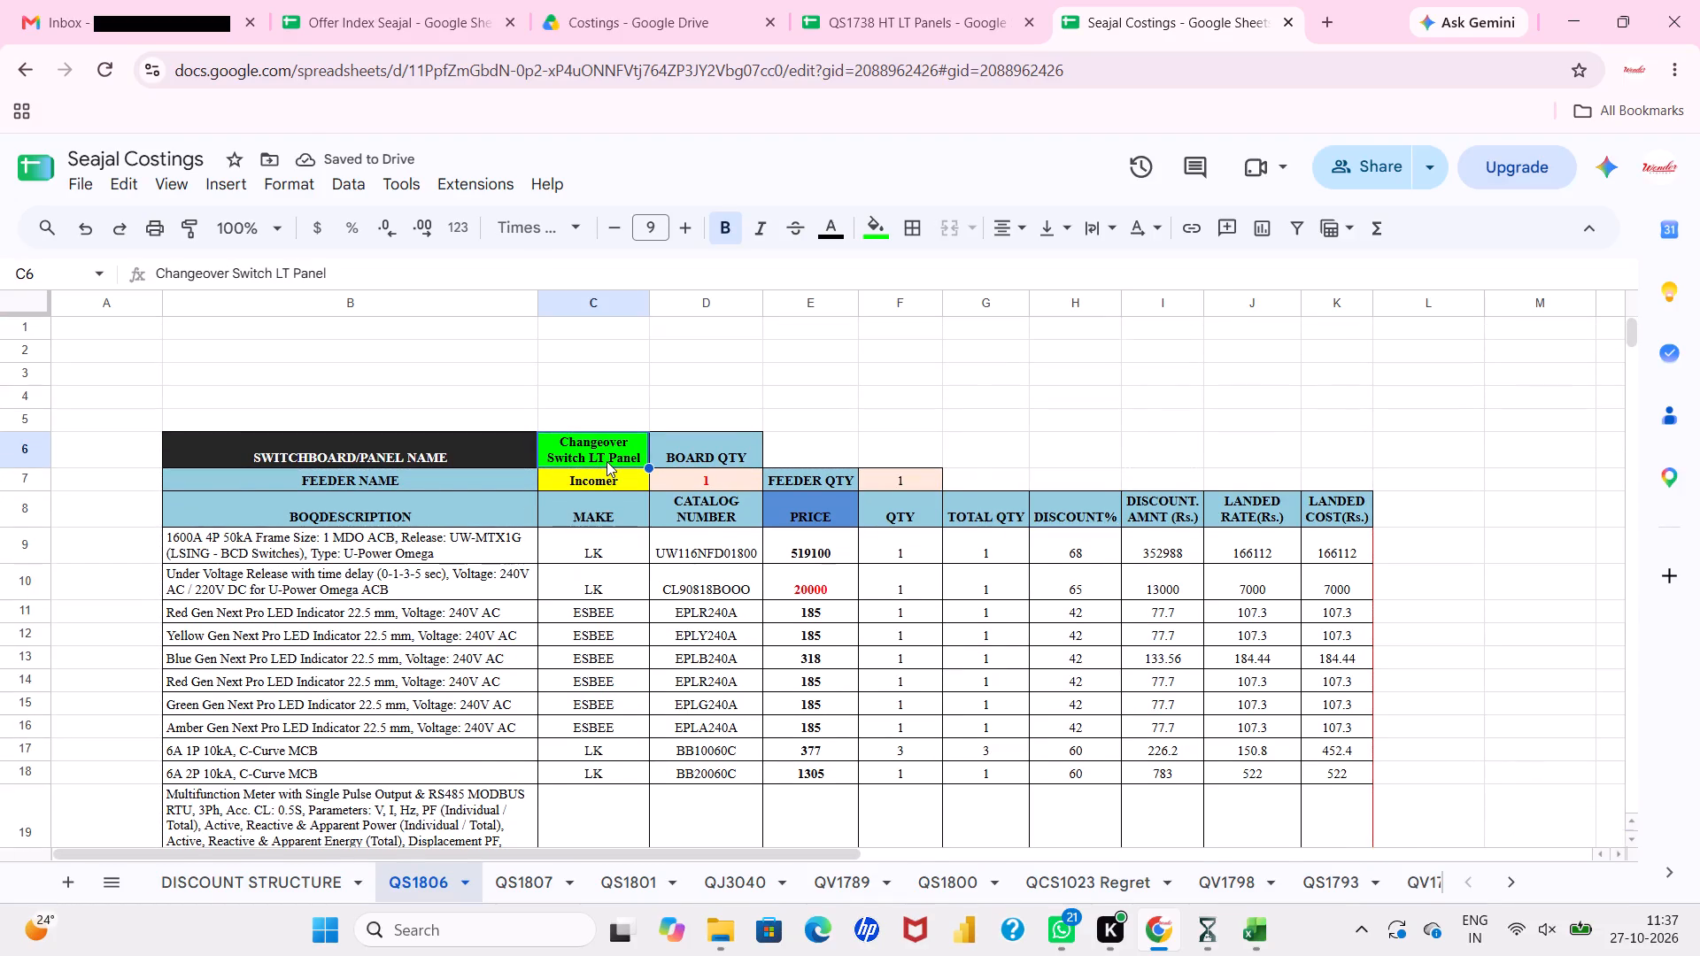
{"action": "key", "text": "ctrl+c"}
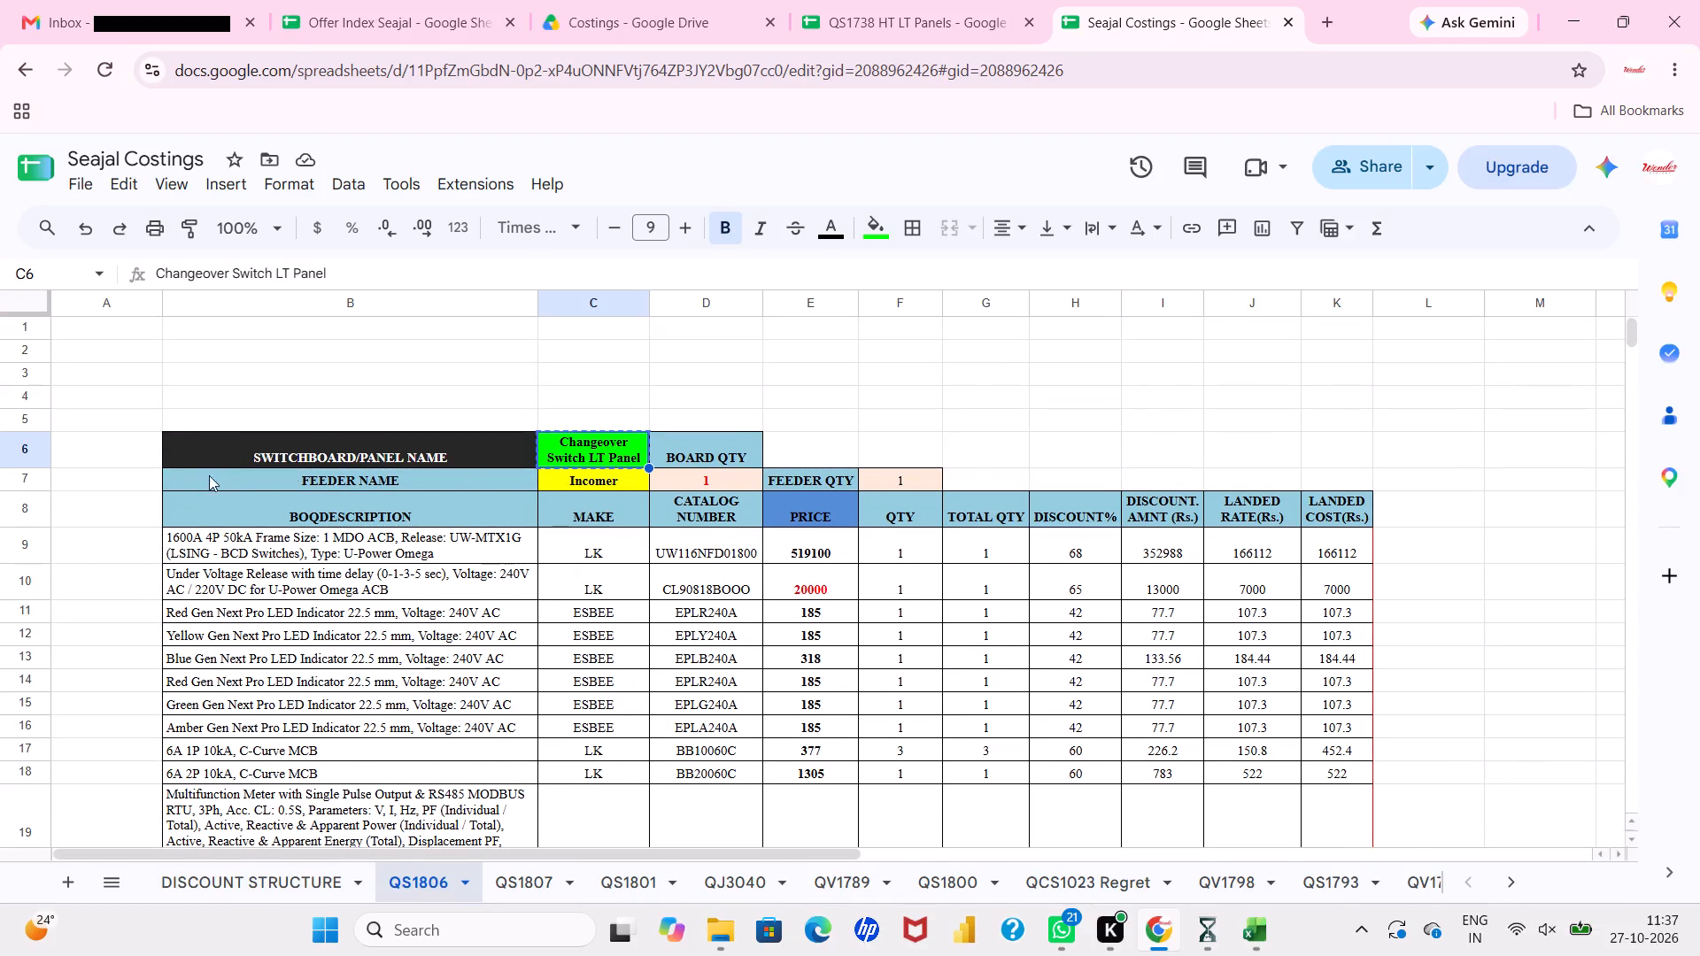
{"action": "left_click", "coordinate": [105, 443]}
{"action": "key", "text": "ctrl+v"}
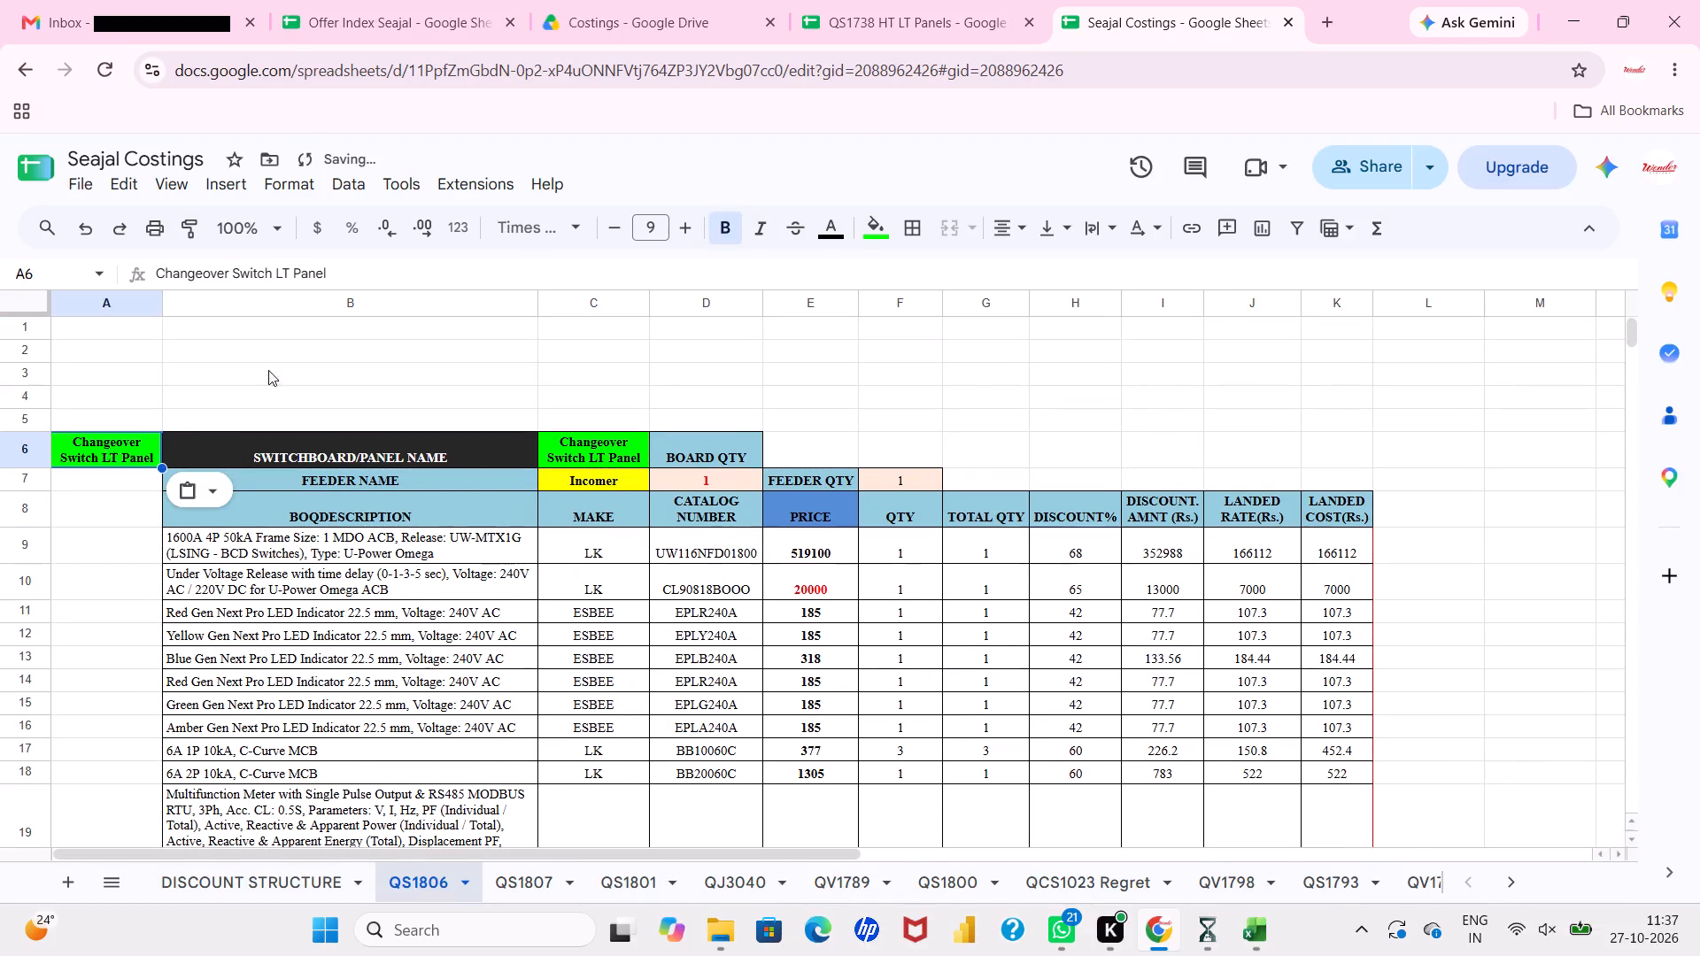
Set the panel name in cell A6 to font size 1 and fill the cell yellow.
{"action": "triple_click", "coordinate": [618, 235]}
{"action": "triple_click", "coordinate": [618, 235]}
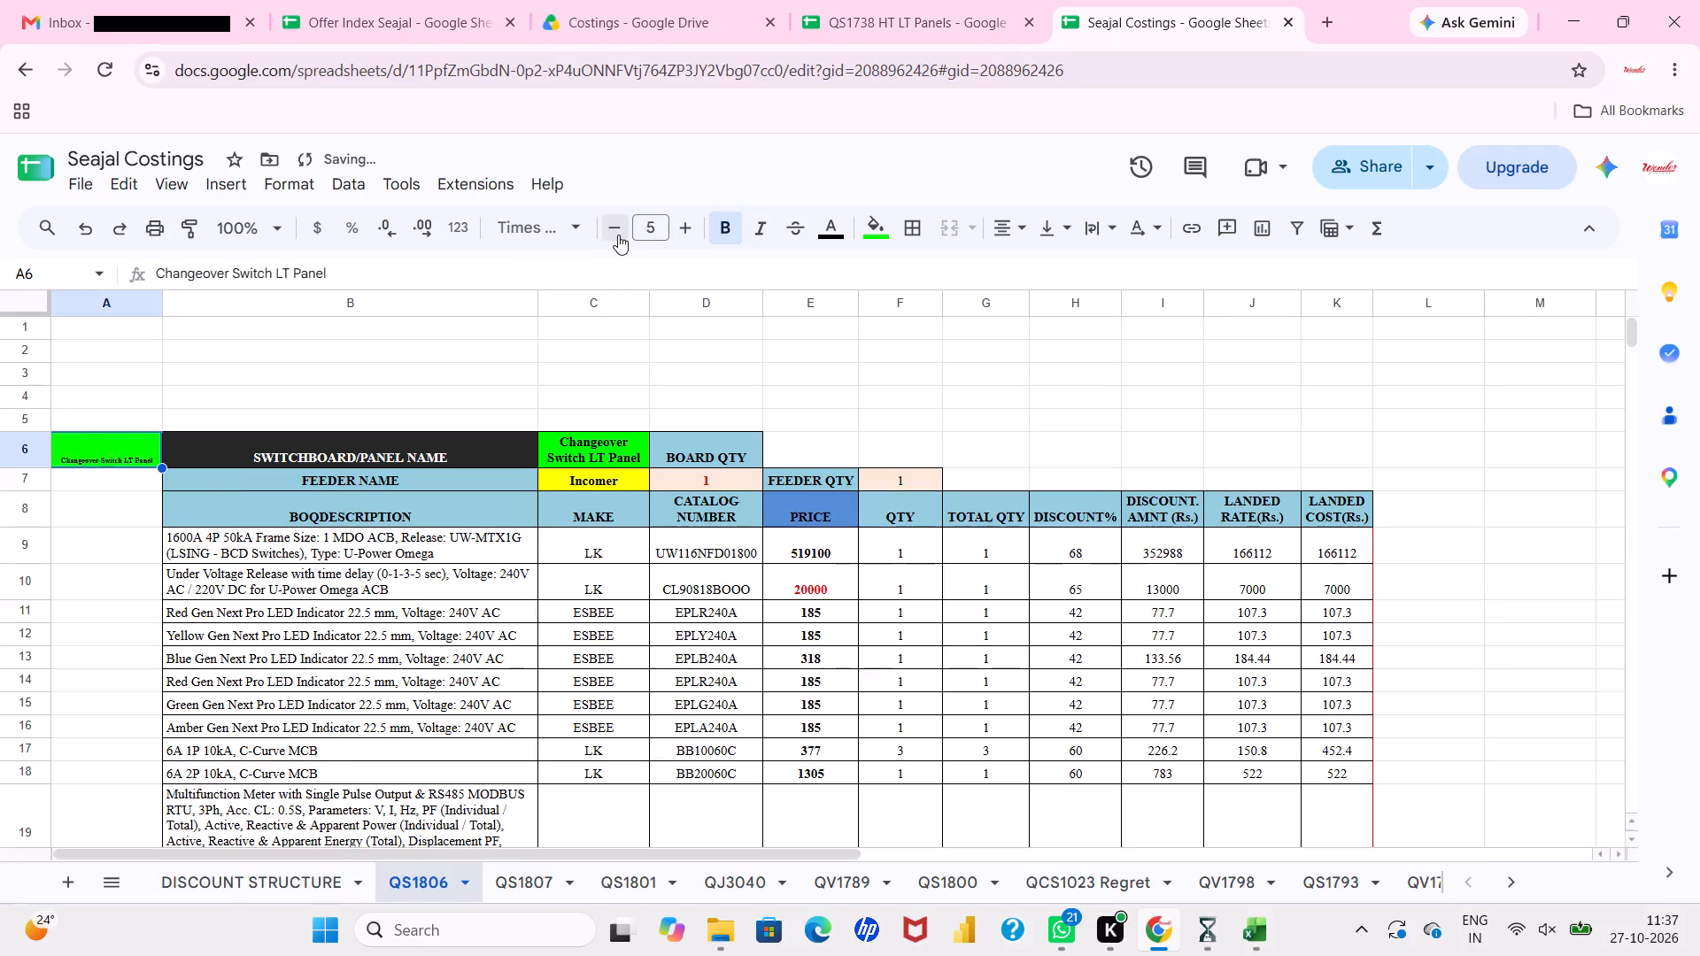
{"action": "triple_click", "coordinate": [618, 235]}
{"action": "left_click", "coordinate": [618, 235]}
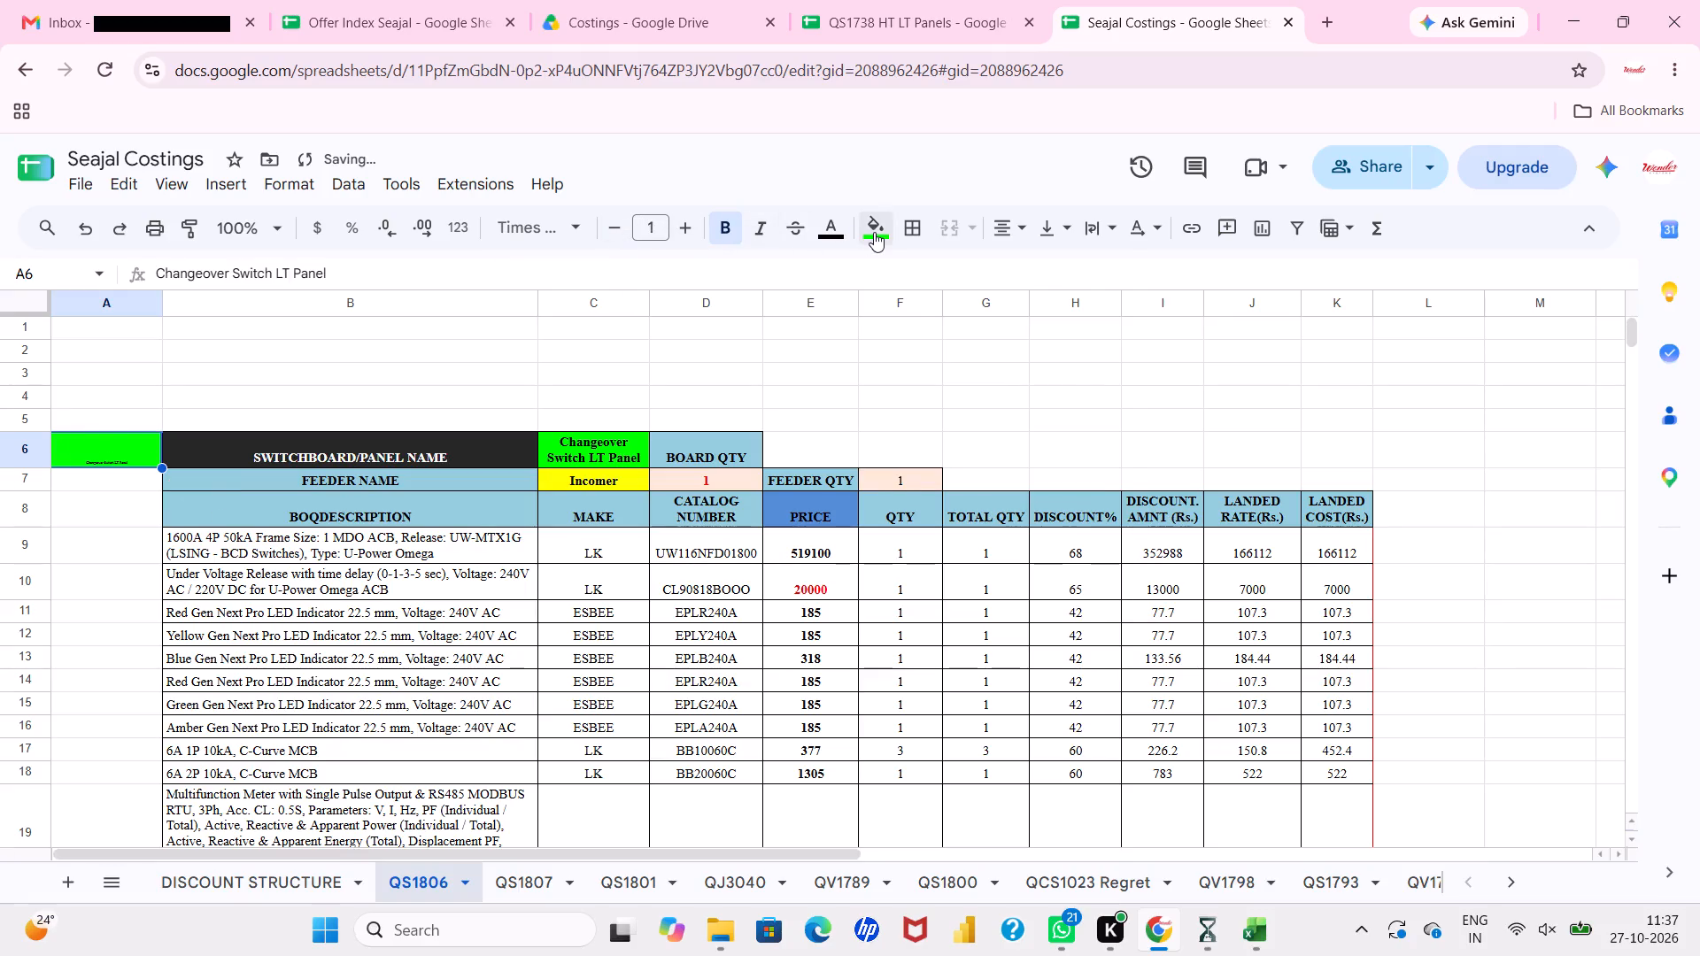
{"action": "left_click", "coordinate": [874, 232]}
{"action": "left_click", "coordinate": [961, 340]}
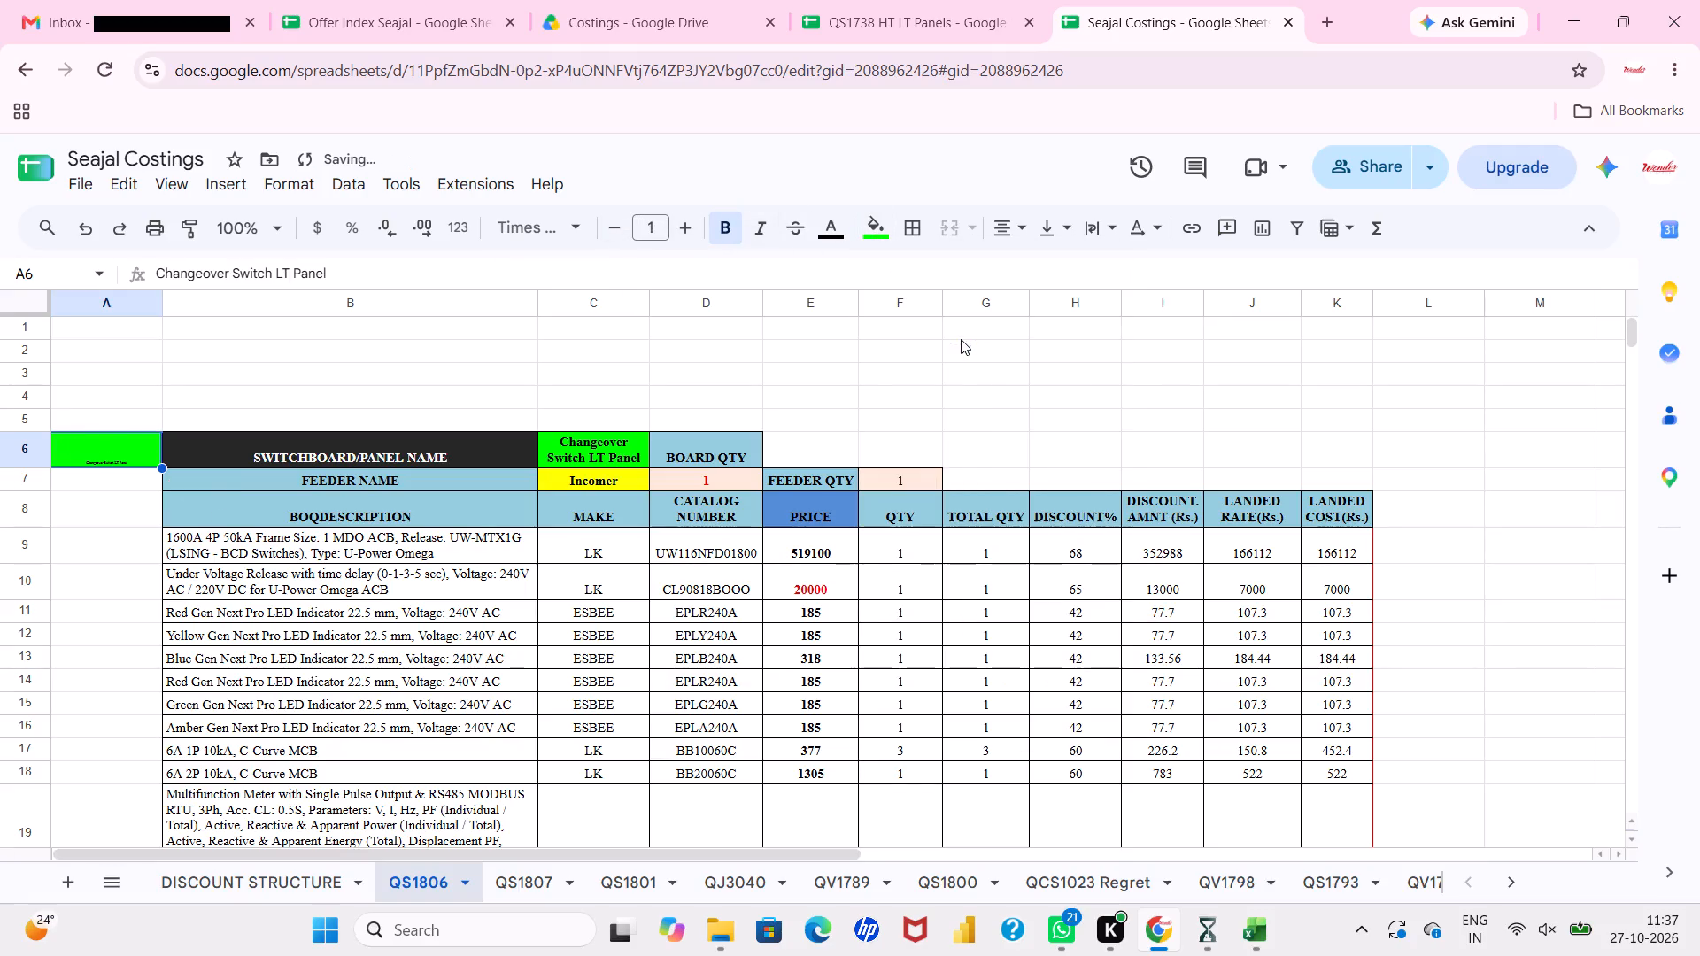
{"action": "left_click", "coordinate": [886, 238]}
{"action": "left_click", "coordinate": [950, 330]}
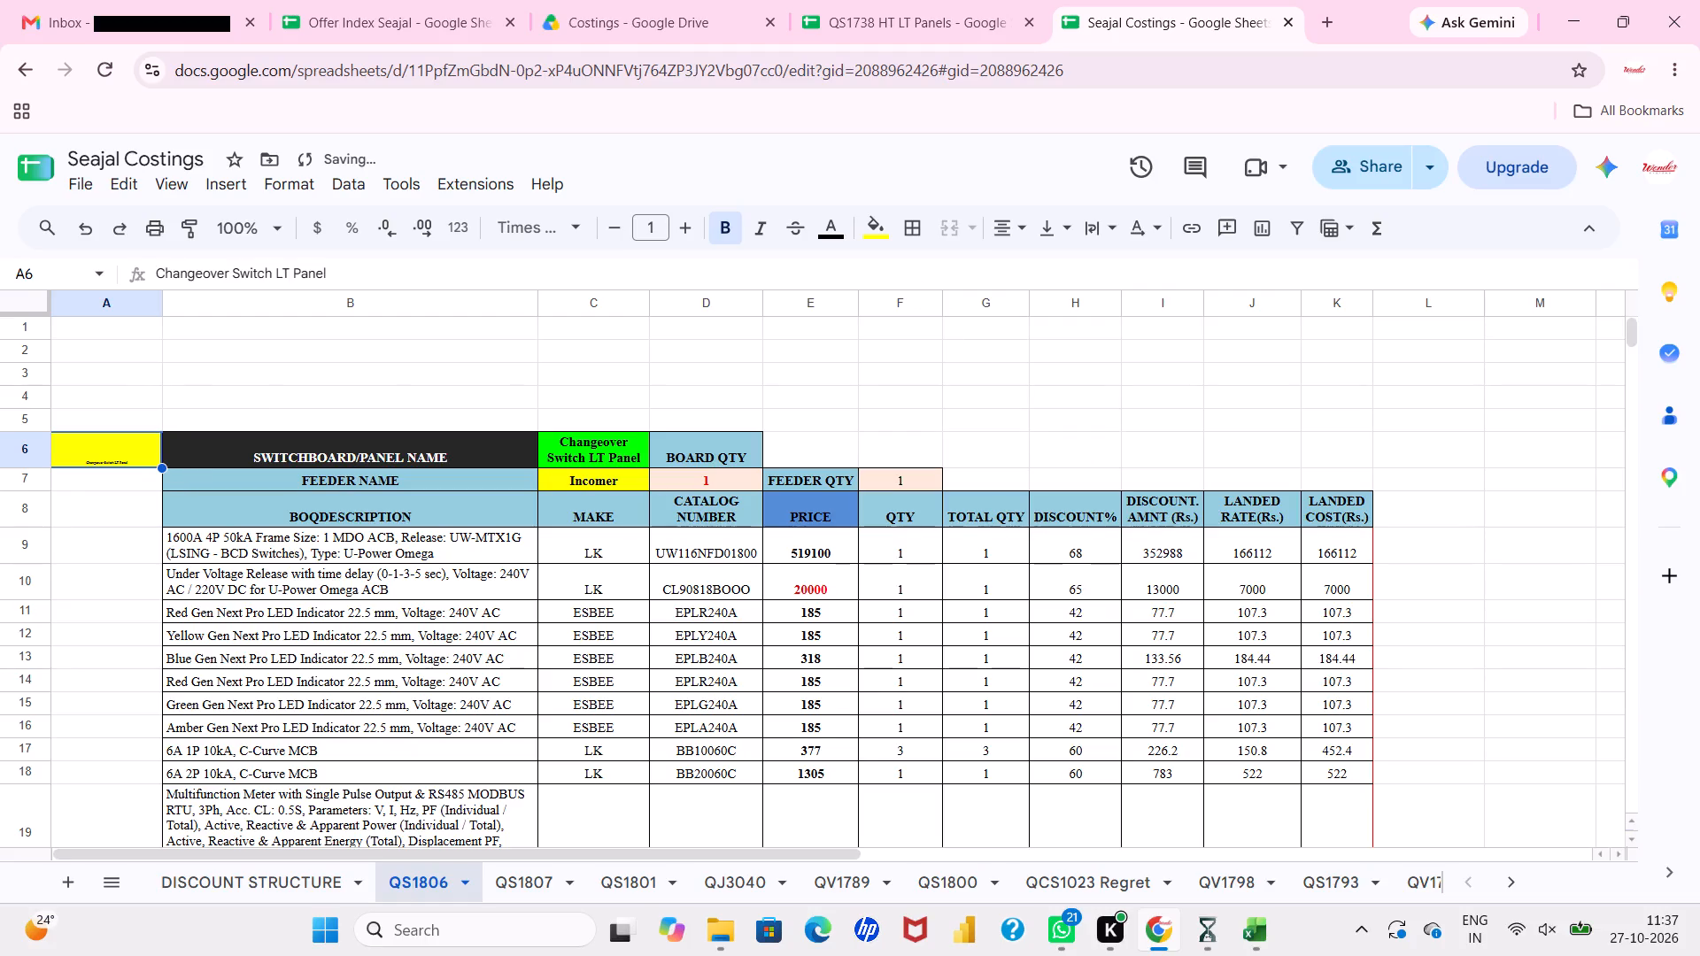
Fill the panel name and yellow formatting from A6 down column A to row 139.
{"action": "left_click_drag", "start_coordinate": [161, 468], "coordinate": [176, 850]}
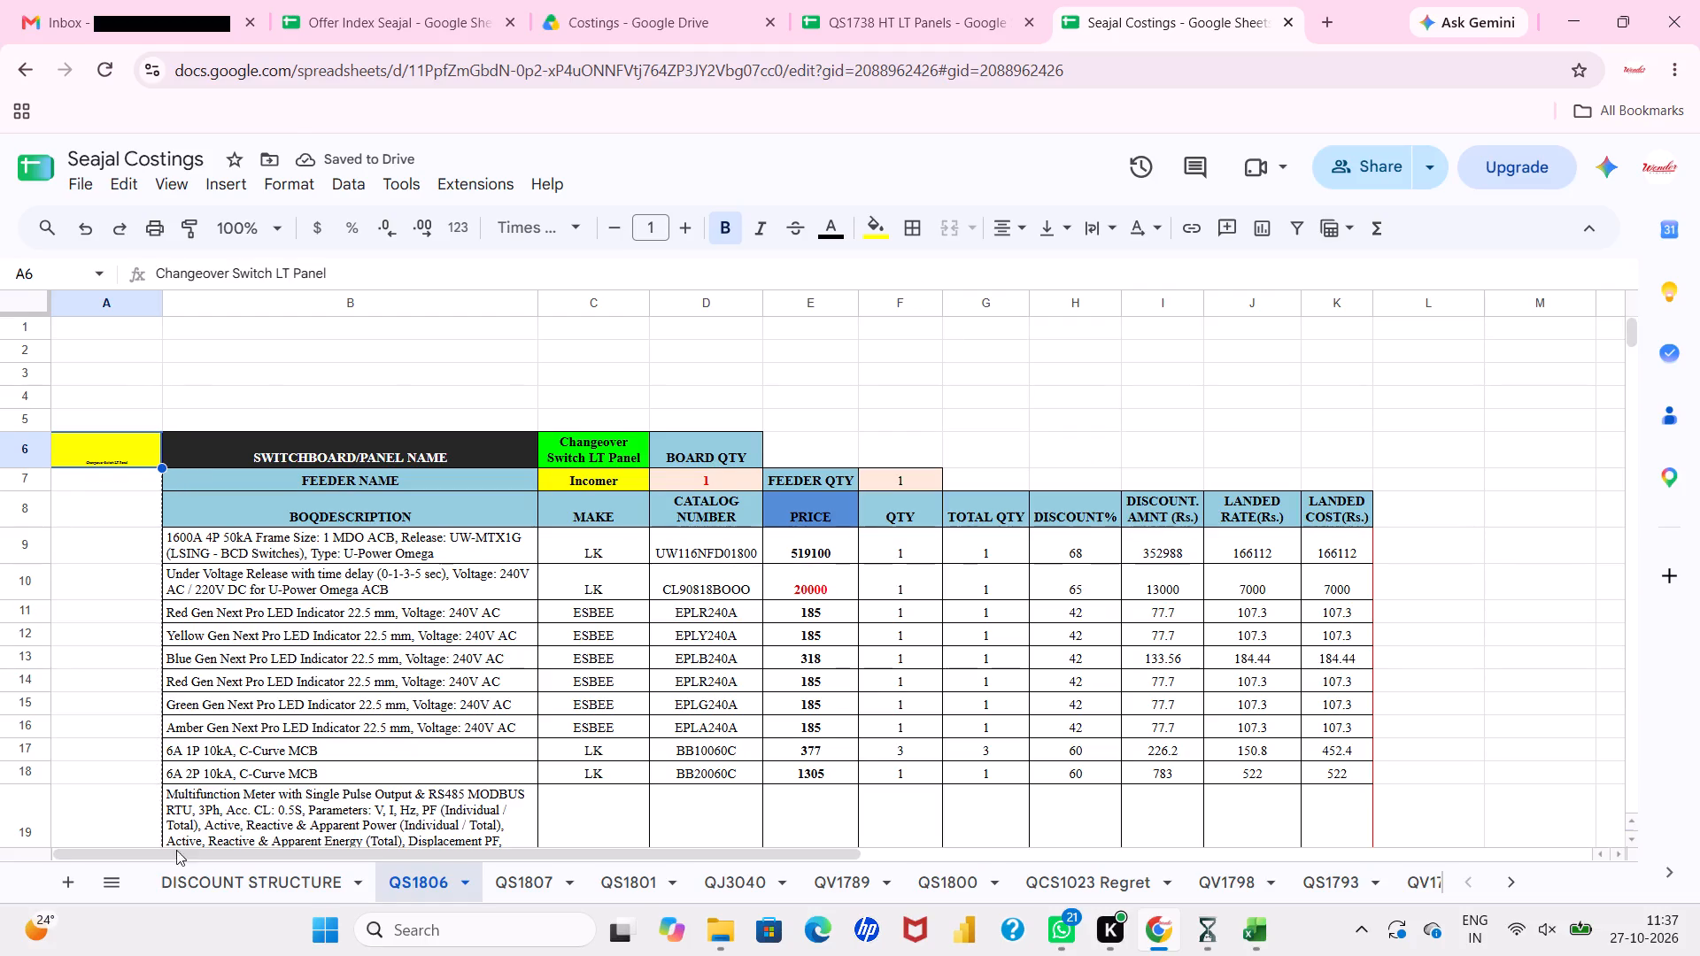
{"action": "left_click_drag", "start_coordinate": [176, 850], "coordinate": [173, 955]}
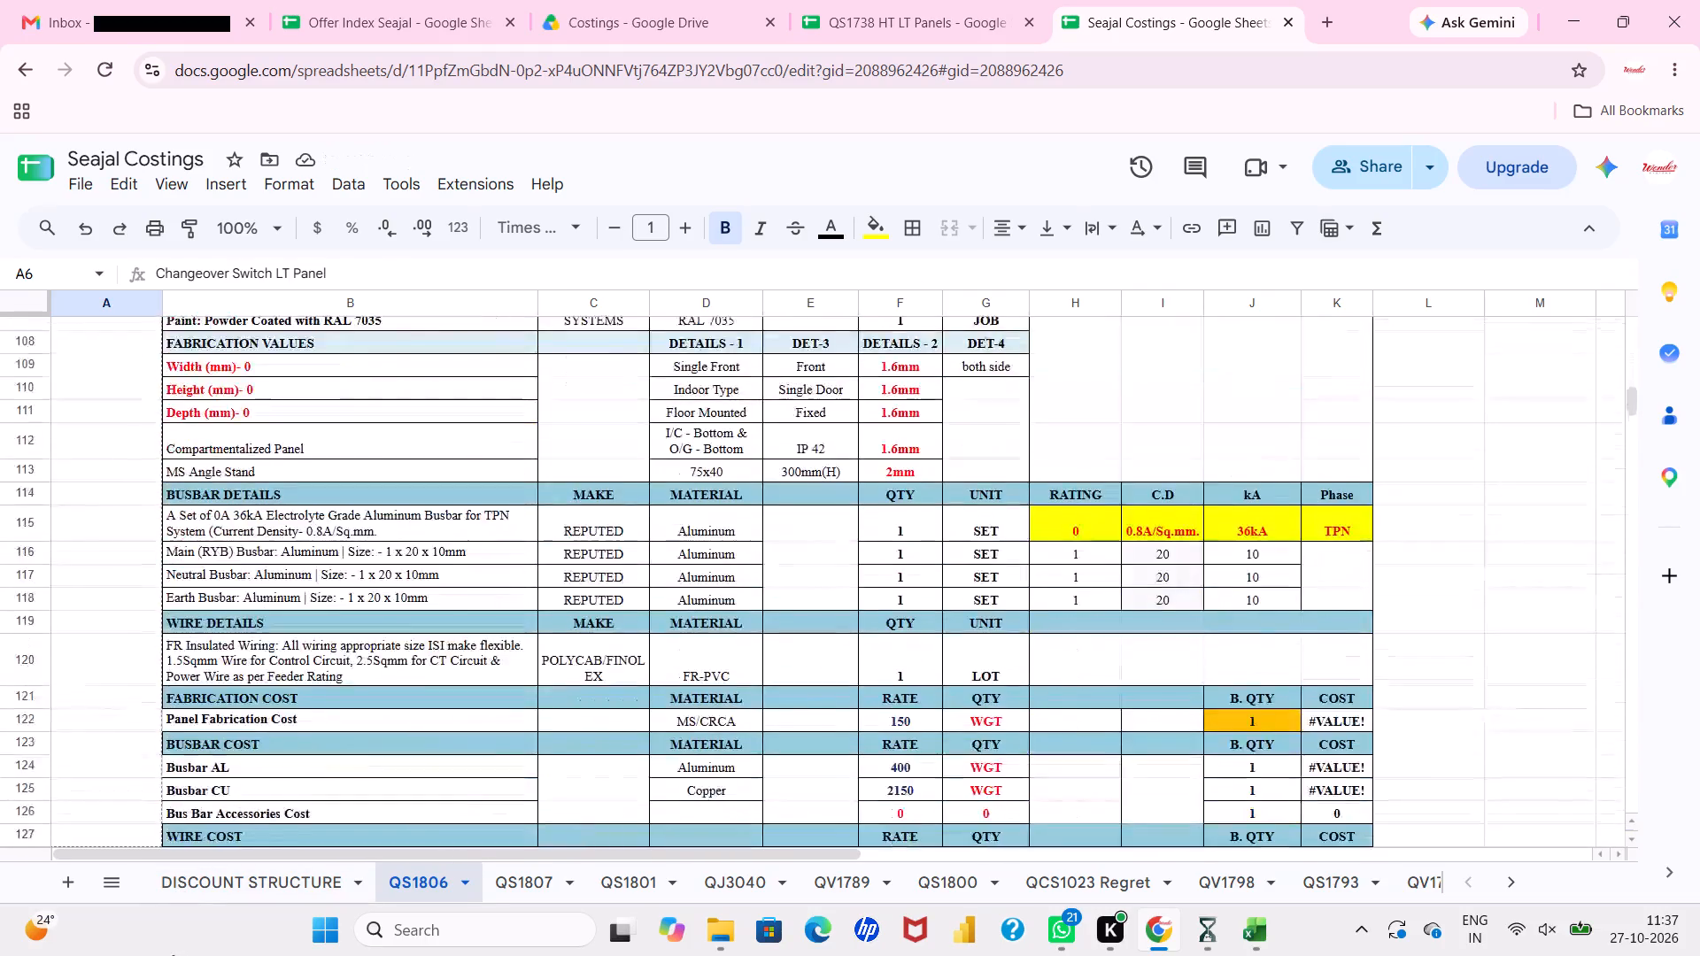
{"action": "left_click_drag", "start_coordinate": [173, 955], "coordinate": [149, 811]}
{"action": "scroll", "coordinate": [149, 811], "scroll_direction": "up", "scroll_amount": 2}
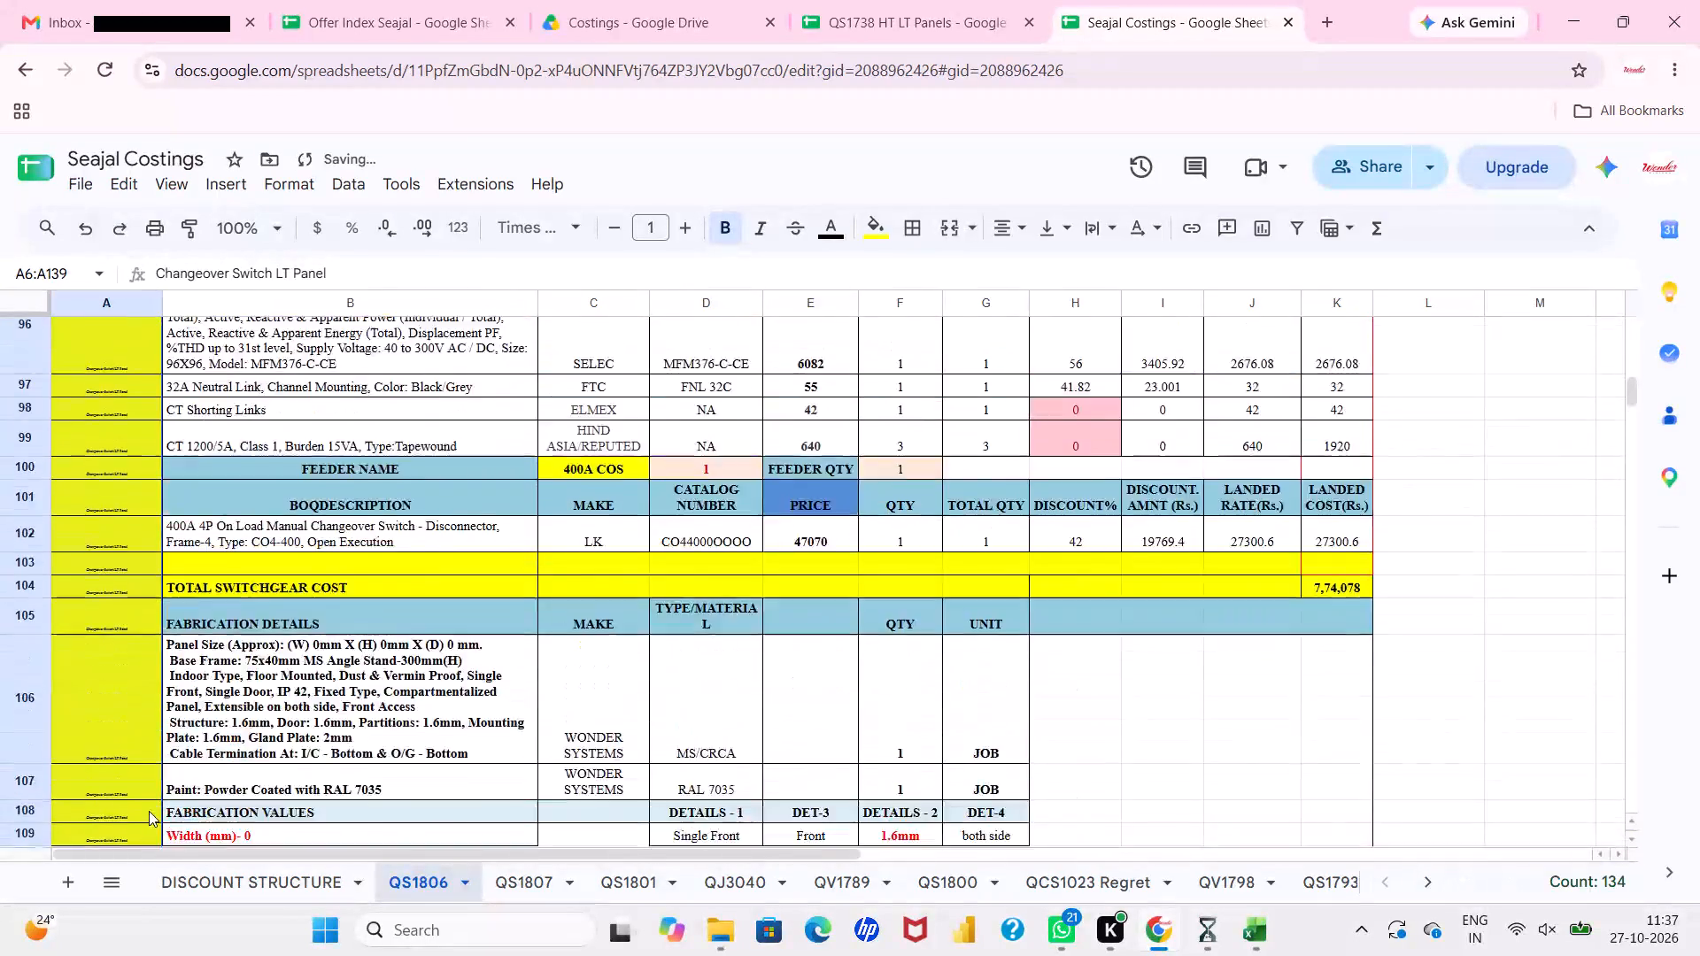
{"action": "scroll", "coordinate": [149, 811], "scroll_direction": "up", "scroll_amount": 6}
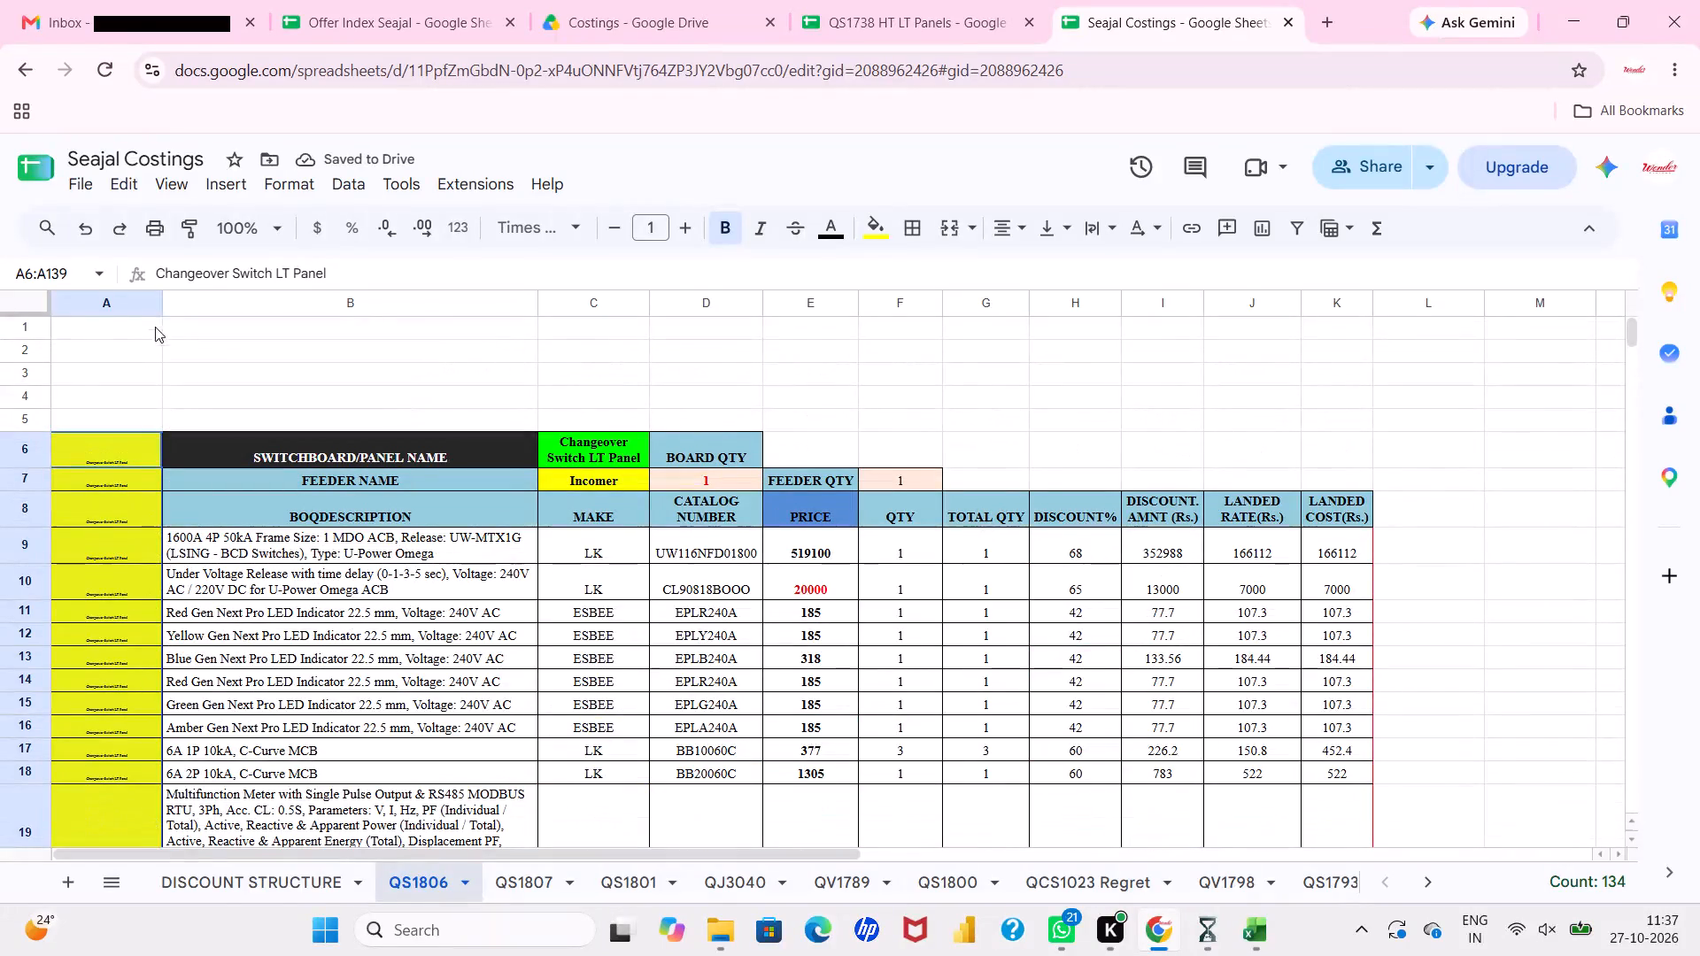
Narrow column A to about half its width.
{"action": "left_click_drag", "start_coordinate": [158, 305], "coordinate": [110, 316]}
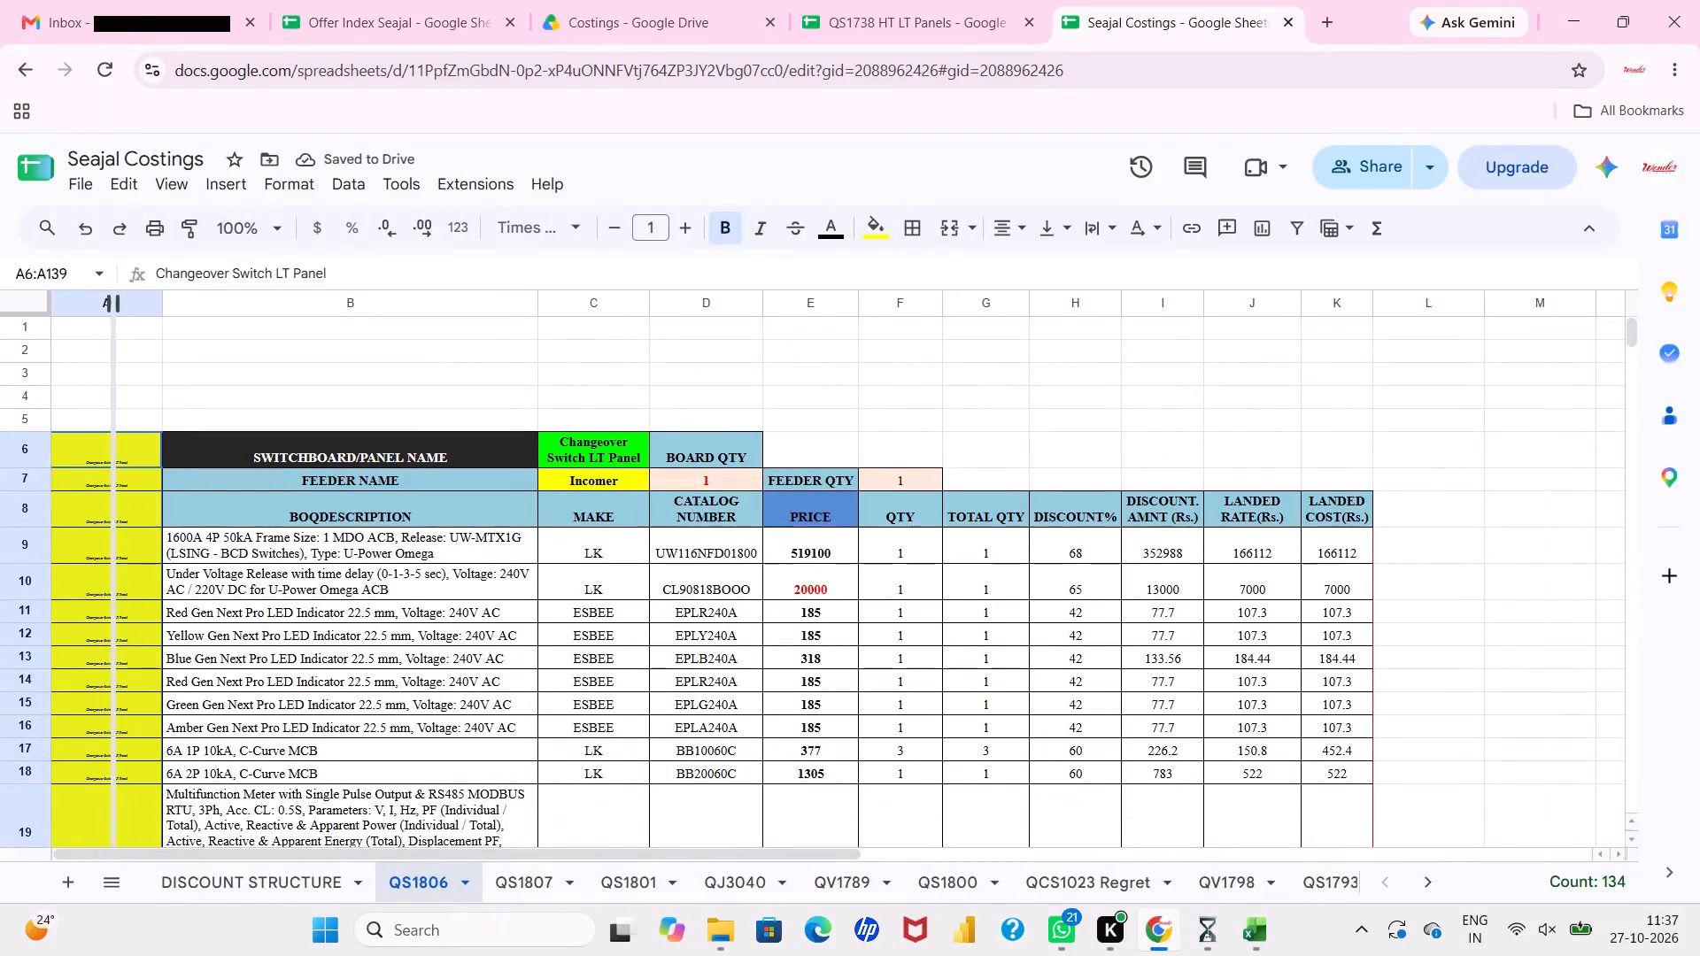
{"action": "left_click_drag", "start_coordinate": [110, 316], "coordinate": [101, 320]}
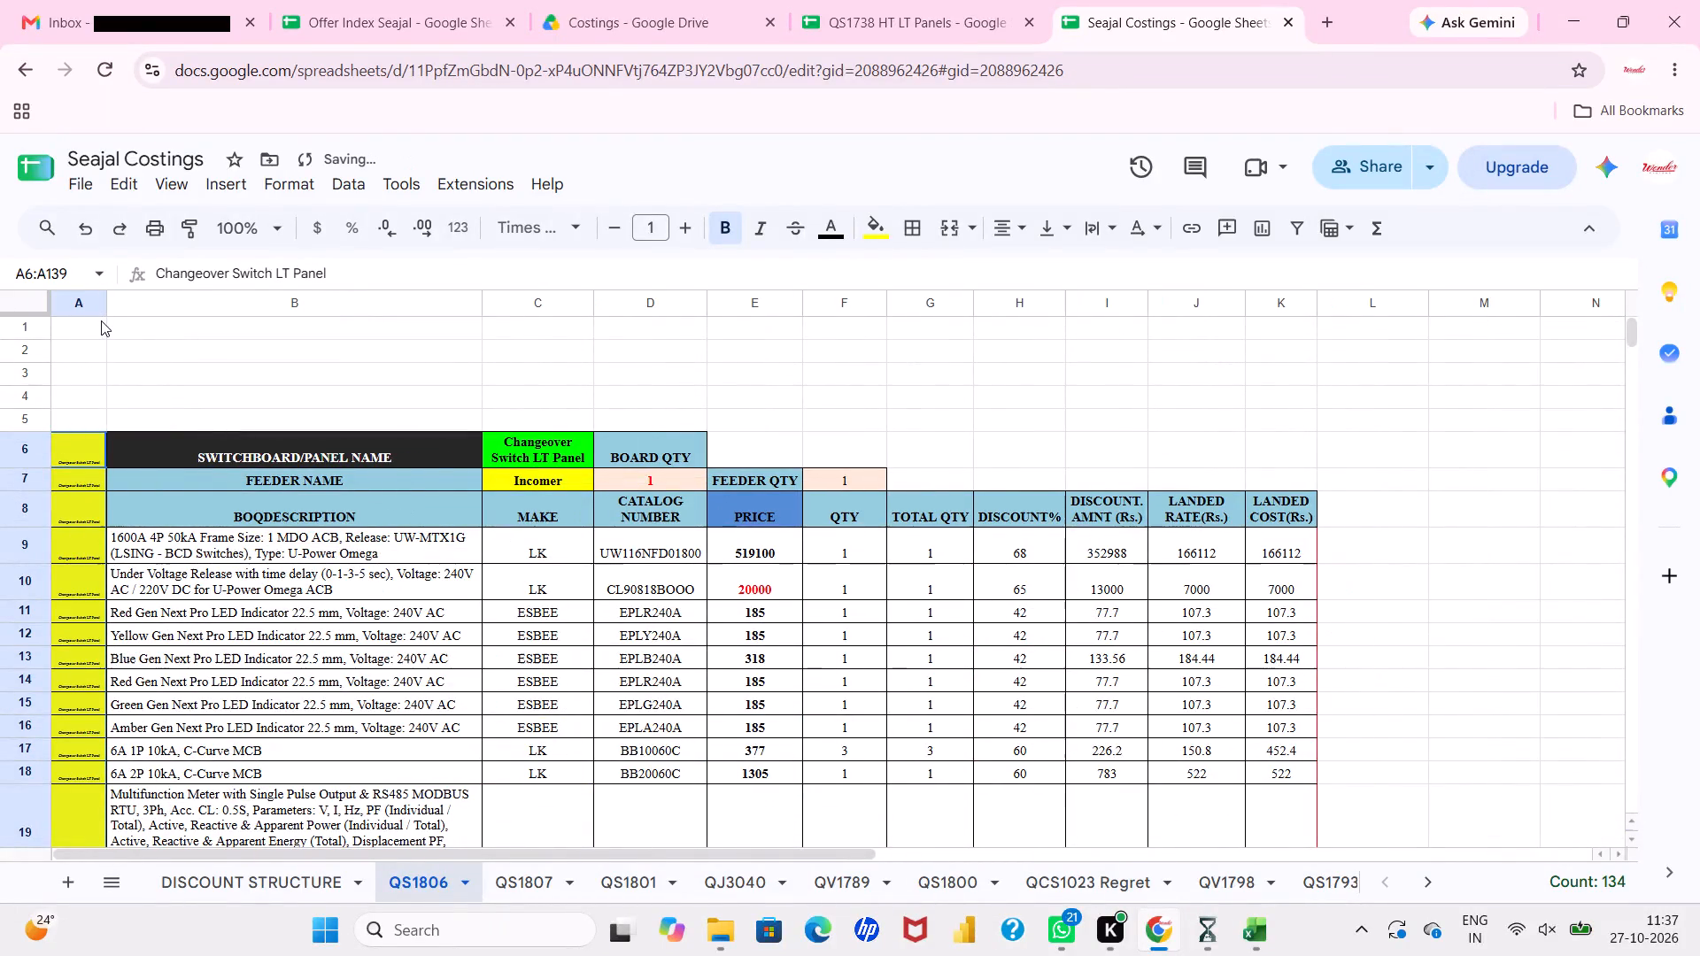
{"action": "left_click", "coordinate": [103, 306]}
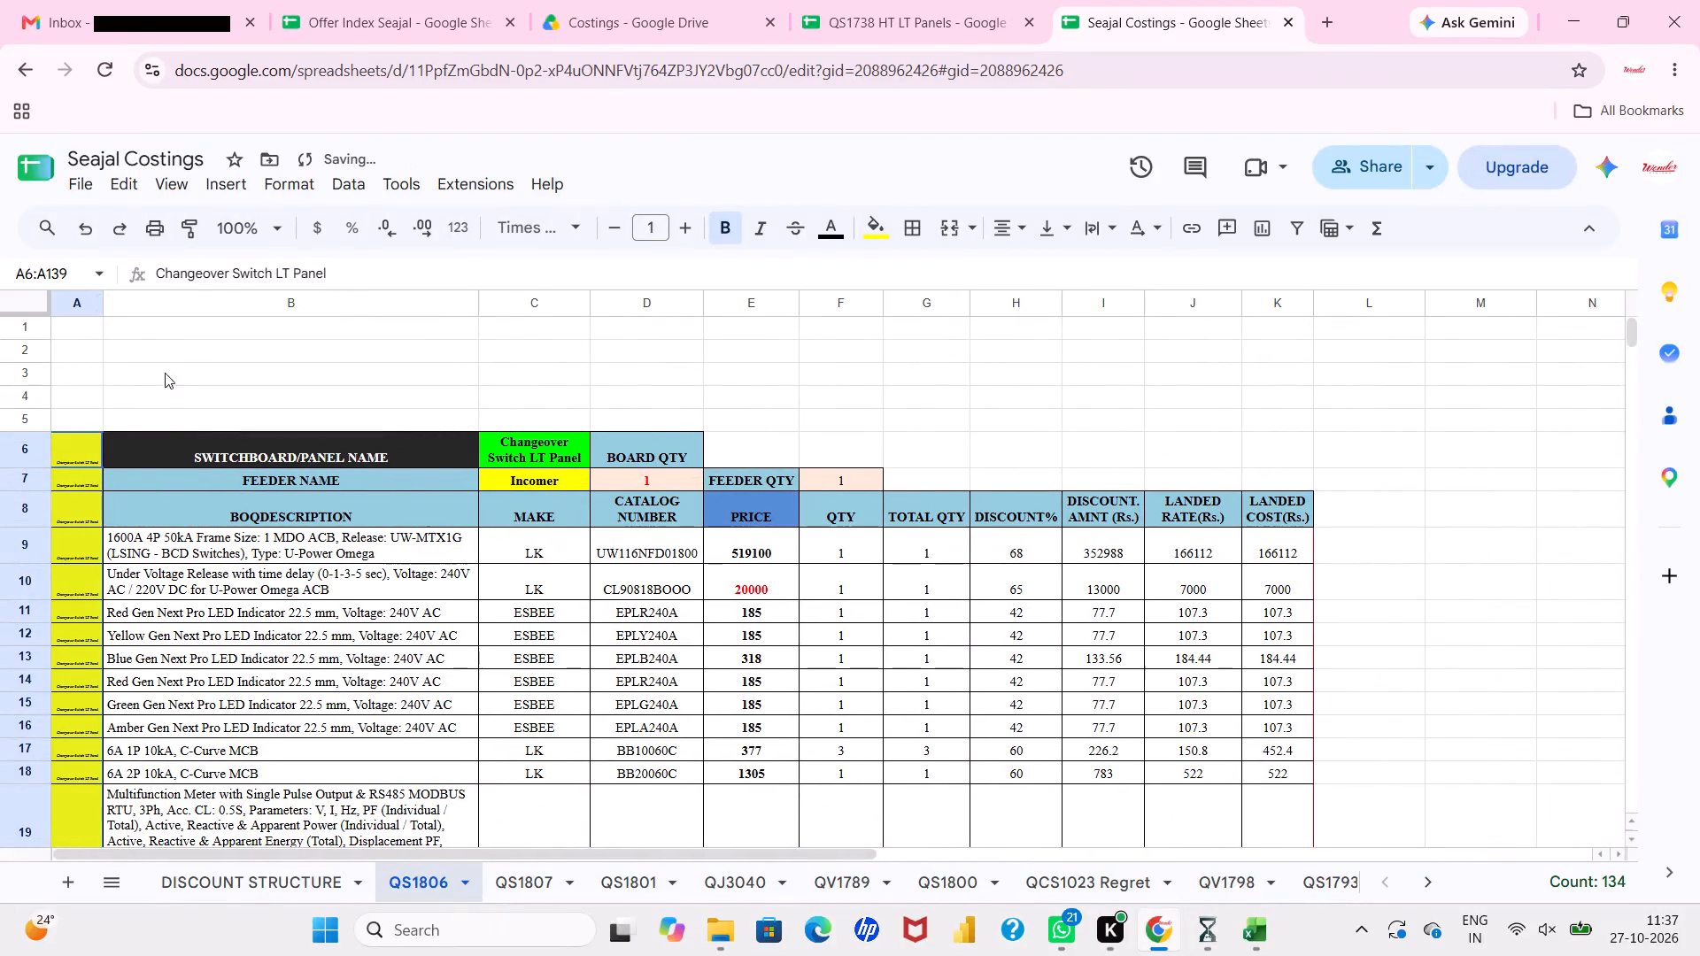
{"action": "left_click", "coordinate": [174, 381]}
Set the quantities for Panel Fabrication Cost, Busbar AL and Busbar CU in G122, G124 and G125 to 0.
{"action": "scroll", "coordinate": [174, 381], "scroll_direction": "up", "scroll_amount": 2}
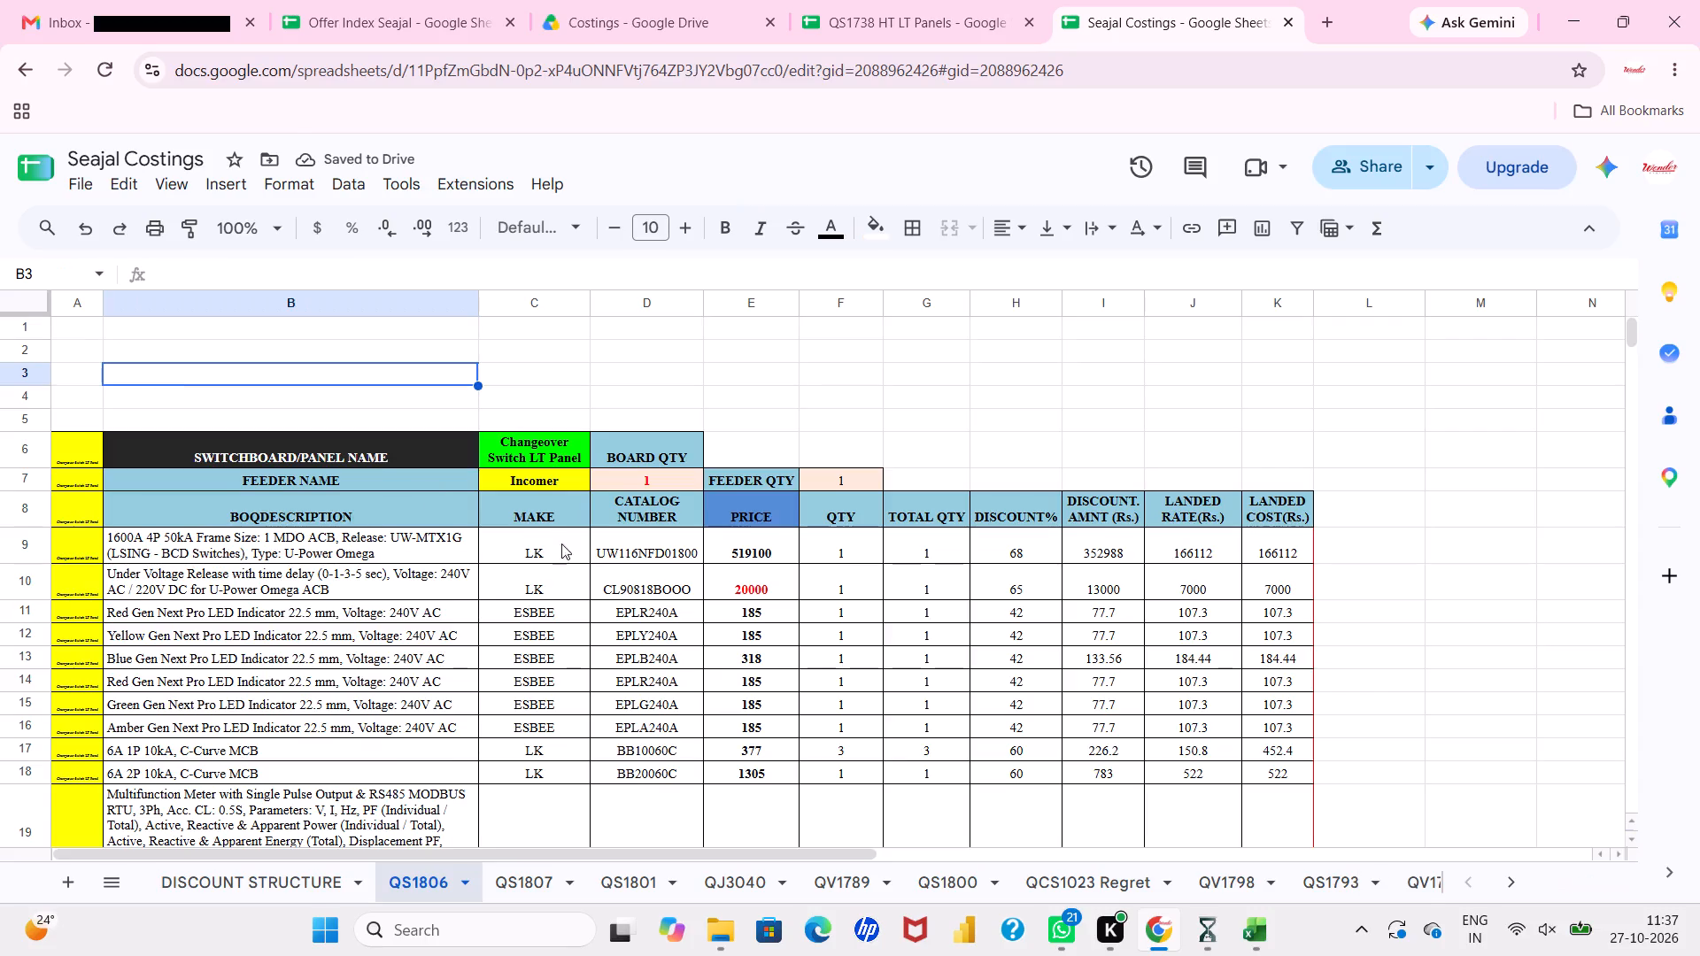
{"action": "scroll", "coordinate": [792, 614], "scroll_direction": "down", "scroll_amount": 1}
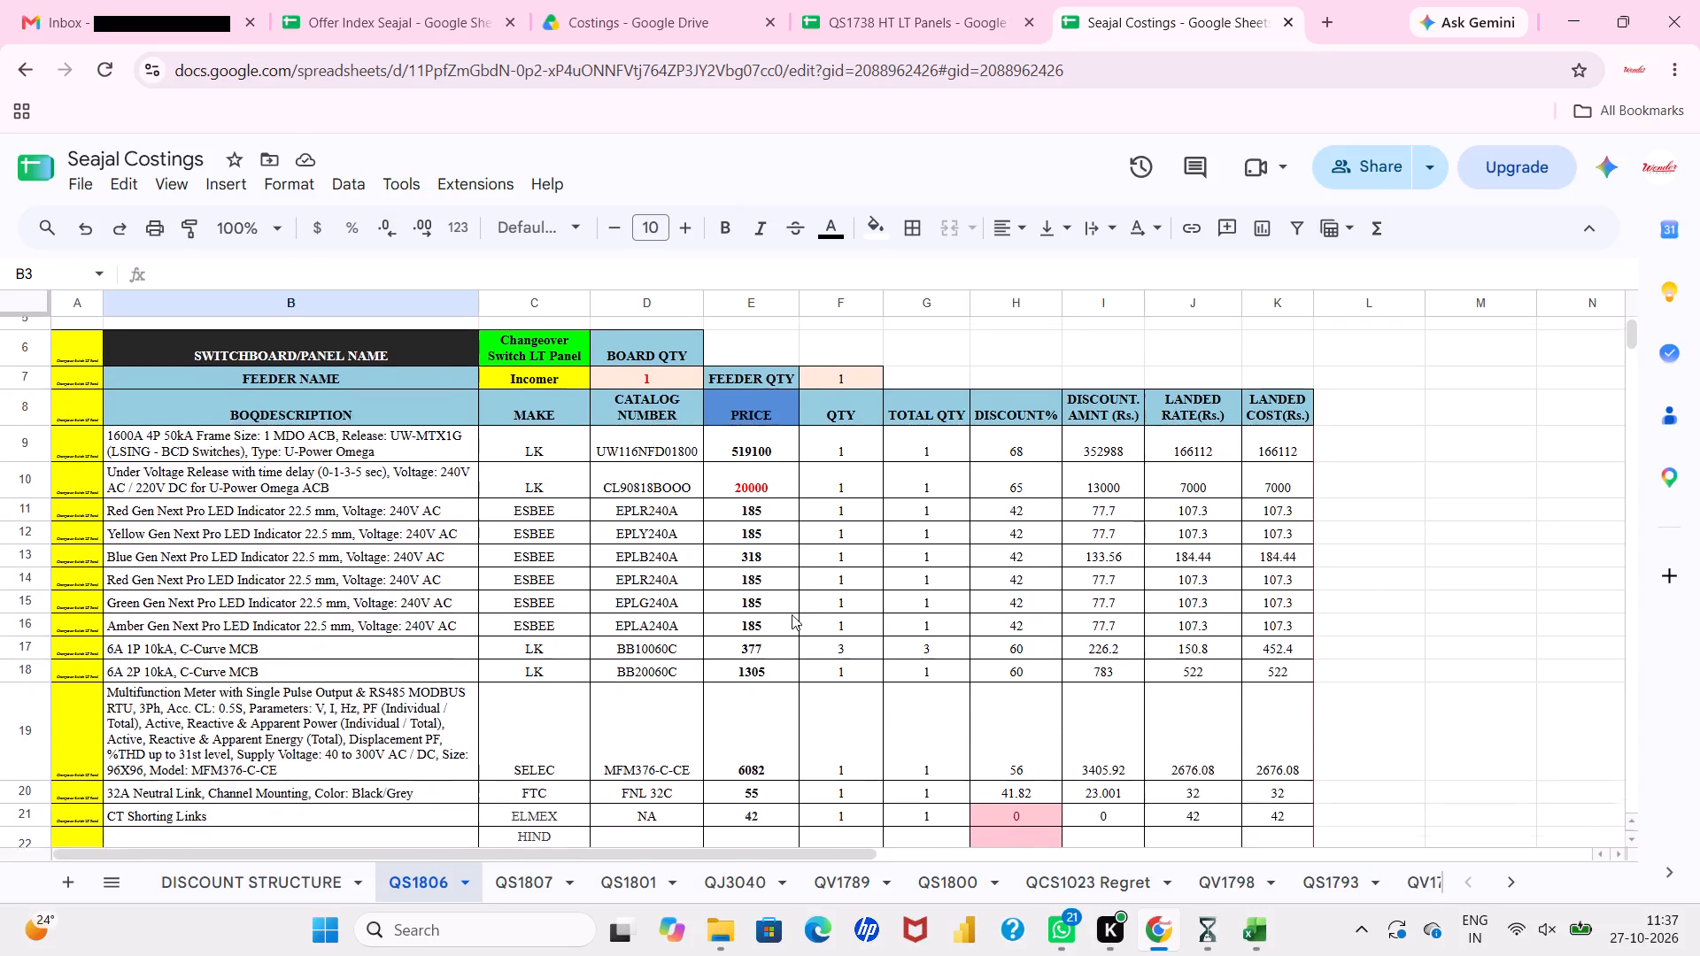
{"action": "scroll", "coordinate": [792, 614], "scroll_direction": "down", "scroll_amount": 4}
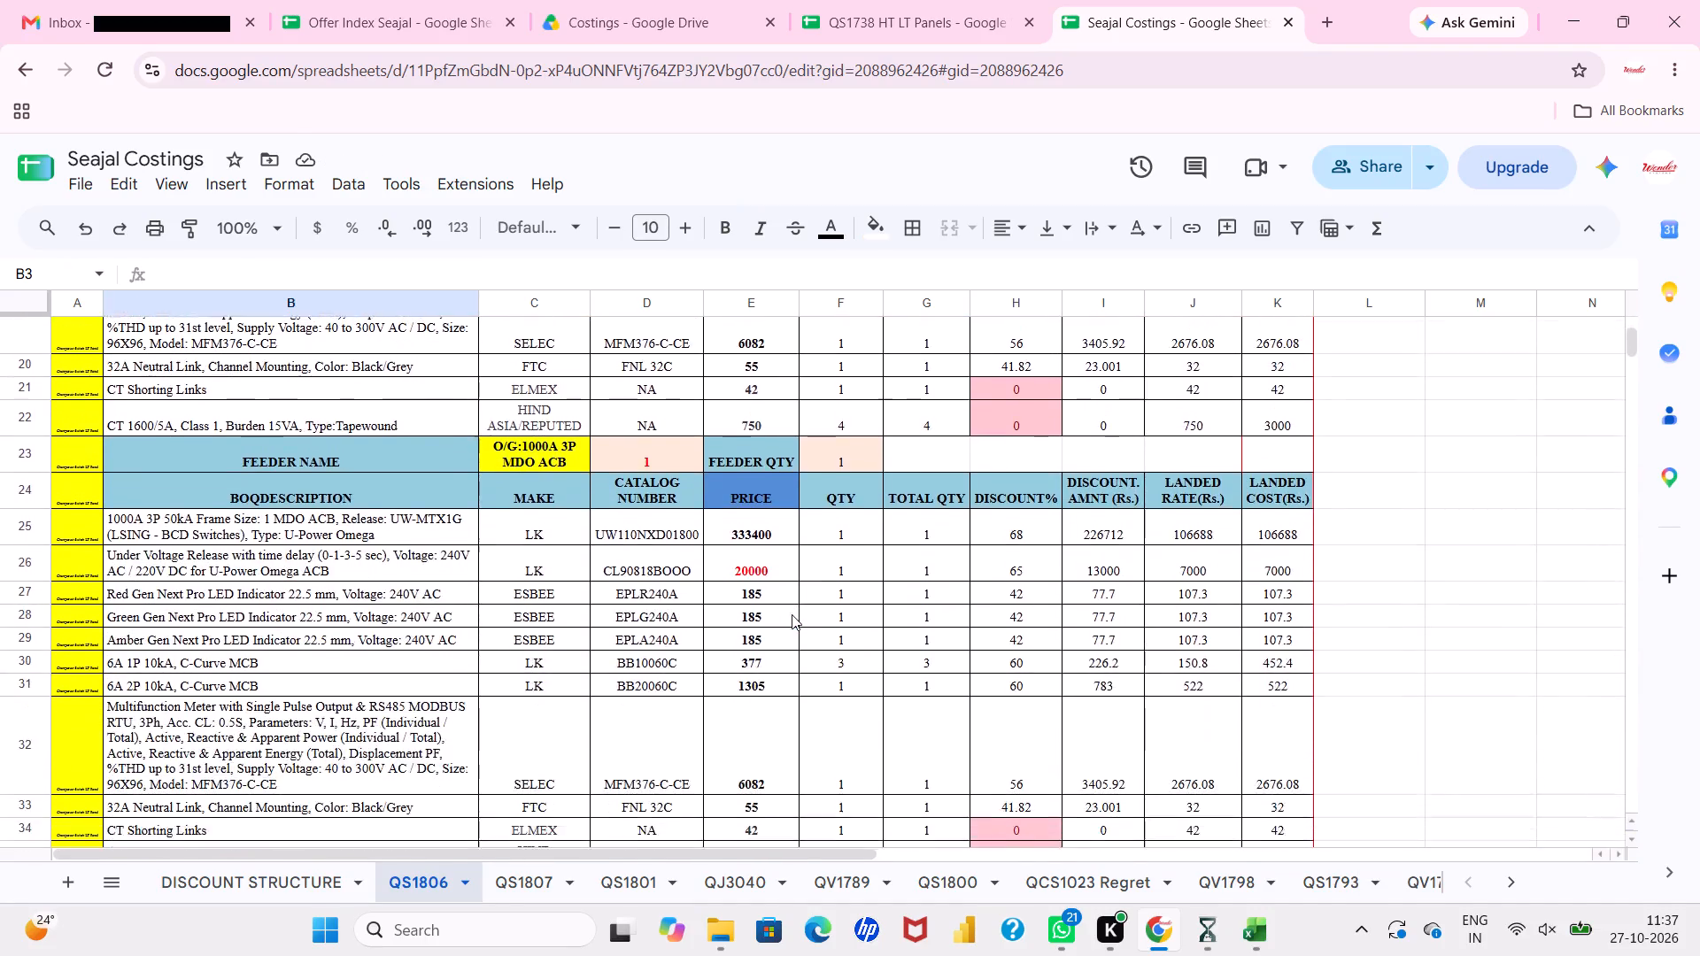
{"action": "scroll", "coordinate": [792, 614], "scroll_direction": "down", "scroll_amount": 4}
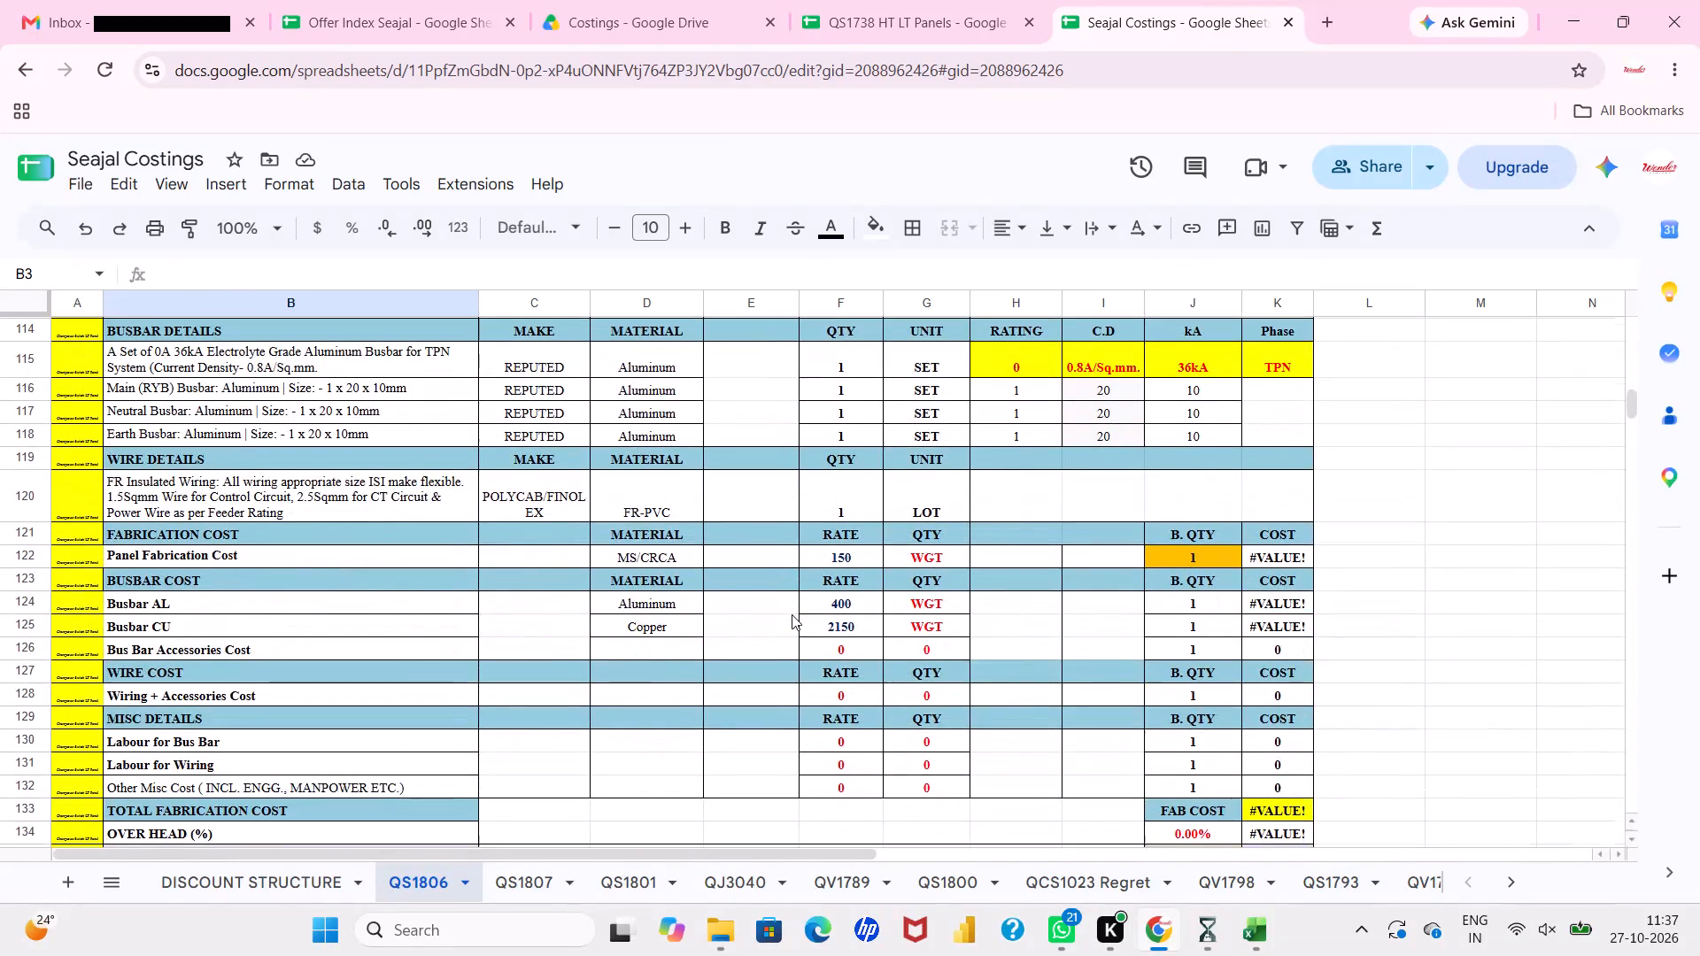
{"action": "scroll", "coordinate": [792, 614], "scroll_direction": "down", "scroll_amount": 1}
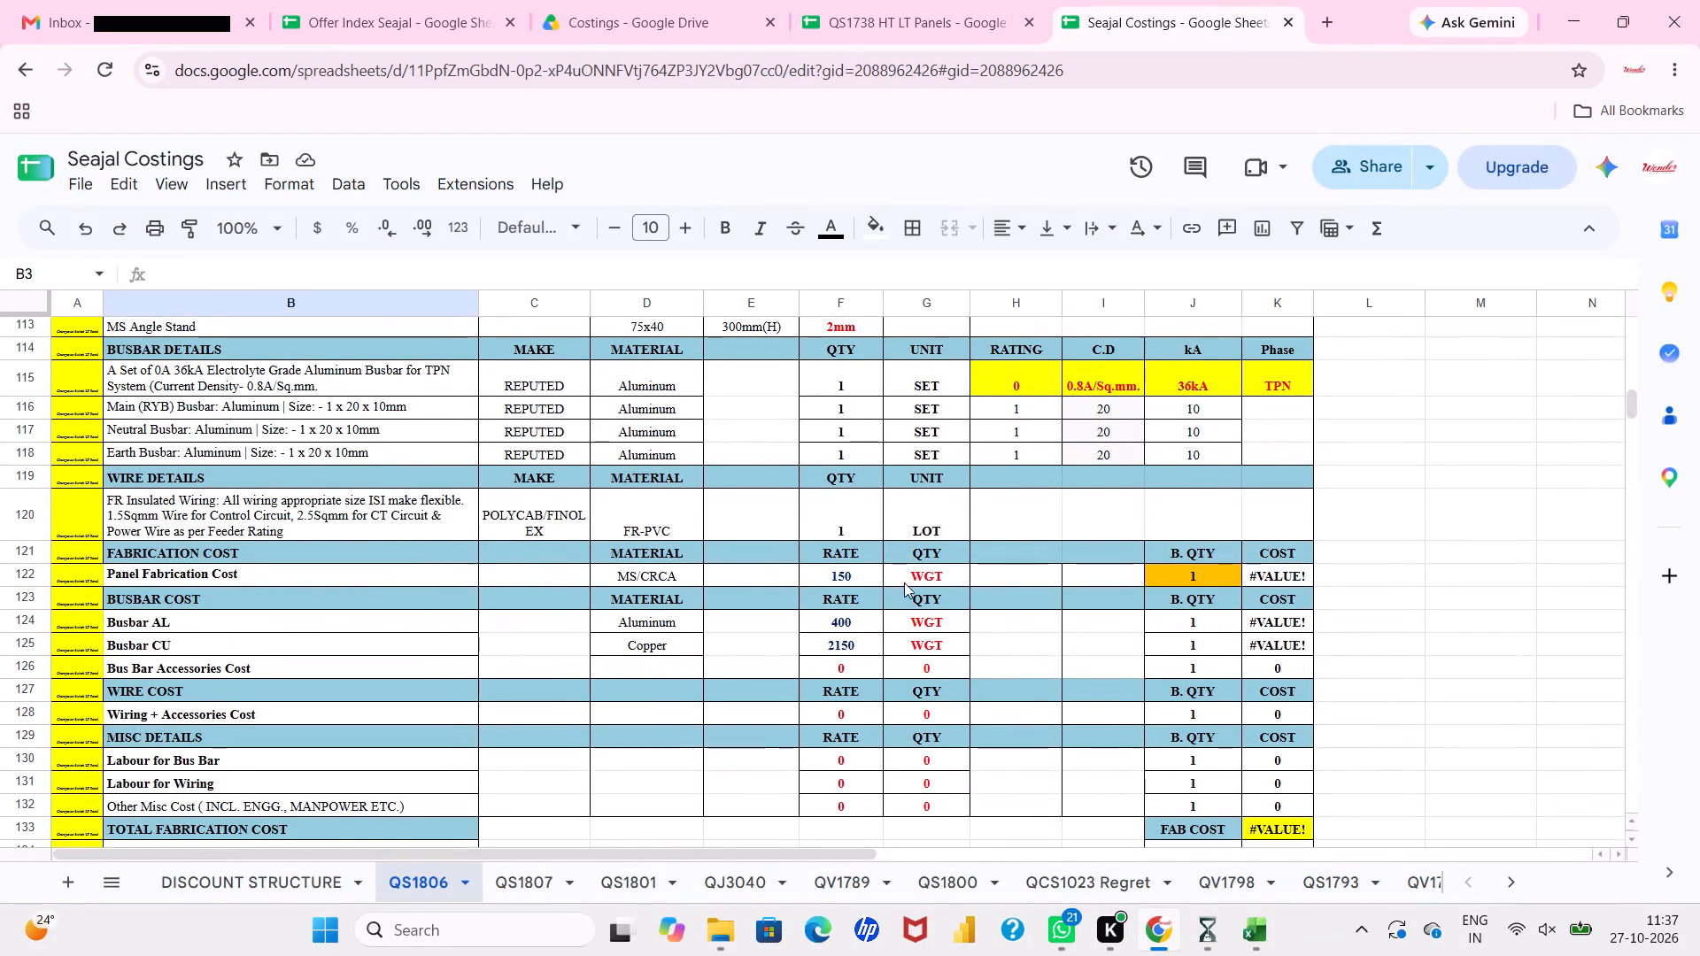
{"action": "left_click", "coordinate": [1280, 574]}
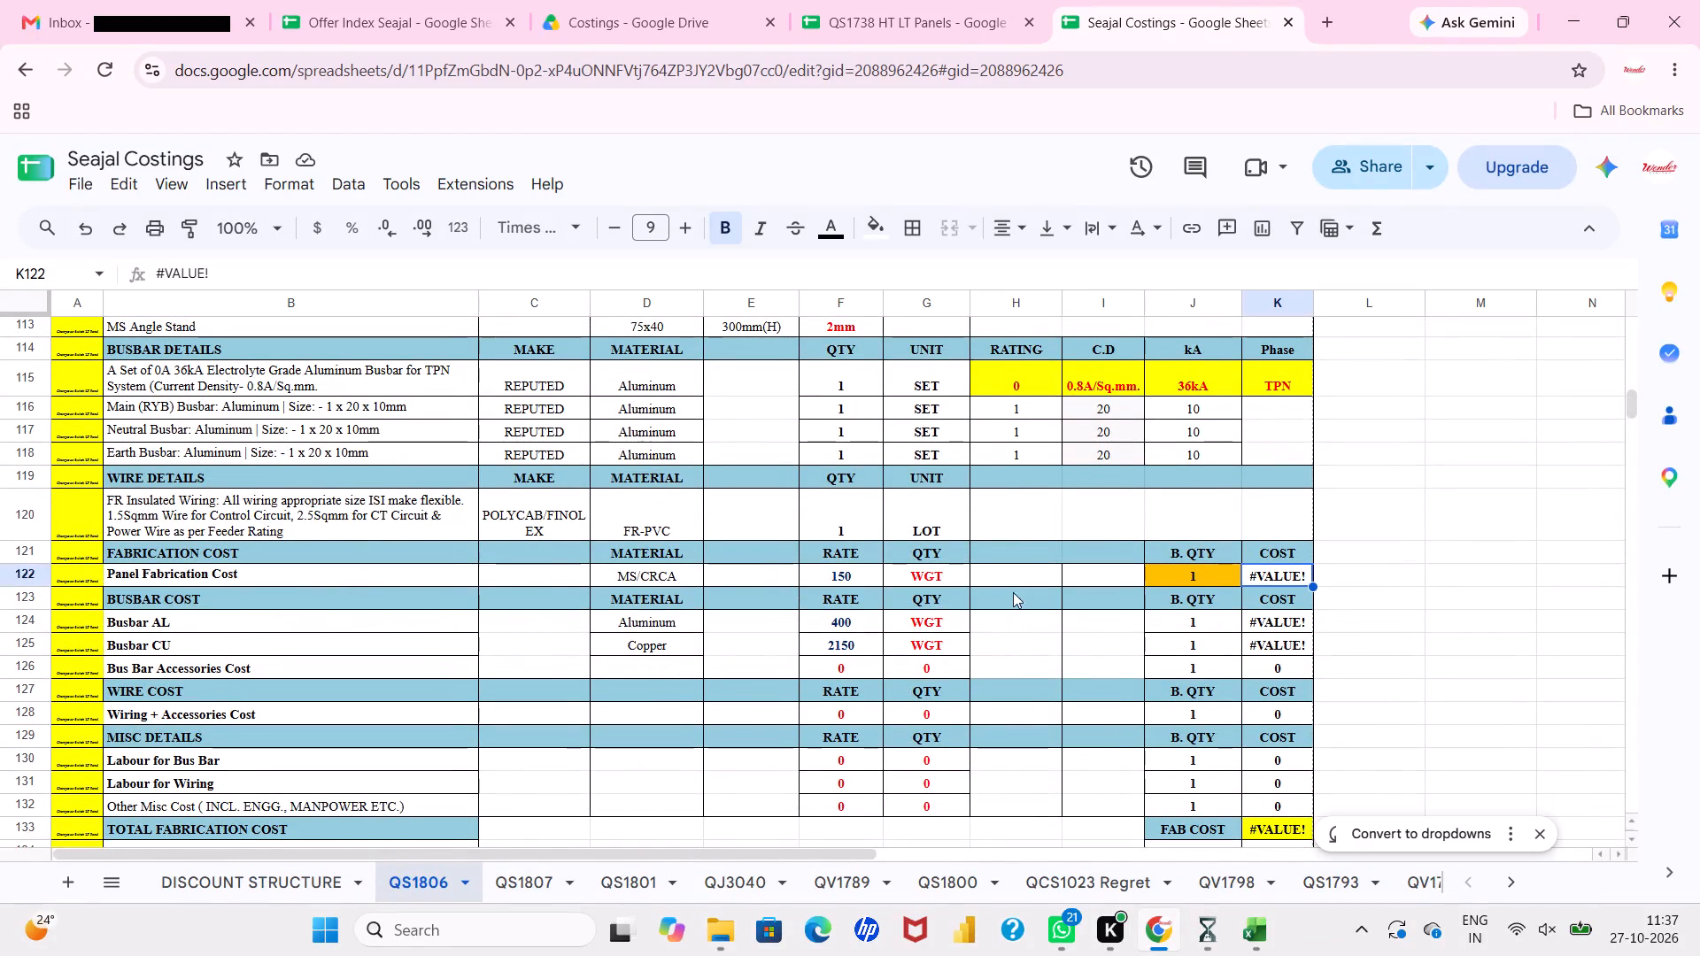
{"action": "left_click", "coordinate": [955, 576]}
{"action": "key", "text": "0"}
{"action": "key", "text": "Return"}
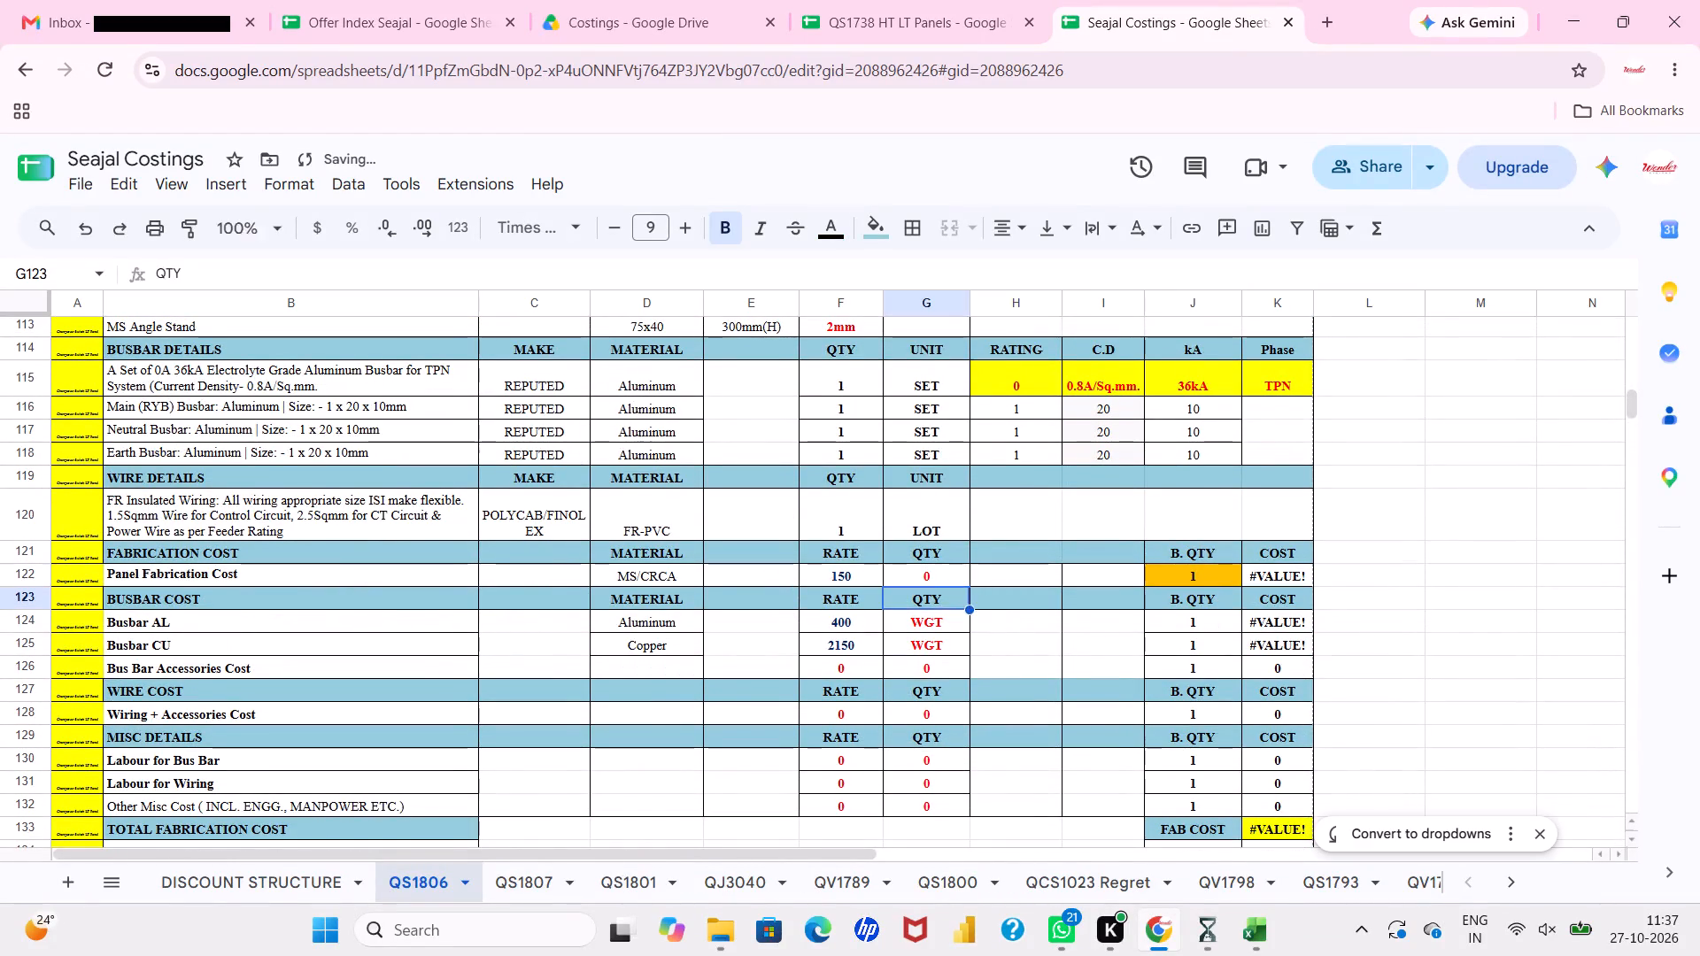
{"action": "key", "text": "Return"}
{"action": "key", "text": "Return"}
{"action": "key", "text": "0"}
{"action": "key", "text": "Return"}
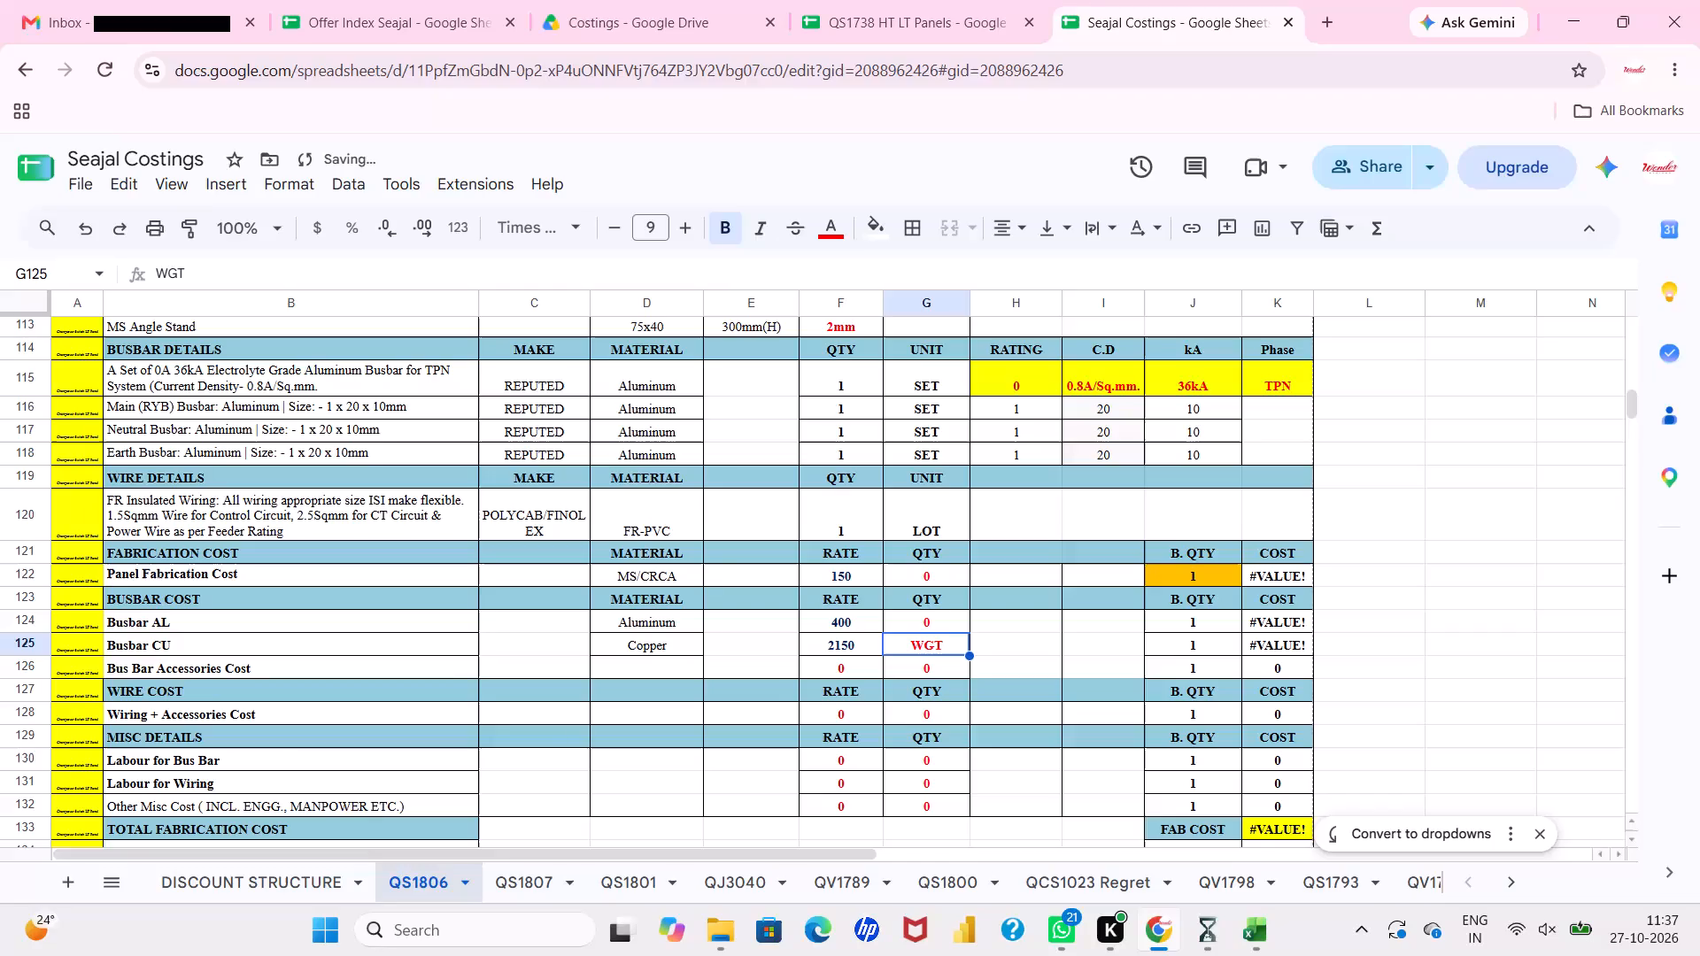
{"action": "key", "text": "0"}
{"action": "key", "text": "Return"}
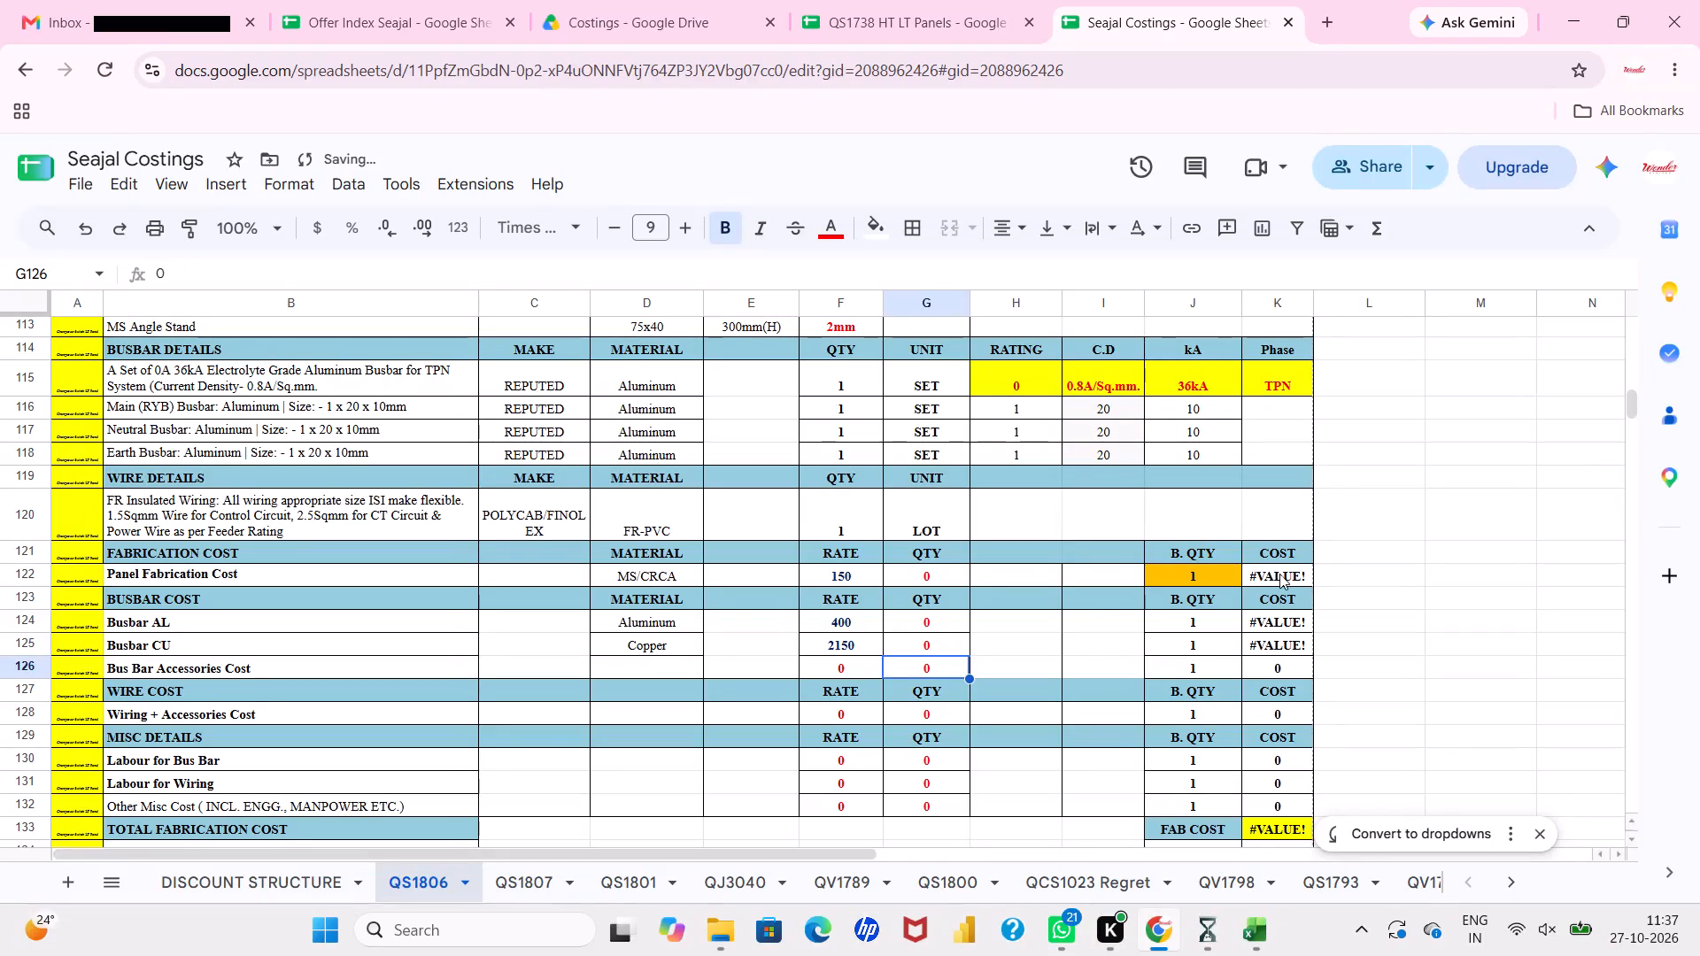
Enter the rate-times-quantity formula =F122*G122 as the Panel Fabrication Cost in K122.
{"action": "left_click", "coordinate": [1280, 574]}
{"action": "key", "text": "equal"}
{"action": "key", "text": "Left"}
{"action": "key", "text": "Left"}
{"action": "key", "text": "Left"}
{"action": "key", "text": "Left"}
{"action": "key", "text": "Left"}
{"action": "key", "text": "Left"}
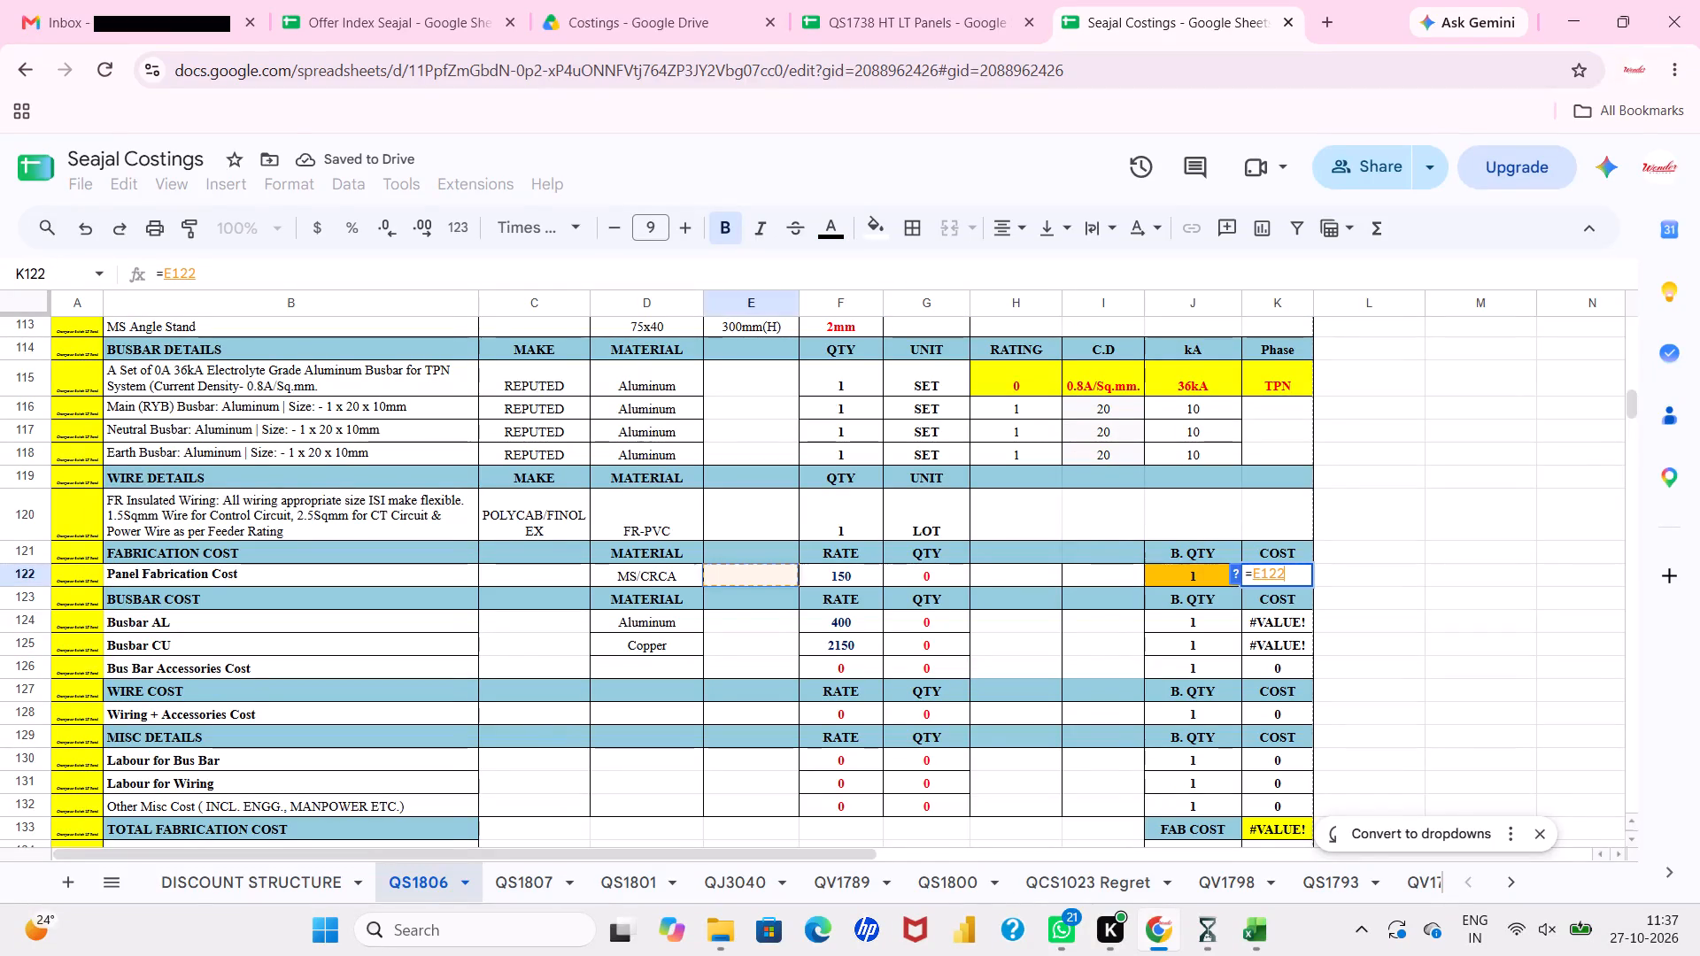
{"action": "key", "text": "Right"}
{"action": "key", "text": "shift+asterisk"}
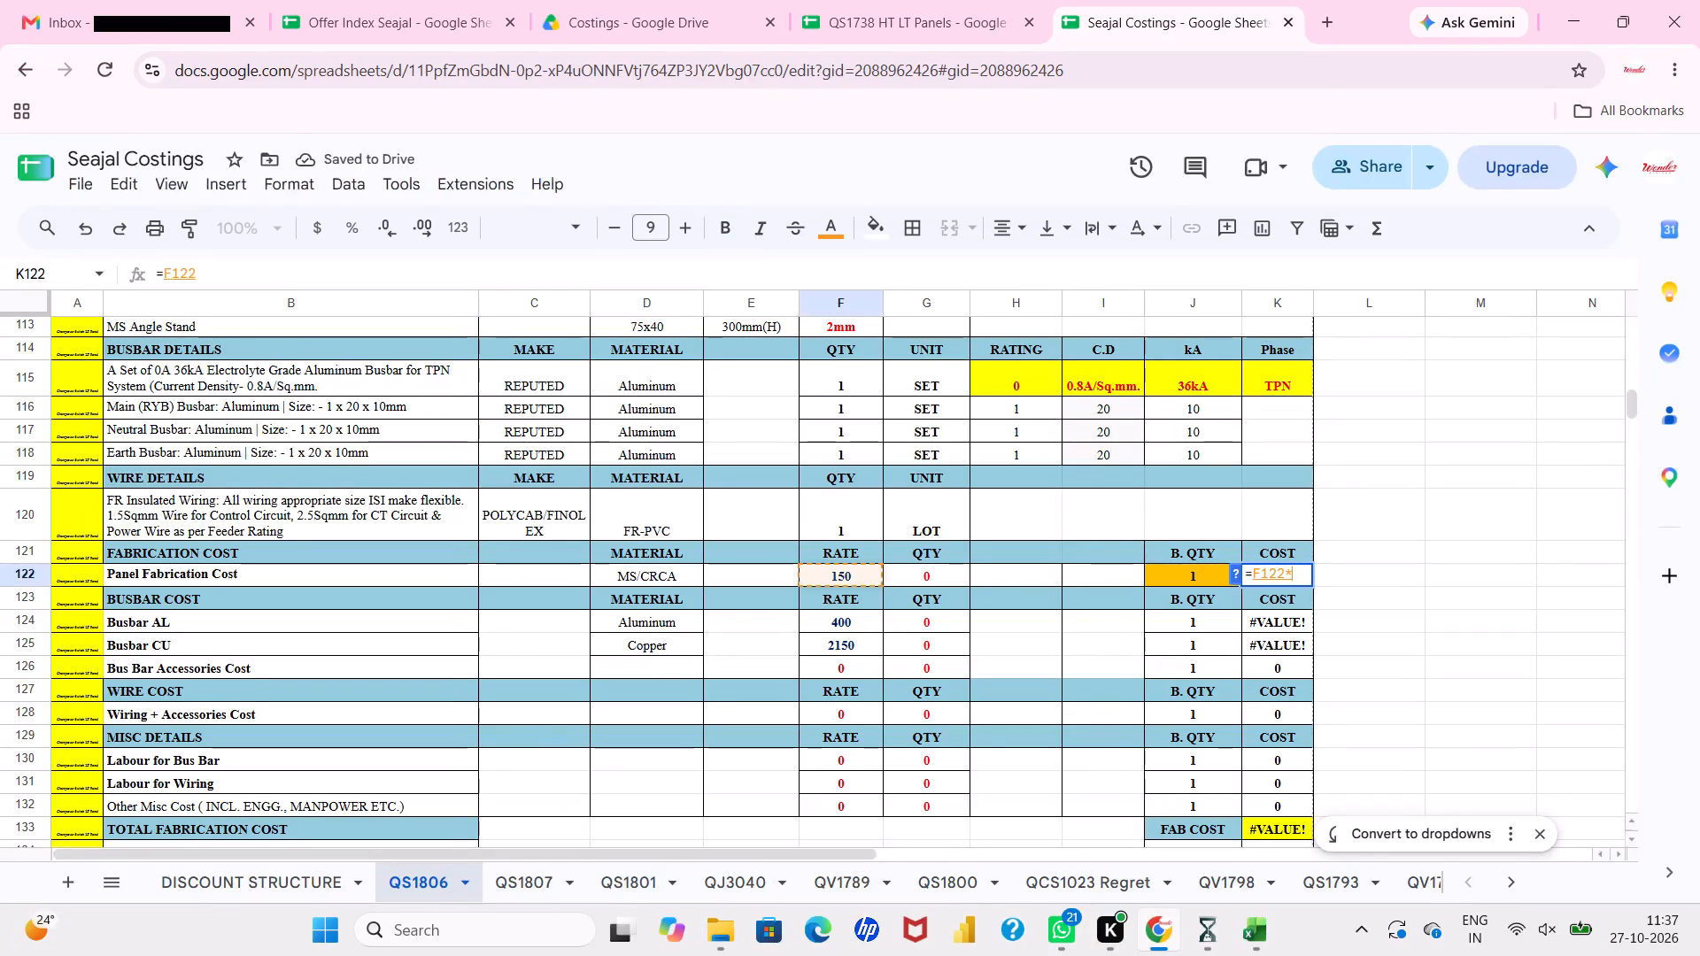
{"action": "left_click", "coordinate": [956, 574]}
{"action": "key", "text": "Return"}
{"action": "key", "text": "Up"}
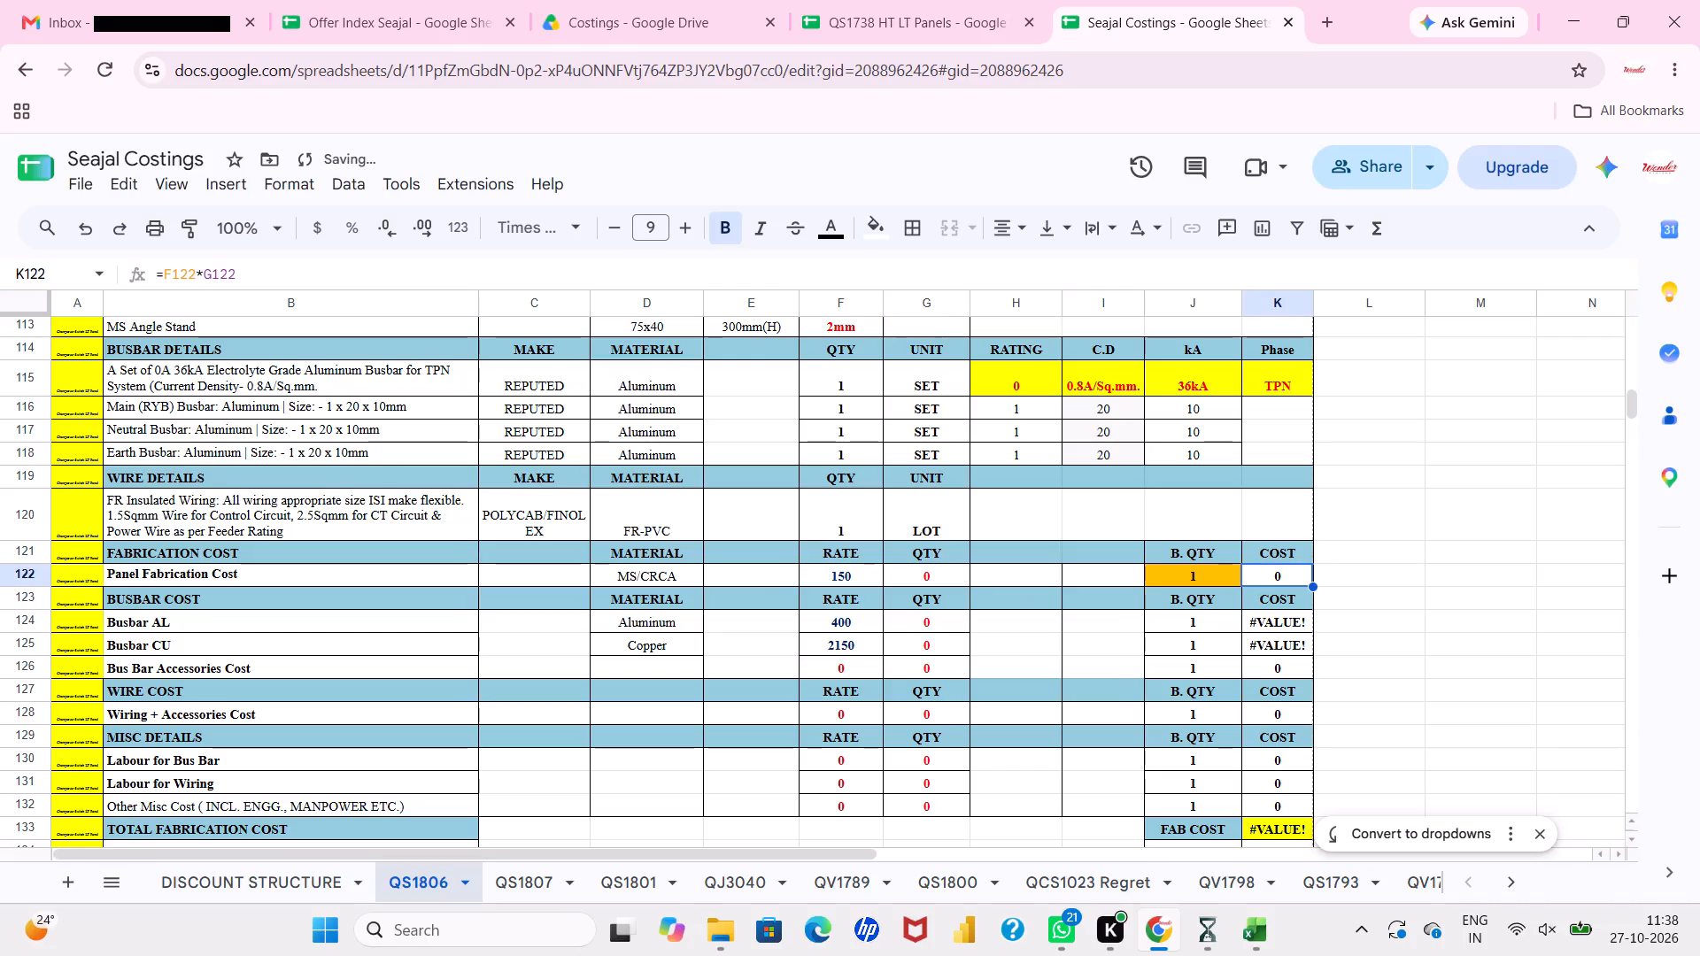
Copy the K122 cost formula to the busbar, wiring and miscellaneous cost cells K124 to K126, K128 and K130 to K132.
{"action": "key", "text": "ctrl+c"}
{"action": "key", "text": "Down"}
{"action": "key", "text": "Down"}
{"action": "key", "text": "ctrl+v"}
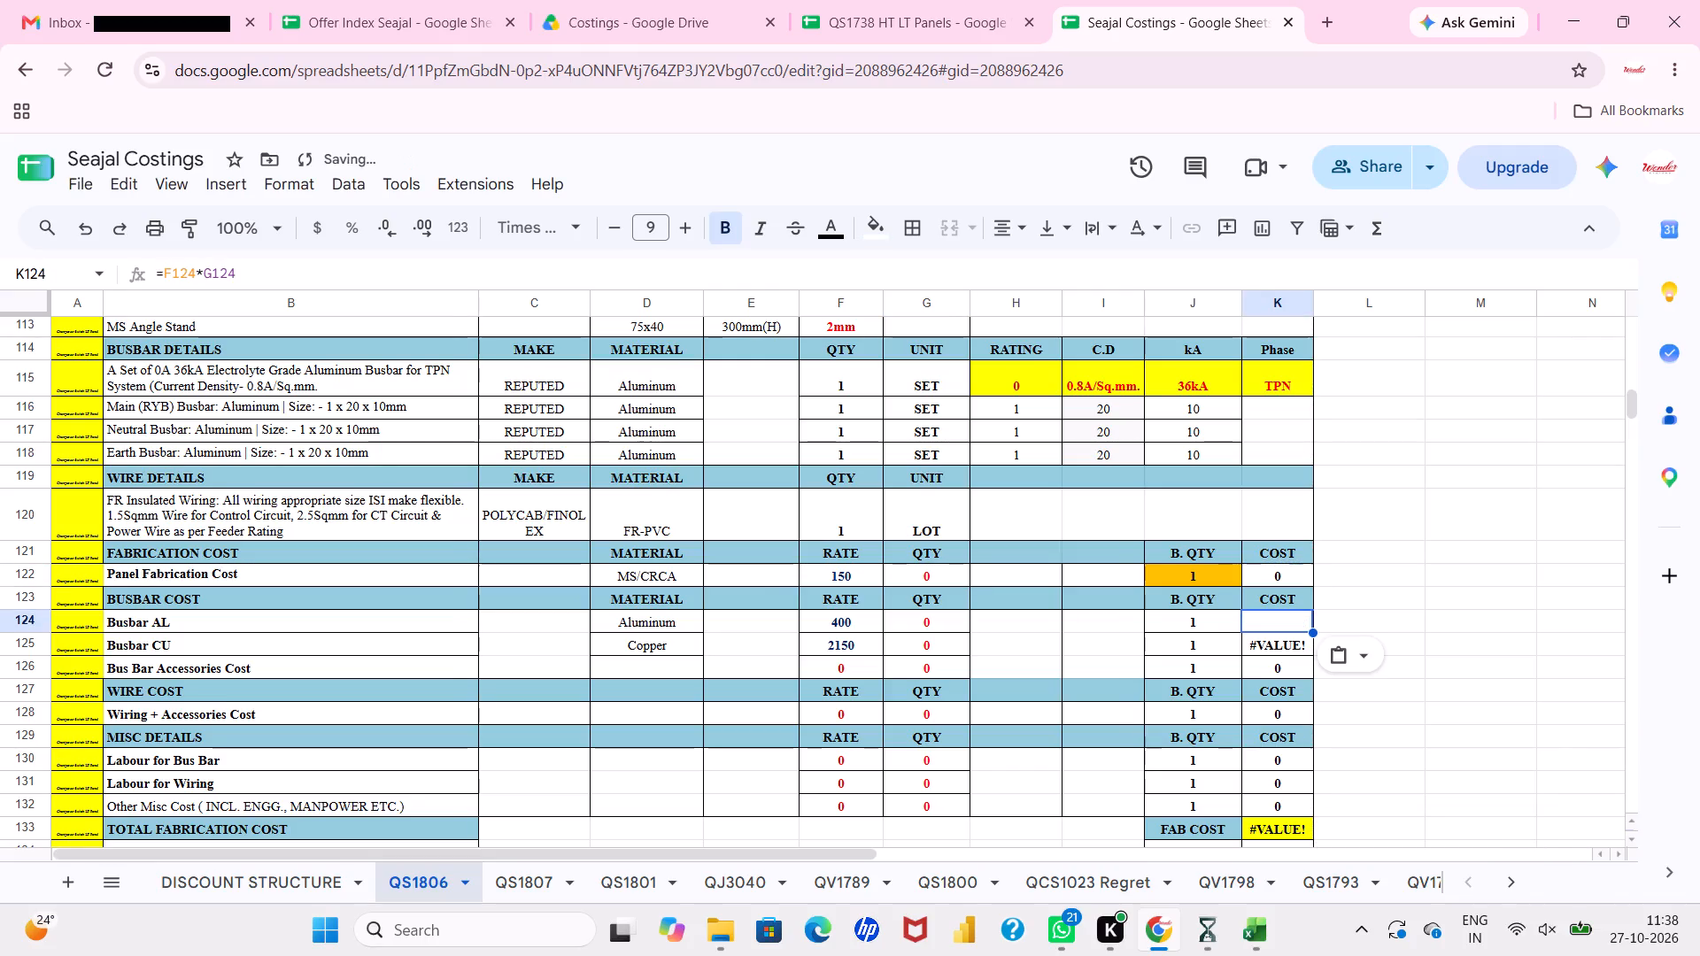
{"action": "key", "text": "Down"}
{"action": "key", "text": "ctrl+v"}
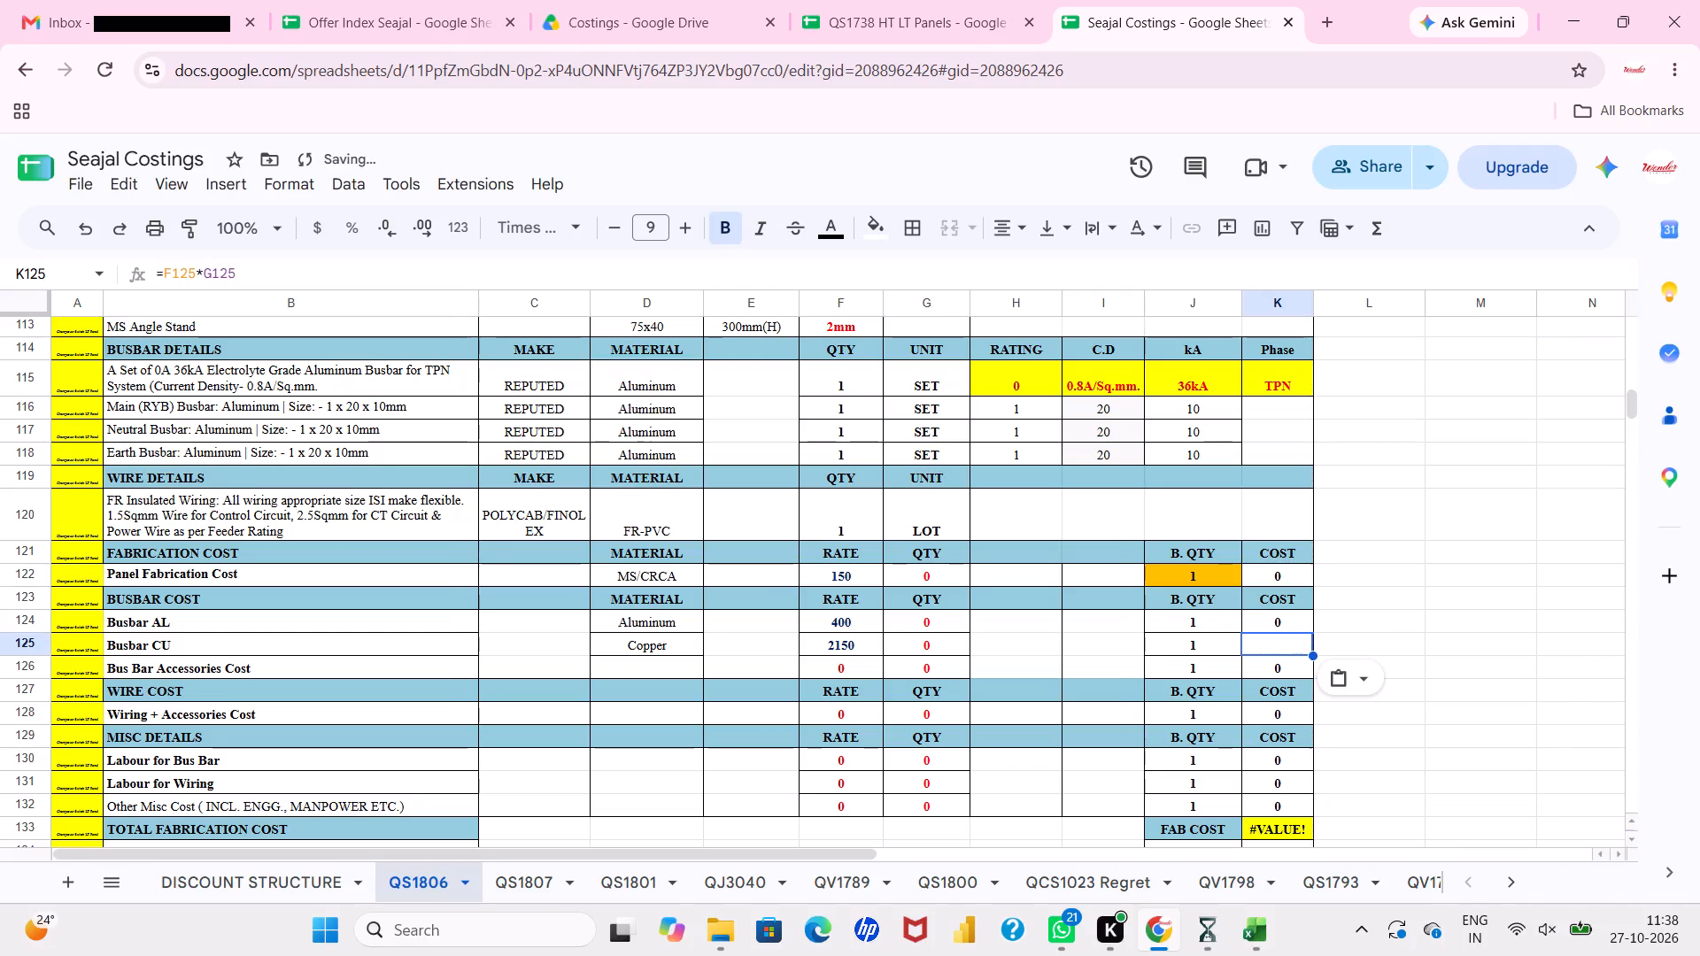
{"action": "key", "text": "Down"}
{"action": "key", "text": "ctrl+v"}
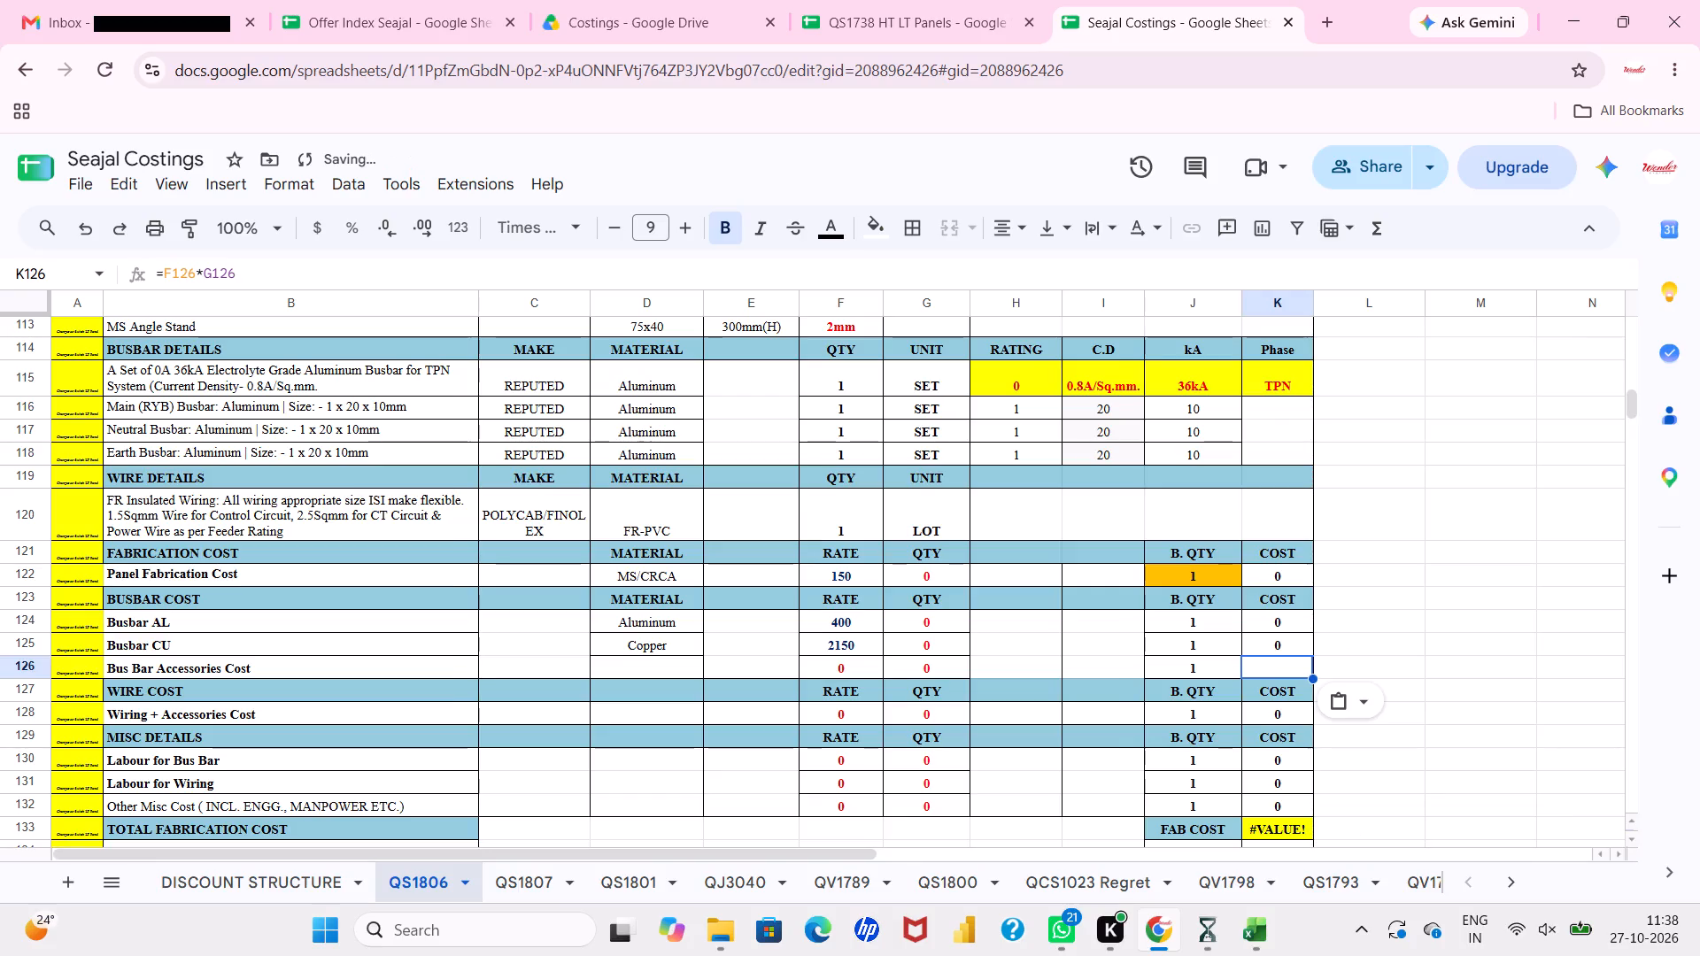
{"action": "key", "text": "Down"}
{"action": "key", "text": "Down"}
{"action": "key", "text": "ctrl+v"}
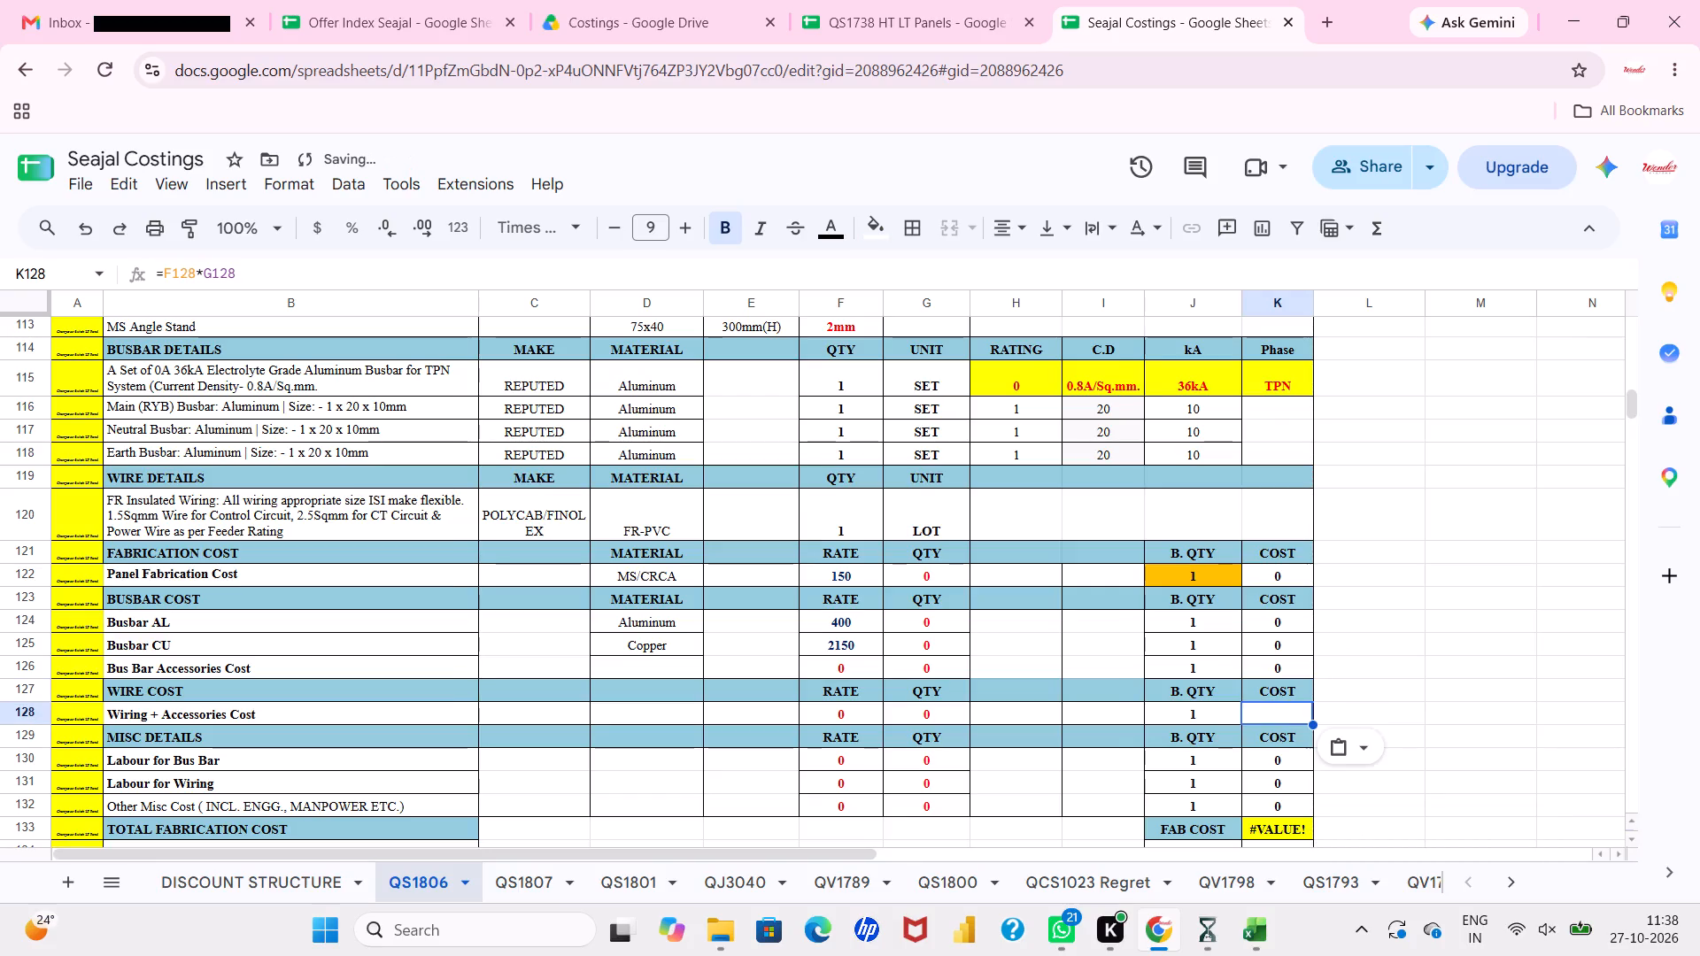
{"action": "key", "text": "Down"}
{"action": "key", "text": "Down"}
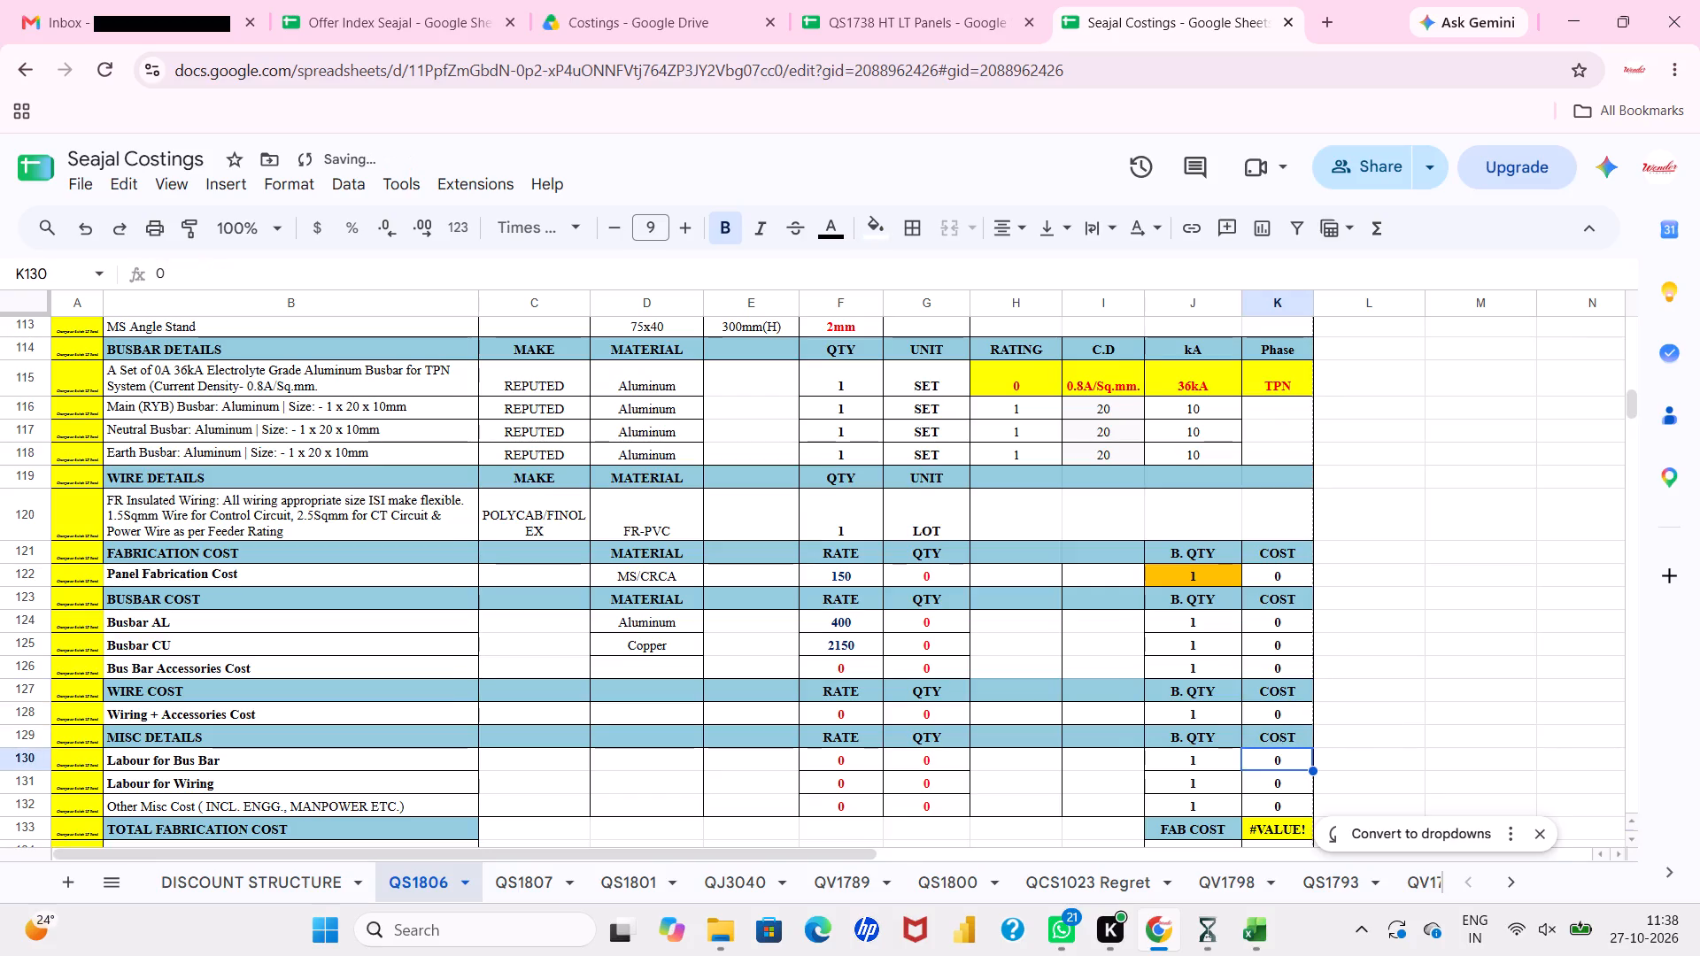
{"action": "key", "text": "ctrl+v"}
{"action": "key", "text": "Down"}
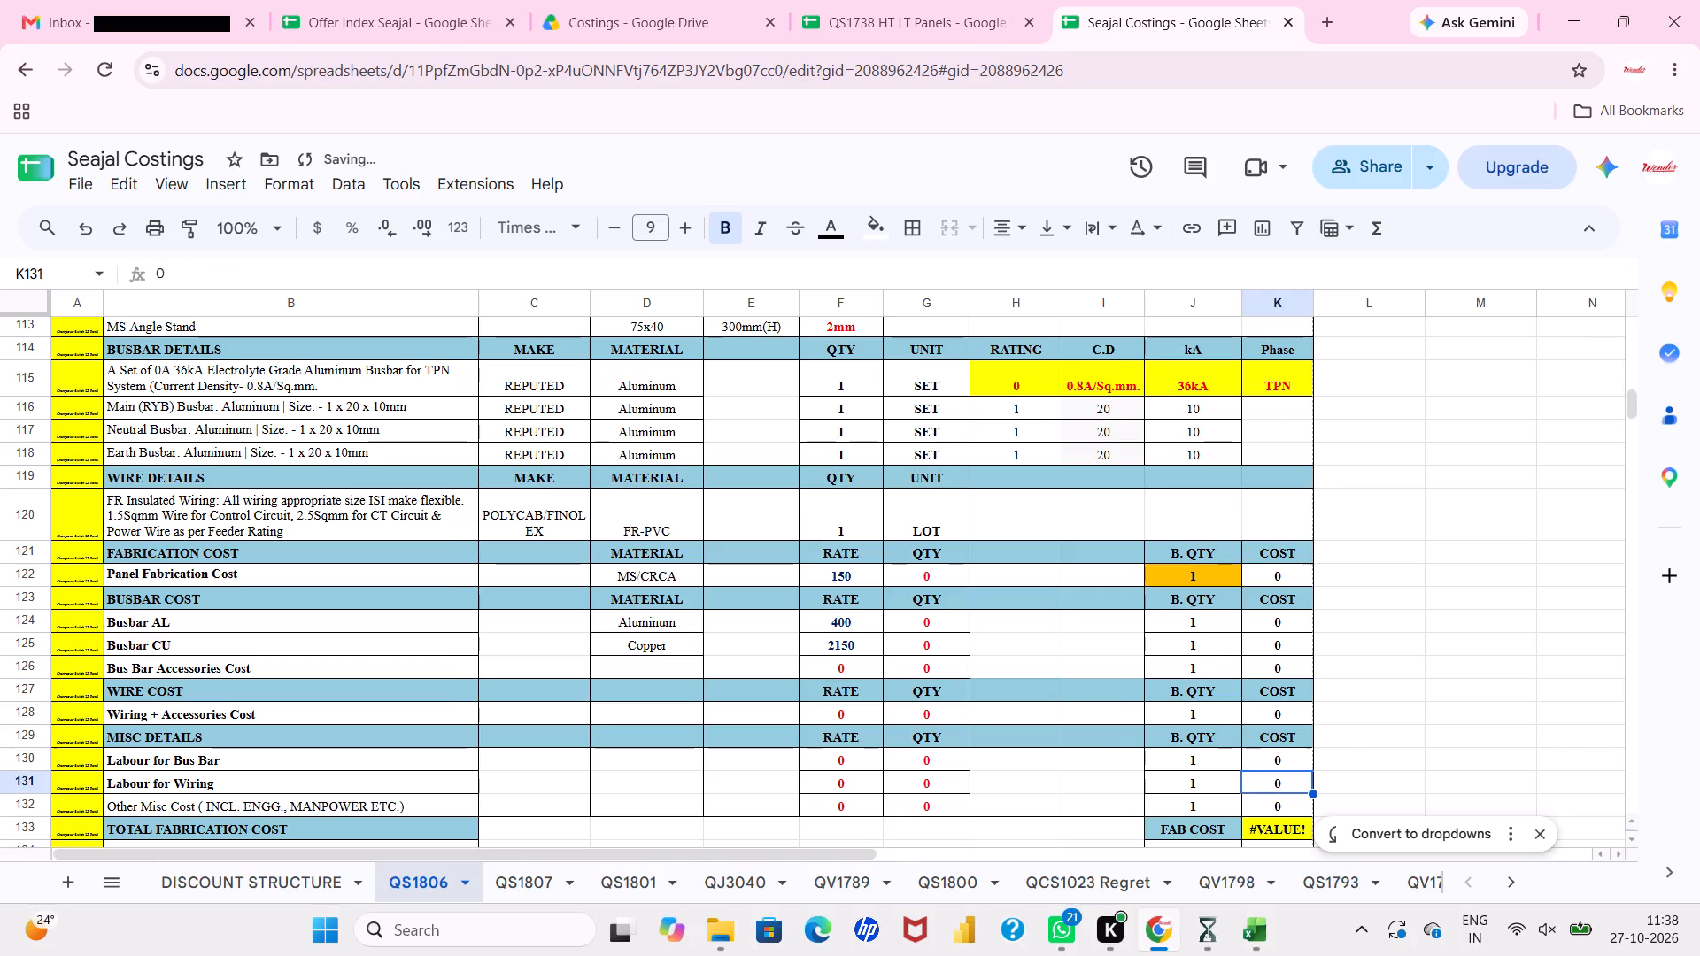
{"action": "key", "text": "ctrl+v"}
{"action": "key", "text": "Down"}
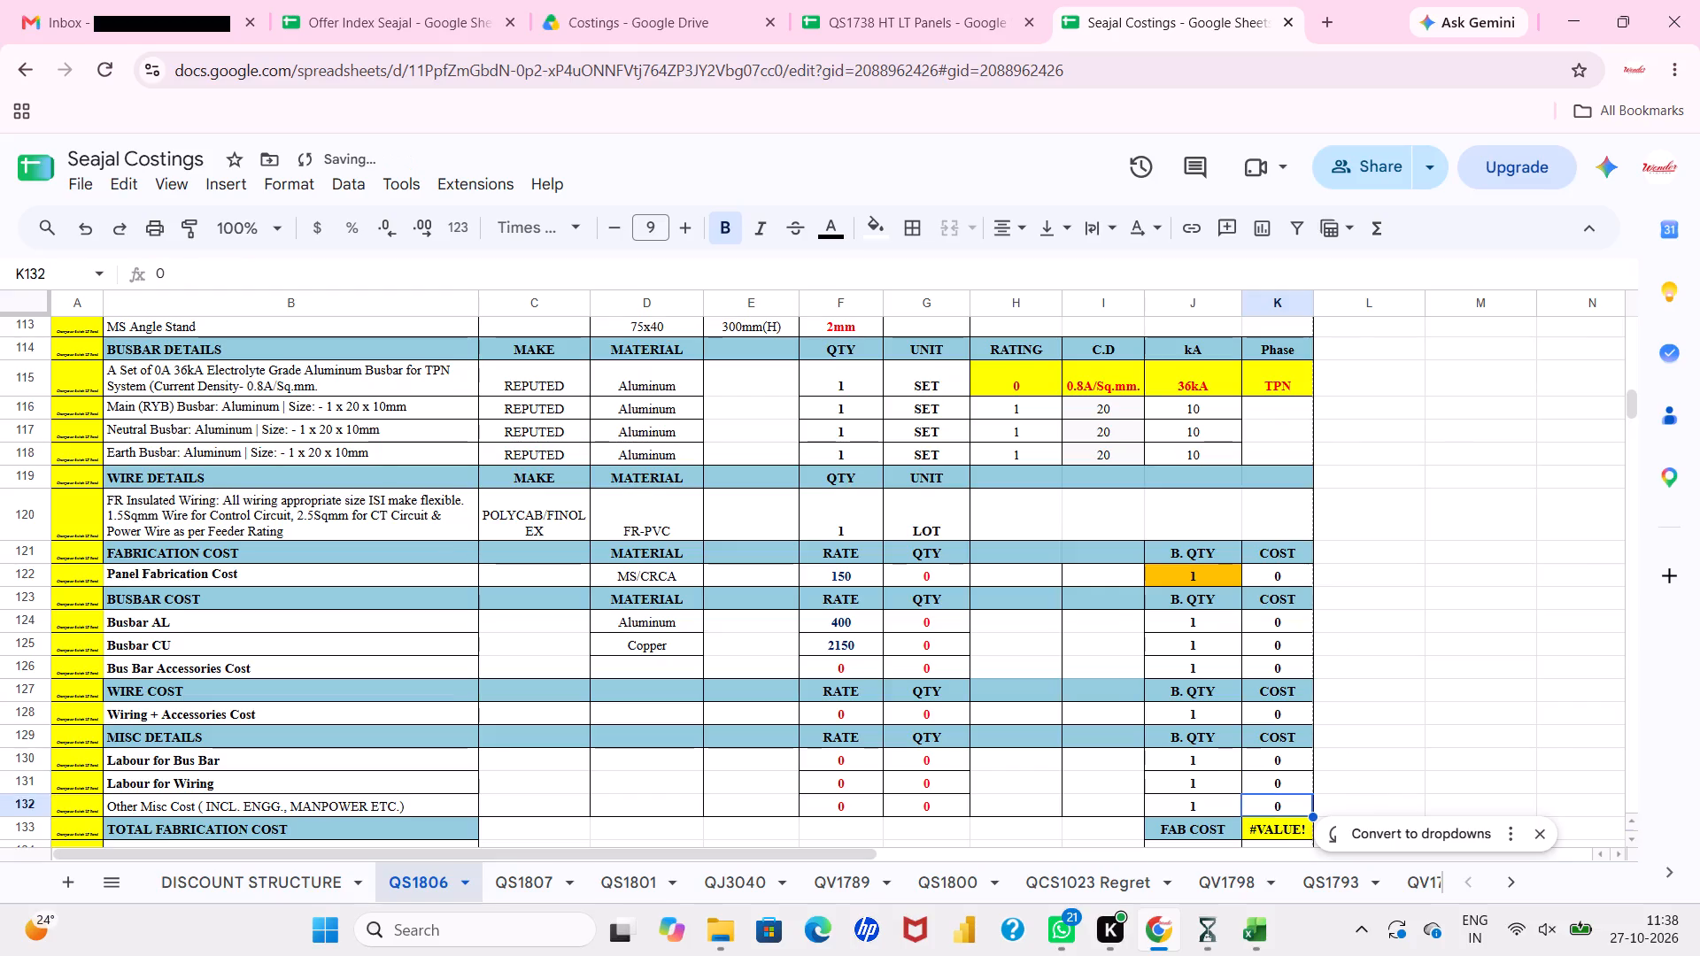
{"action": "key", "text": "ctrl+v"}
Enter the total fabrication cost in K133 as the sum of K122 to K132.
{"action": "key", "text": "Return"}
{"action": "key", "text": "Return"}
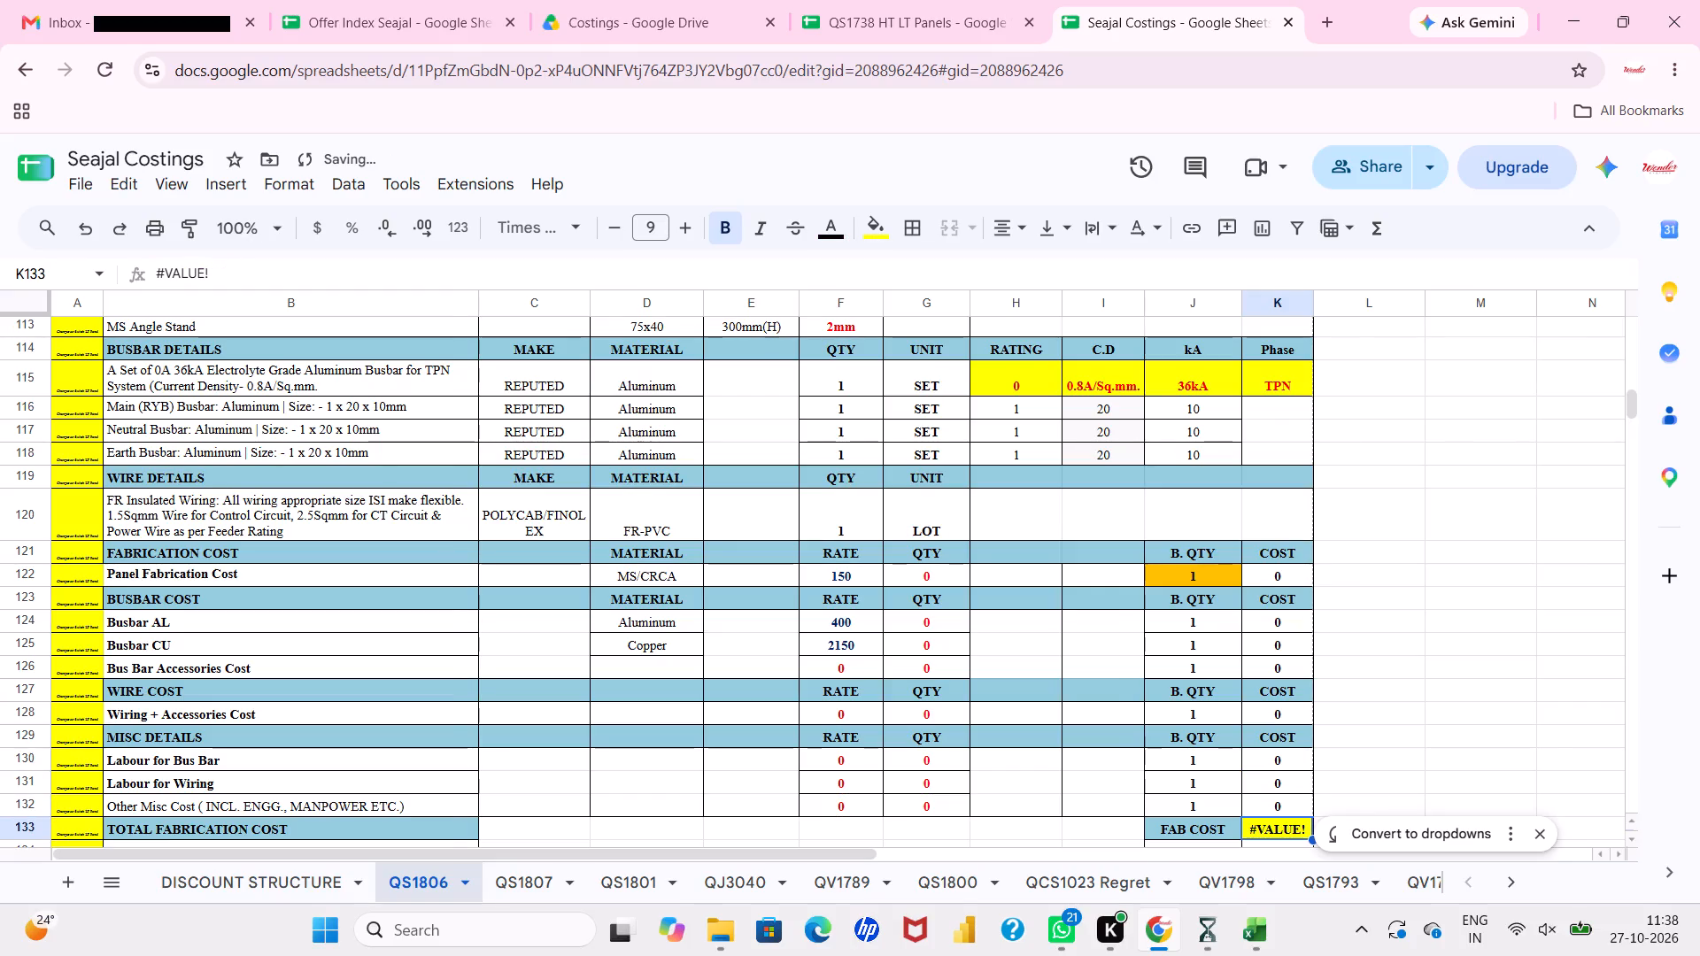
{"action": "type", "text": "=sum("}
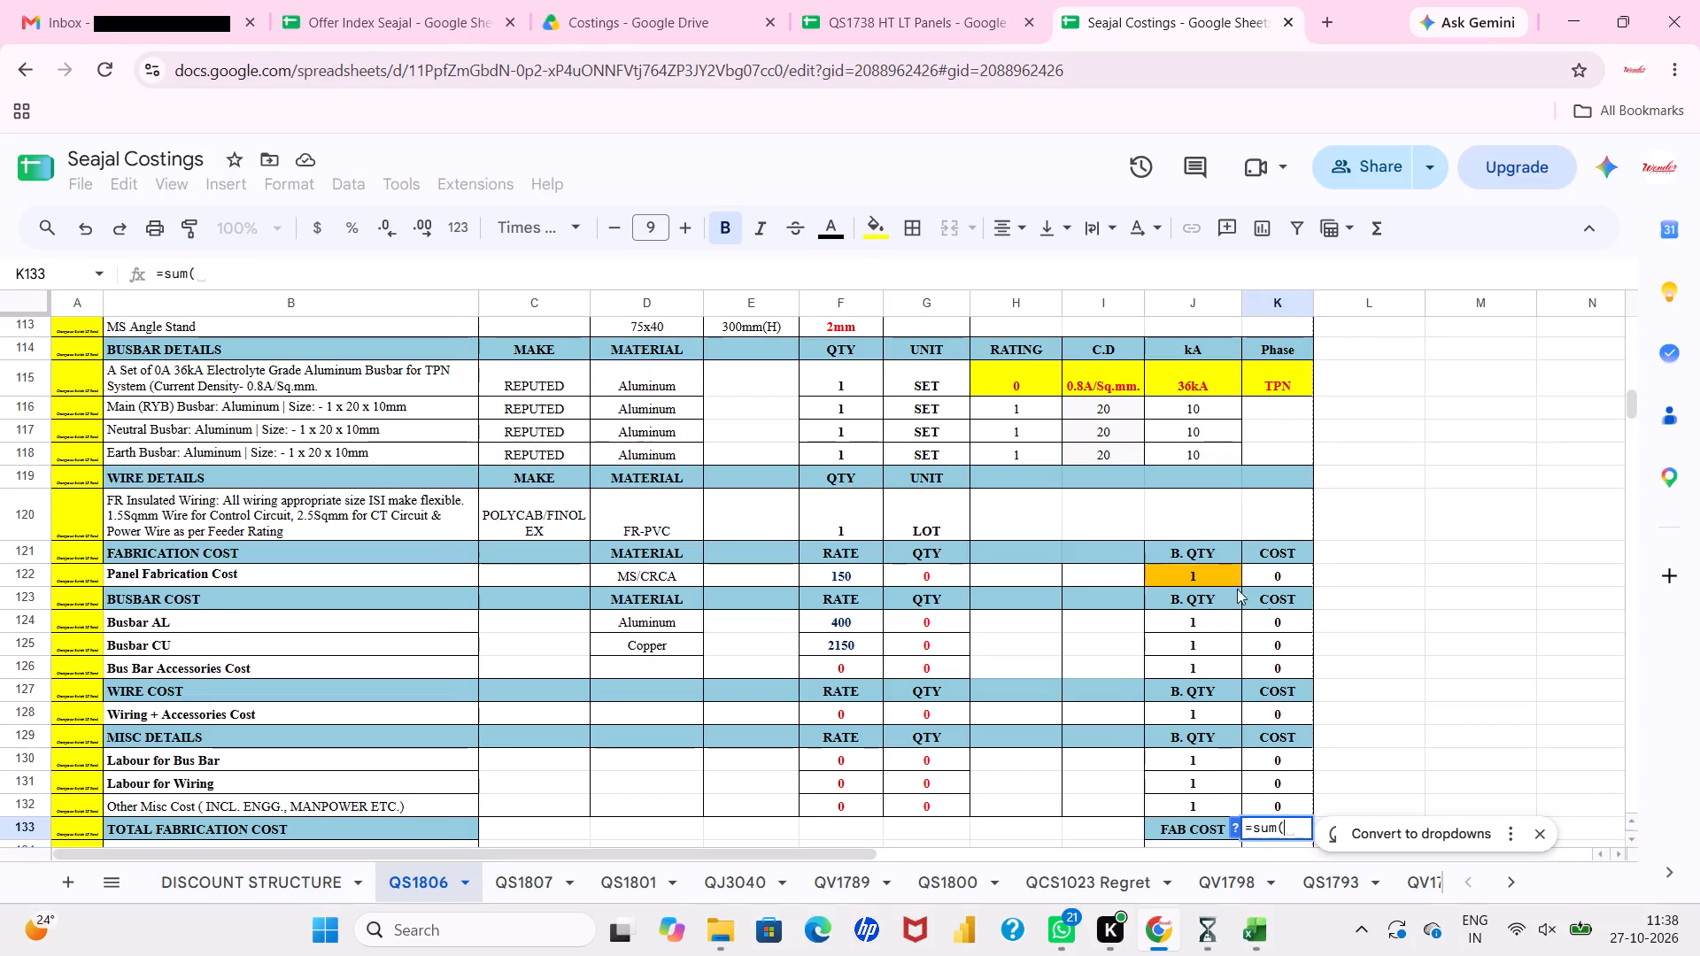
{"action": "left_click_drag", "start_coordinate": [1292, 584], "coordinate": [1260, 801]}
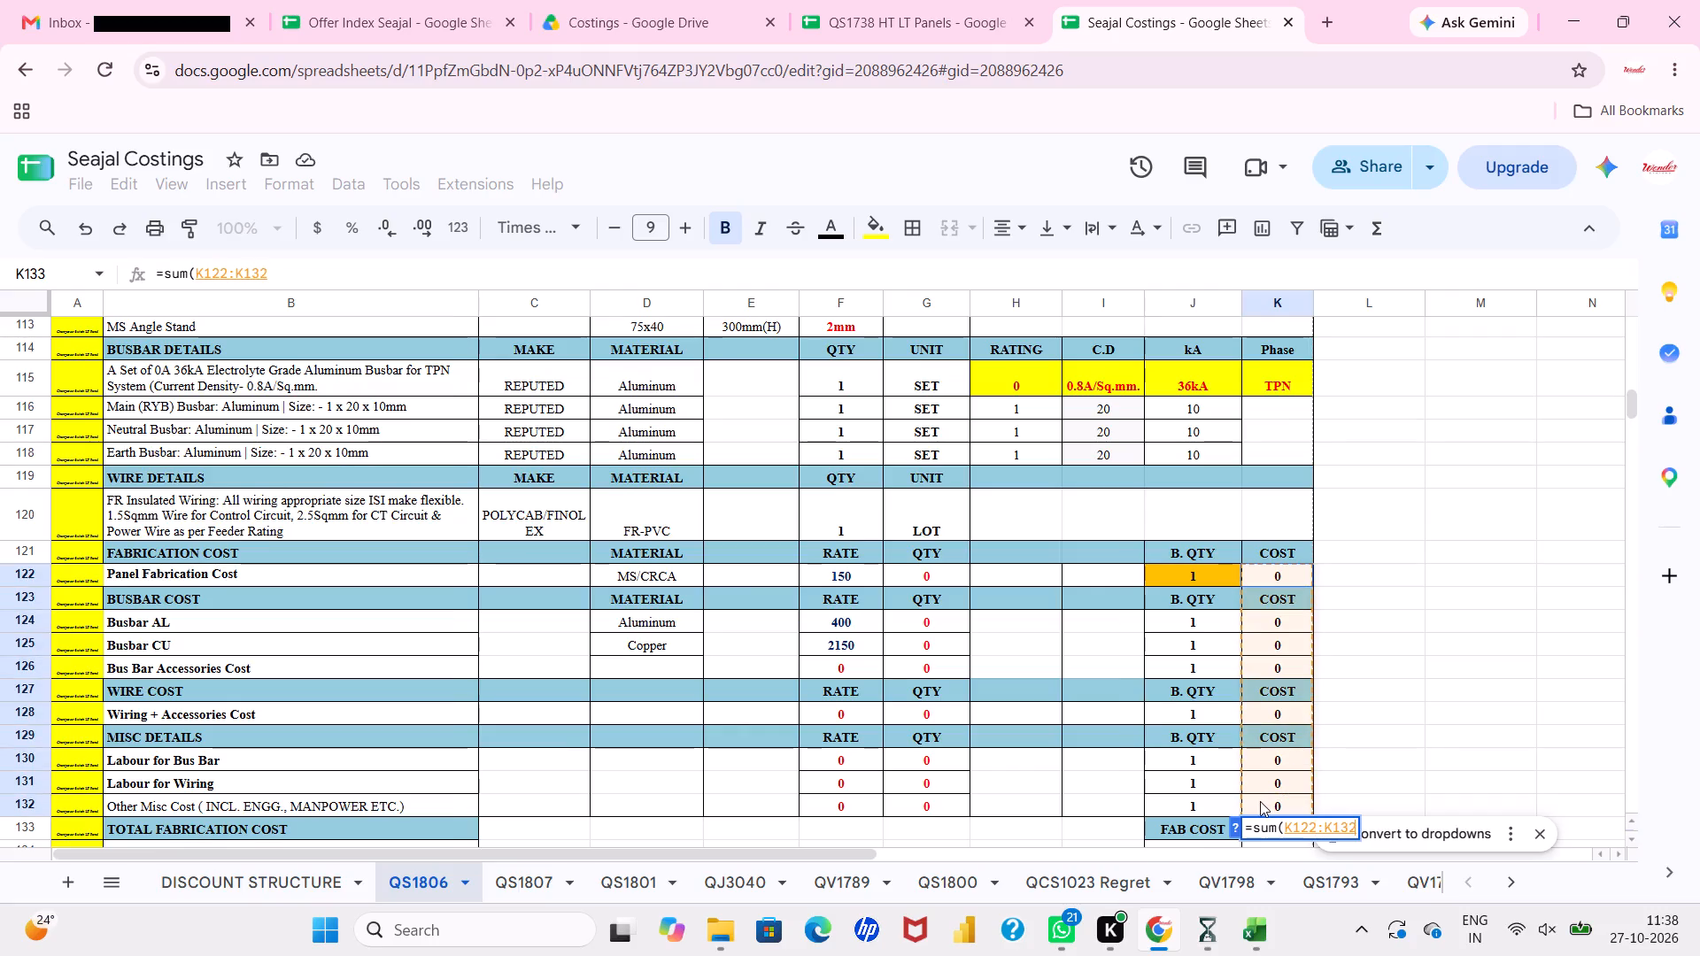
{"action": "left_click_drag", "start_coordinate": [1260, 801], "coordinate": [1259, 801]}
{"action": "key", "text": "shift+parenright"}
{"action": "key", "text": "Return"}
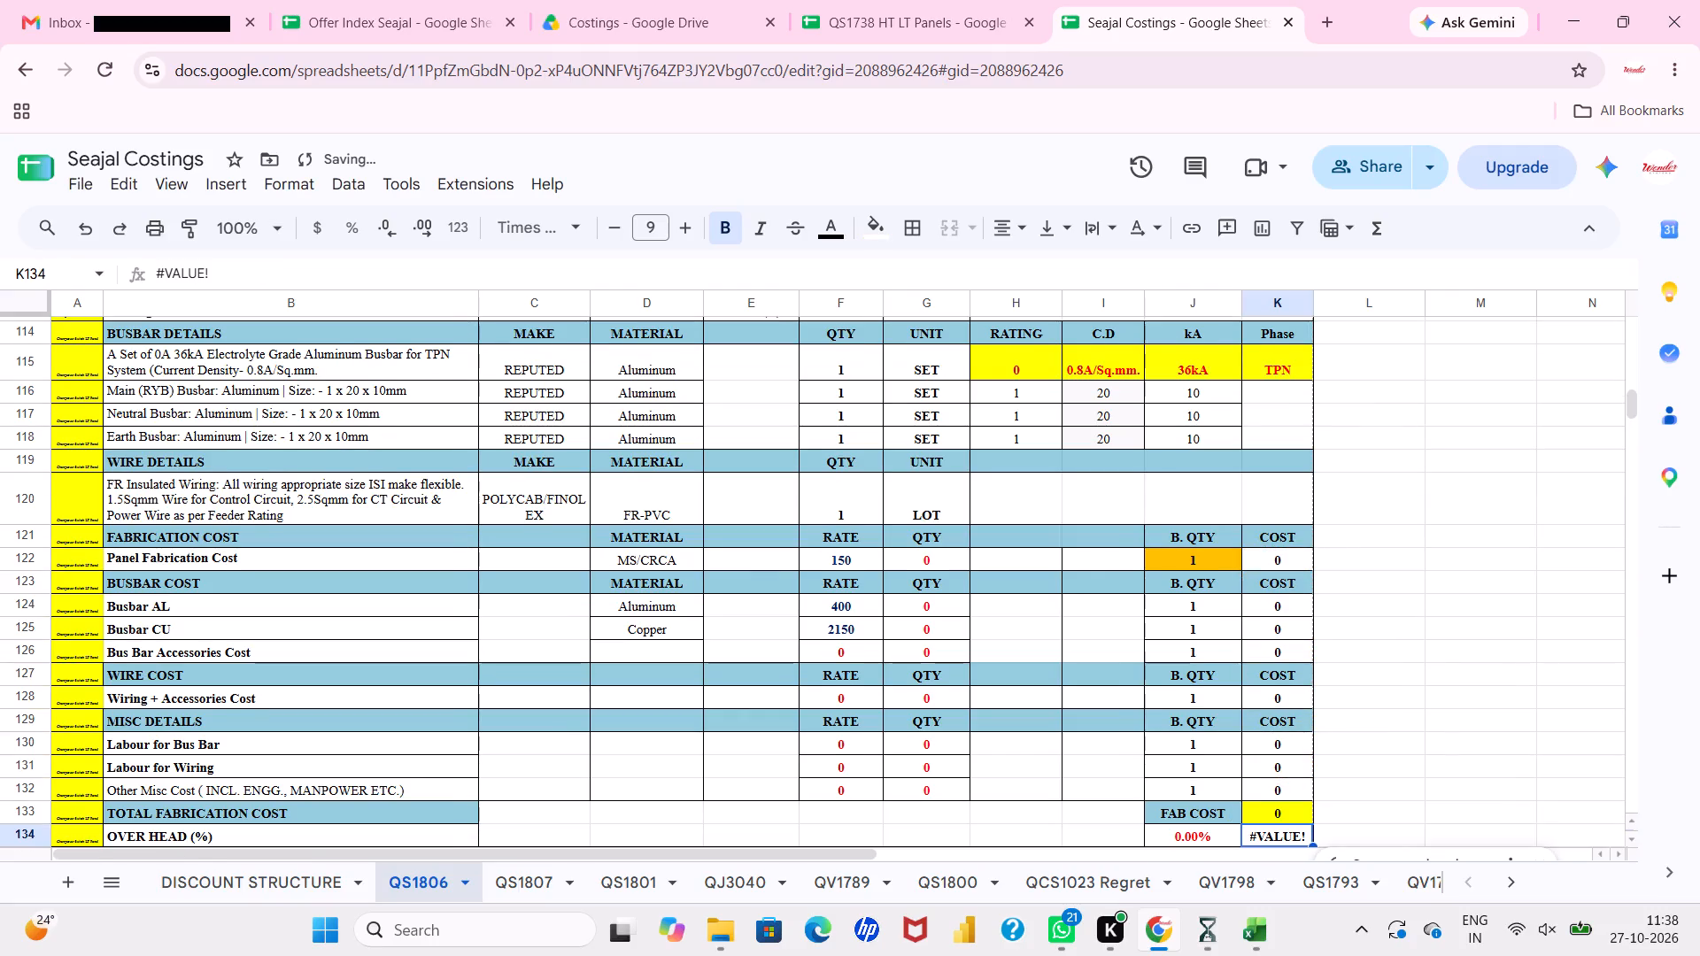
Enter the overhead amount formula =J134*K133 in K134.
{"action": "scroll", "coordinate": [1259, 801], "scroll_direction": "down", "scroll_amount": 1}
{"action": "key", "text": "equal"}
{"action": "key", "text": "Left"}
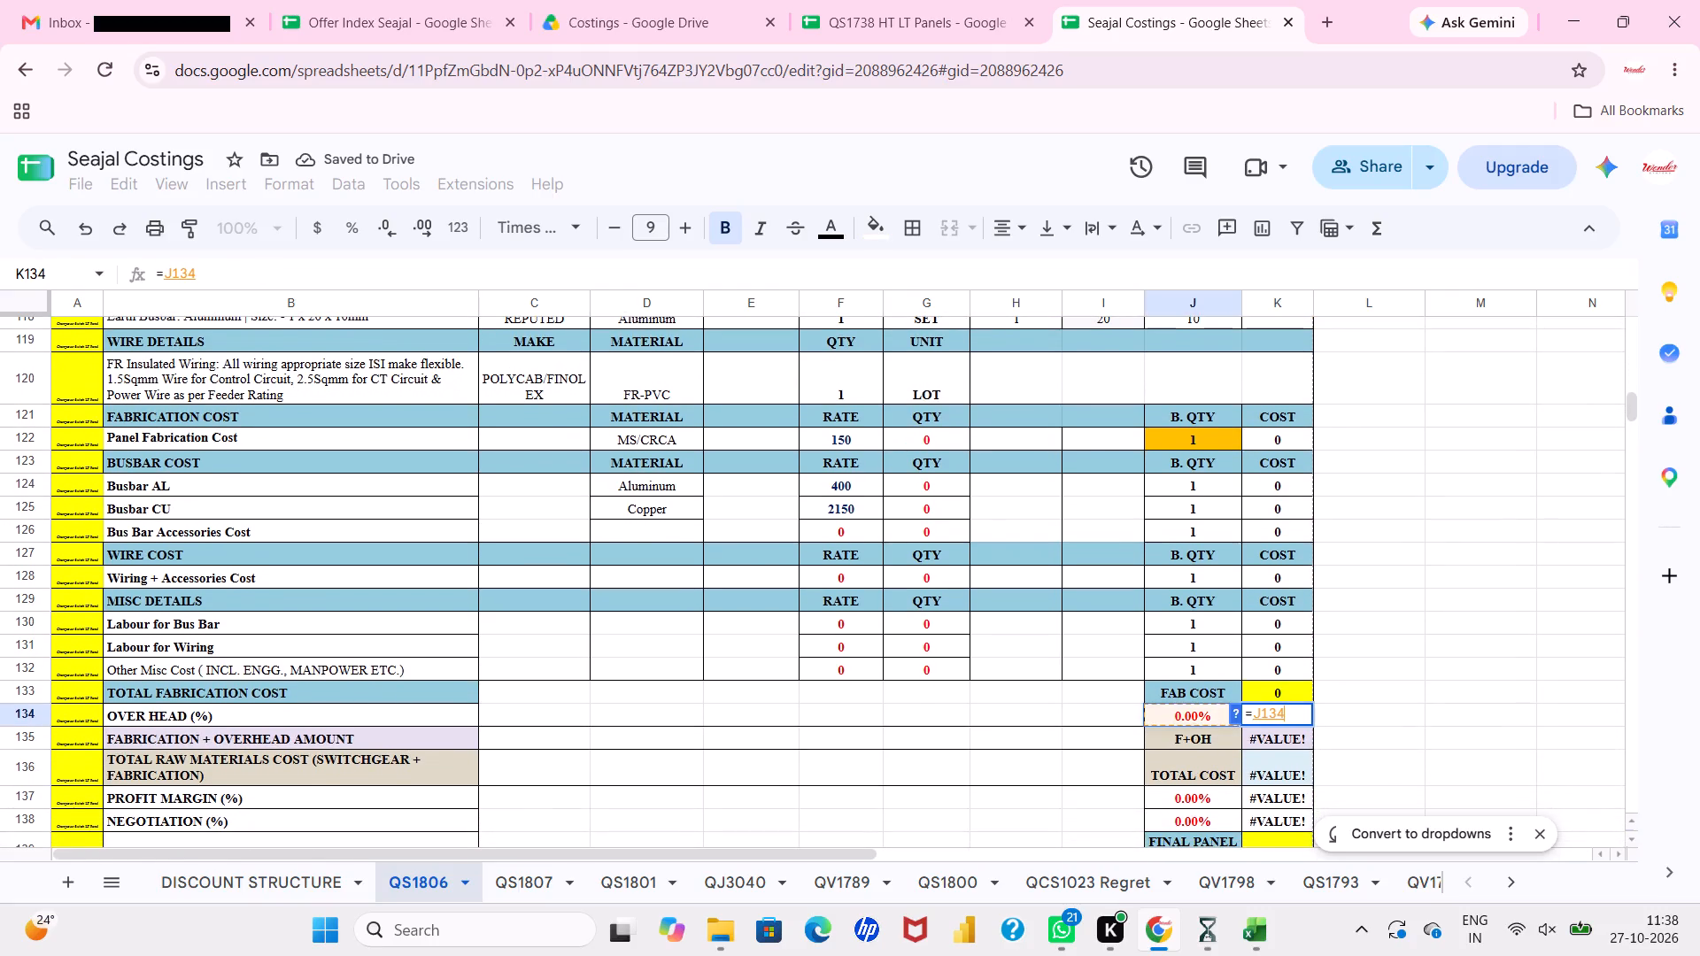
{"action": "key", "text": "shift+asterisk"}
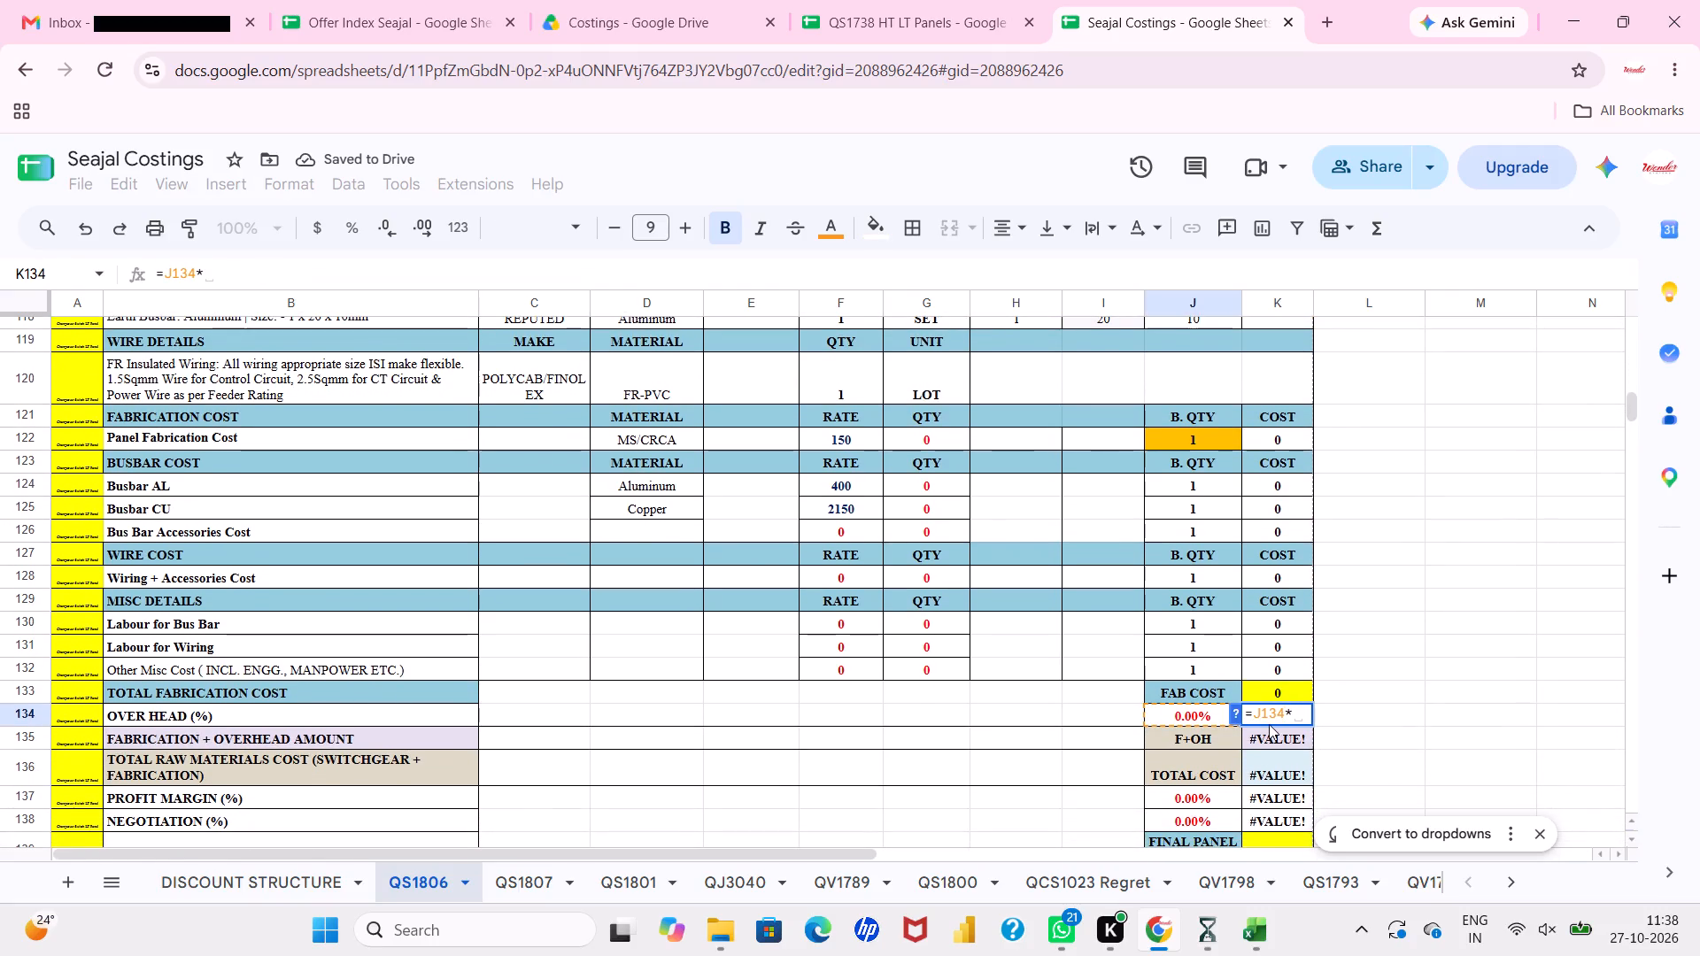
{"action": "left_click", "coordinate": [1282, 695]}
{"action": "key", "text": "Return"}
Delete rows 136 to 139, the total raw material, profit margin, negotiation and final panel cost rows.
{"action": "scroll", "coordinate": [1282, 695], "scroll_direction": "right", "scroll_amount": 2}
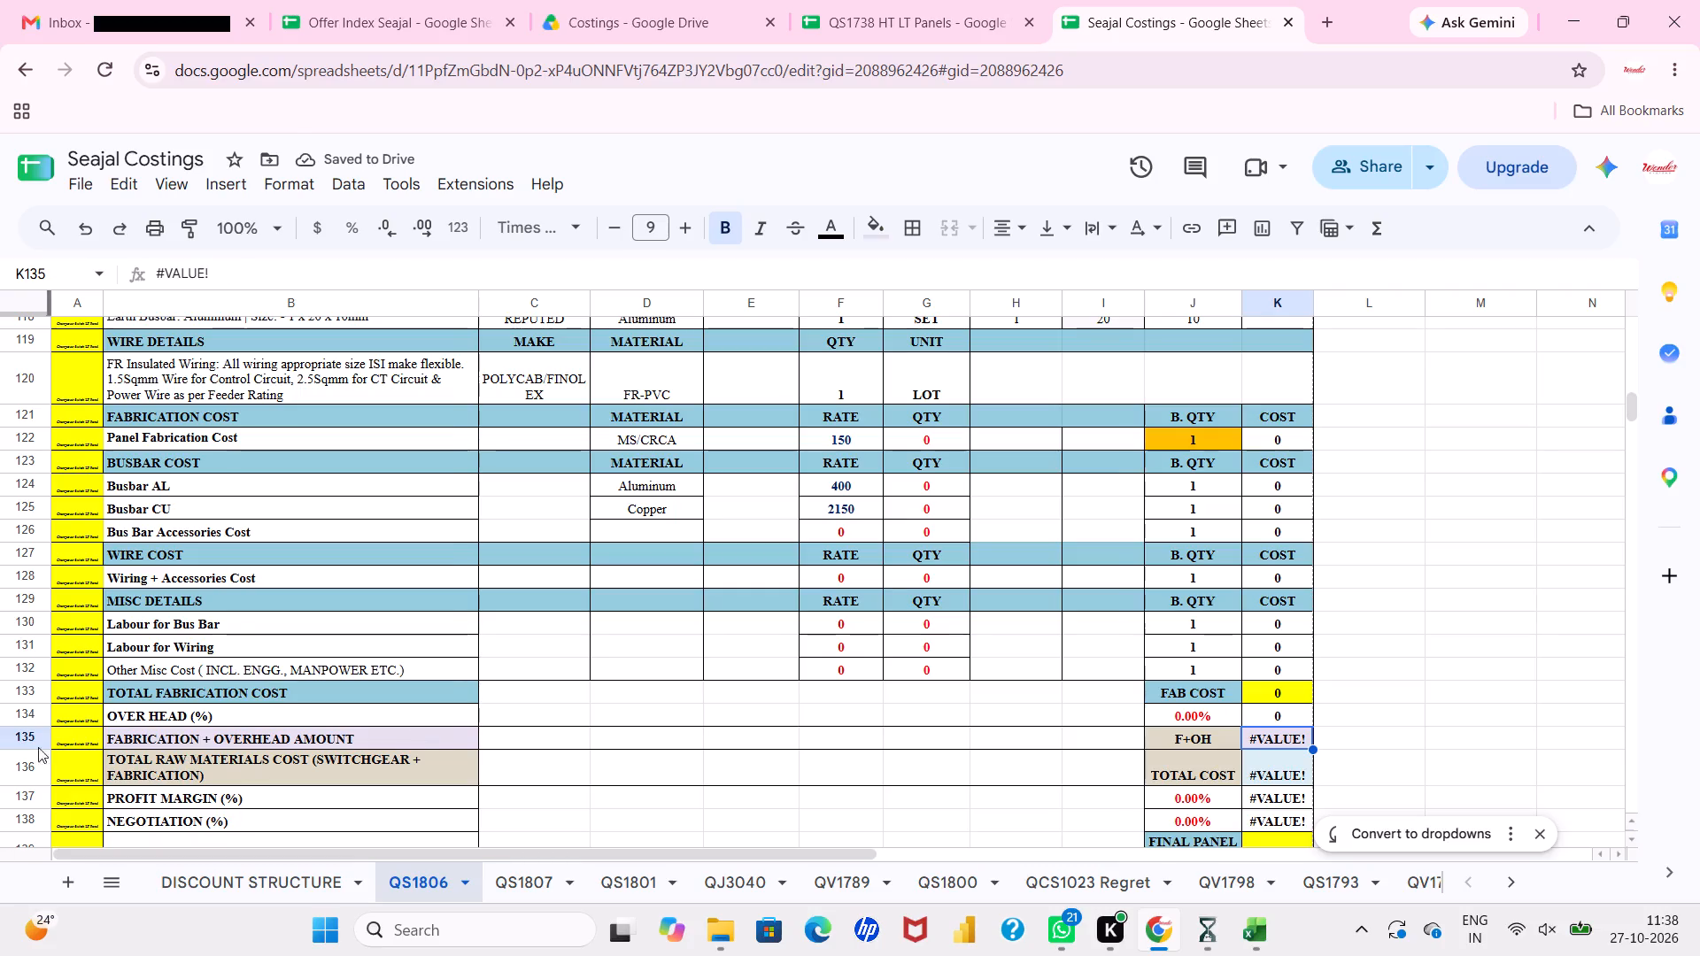
{"action": "left_click_drag", "start_coordinate": [30, 772], "coordinate": [24, 883]}
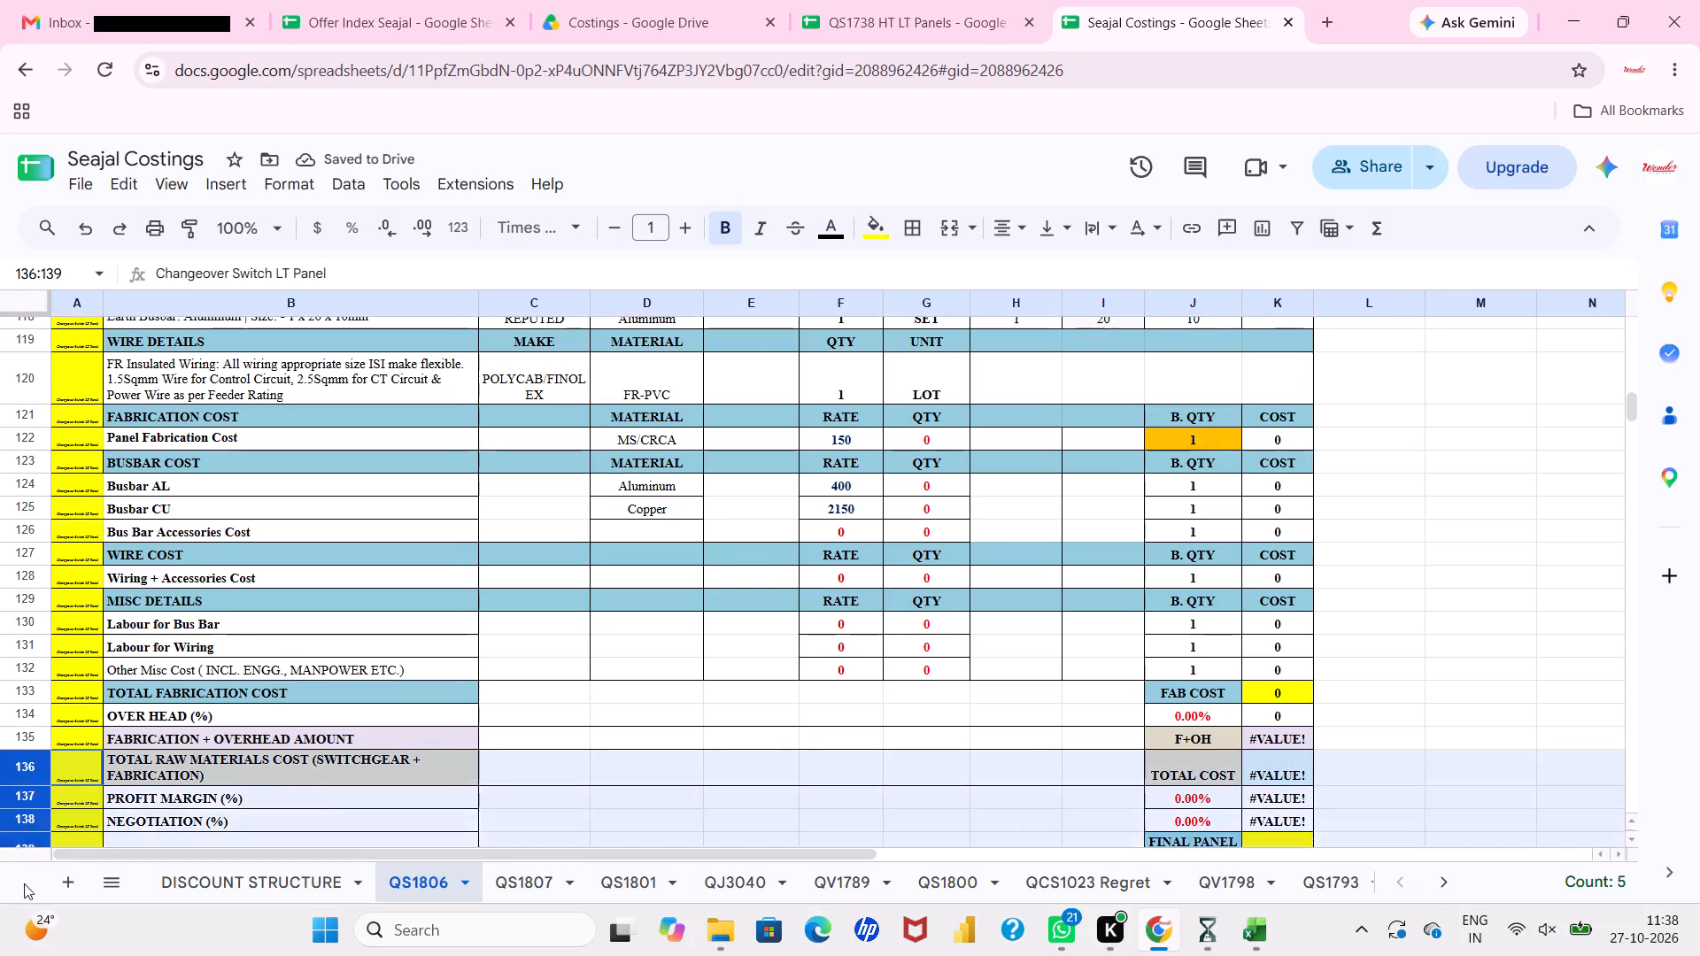
{"action": "left_click_drag", "start_coordinate": [24, 883], "coordinate": [23, 580]}
{"action": "right_click", "coordinate": [23, 580]}
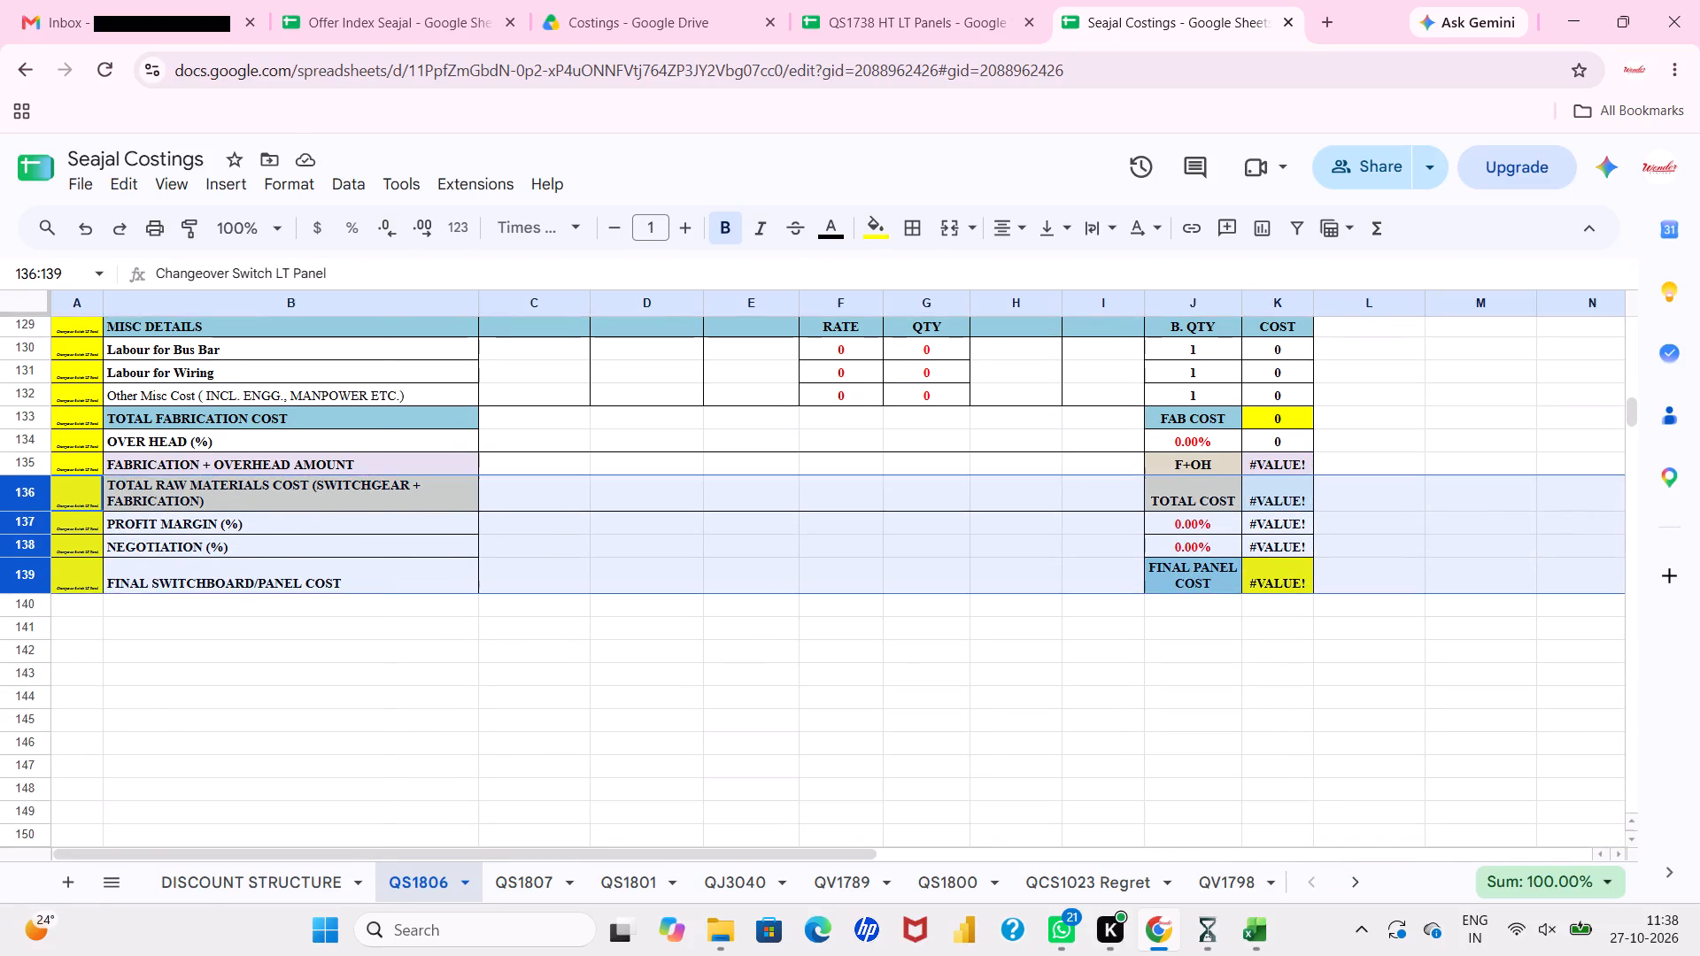
{"action": "left_click", "coordinate": [67, 569]}
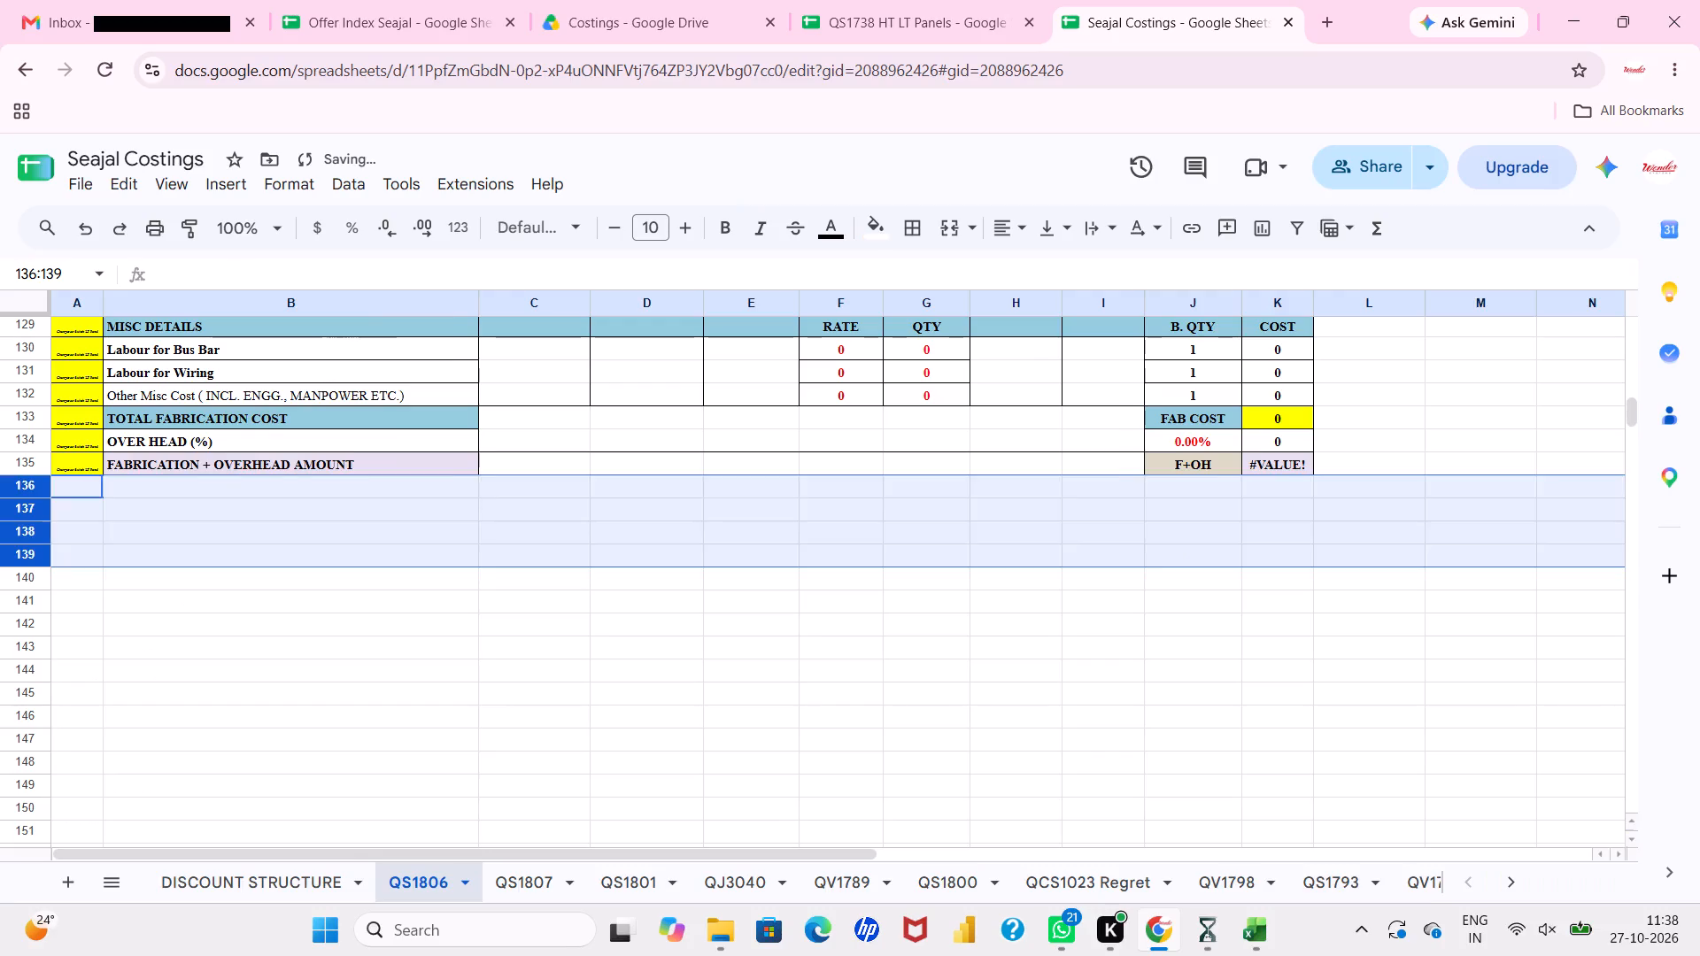
Hide the empty rows 136 to 996 below the fabrication plus overhead amount.
{"action": "left_click", "coordinate": [32, 486]}
{"action": "left_click", "coordinate": [82, 512]}
{"action": "left_click", "coordinate": [36, 493]}
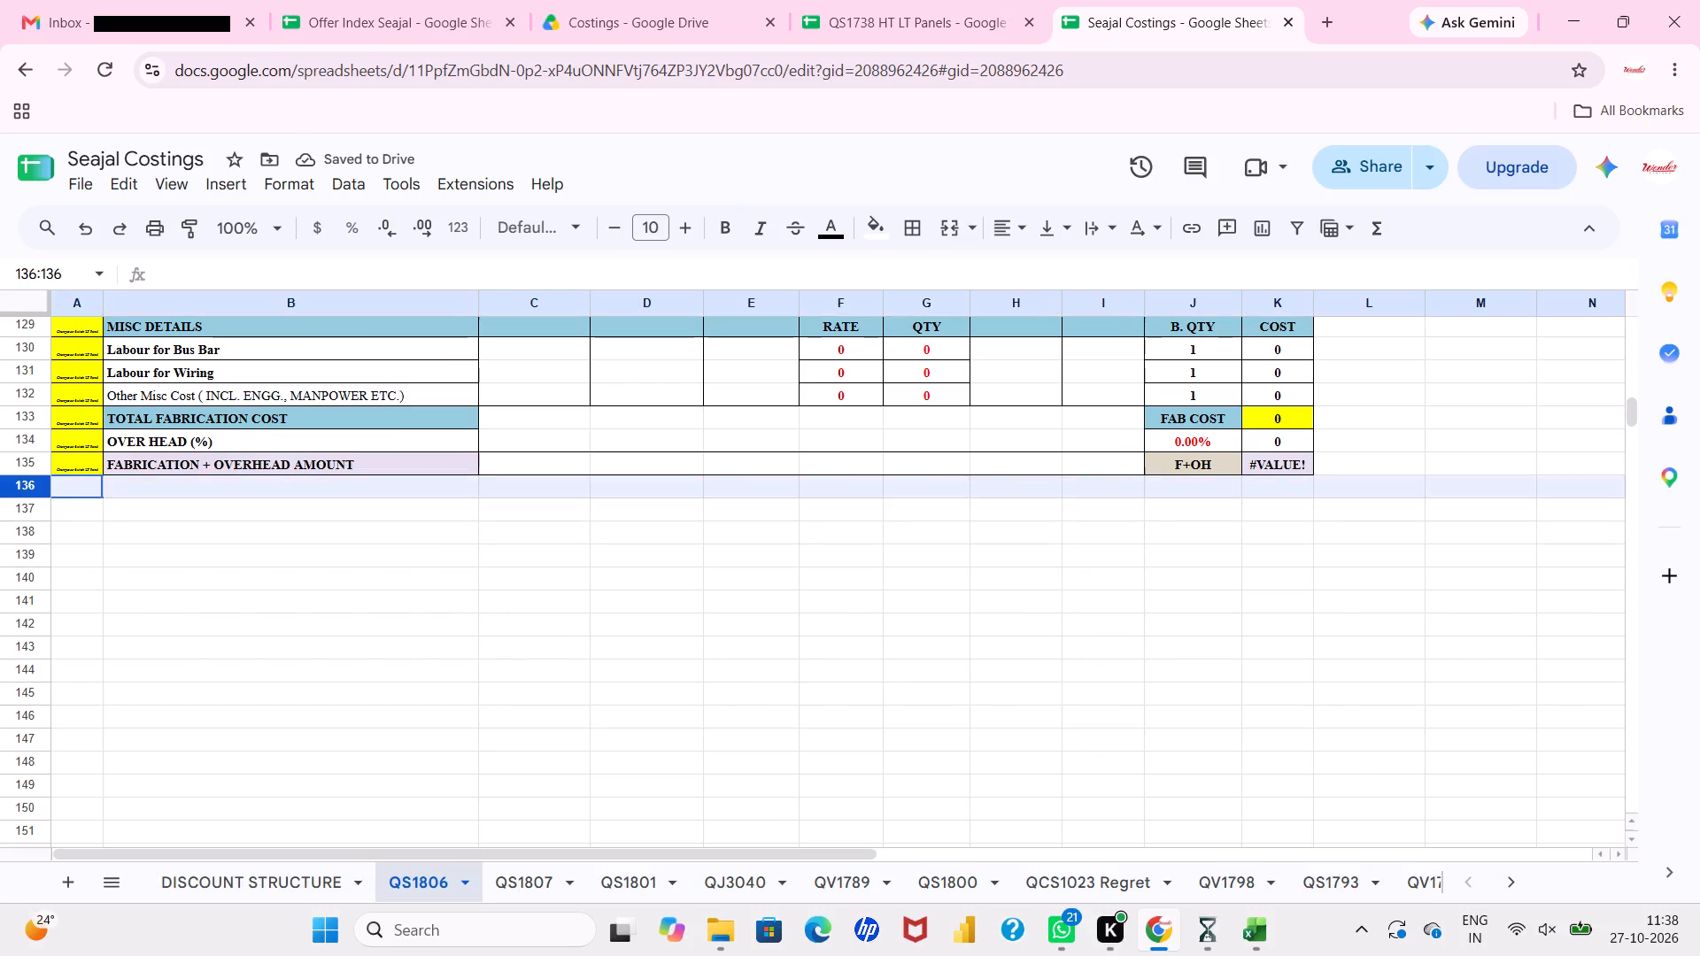
{"action": "key", "text": "ctrl+shift+Down"}
{"action": "right_click", "coordinate": [36, 493]}
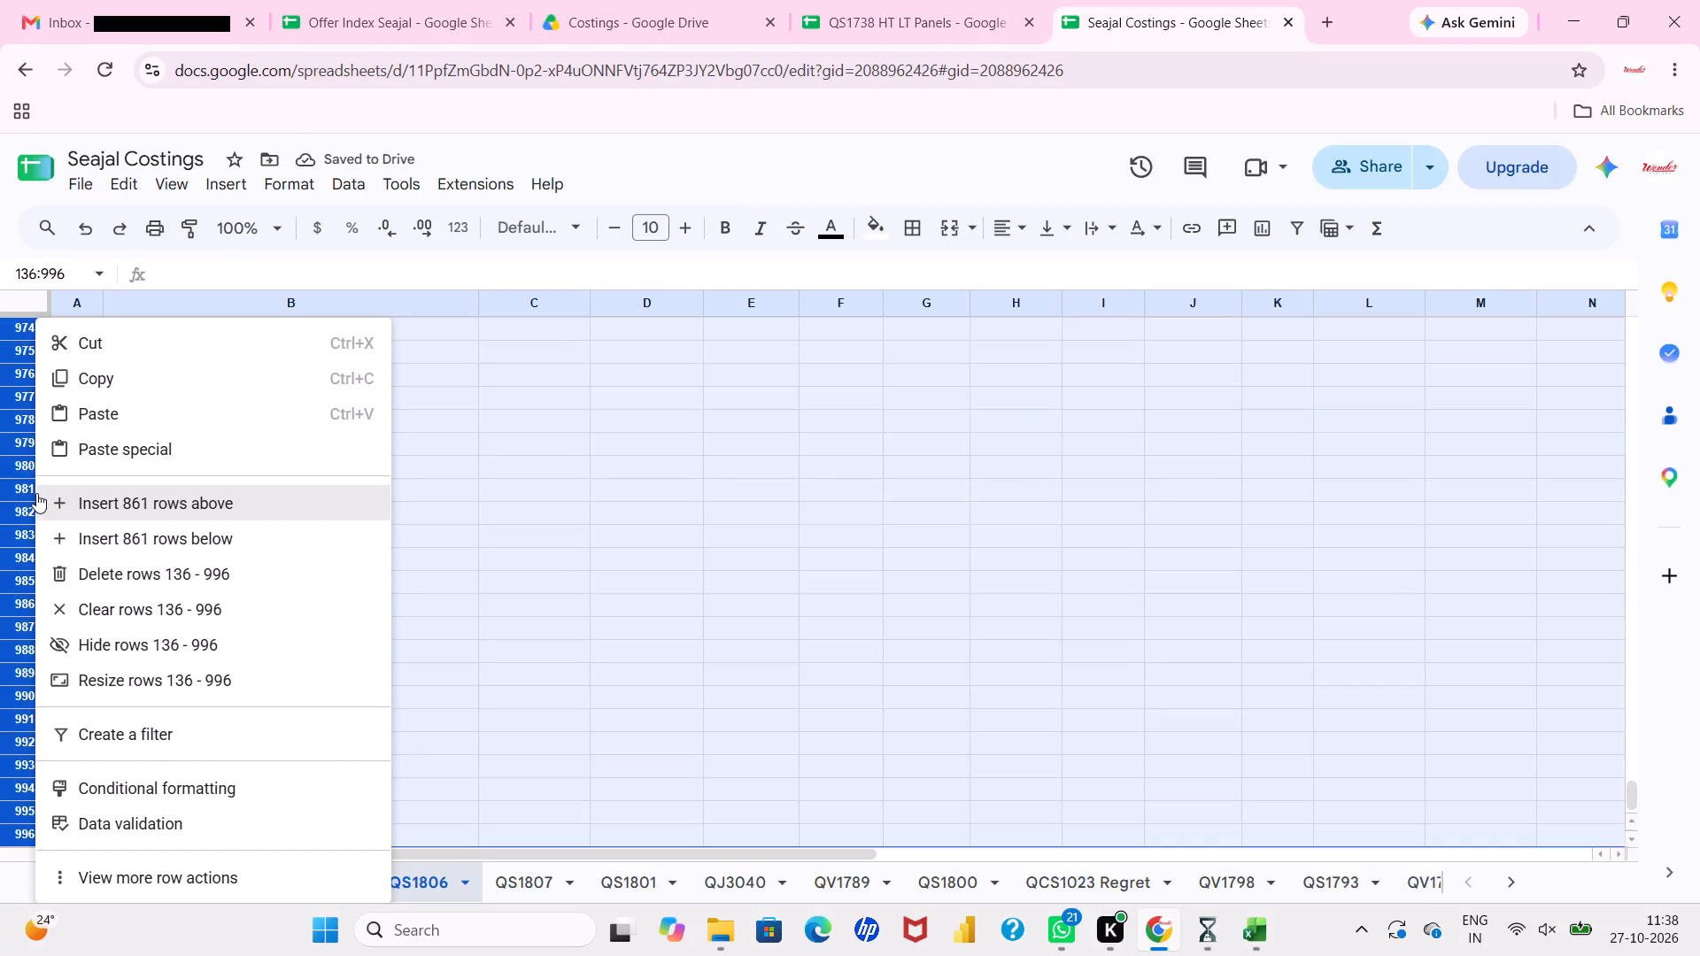
{"action": "left_click", "coordinate": [112, 634]}
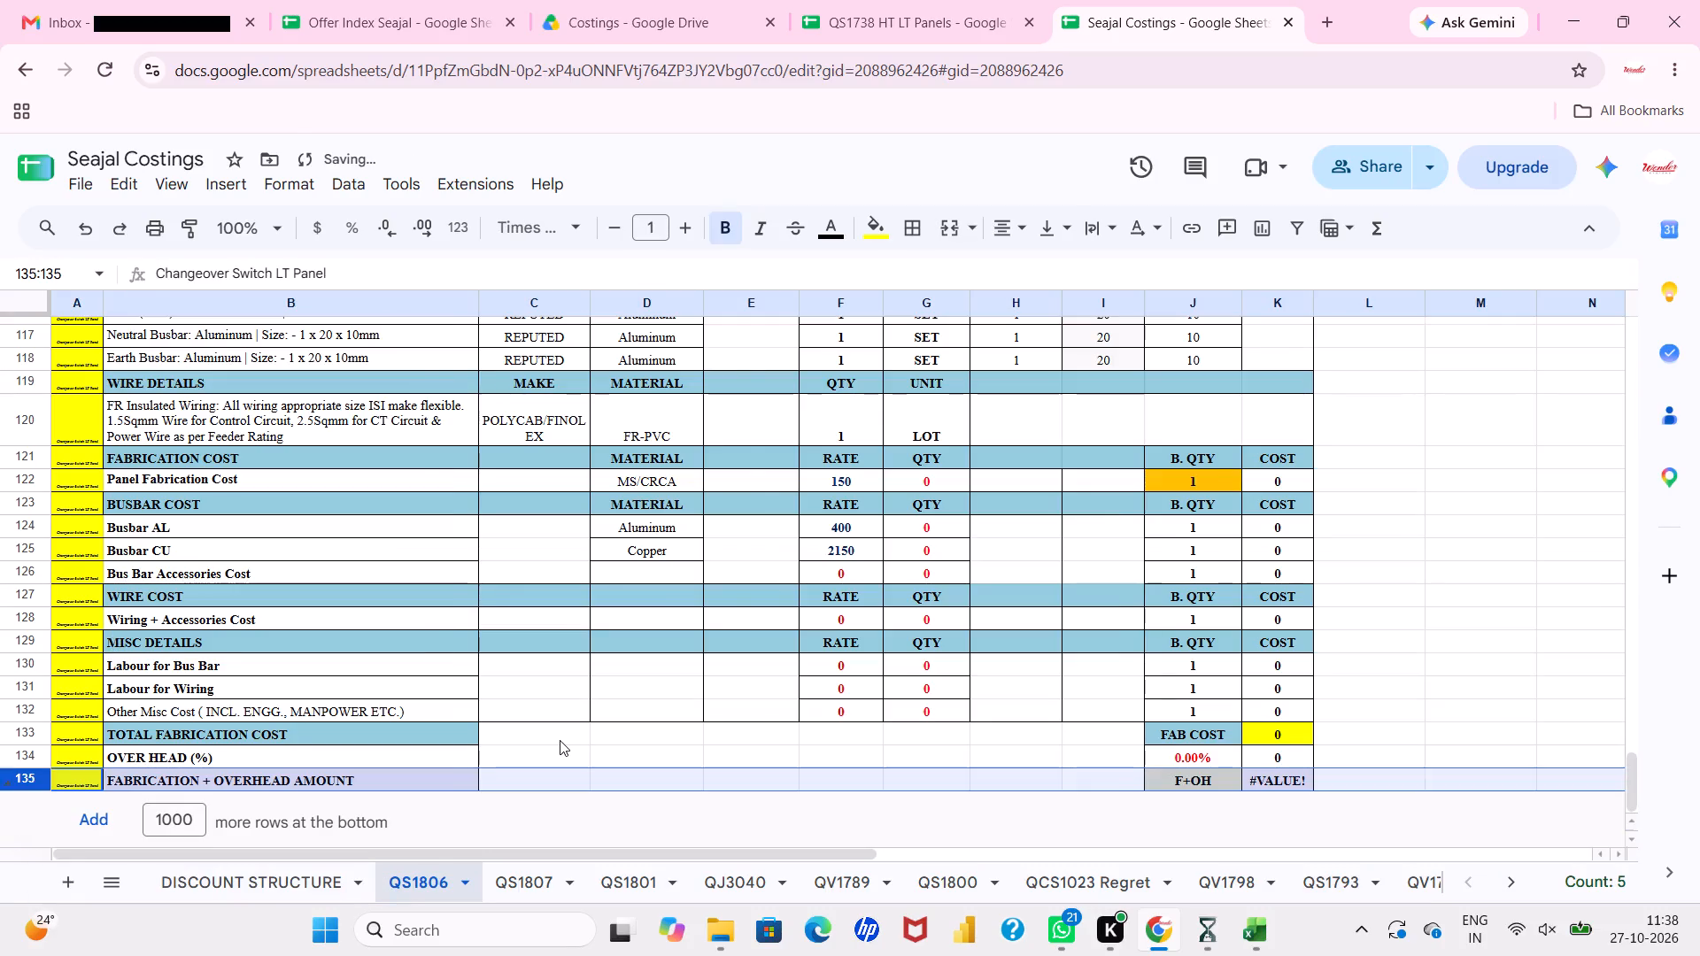
Enter the fabrication plus overhead amount formula =SUM(K133:K134) in K135.
{"action": "left_click", "coordinate": [560, 740]}
{"action": "scroll", "coordinate": [560, 740], "scroll_direction": "left", "scroll_amount": 1}
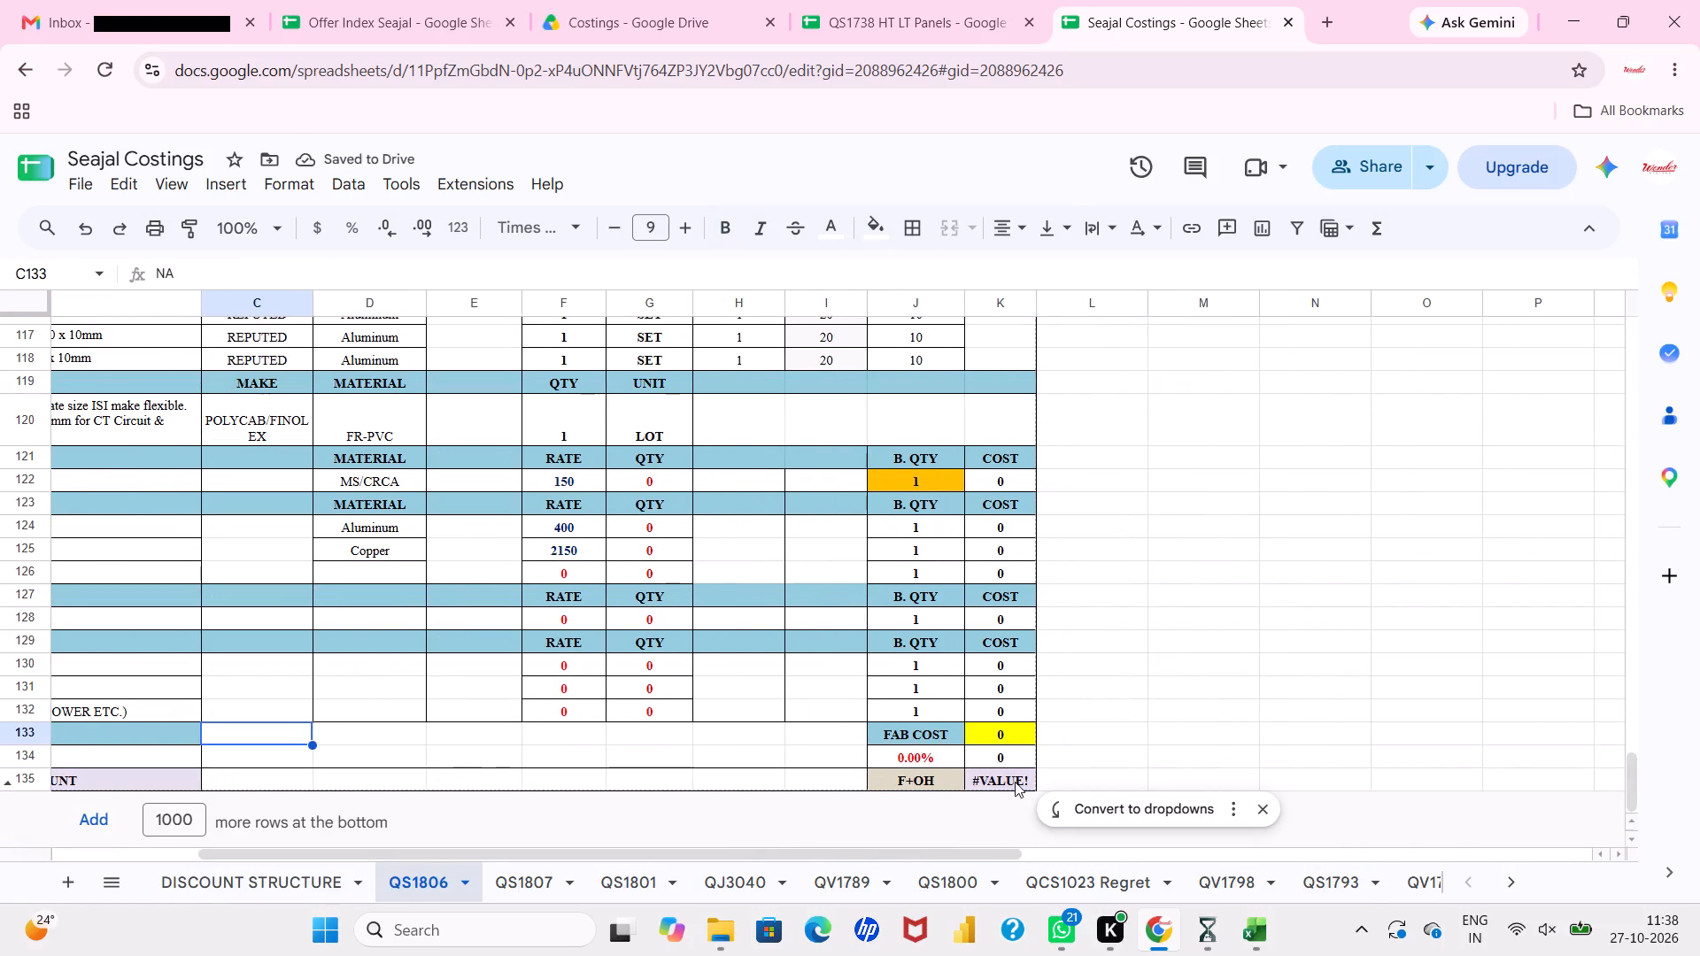
{"action": "left_click", "coordinate": [1015, 782]}
{"action": "type", "text": "=sum"}
{"action": "key", "text": "shift+Return"}
{"action": "key", "text": "shift+parenleft"}
{"action": "key", "text": "BackSpace"}
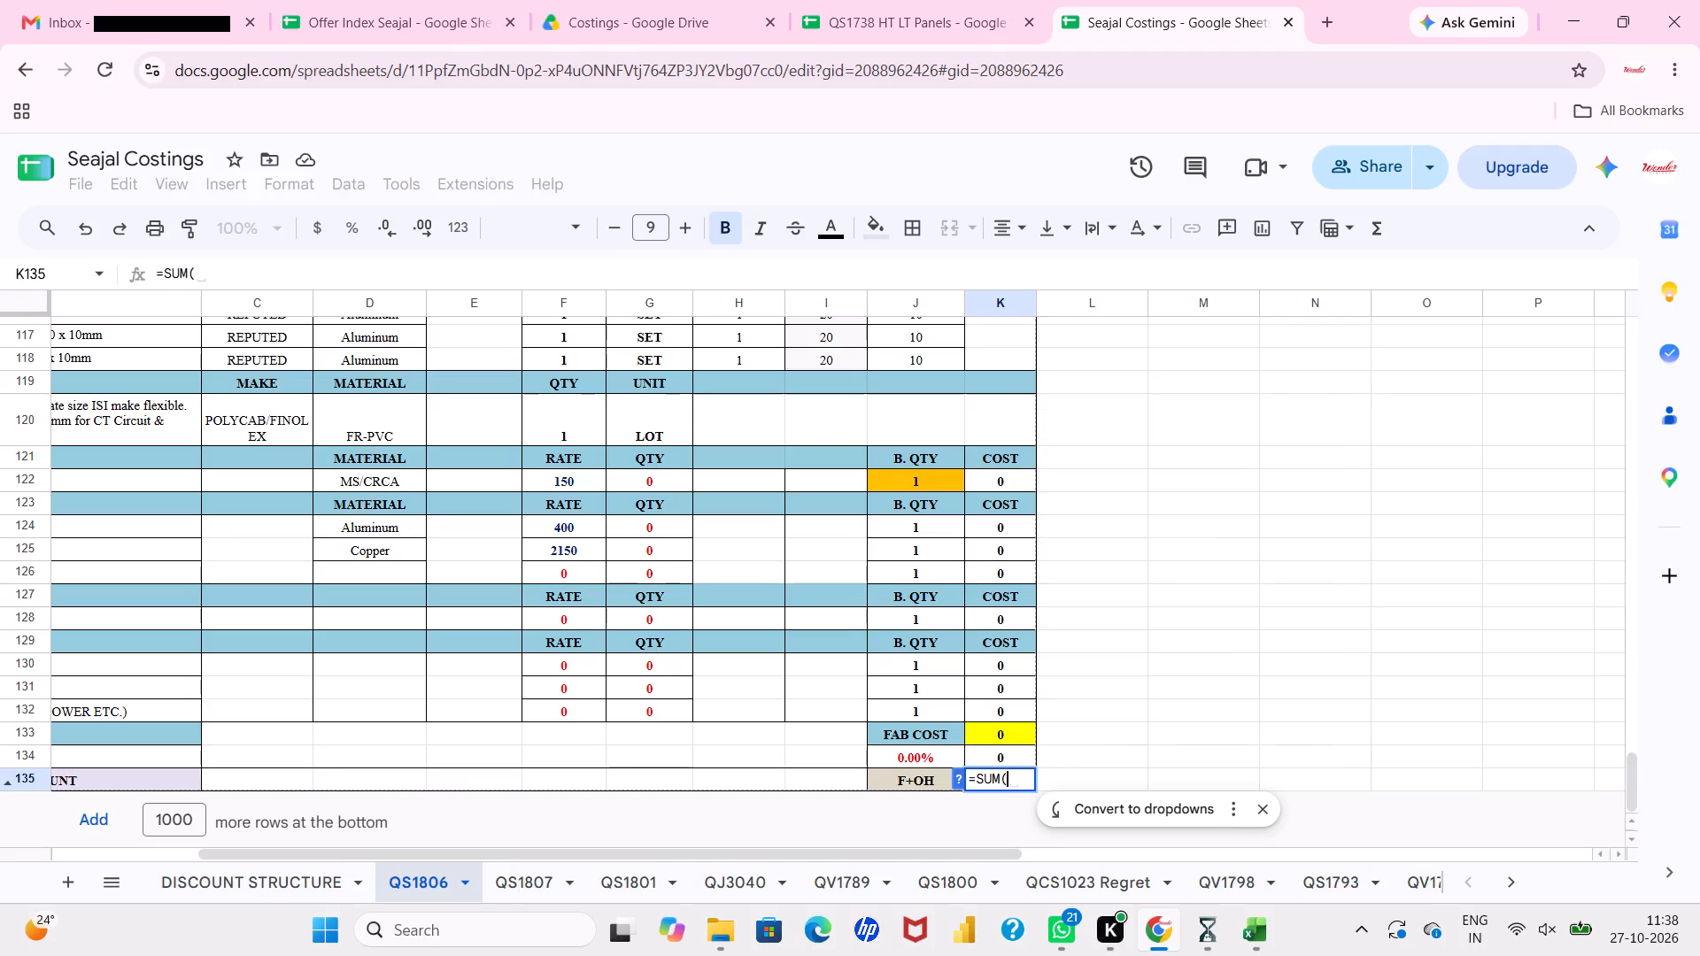
{"action": "left_click_drag", "start_coordinate": [1008, 739], "coordinate": [1006, 758]}
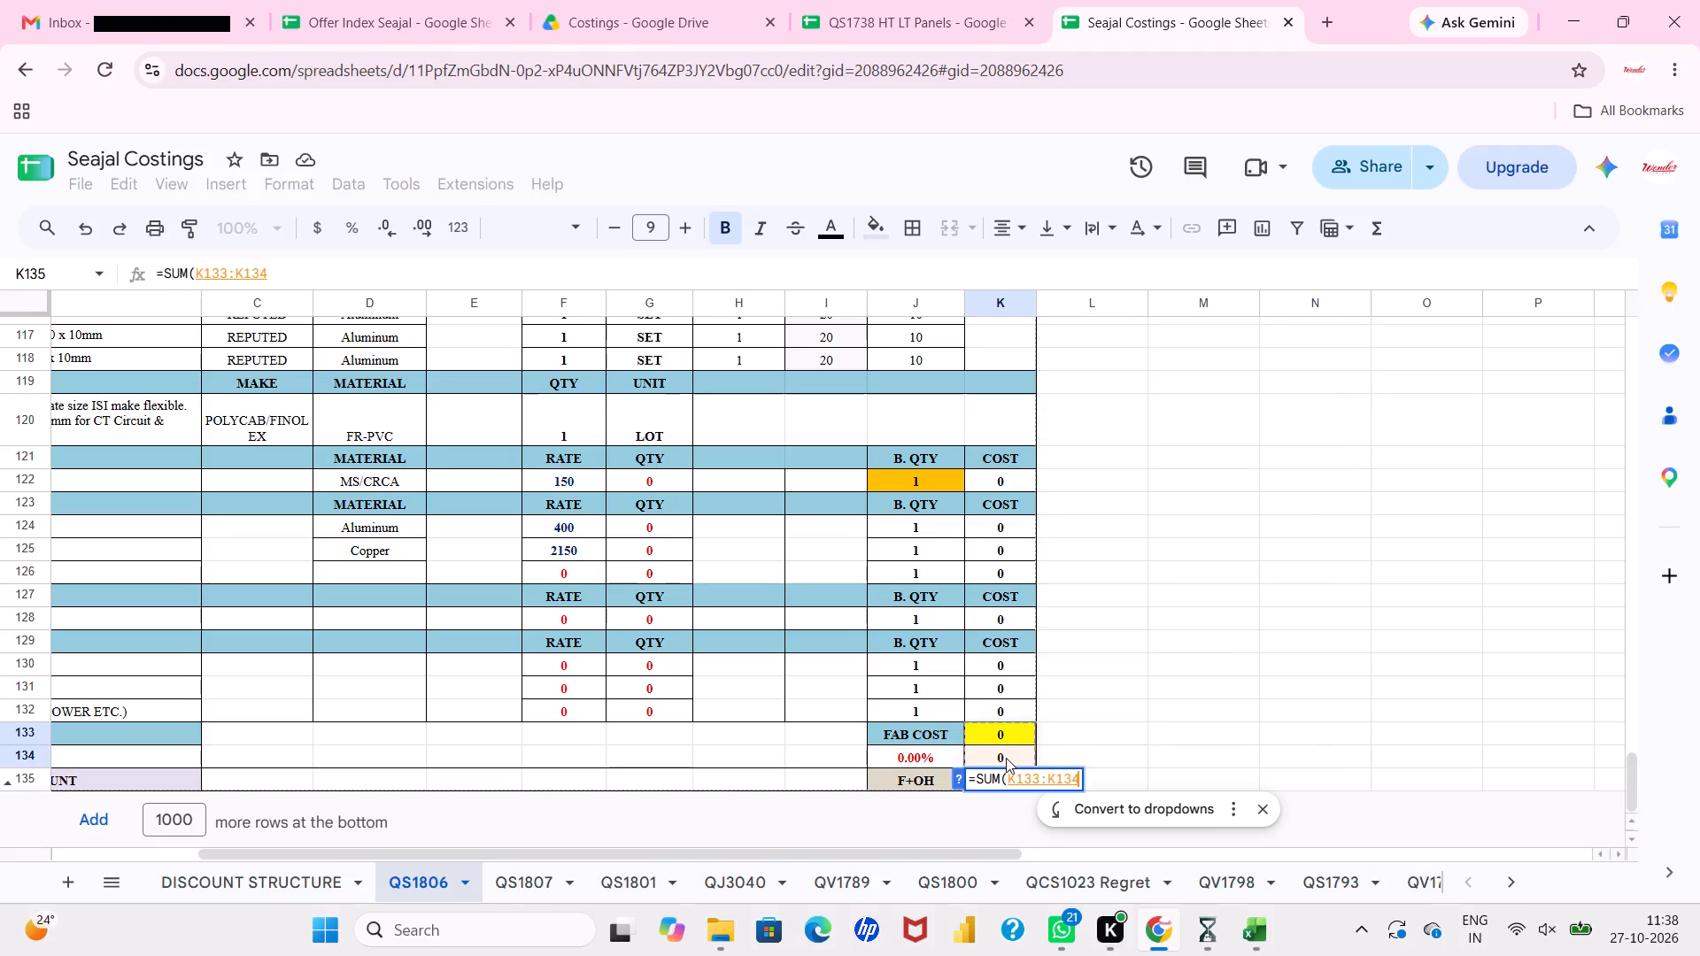
{"action": "key", "text": "shift+parenright"}
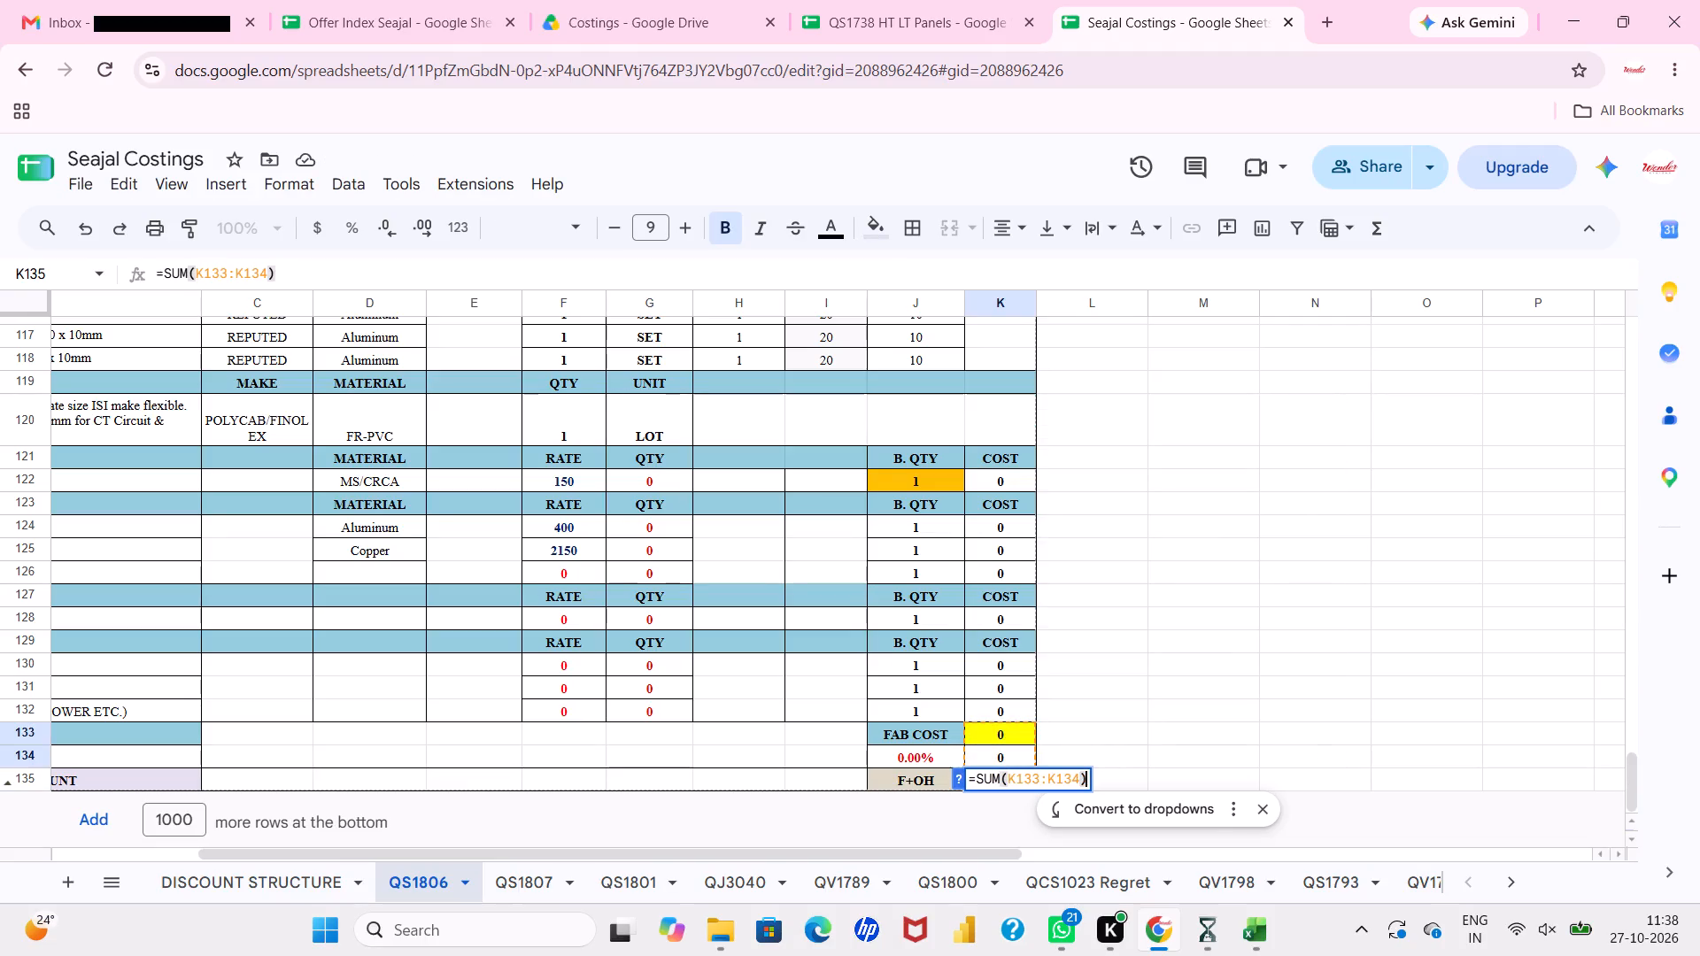
{"action": "key", "text": "Return"}
{"action": "left_click", "coordinate": [1130, 766]}
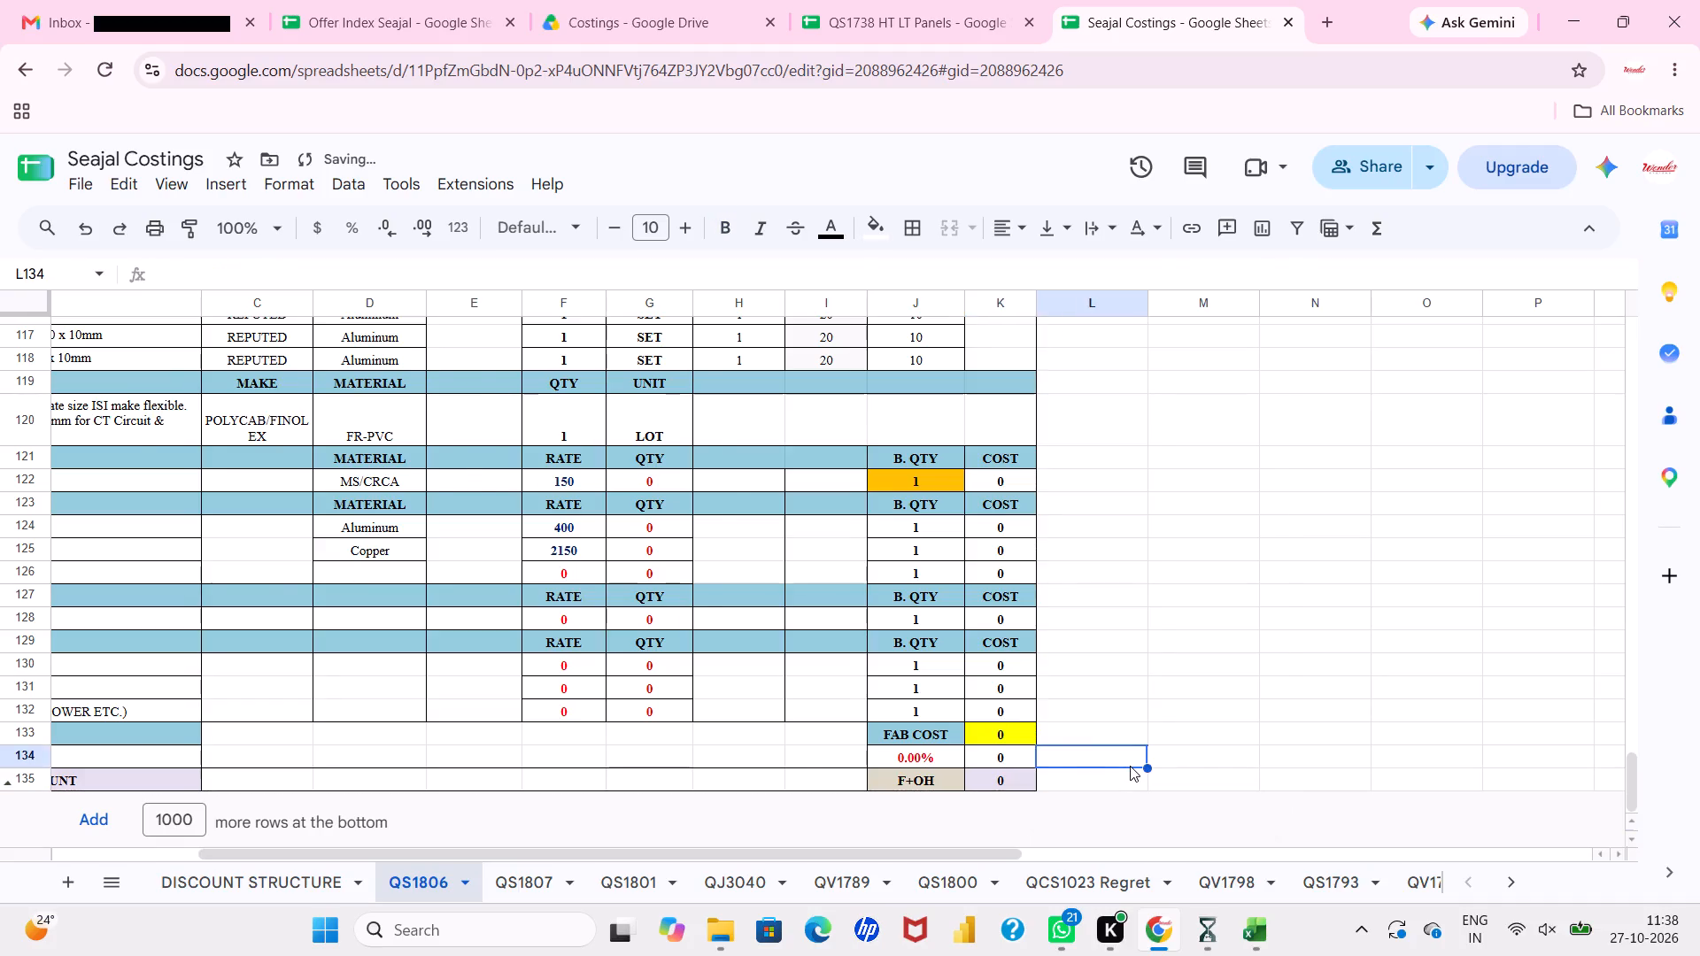
Set the busbar kA rating in J115 to 50kA.
{"action": "scroll", "coordinate": [1130, 766], "scroll_direction": "right", "scroll_amount": 1}
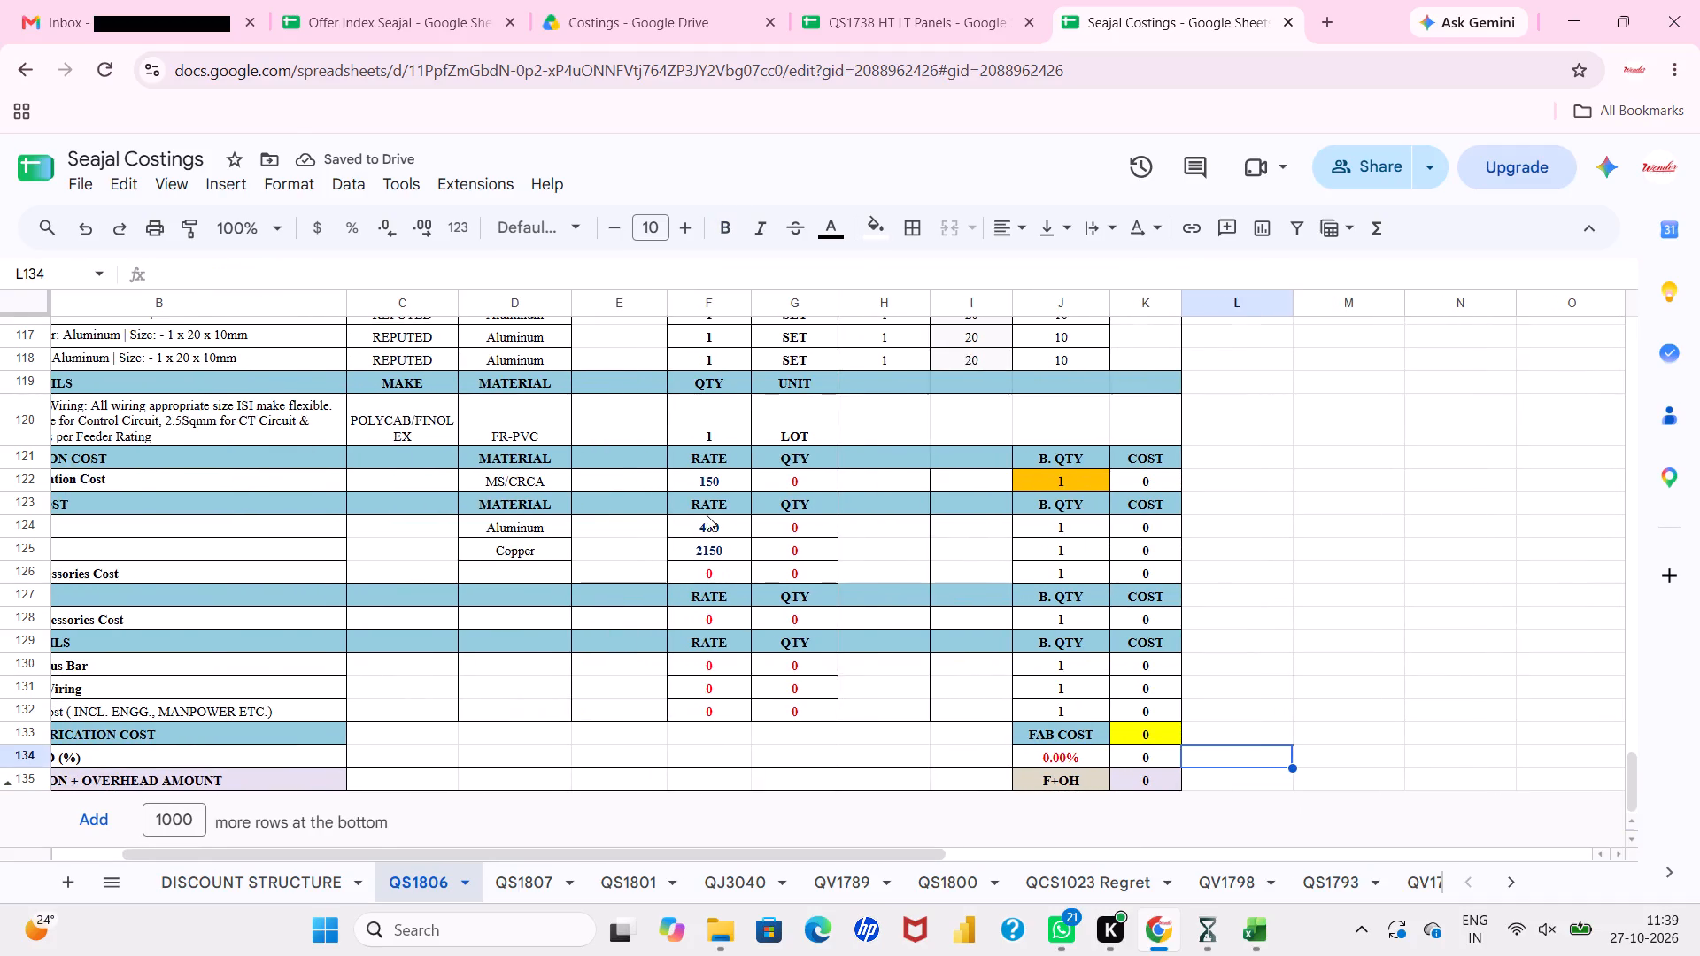
{"action": "scroll", "coordinate": [707, 515], "scroll_direction": "right", "scroll_amount": 1}
{"action": "scroll", "coordinate": [707, 515], "scroll_direction": "up", "scroll_amount": 1}
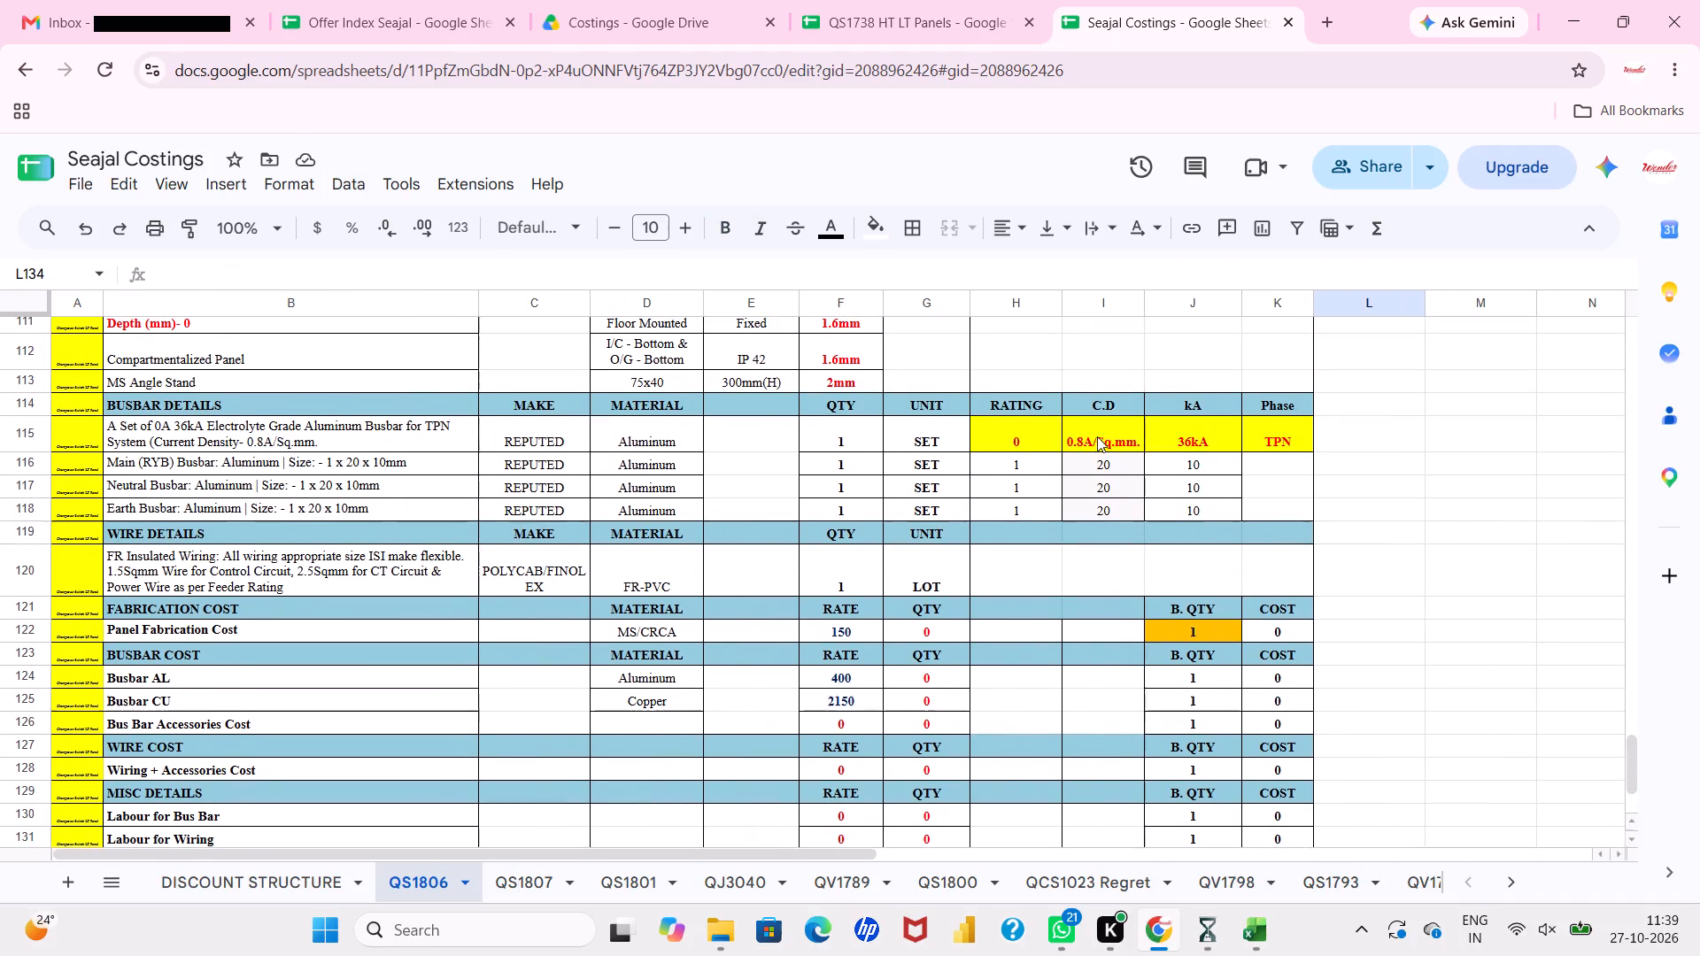
{"action": "left_click", "coordinate": [1186, 436]}
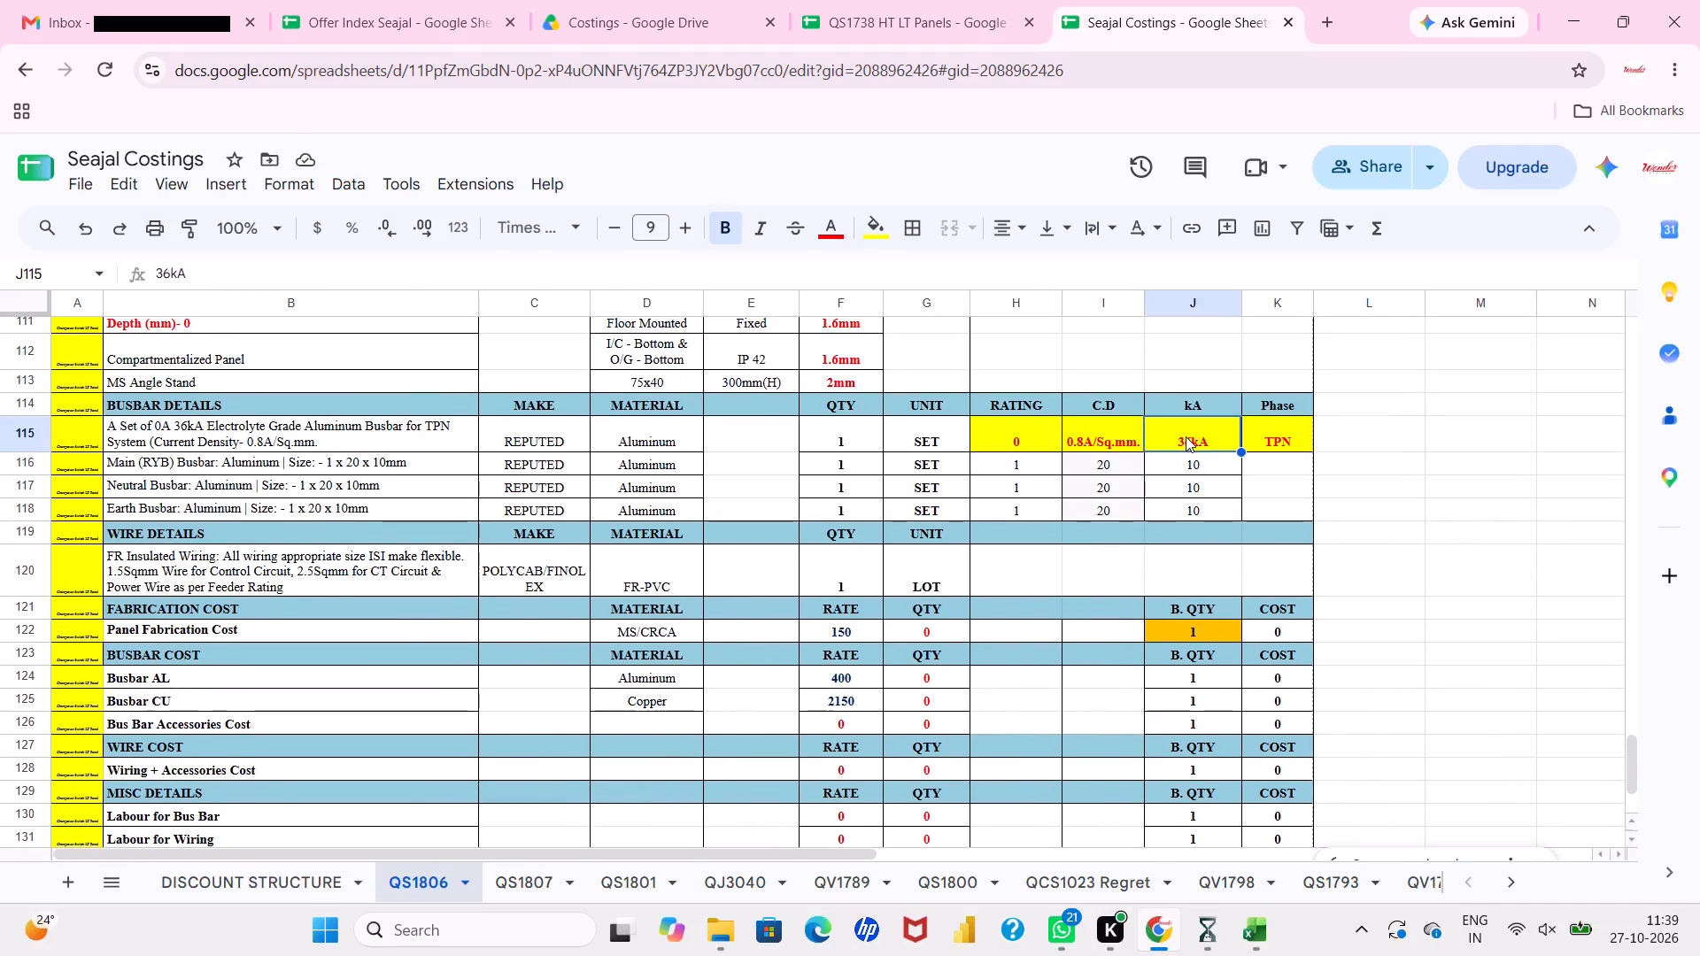
{"action": "left_click_drag", "start_coordinate": [171, 274], "coordinate": [148, 276]}
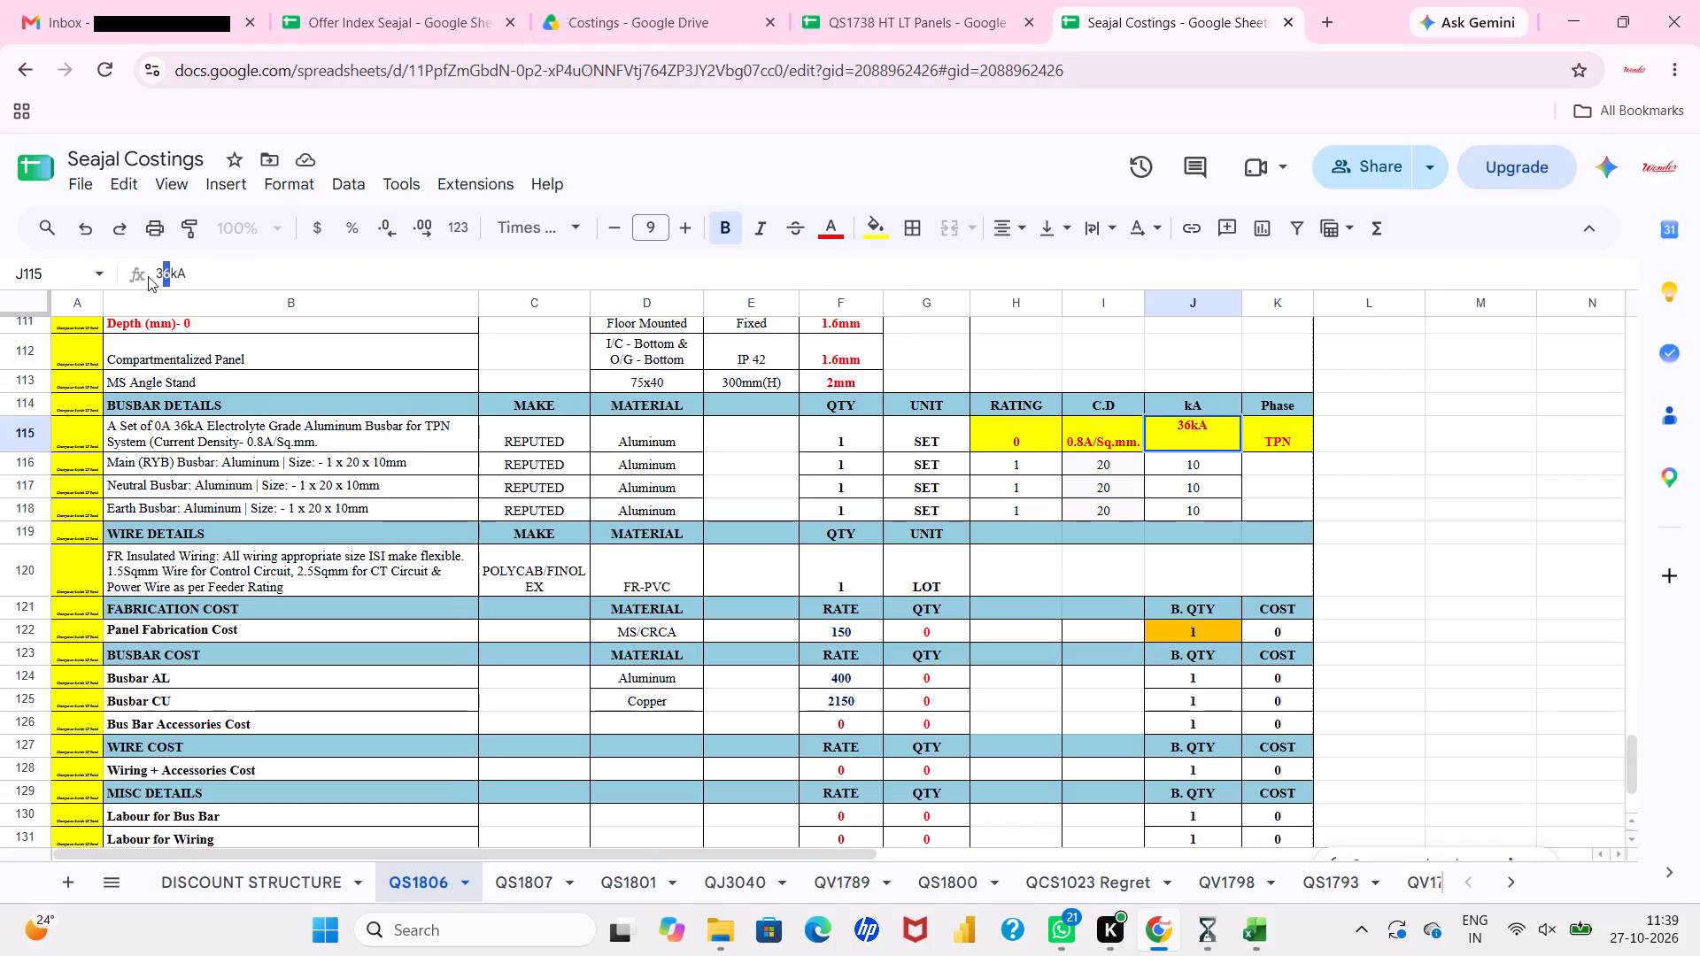
{"action": "left_click_drag", "start_coordinate": [148, 276], "coordinate": [140, 277]}
{"action": "type", "text": "50"}
{"action": "key", "text": "Return"}
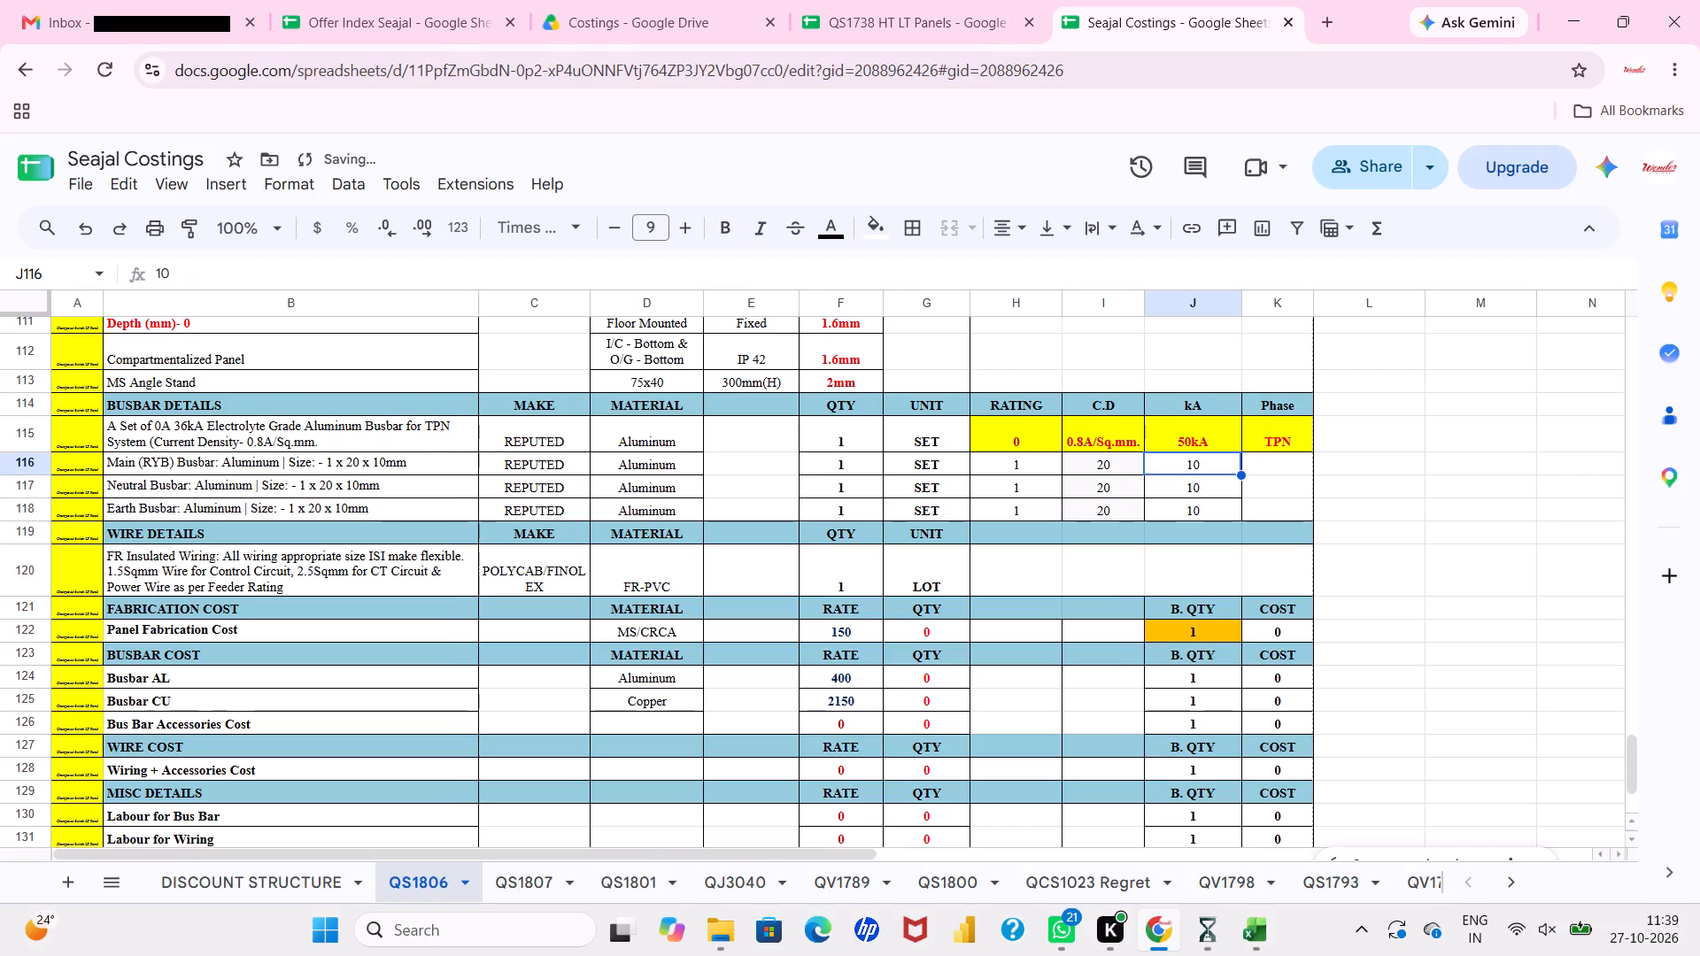
{"action": "left_click", "coordinate": [1481, 533]}
Review the busbar, fabrication and feeder sections of the QS1806 sheet.
{"action": "scroll", "coordinate": [1481, 533], "scroll_direction": "right", "scroll_amount": 1}
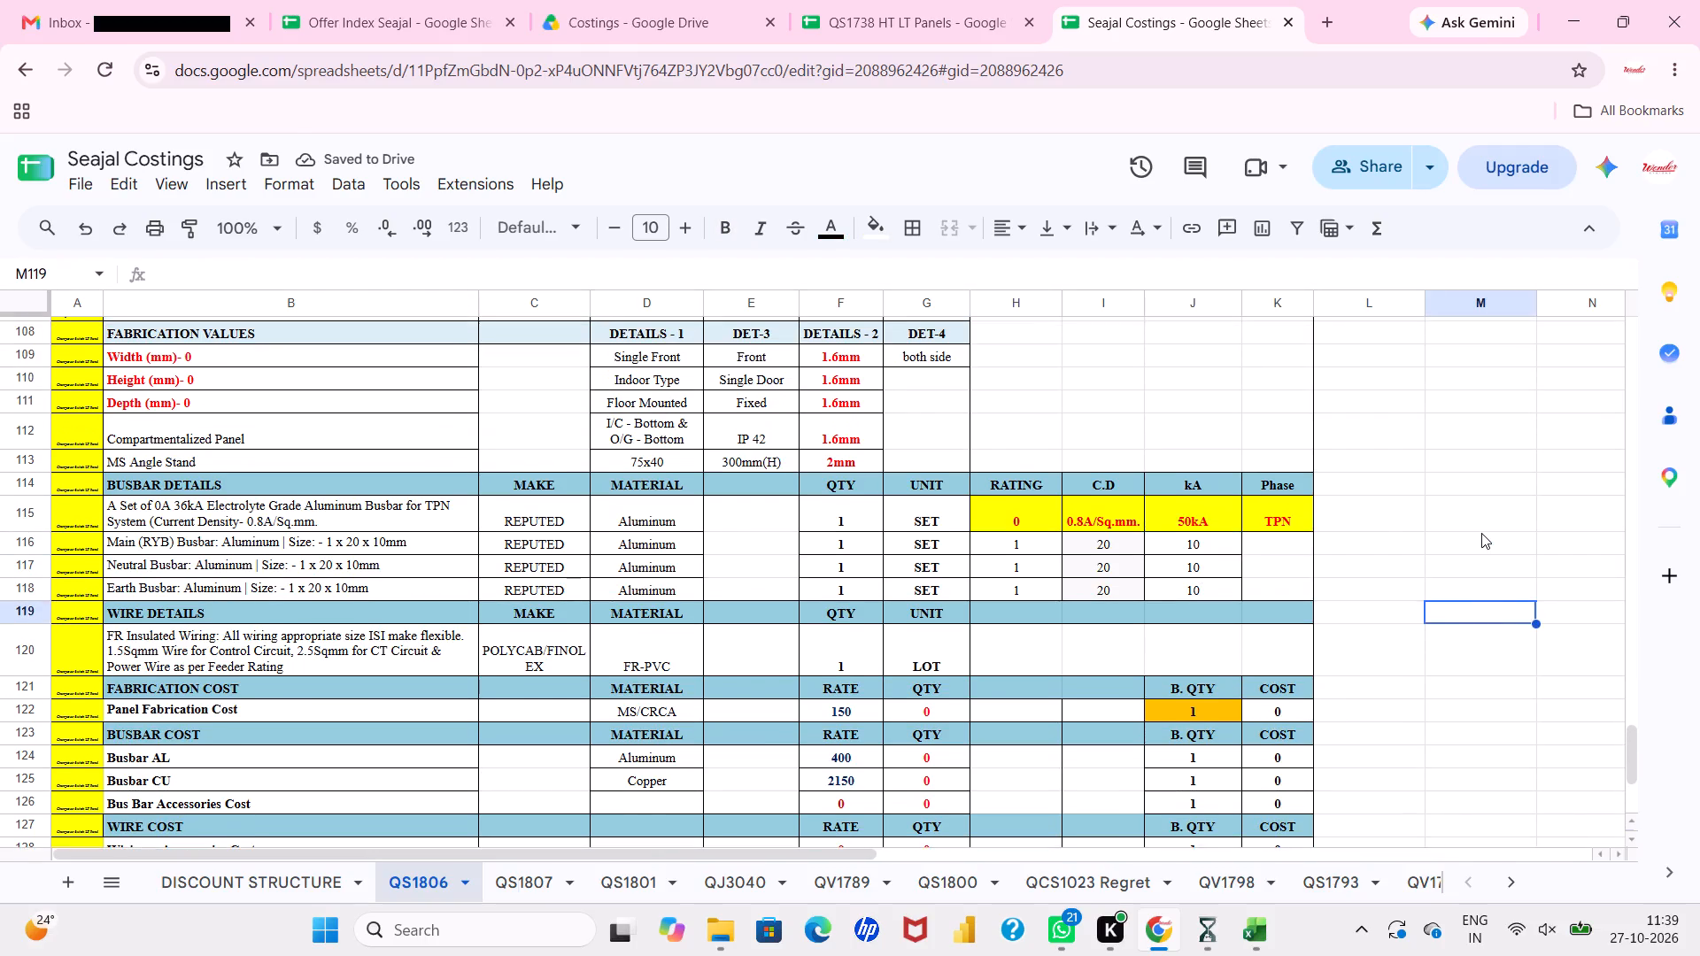
{"action": "left_click", "coordinate": [1364, 490]}
{"action": "scroll", "coordinate": [1364, 490], "scroll_direction": "up", "scroll_amount": 1}
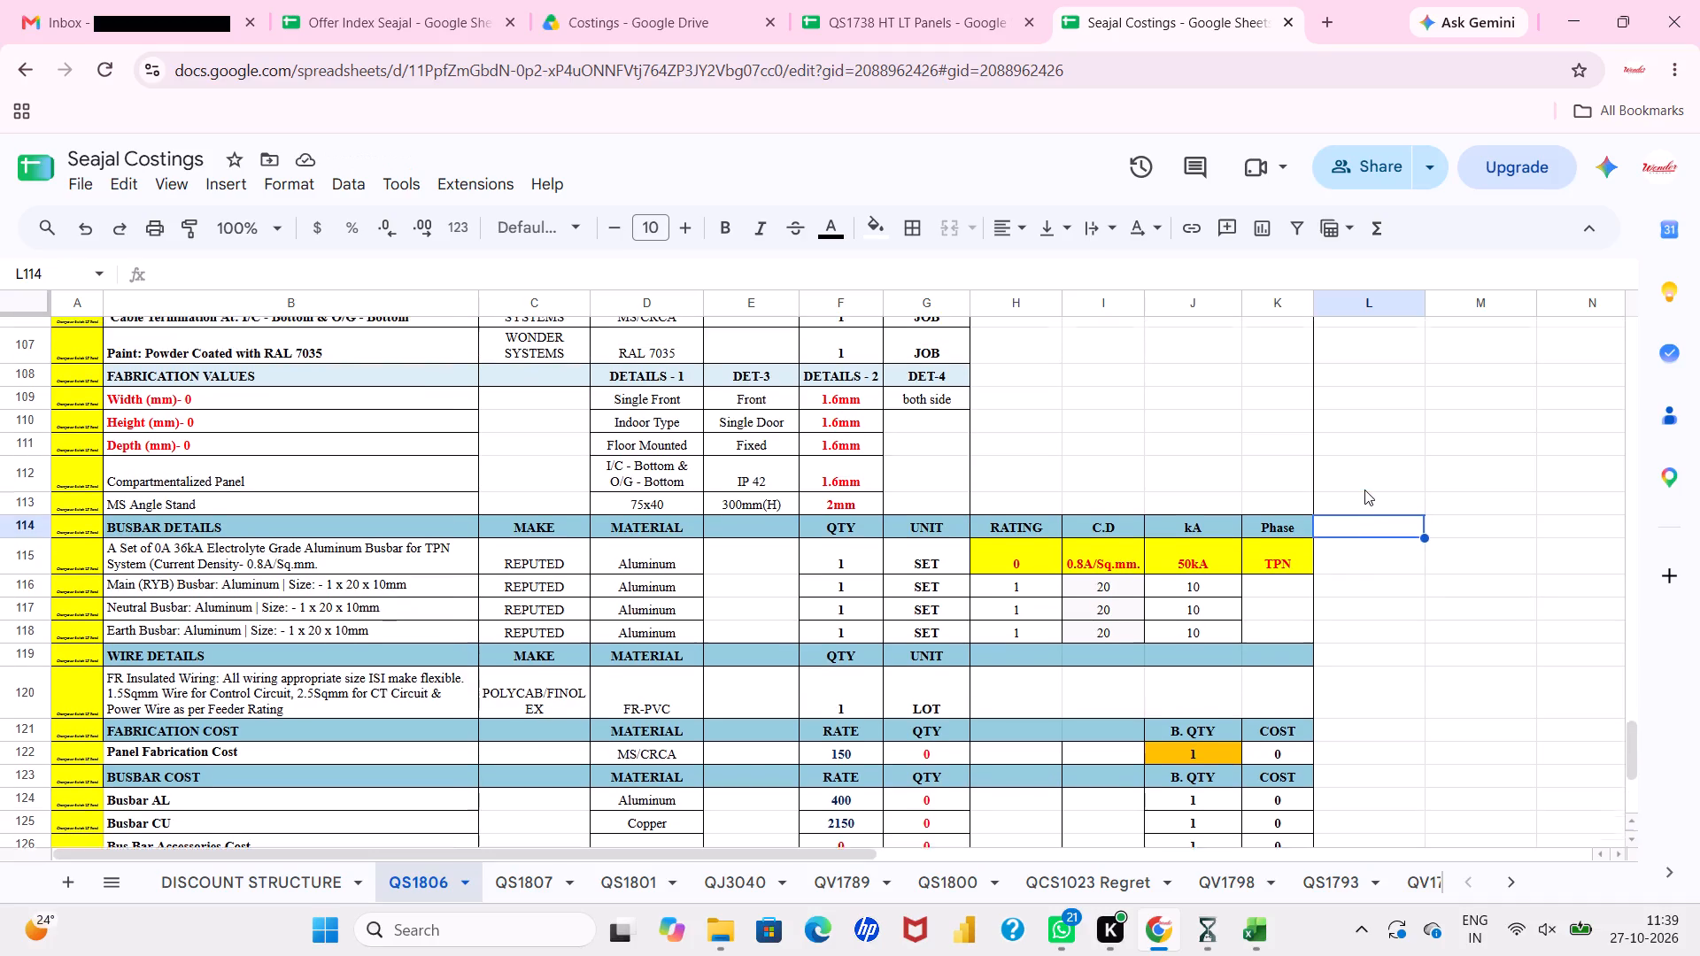
{"action": "scroll", "coordinate": [1364, 490], "scroll_direction": "up", "scroll_amount": 1}
{"action": "scroll", "coordinate": [886, 597], "scroll_direction": "up", "scroll_amount": 2}
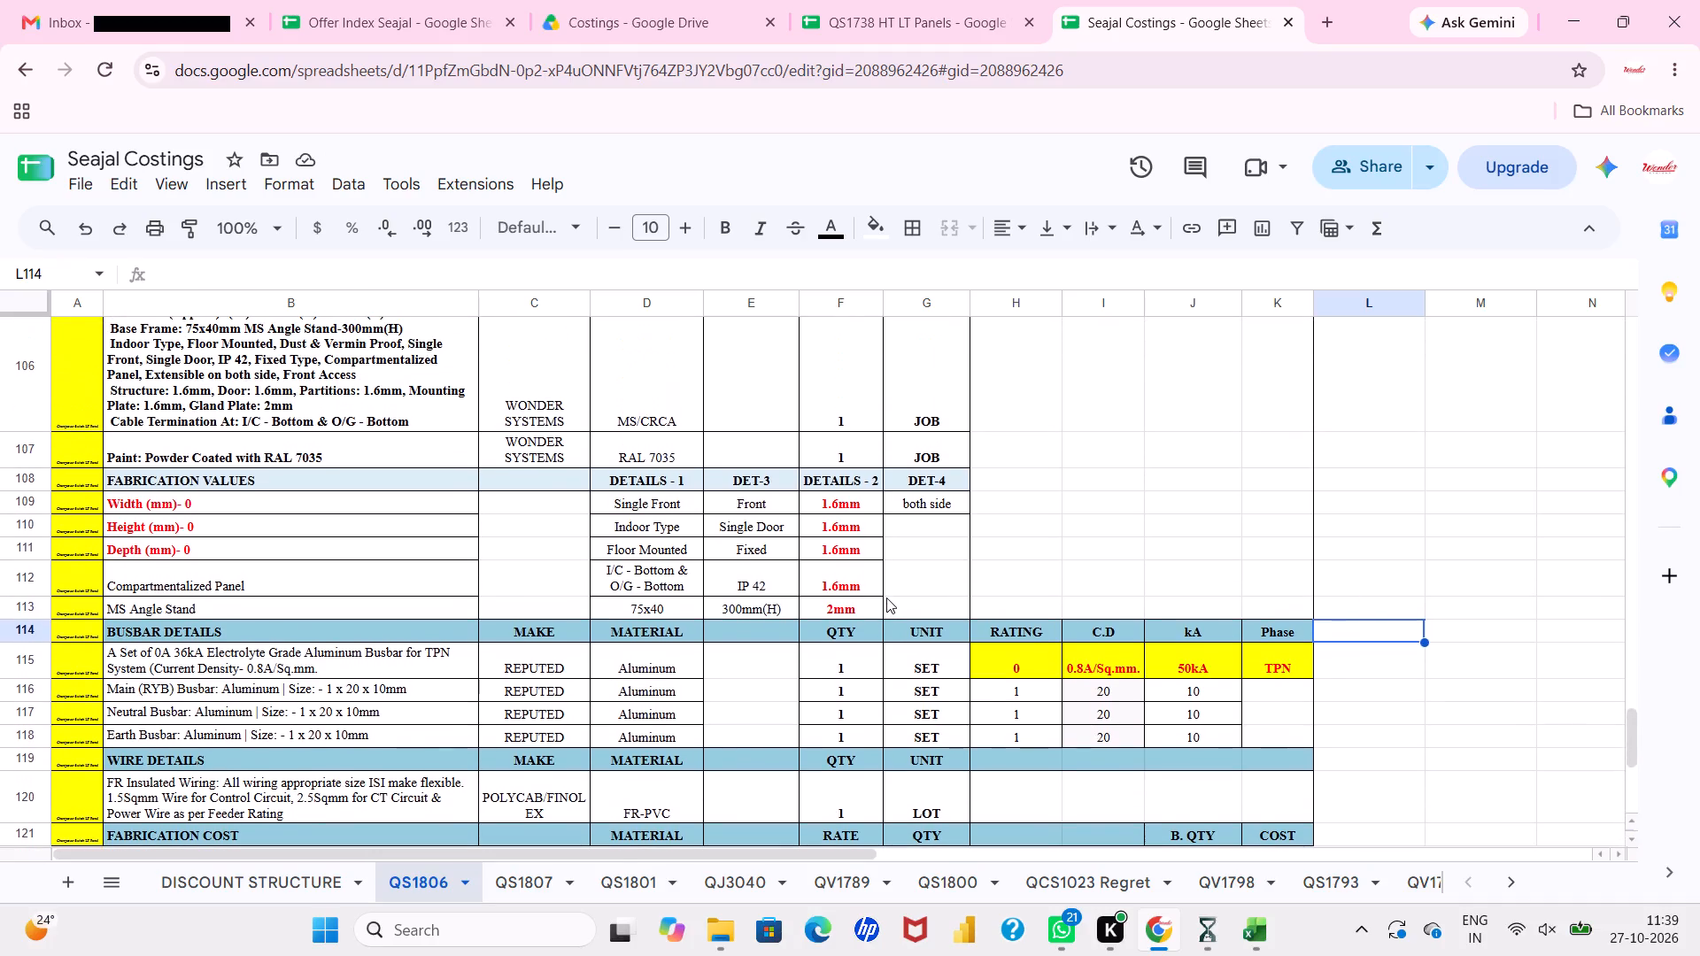
{"action": "scroll", "coordinate": [886, 597], "scroll_direction": "up", "scroll_amount": 1}
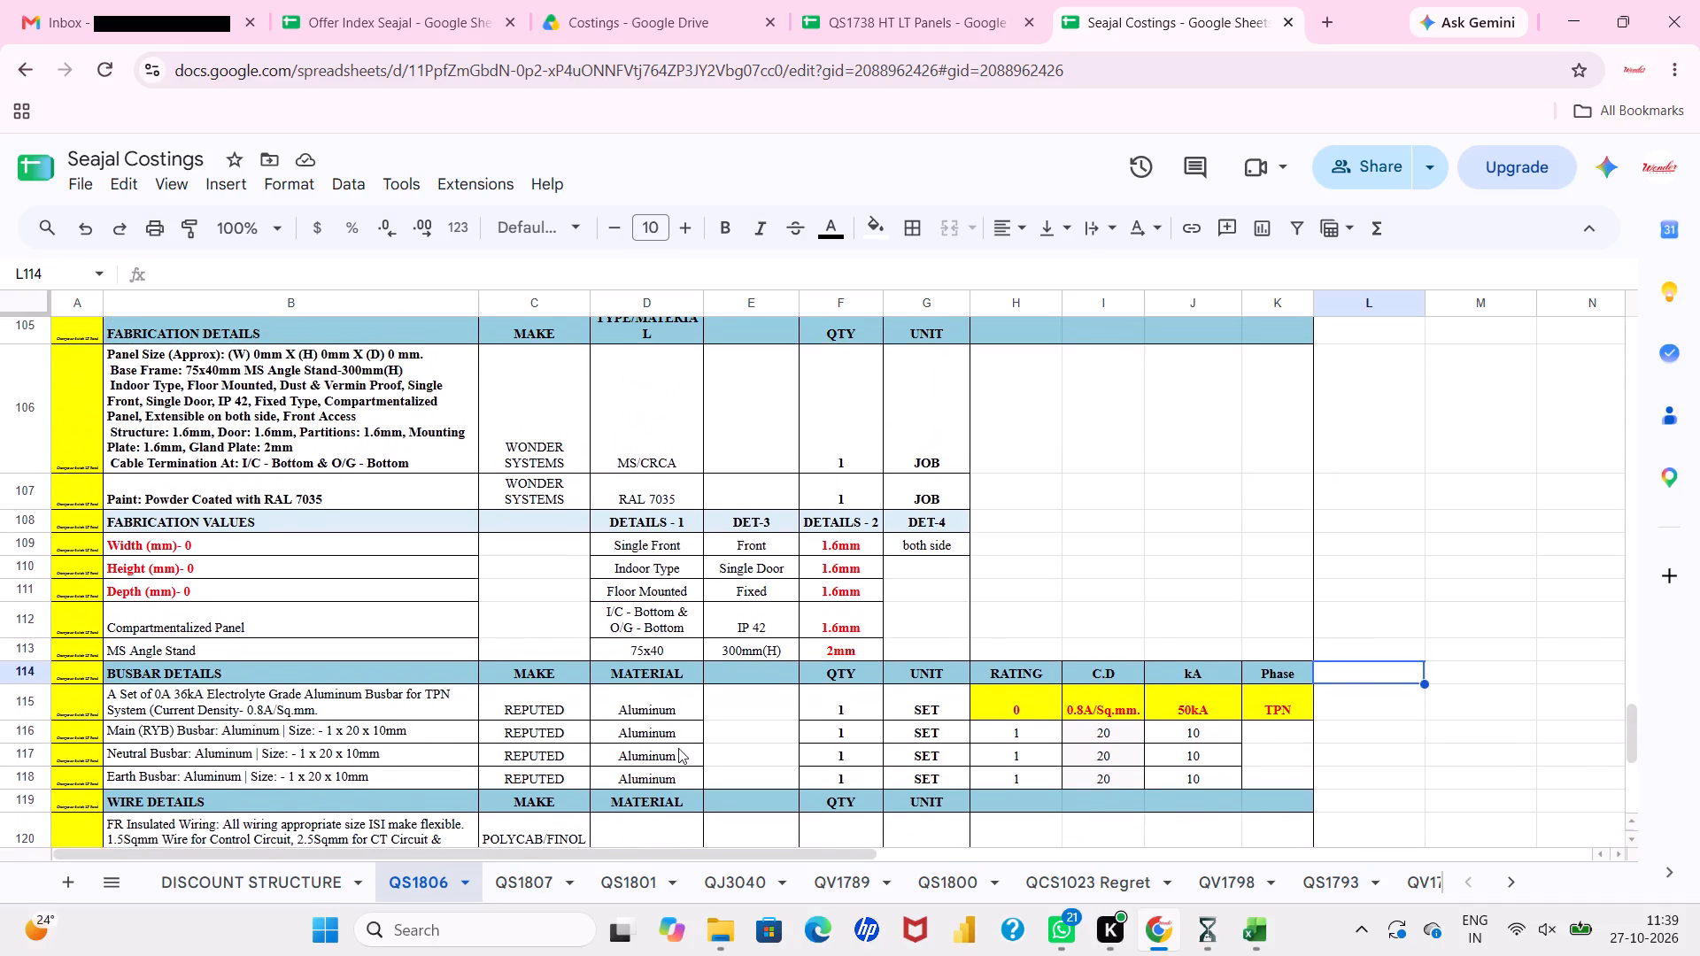
{"action": "left_click", "coordinate": [650, 711]}
{"action": "scroll", "coordinate": [650, 711], "scroll_direction": "up", "scroll_amount": 1}
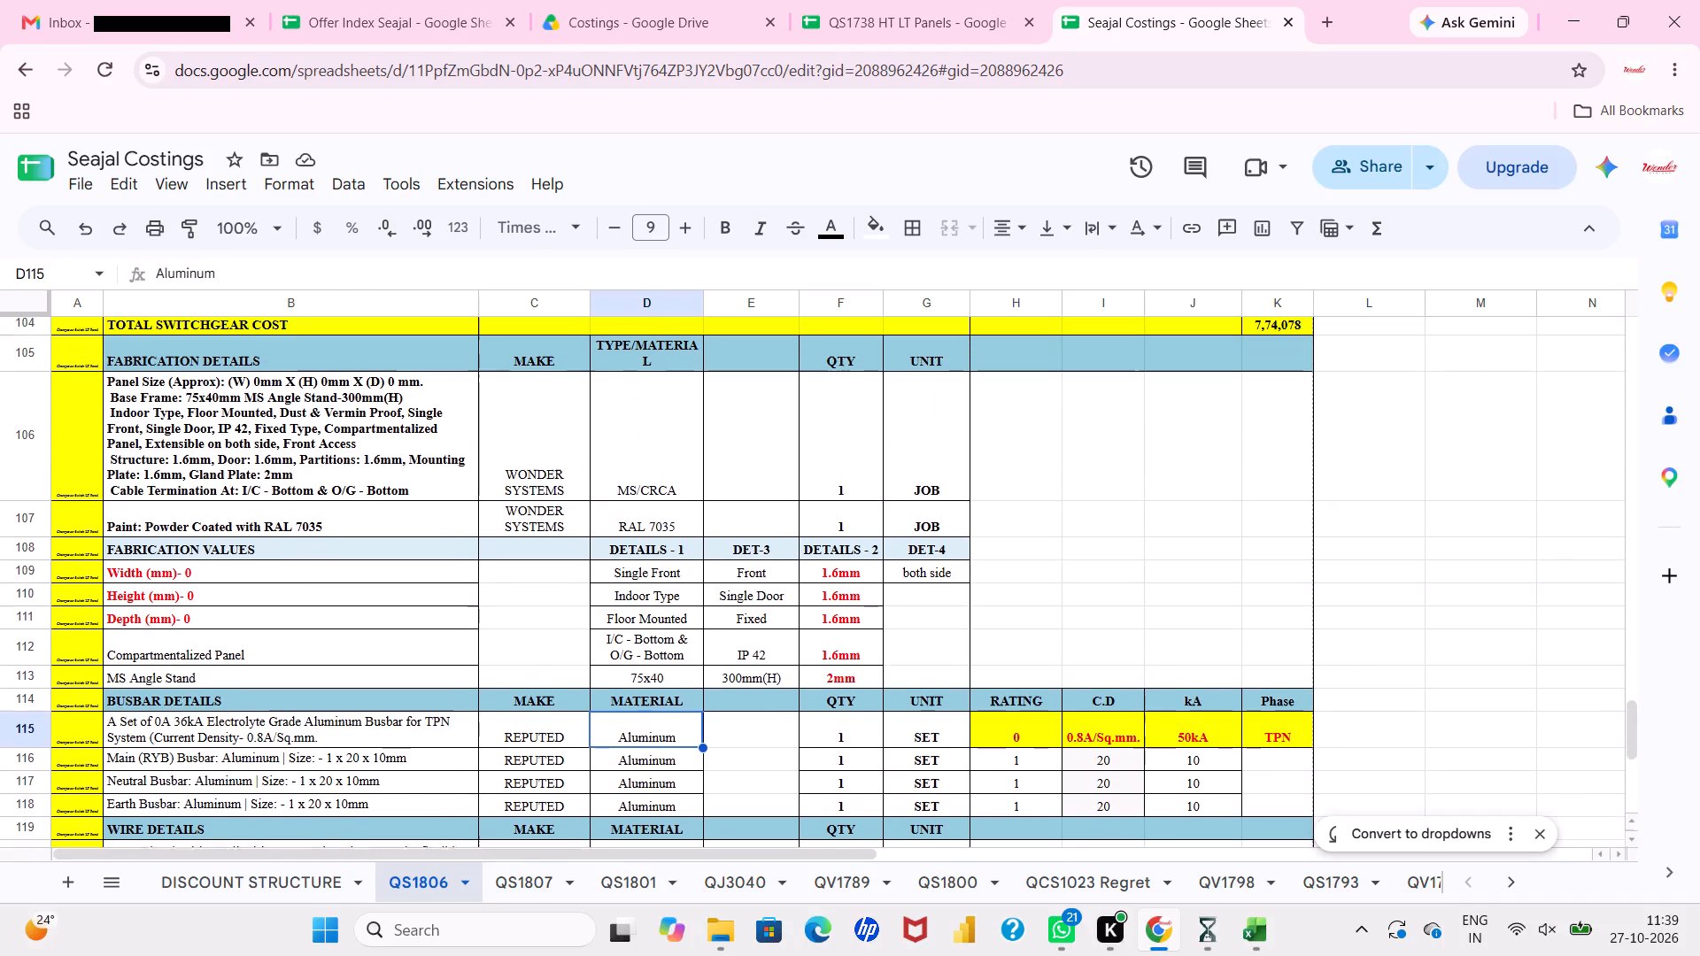
{"action": "scroll", "coordinate": [650, 711], "scroll_direction": "down", "scroll_amount": 1}
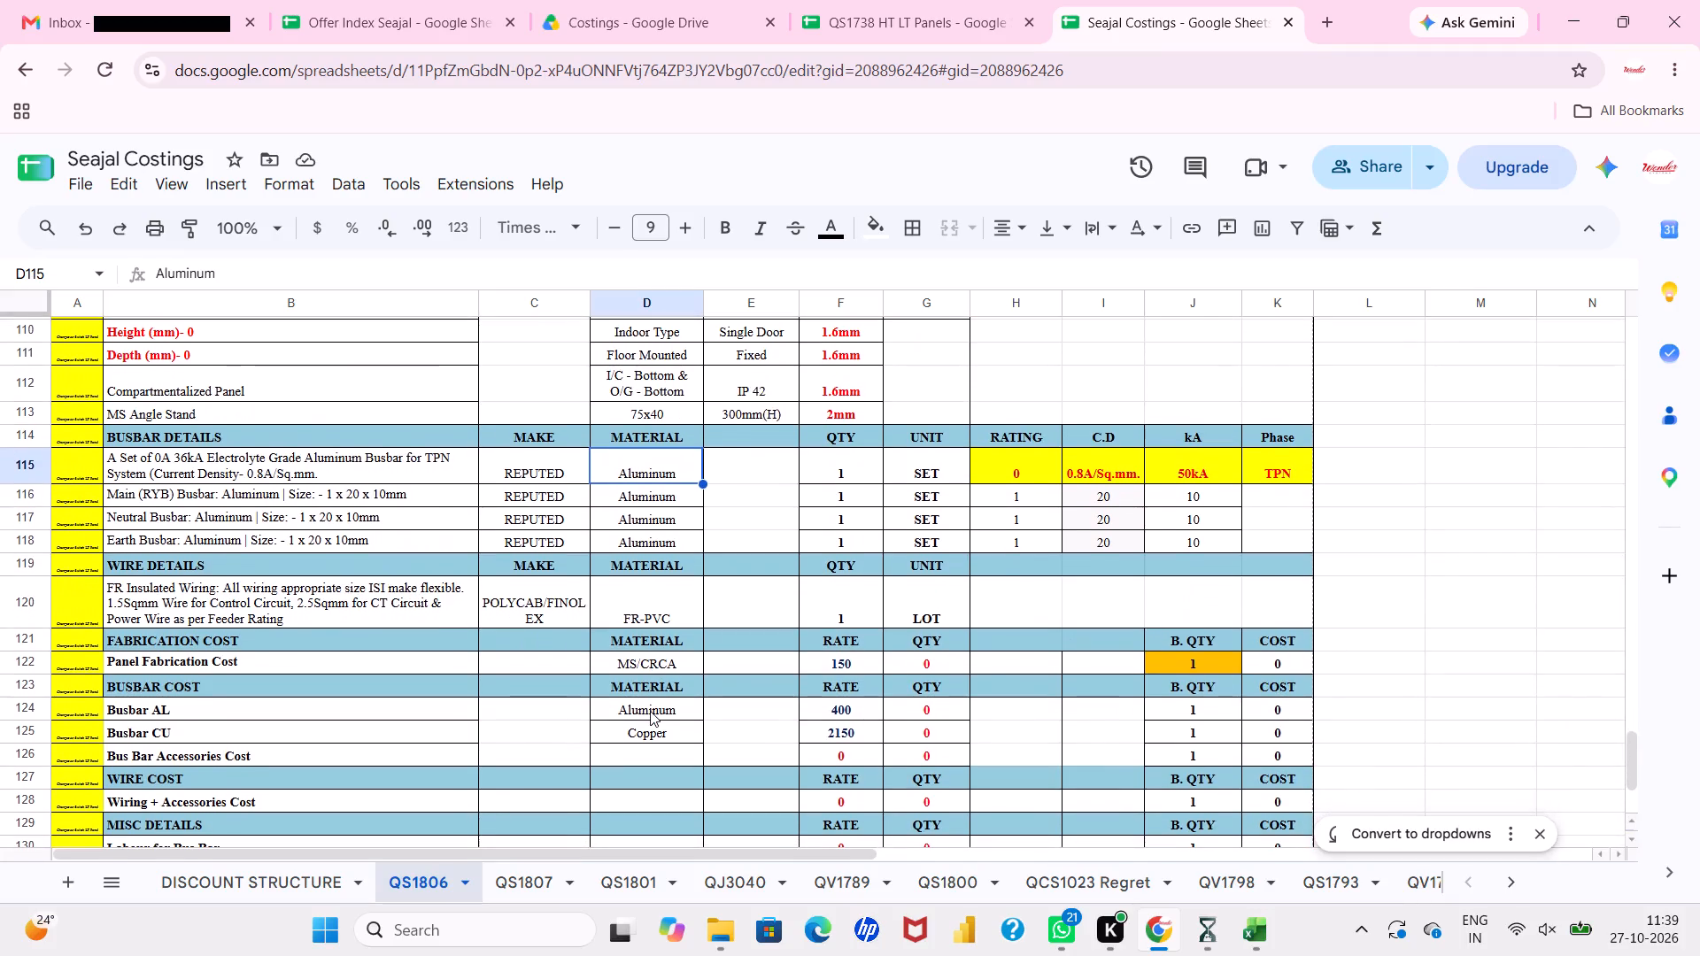
{"action": "scroll", "coordinate": [650, 711], "scroll_direction": "up", "scroll_amount": 3}
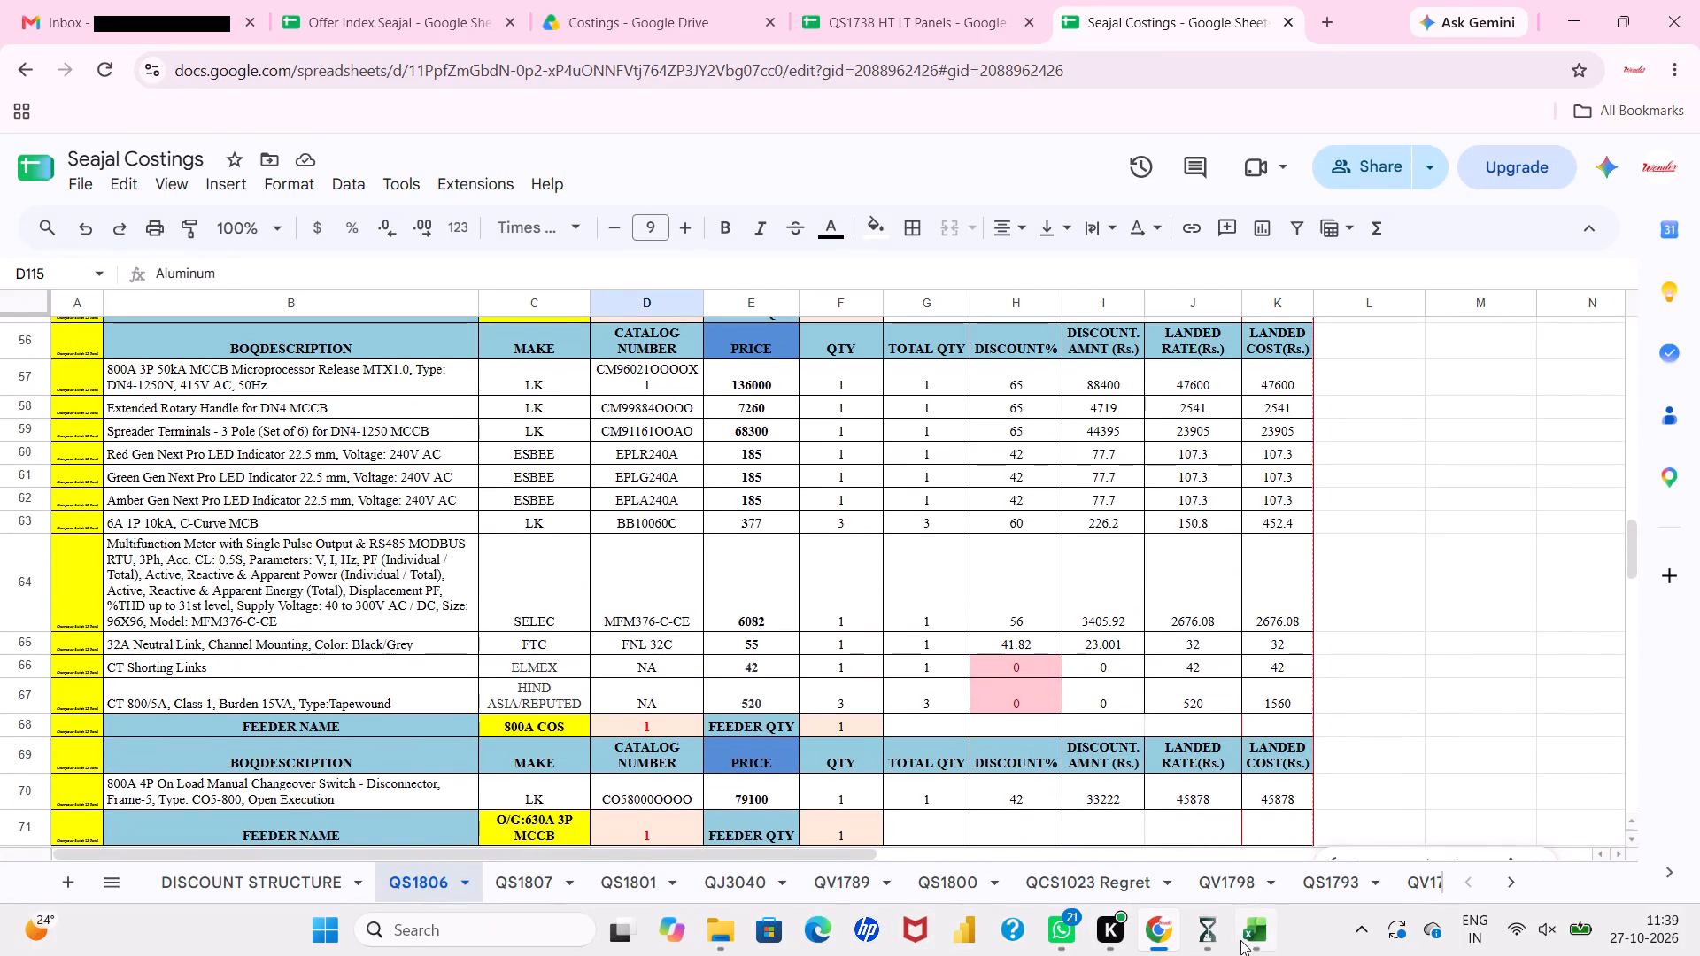
Switch to the Price_List workbook in Excel and save a backup of the ongoing InstaQuote project.
{"action": "left_click", "coordinate": [1248, 937]}
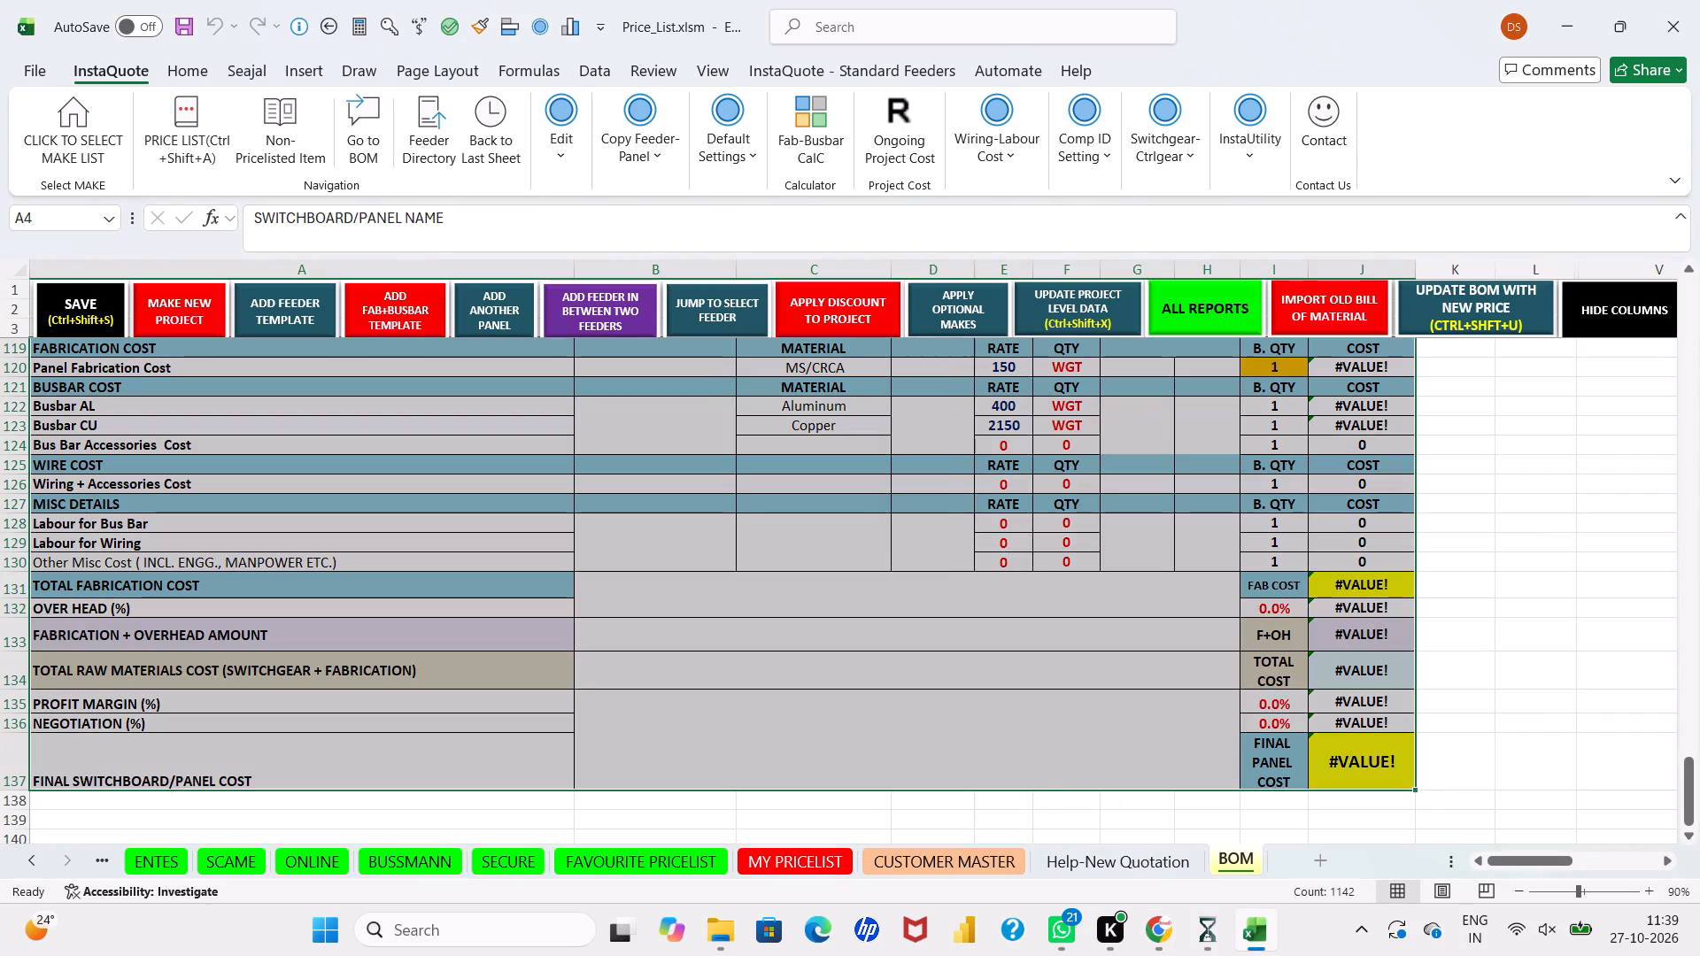
{"action": "left_click", "coordinate": [800, 554]}
{"action": "left_click", "coordinate": [47, 322]}
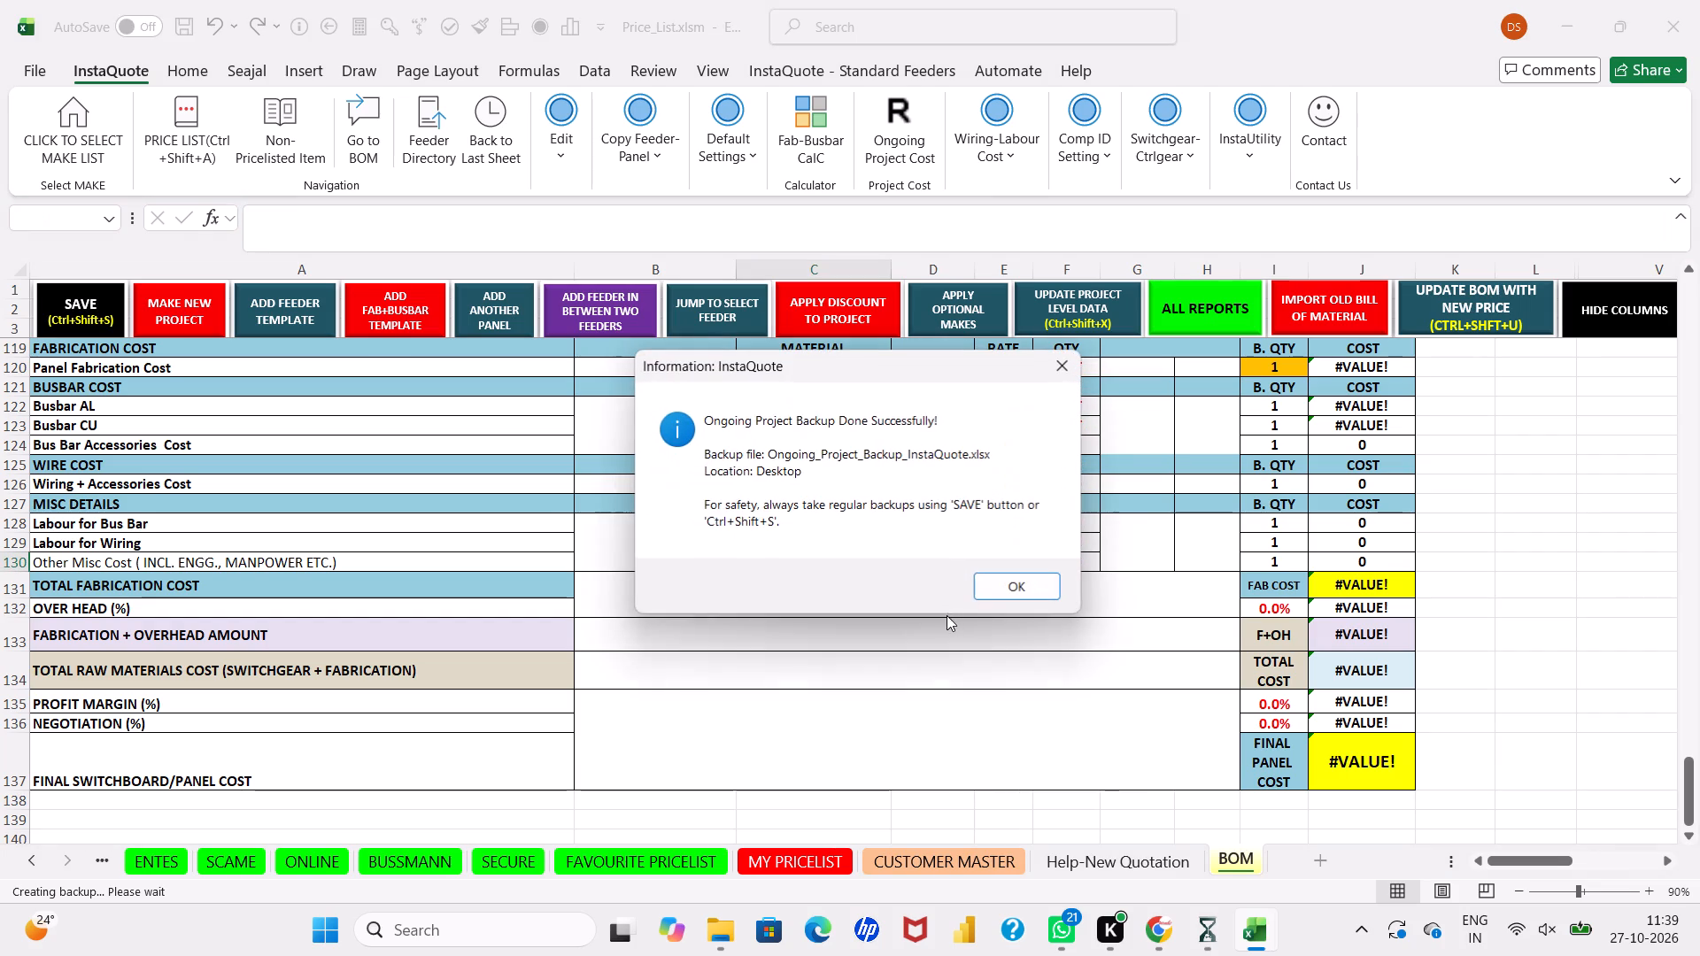
{"action": "left_click", "coordinate": [993, 582]}
Examine the feeders and switchgear cost in the Excel BOM, then return to the QS1806 sheet in Chrome.
{"action": "scroll", "coordinate": [993, 582], "scroll_direction": "up", "scroll_amount": 3}
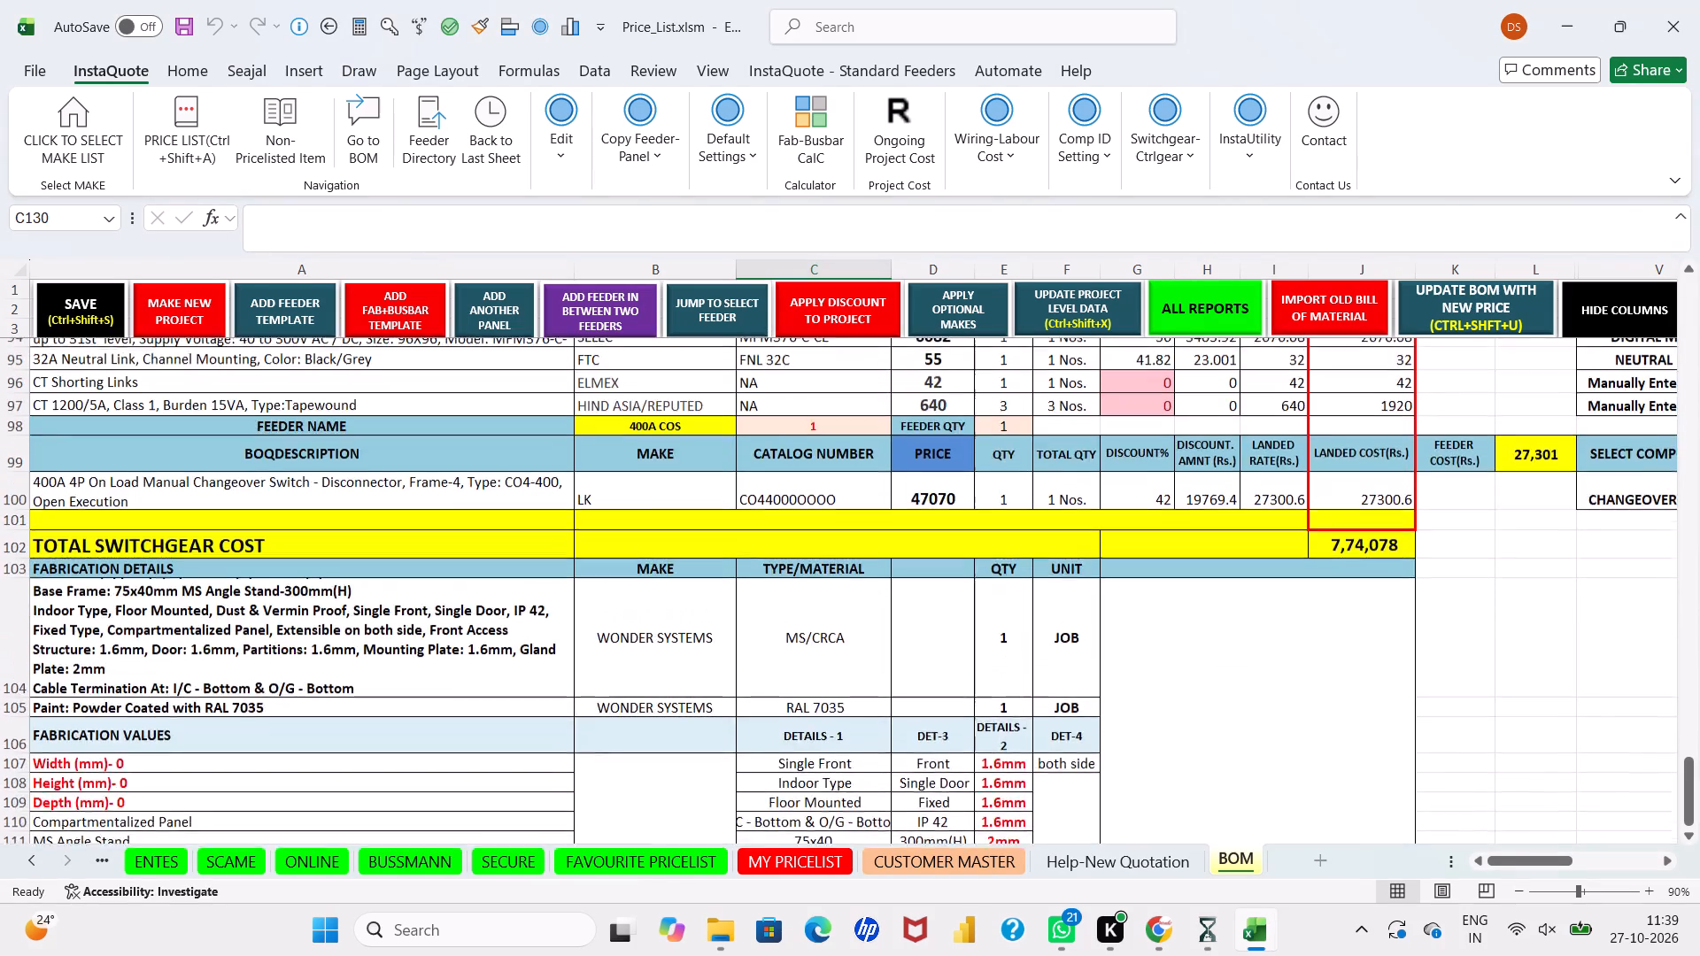
{"action": "scroll", "coordinate": [993, 582], "scroll_direction": "up", "scroll_amount": 4}
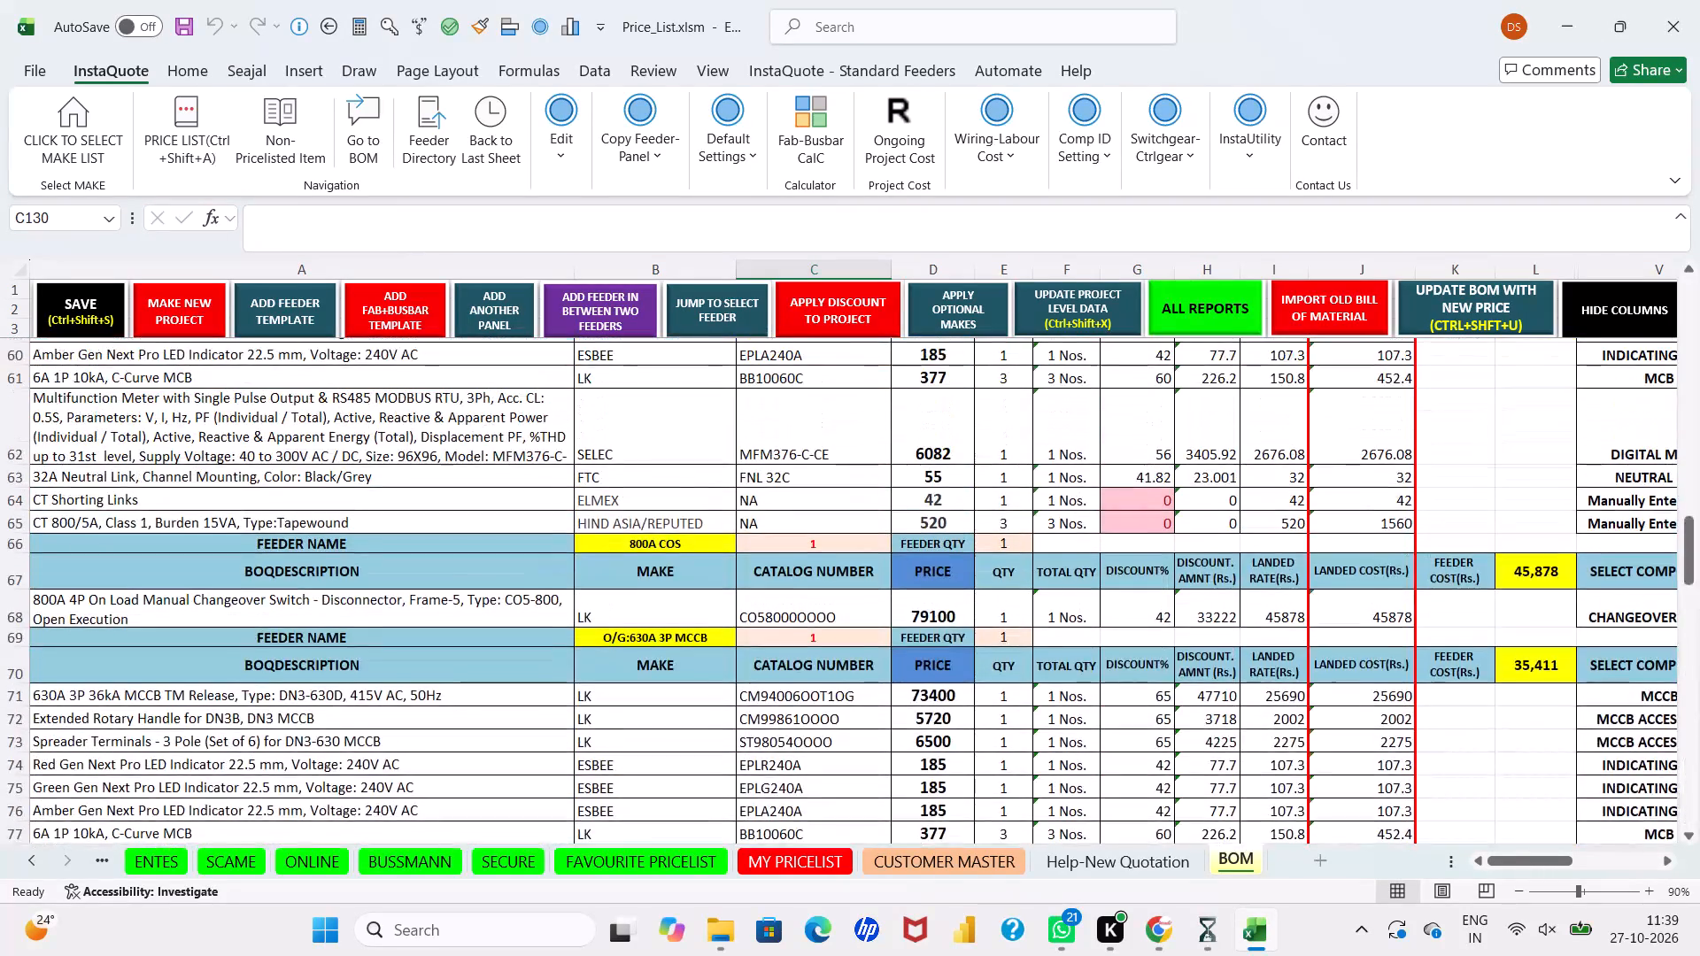
{"action": "scroll", "coordinate": [1061, 691], "scroll_direction": "up", "scroll_amount": 4}
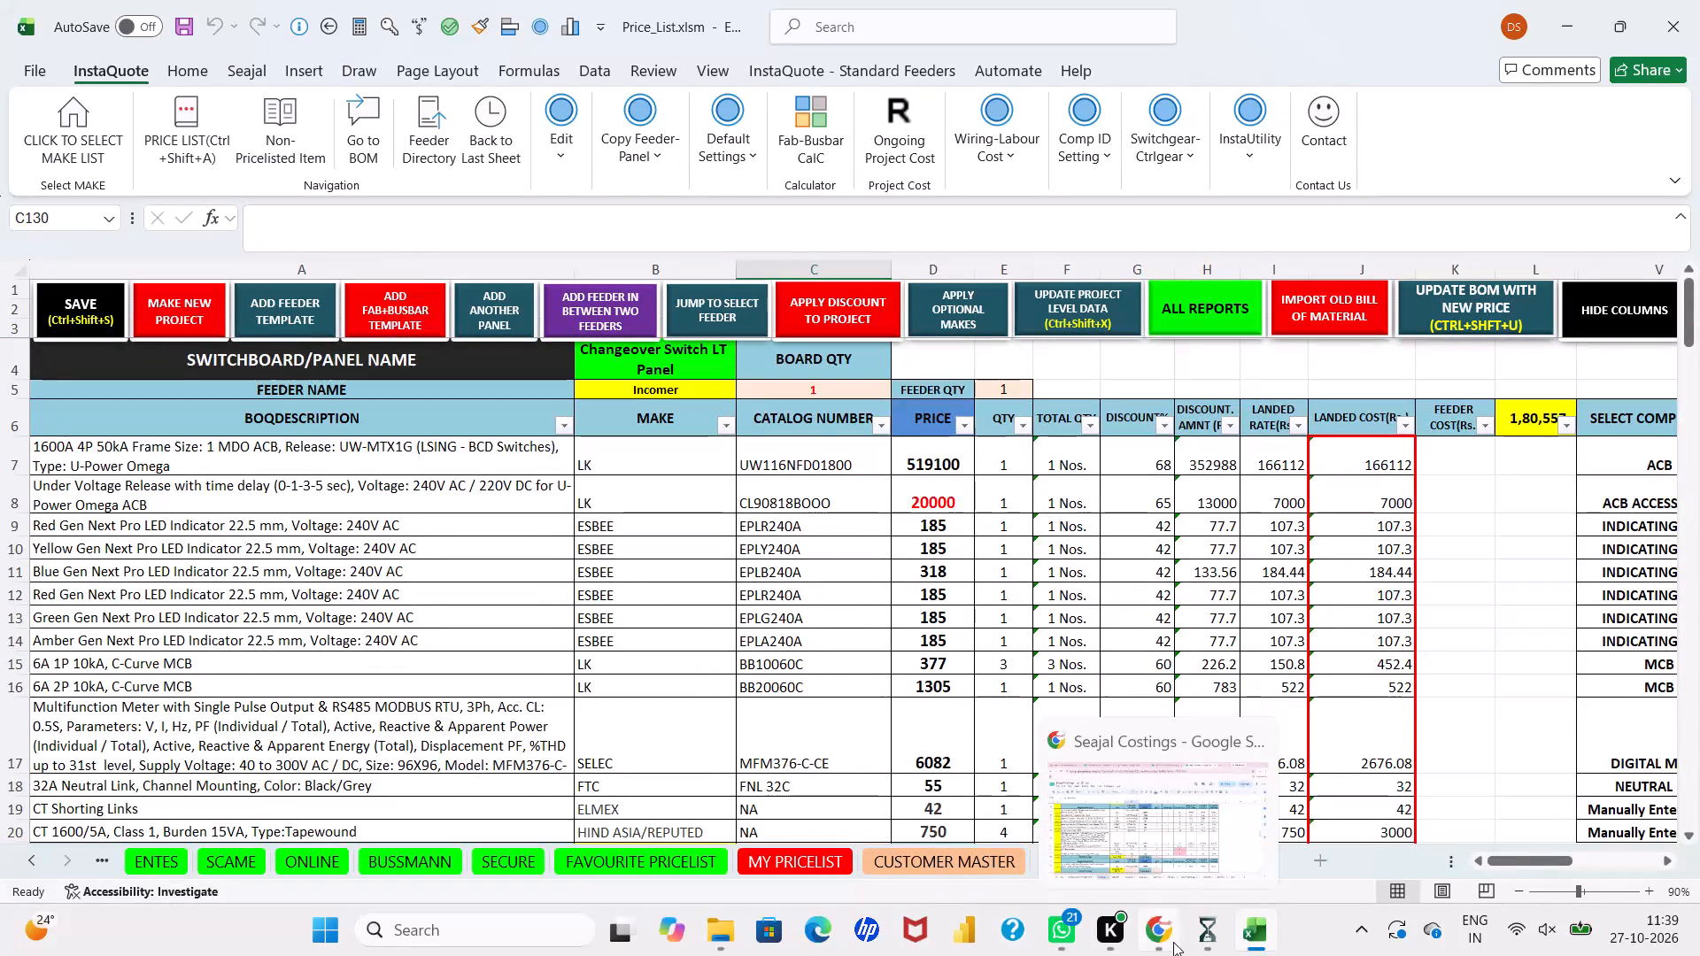
{"action": "scroll", "coordinate": [878, 653], "scroll_direction": "down", "scroll_amount": 2}
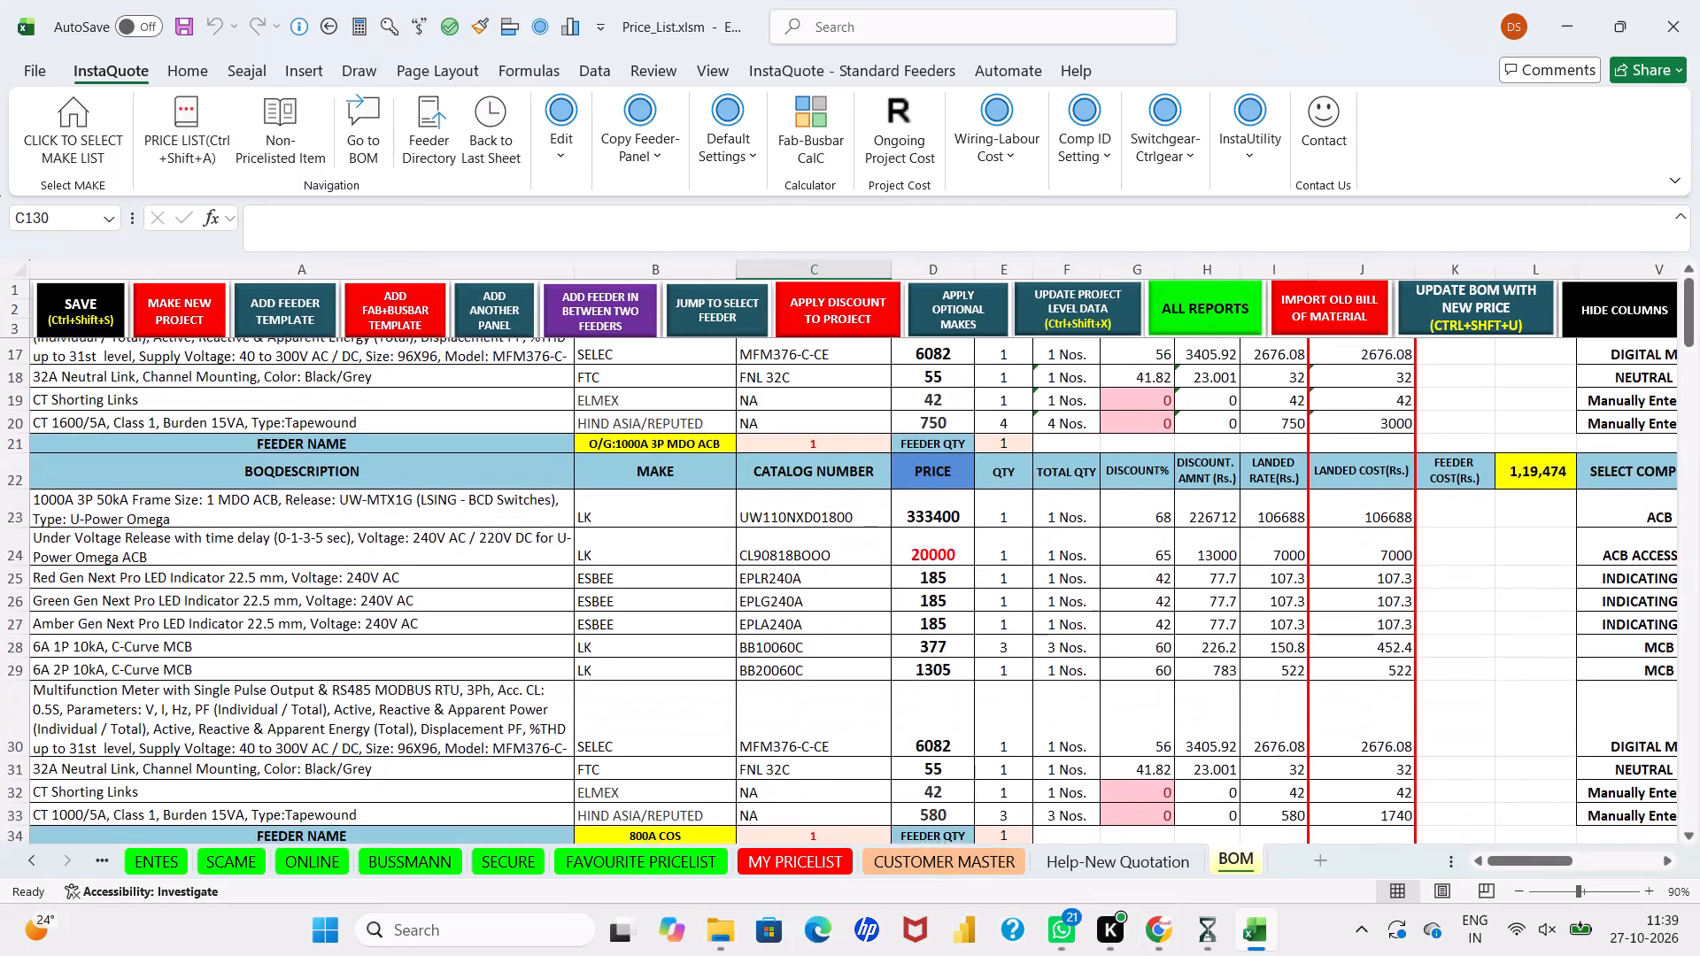
{"action": "scroll", "coordinate": [878, 653], "scroll_direction": "down", "scroll_amount": 3}
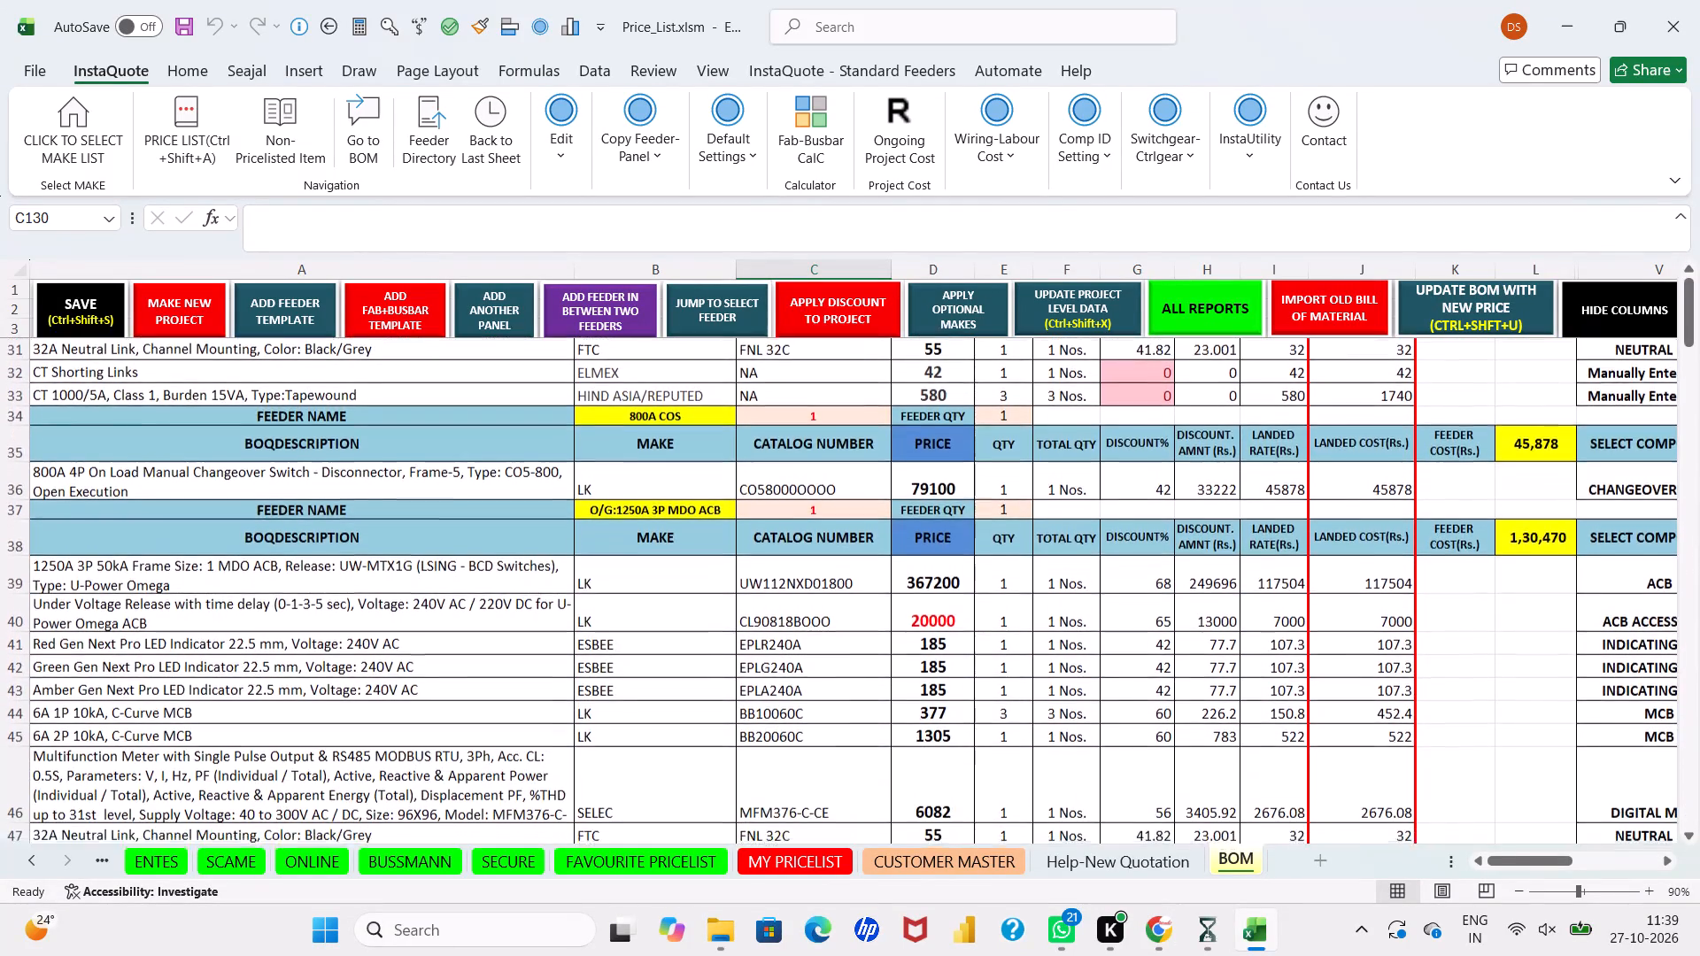
{"action": "scroll", "coordinate": [878, 653], "scroll_direction": "down", "scroll_amount": 2}
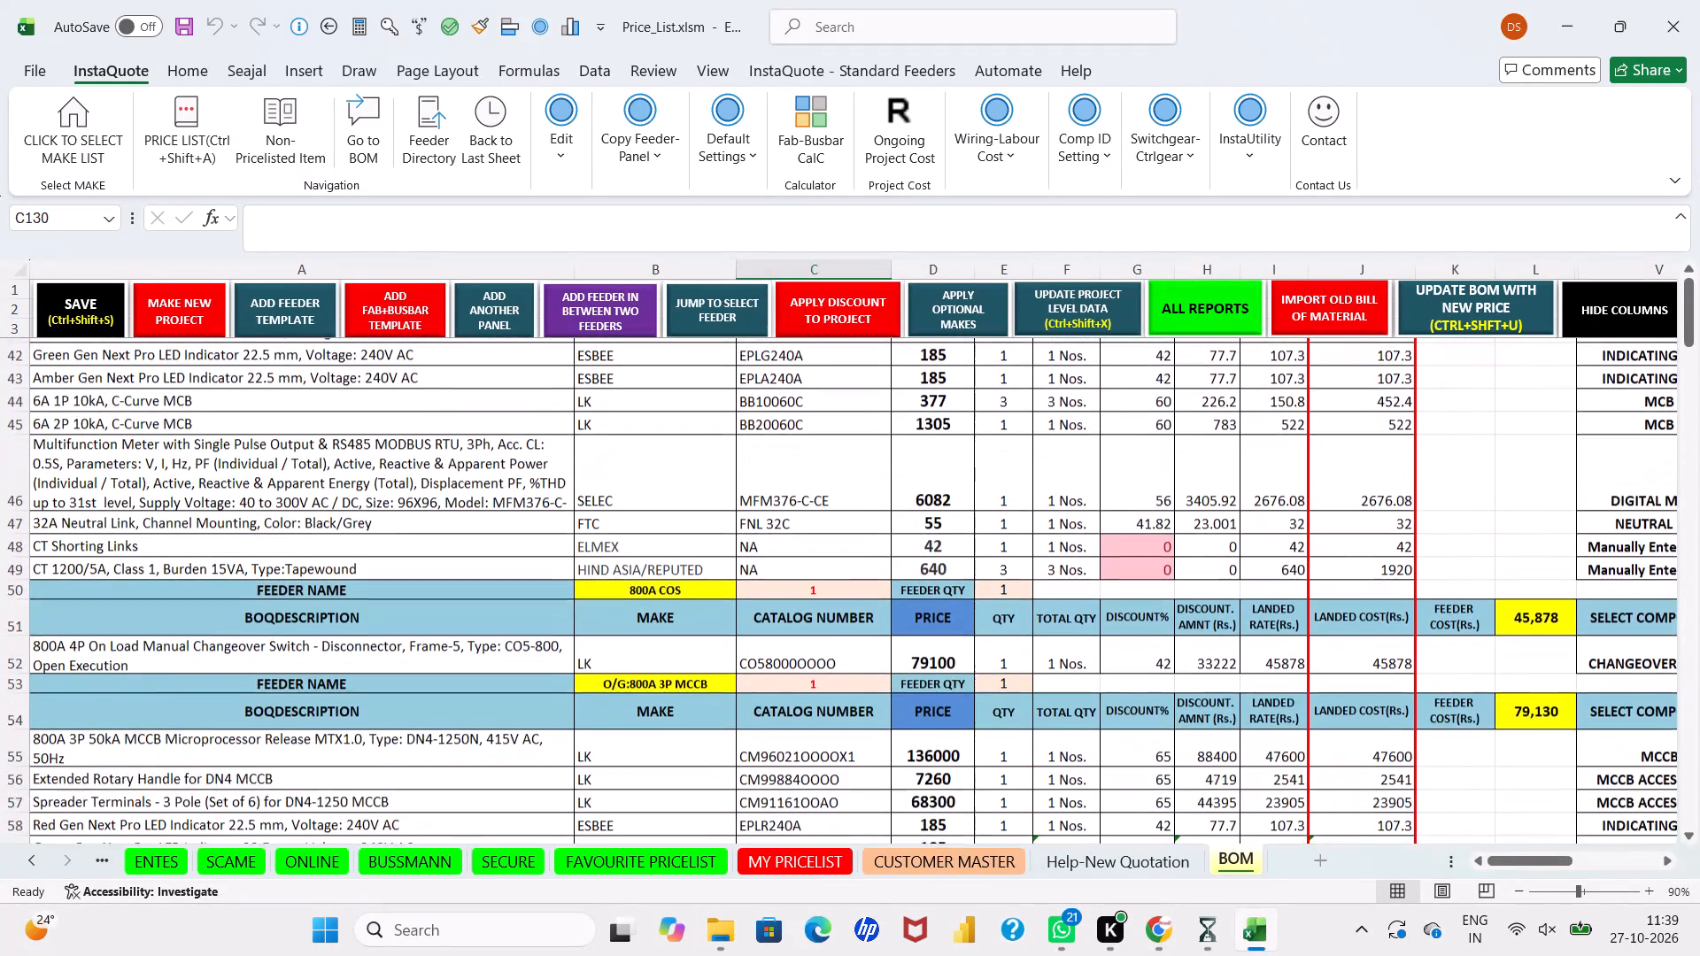
{"action": "scroll", "coordinate": [878, 653], "scroll_direction": "down", "scroll_amount": 2}
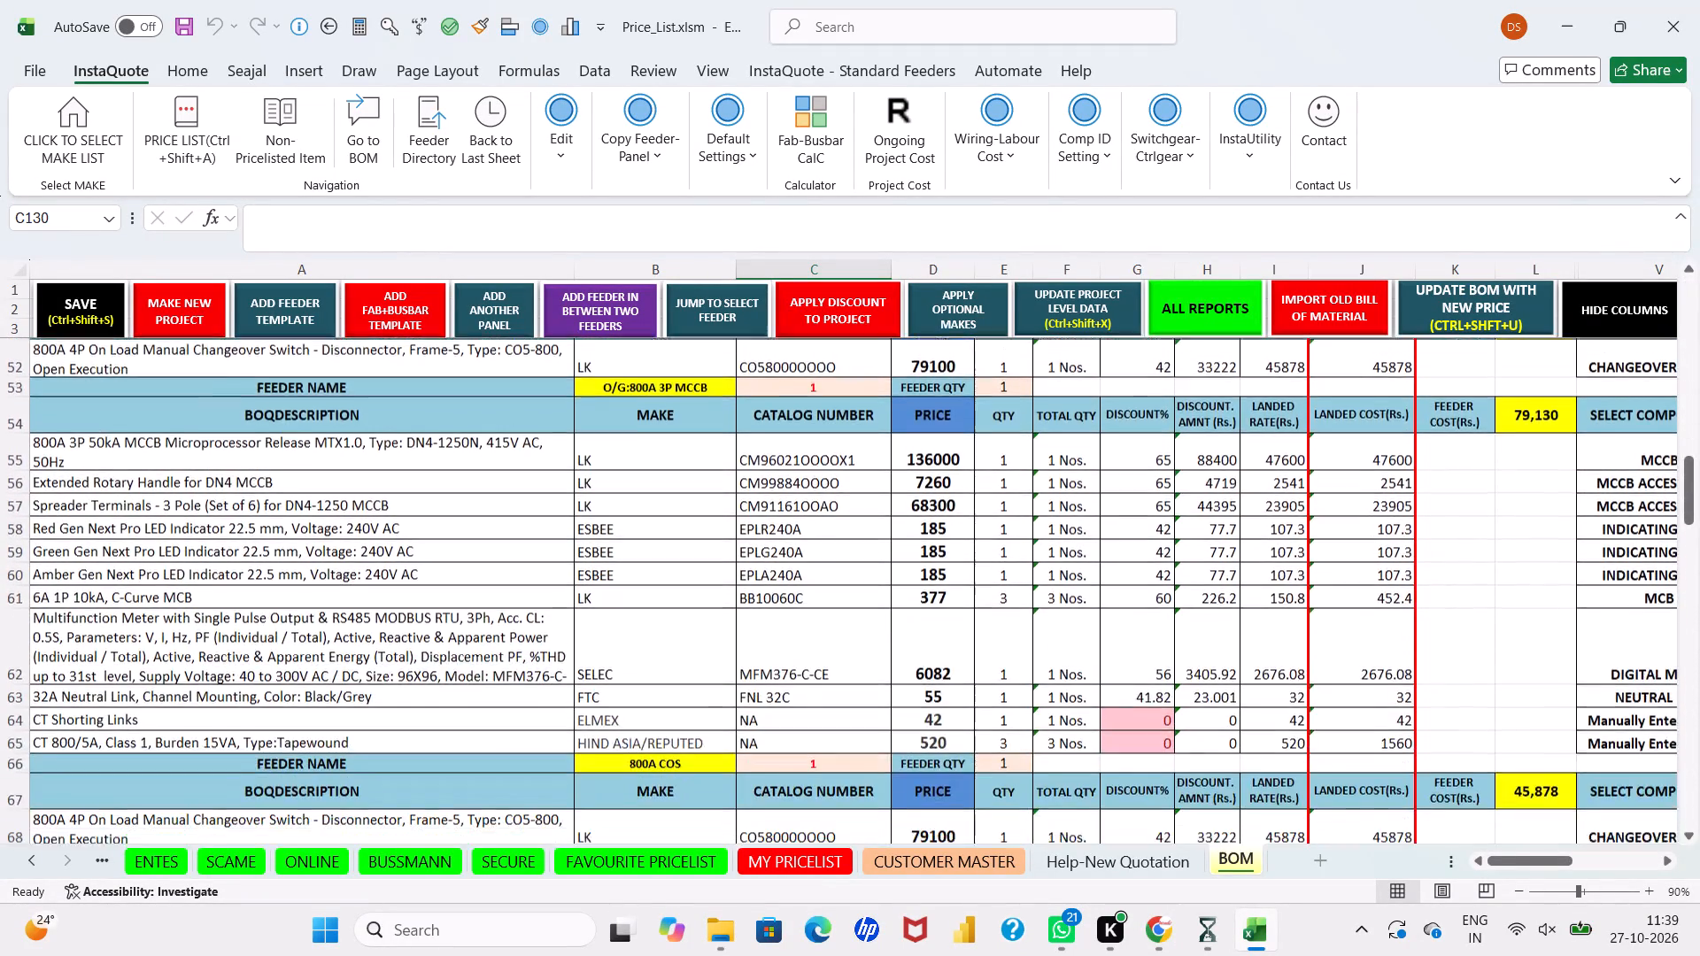
{"action": "scroll", "coordinate": [878, 653], "scroll_direction": "down", "scroll_amount": 2}
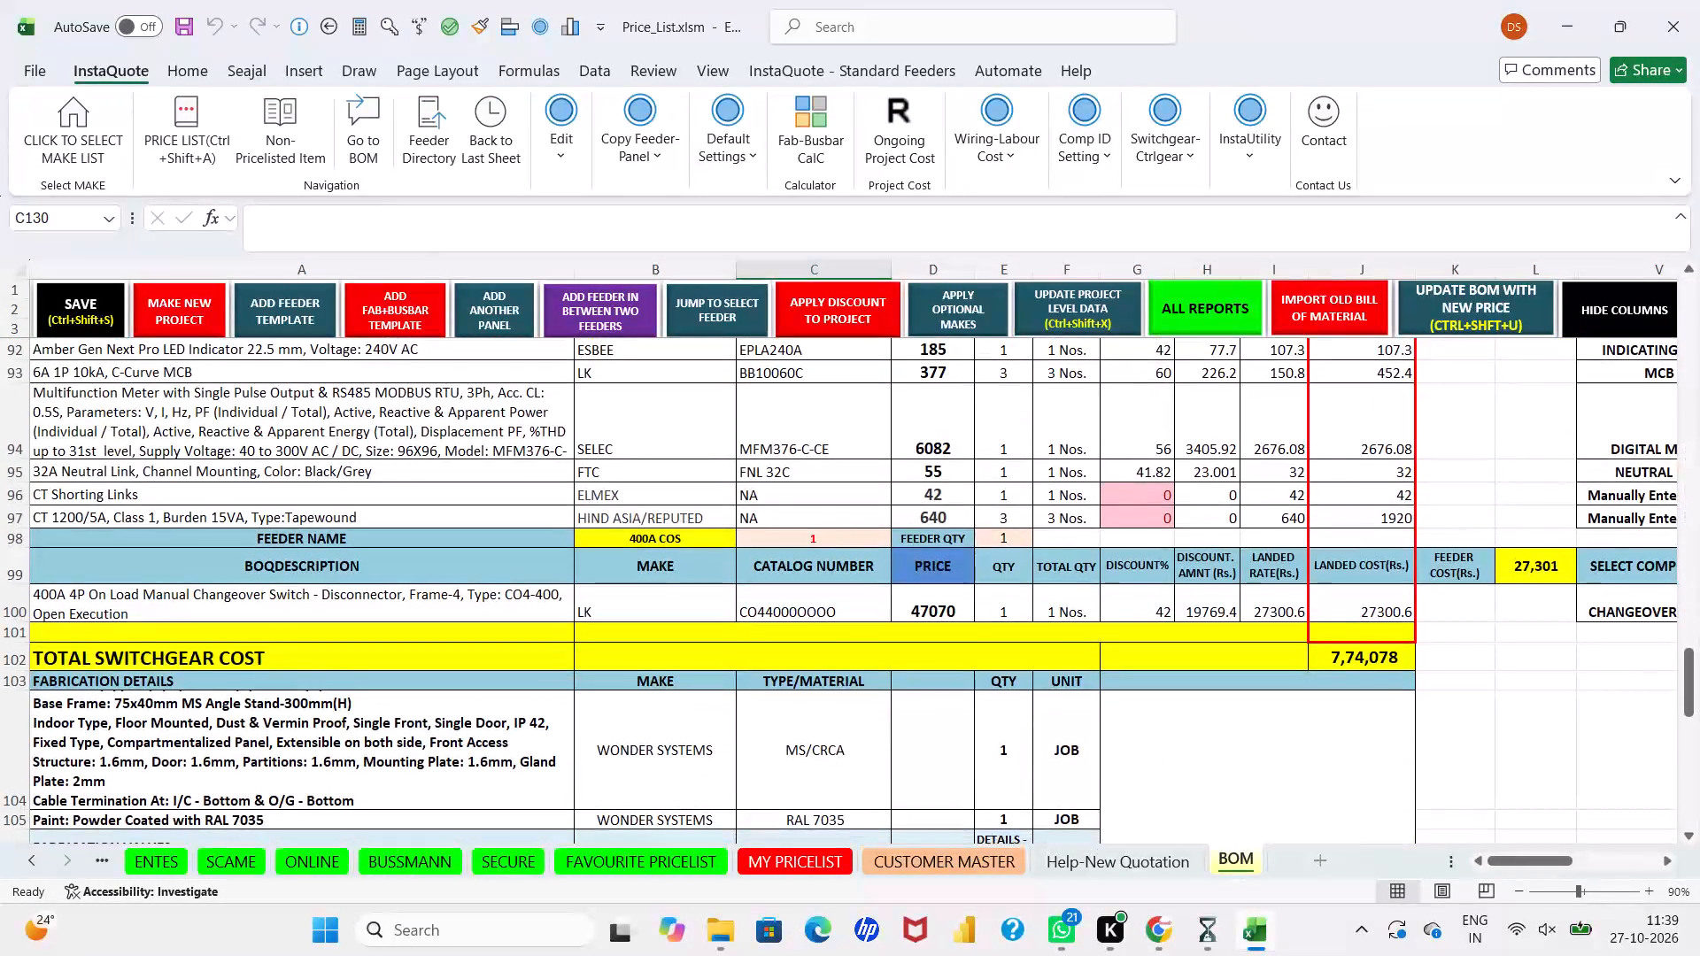
{"action": "left_click", "coordinate": [1172, 945]}
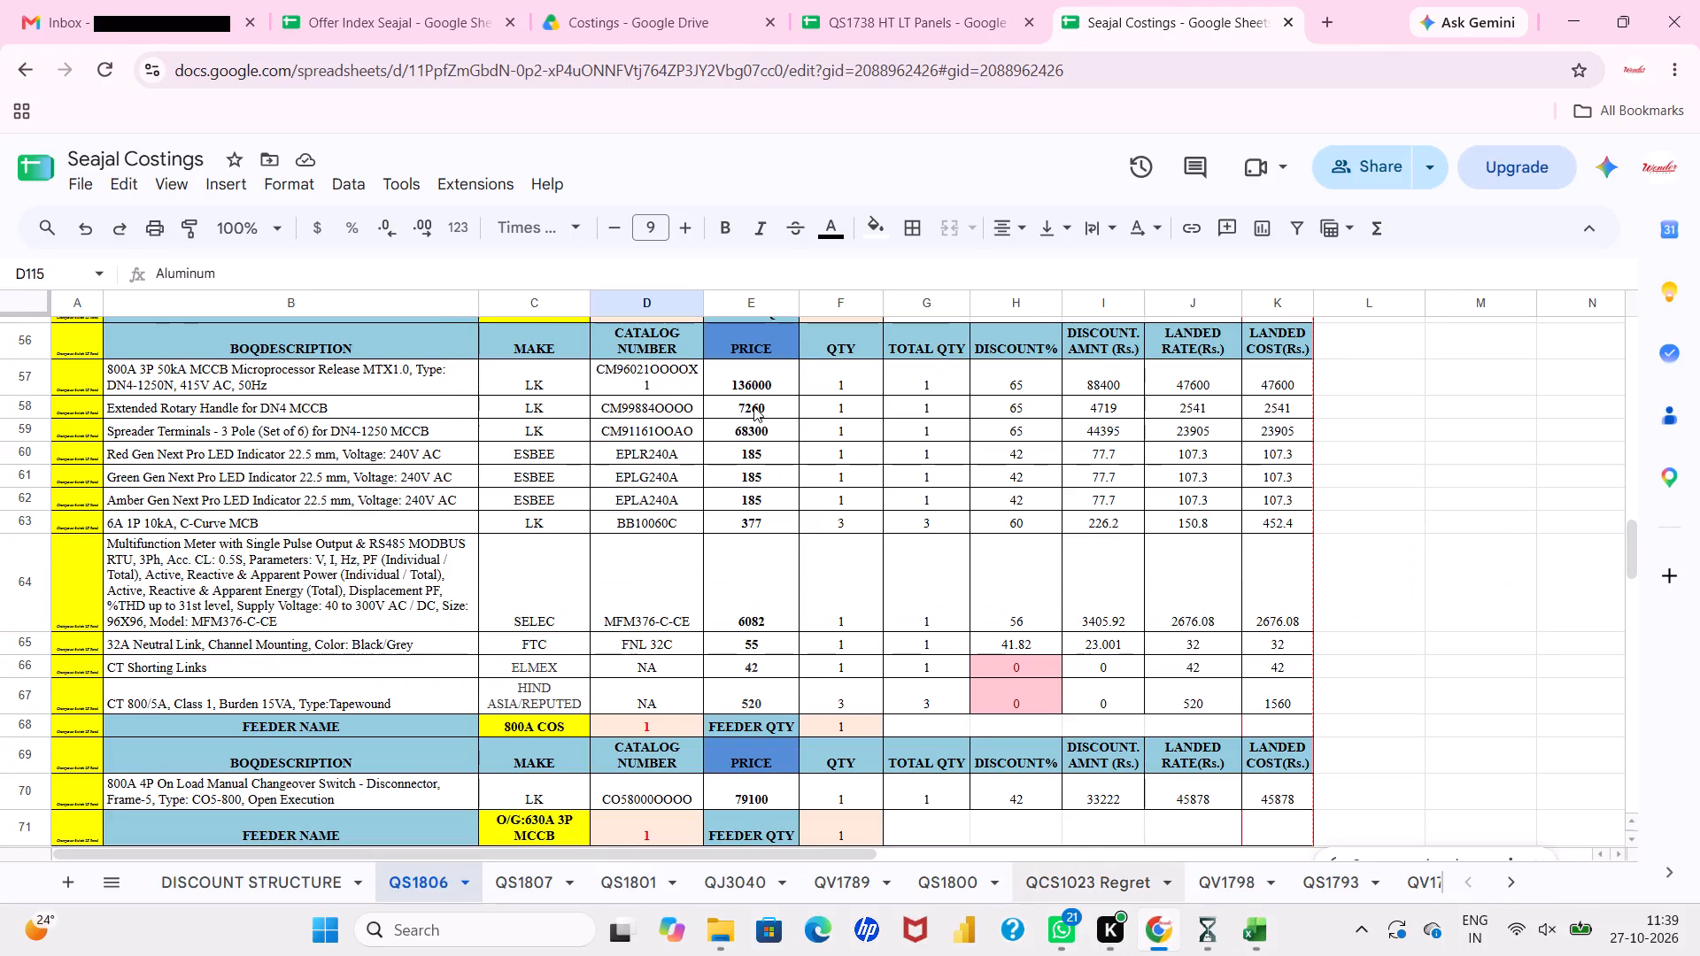
Copy the discount amount, landed rate and landed cost formulas from QS1807's I12:K12 into QS1806's incomer rows, I9:K22.
{"action": "scroll", "coordinate": [753, 406], "scroll_direction": "up", "scroll_amount": 4}
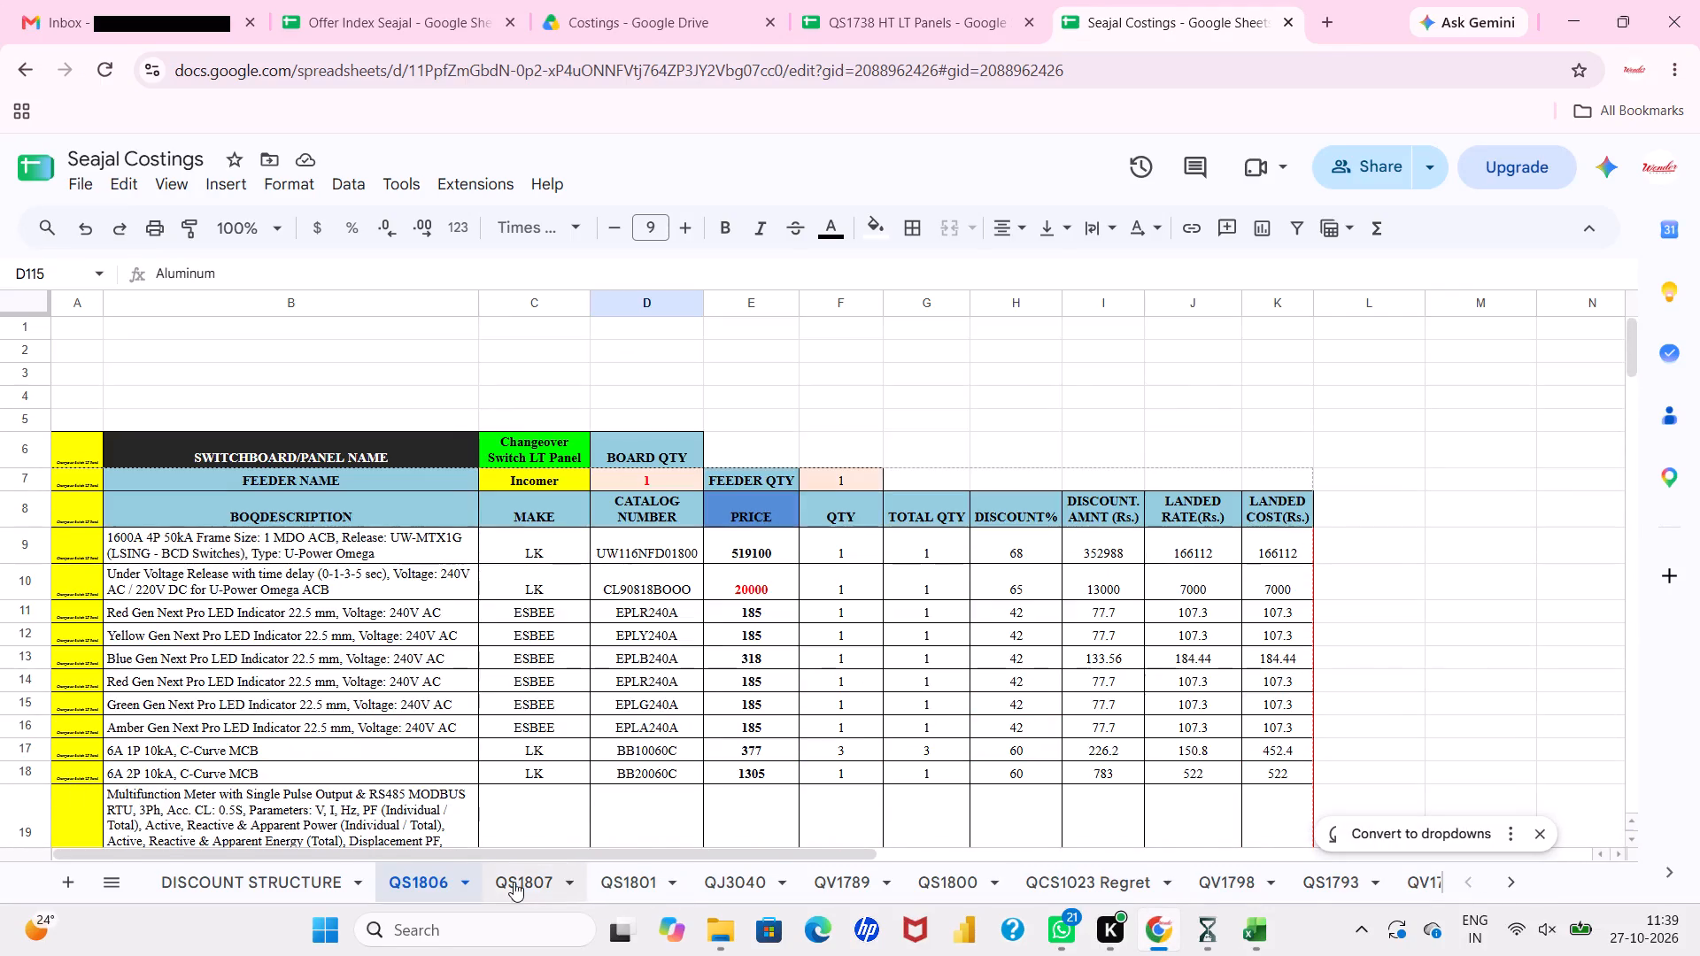
{"action": "left_click", "coordinate": [514, 882]}
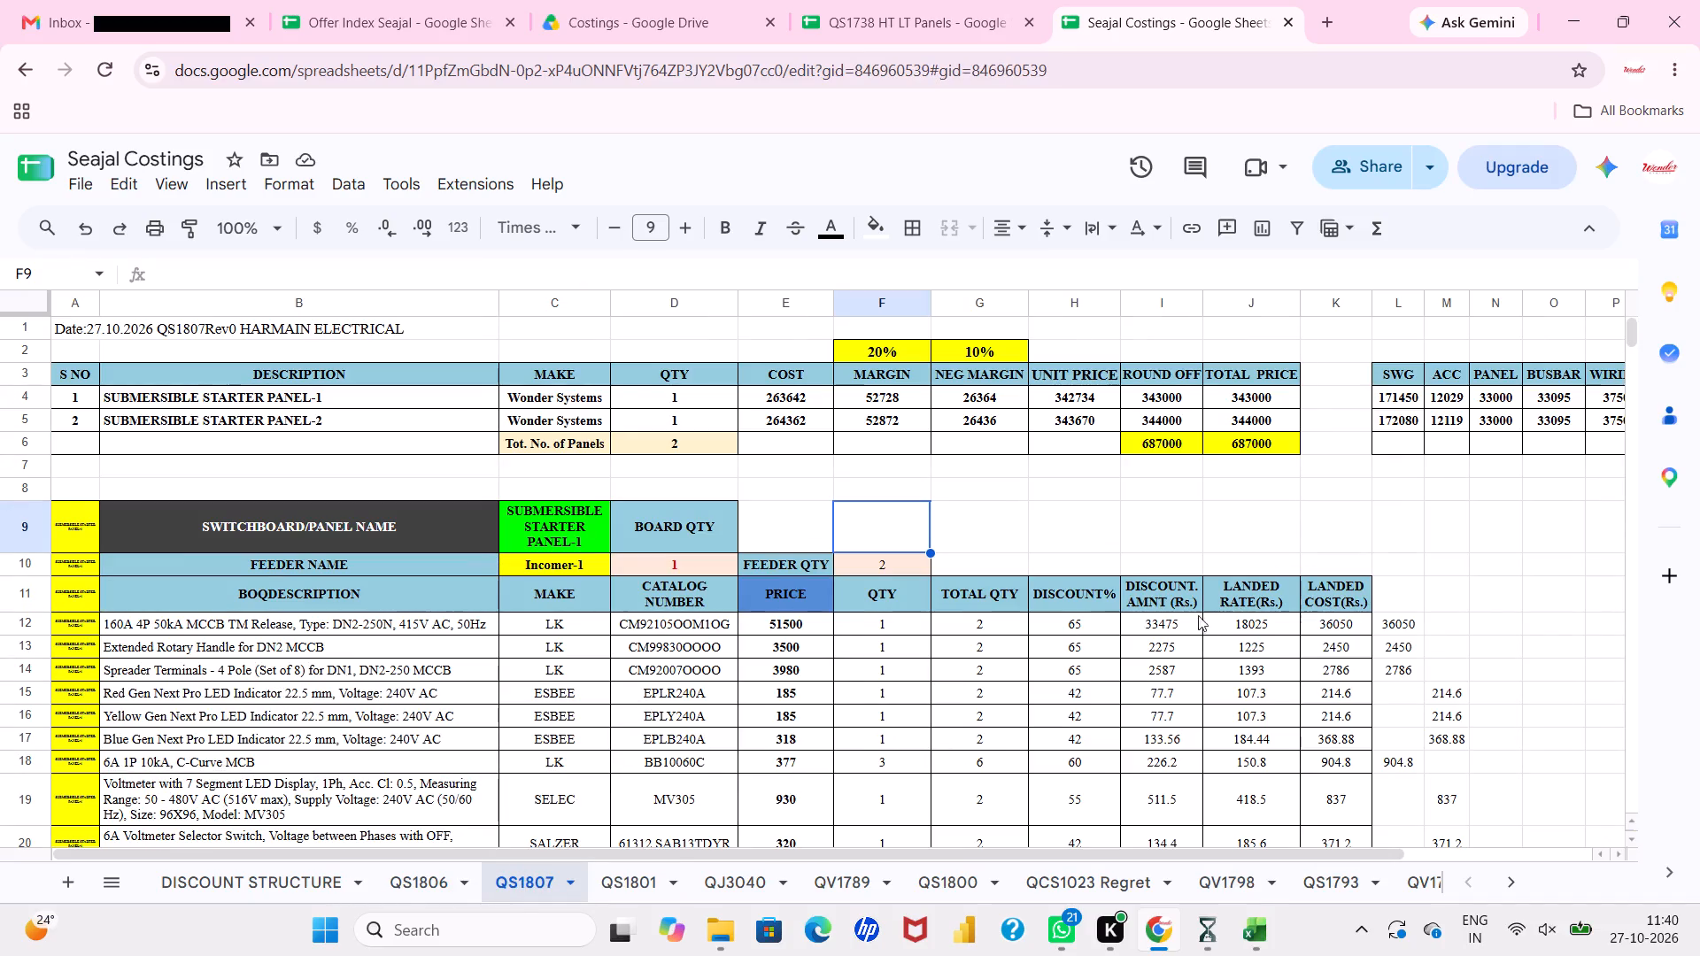
{"action": "left_click_drag", "start_coordinate": [1190, 618], "coordinate": [1348, 628]}
{"action": "key", "text": "ctrl+c"}
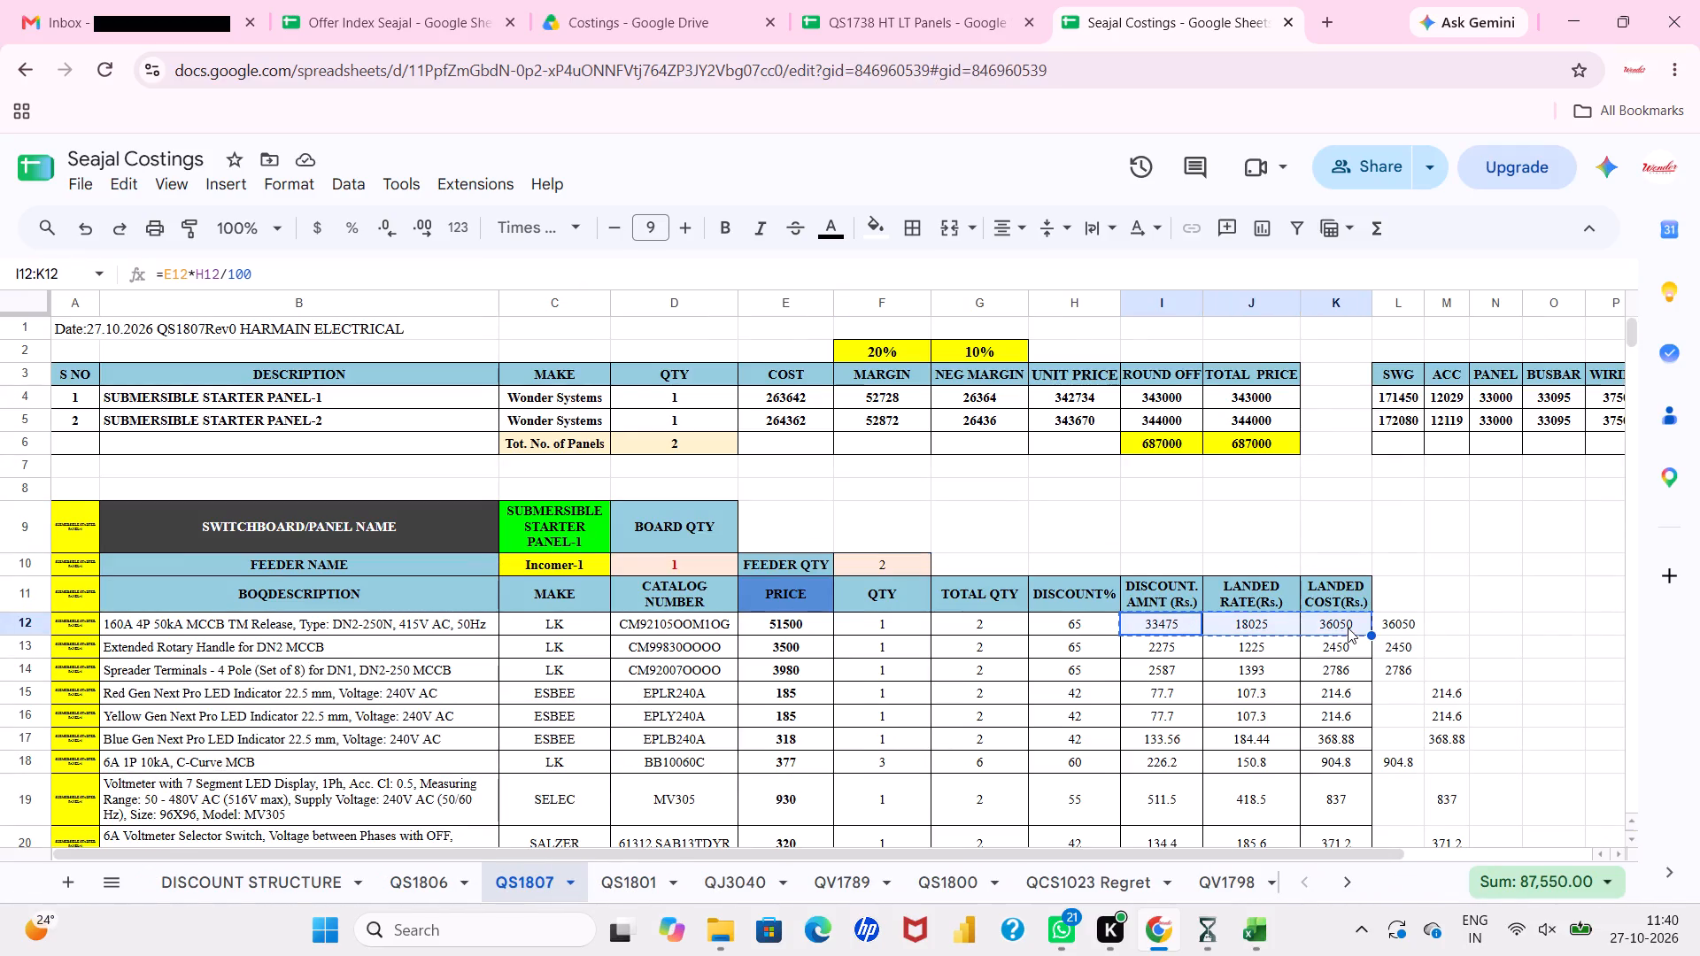
{"action": "left_click", "coordinate": [418, 886]}
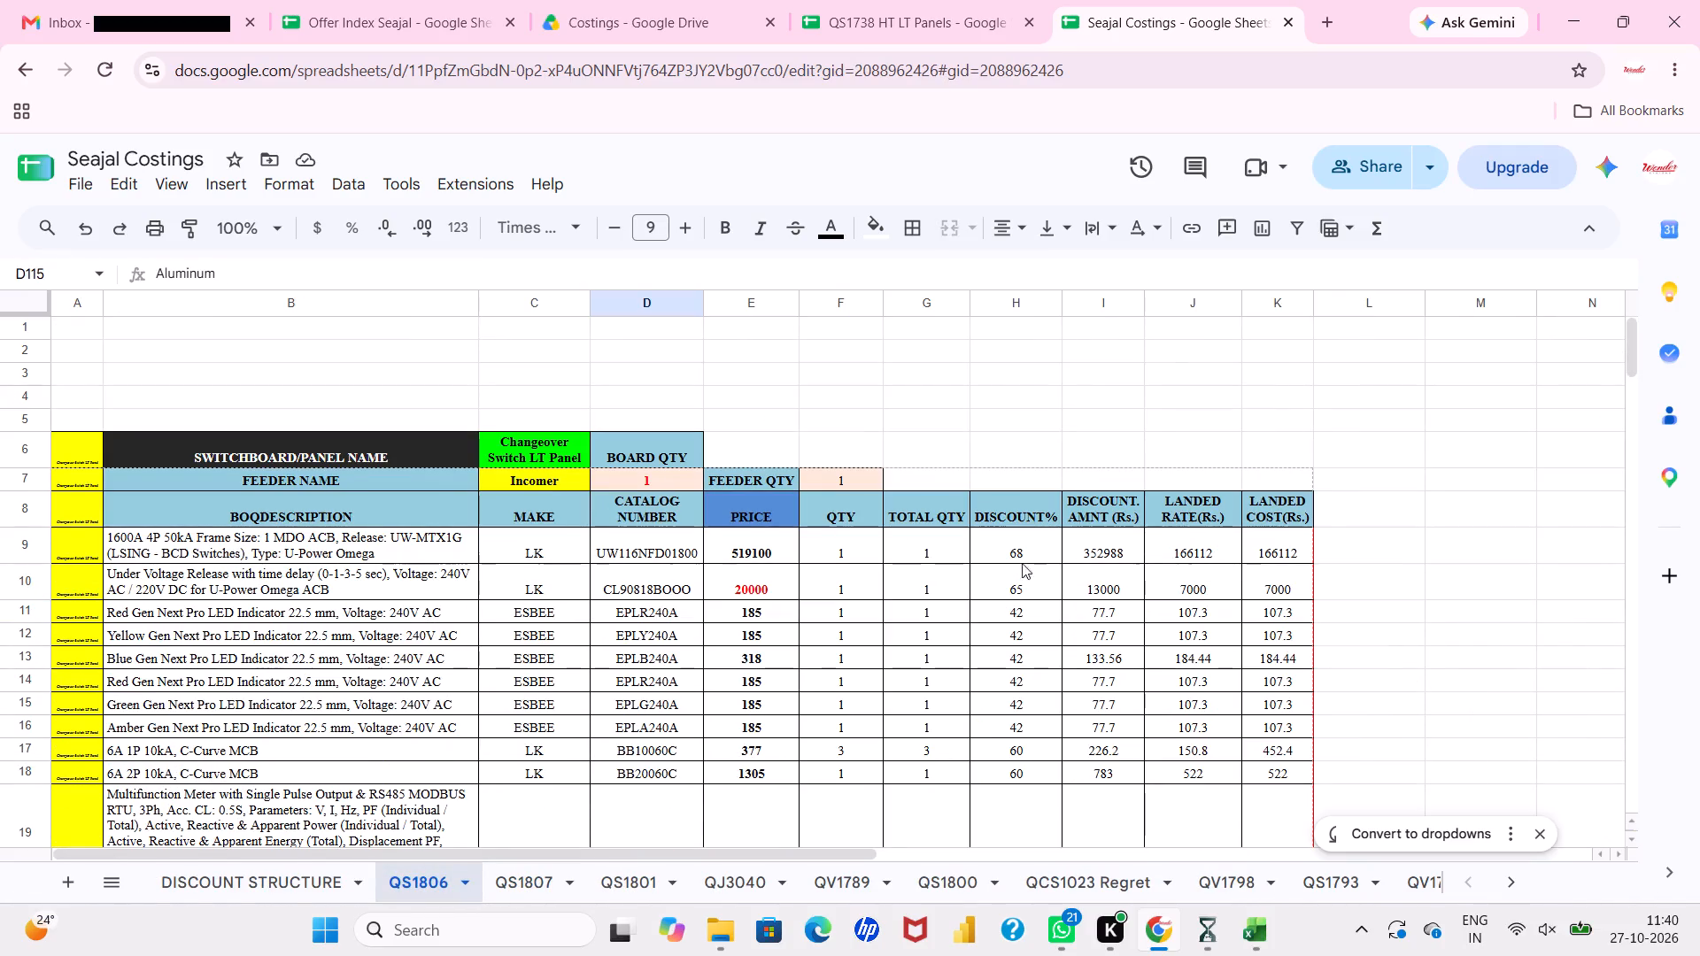
{"action": "left_click", "coordinate": [1085, 553]}
{"action": "key", "text": "ctrl+v"}
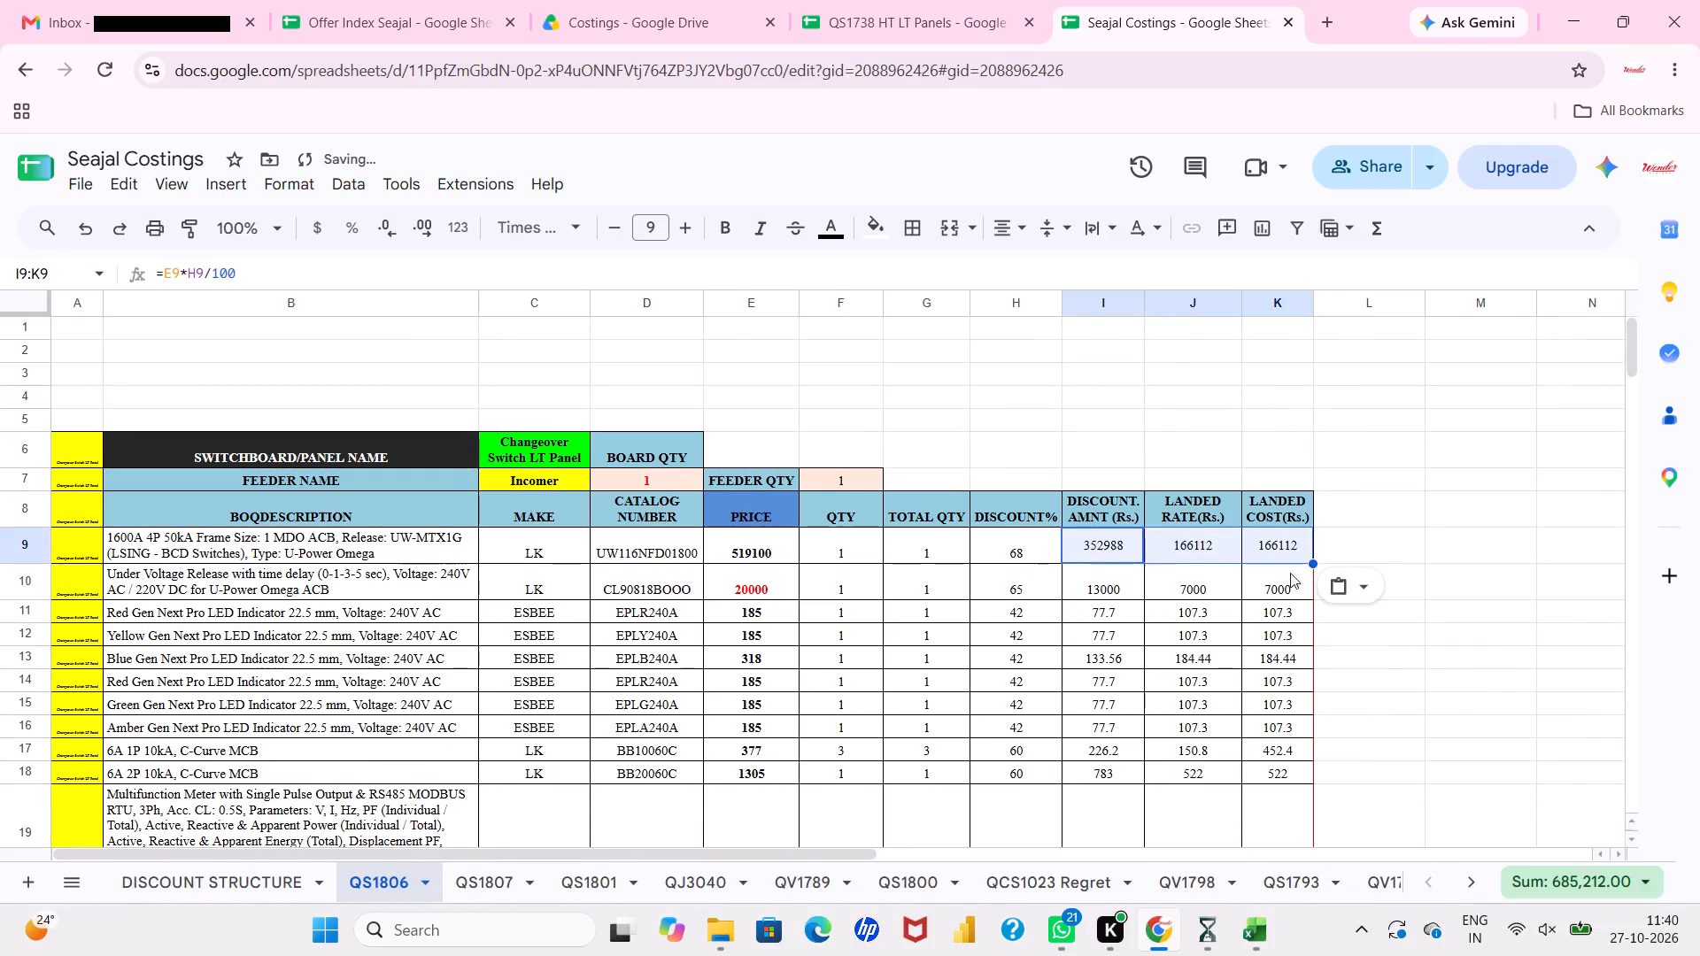
{"action": "left_click_drag", "start_coordinate": [1314, 562], "coordinate": [1306, 853]}
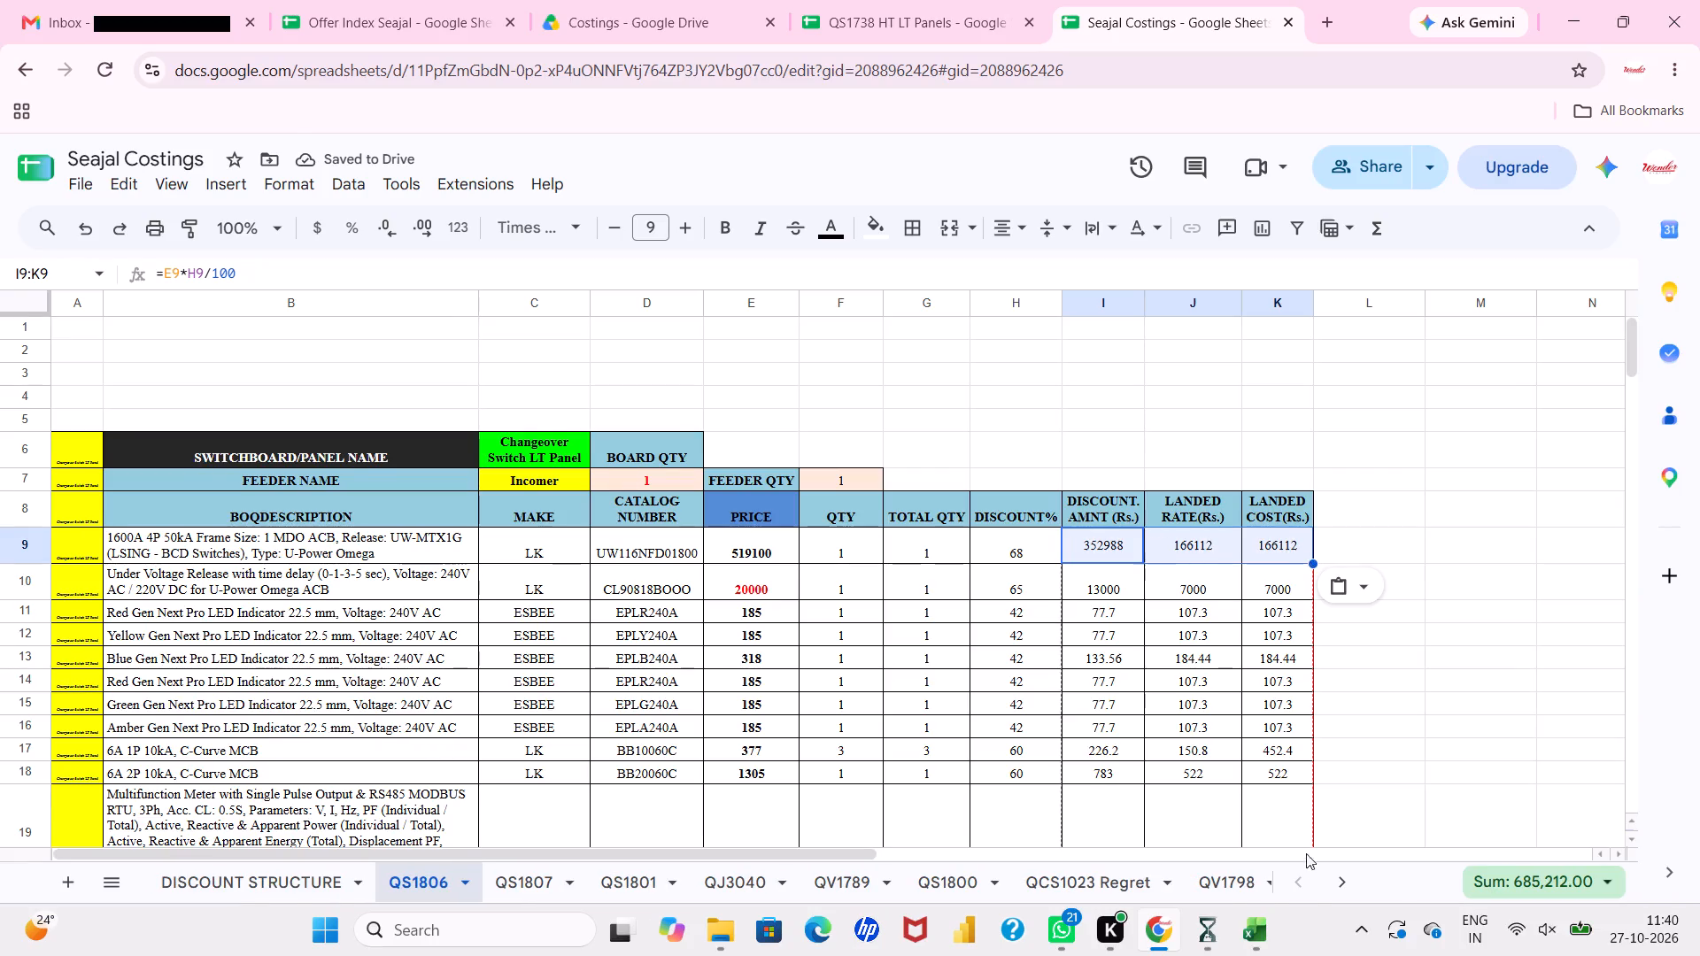
{"action": "left_click_drag", "start_coordinate": [1306, 853], "coordinate": [1240, 381]}
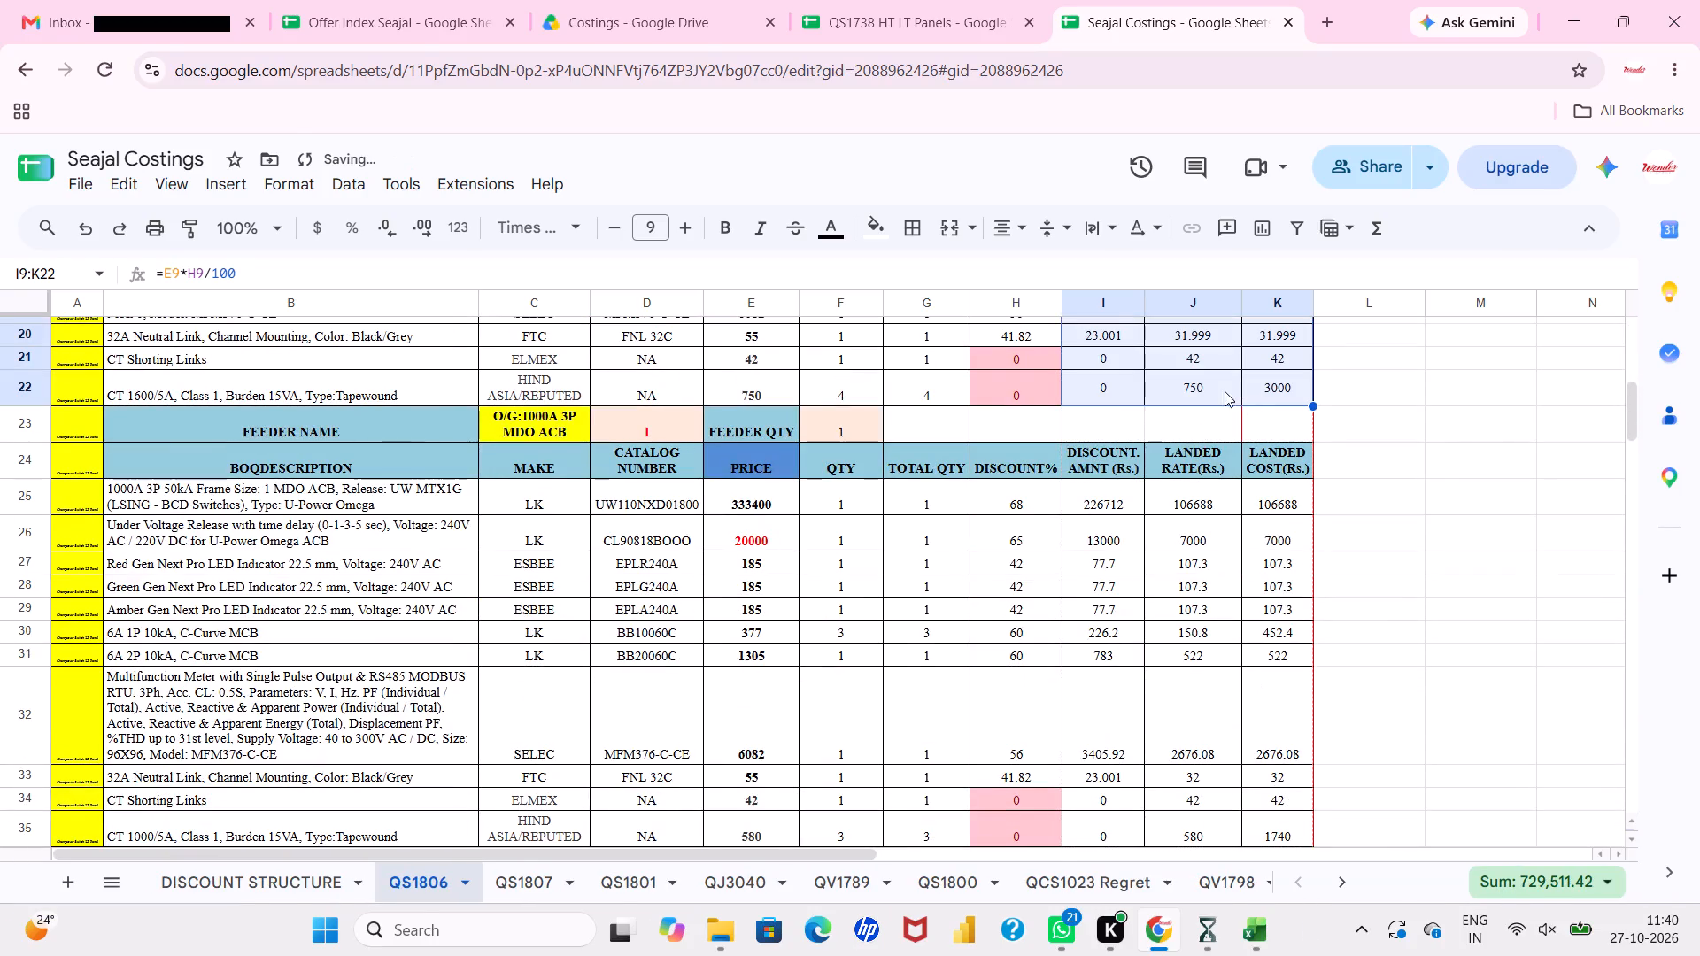
Apply the copied cost formulas to the 1000A MDO ACB feeder rows I25:K35 and the 800A COS row 38.
{"action": "left_click", "coordinate": [1099, 499]}
{"action": "key", "text": "ctrl+v"}
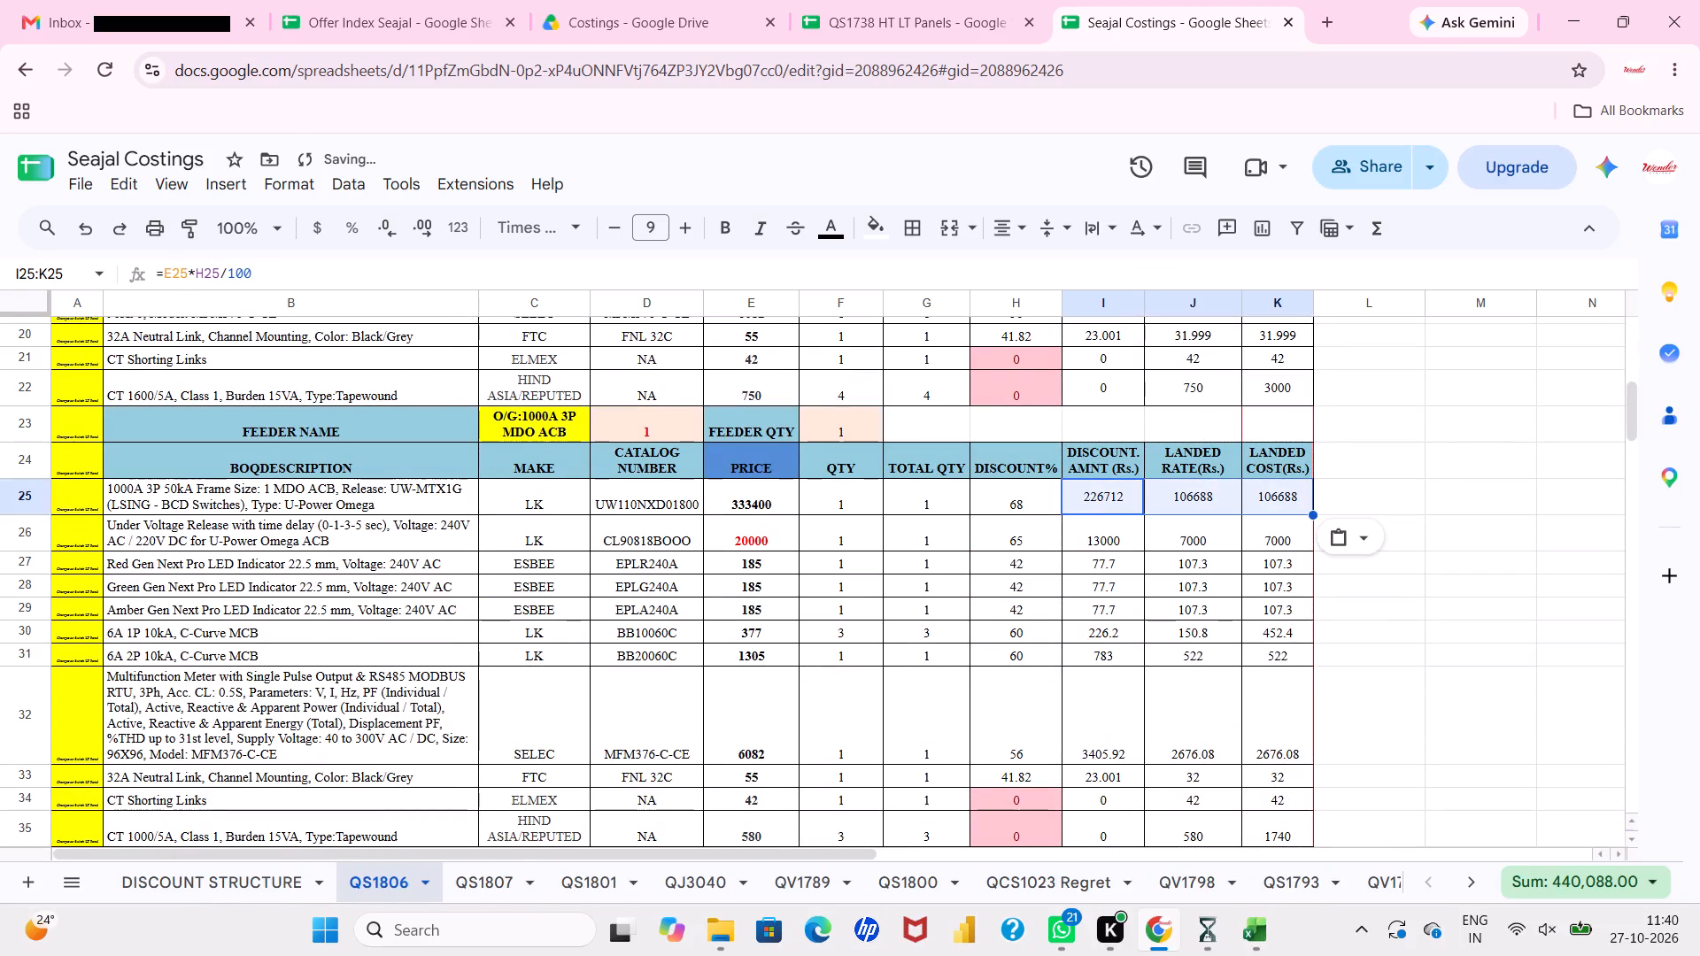
{"action": "left_click_drag", "start_coordinate": [1316, 514], "coordinate": [1262, 372]}
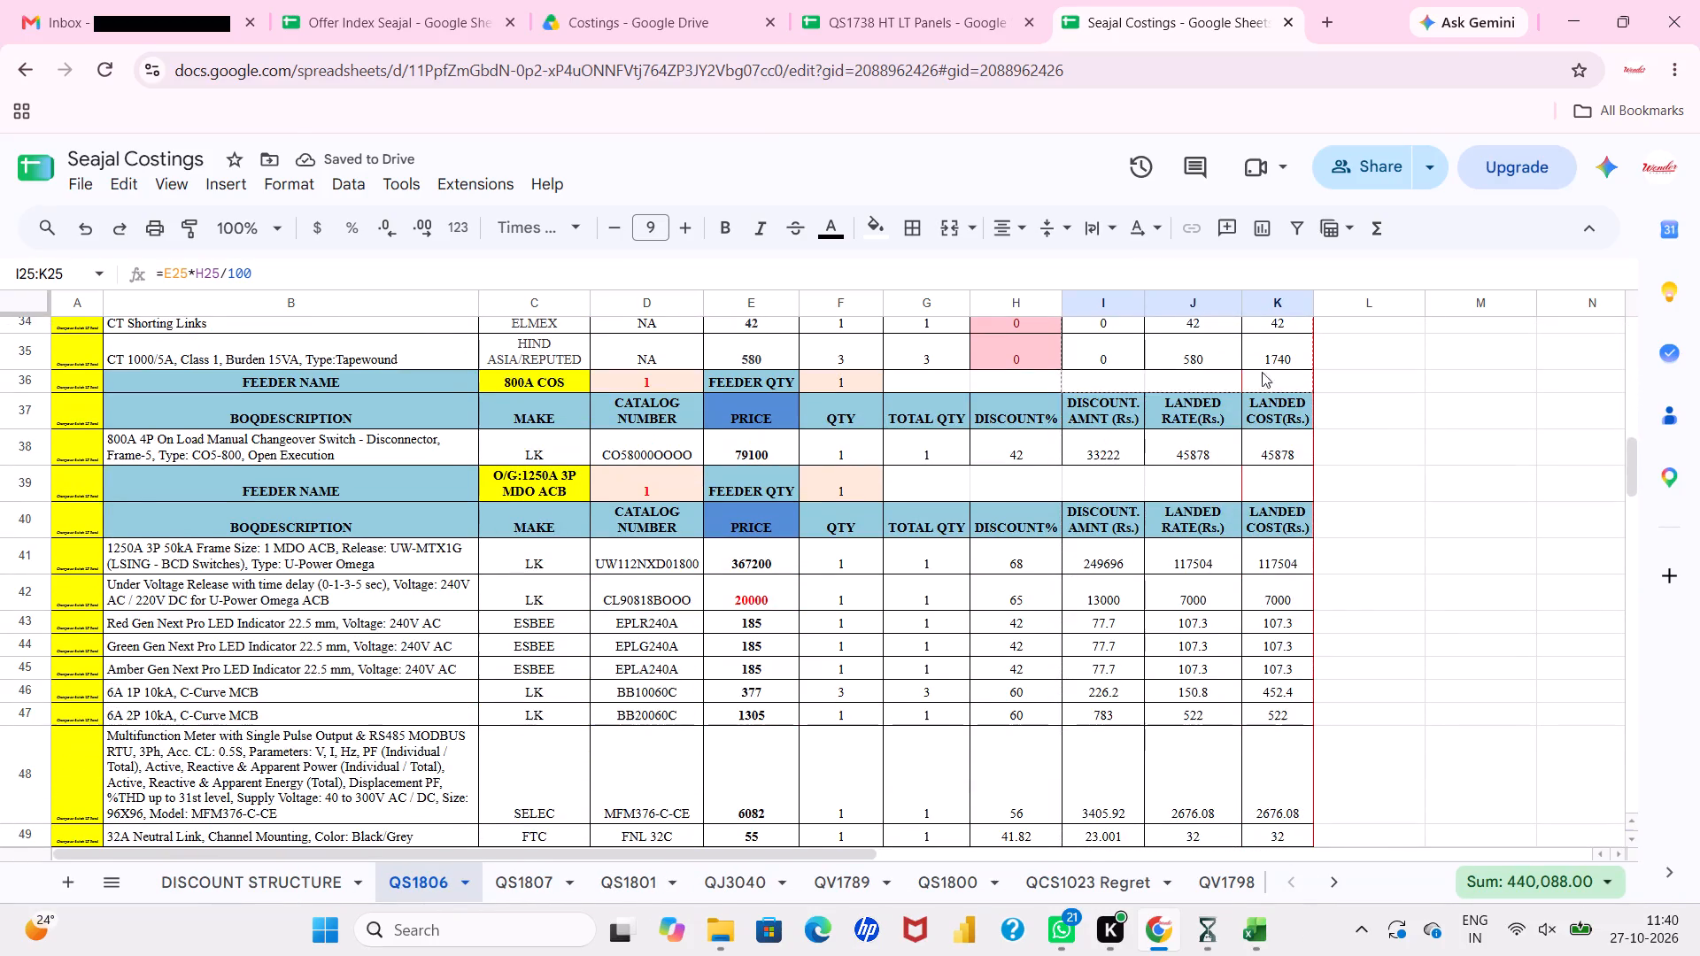
{"action": "left_click_drag", "start_coordinate": [1262, 372], "coordinate": [1262, 337]}
{"action": "left_click", "coordinate": [1105, 445]}
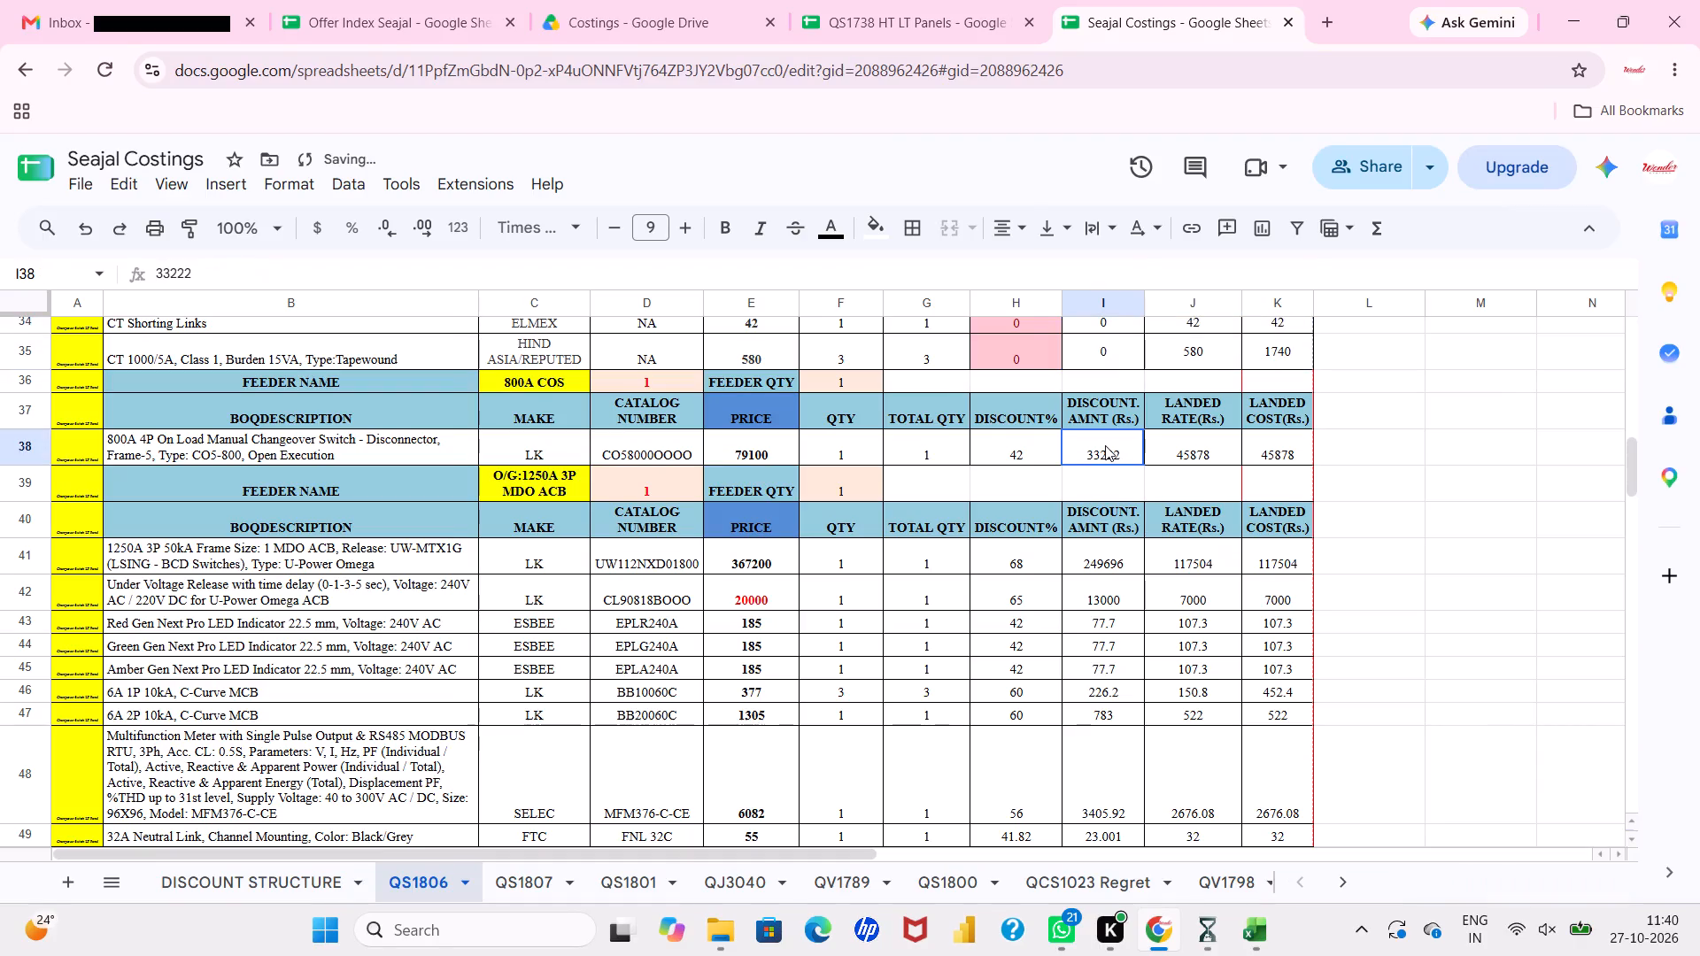
{"action": "key", "text": "ctrl+v"}
Apply the same cost formulas to the 1250A MDO ACB feeder rows I41:K51 and the 800A COS row 54.
{"action": "left_click", "coordinate": [1114, 559]}
{"action": "key", "text": "ctrl+v"}
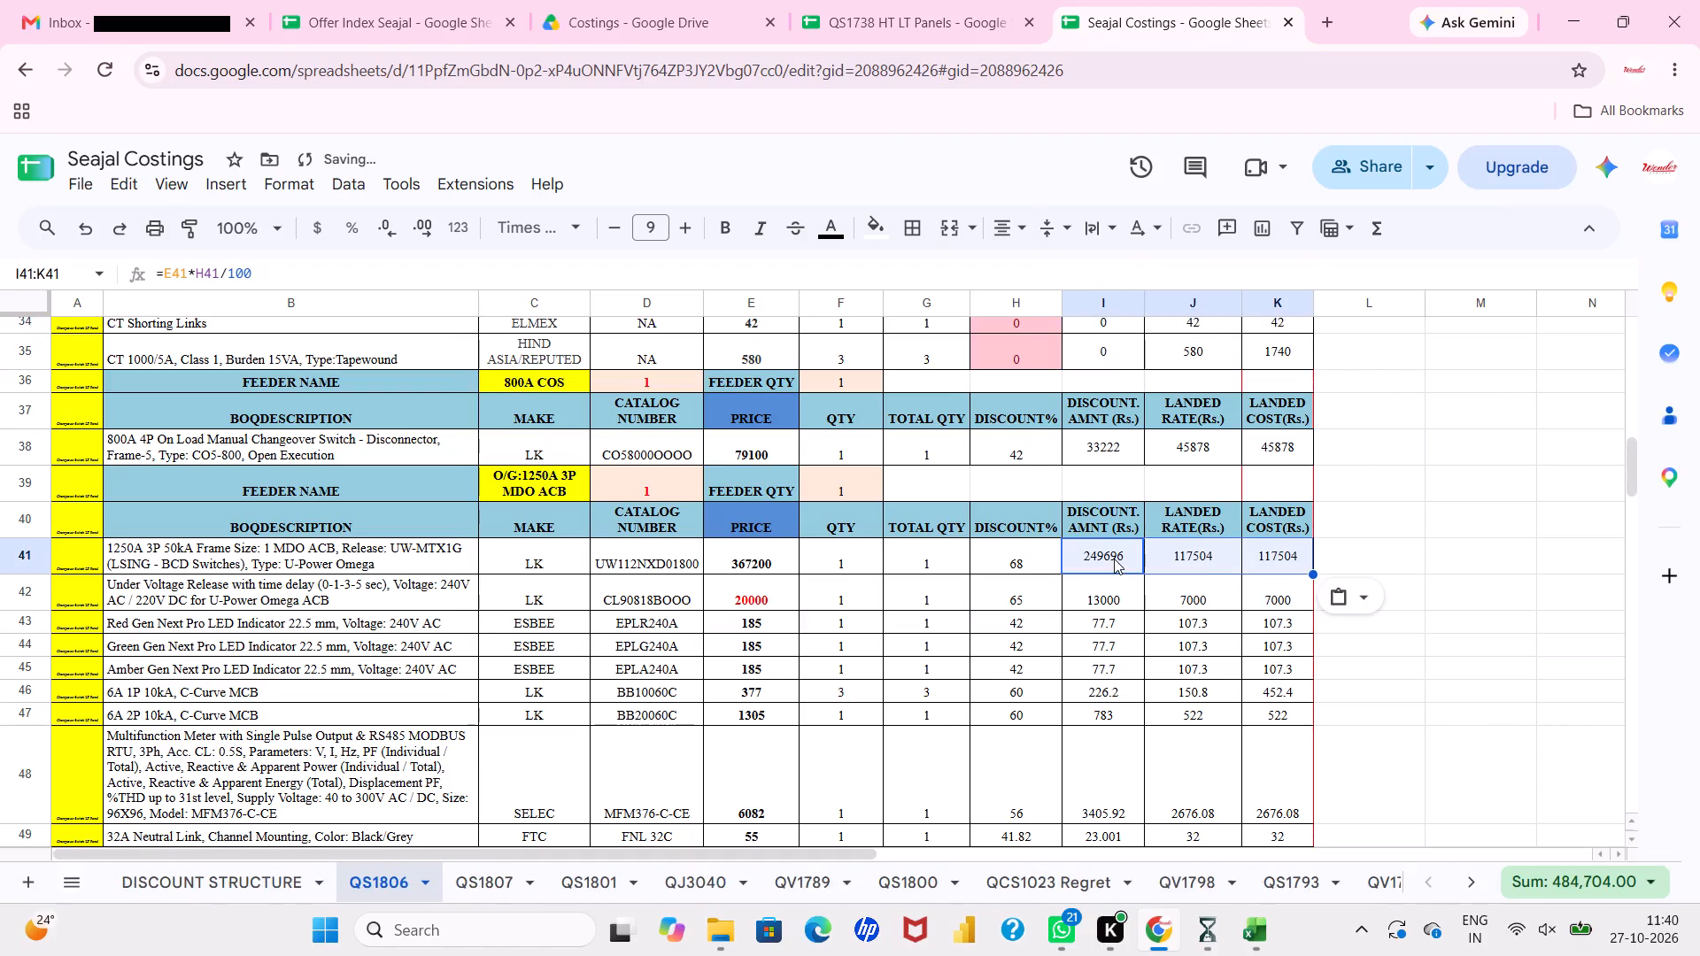
{"action": "left_click_drag", "start_coordinate": [1315, 572], "coordinate": [1279, 864]}
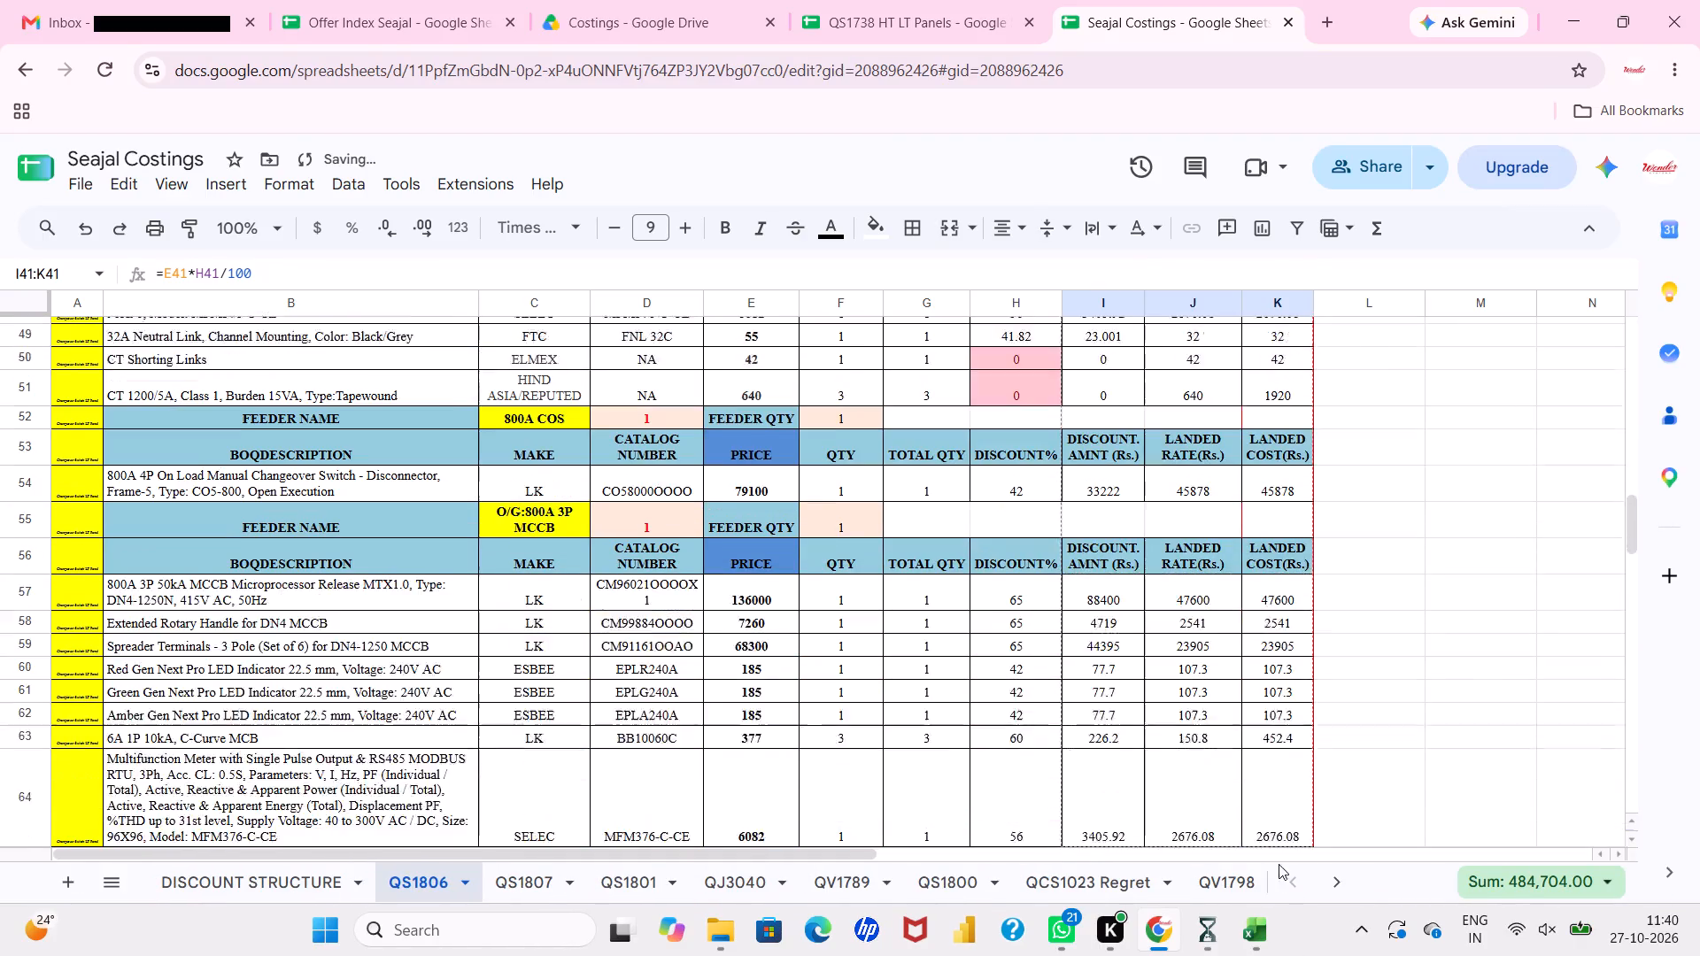
{"action": "left_click_drag", "start_coordinate": [1279, 864], "coordinate": [1252, 352]}
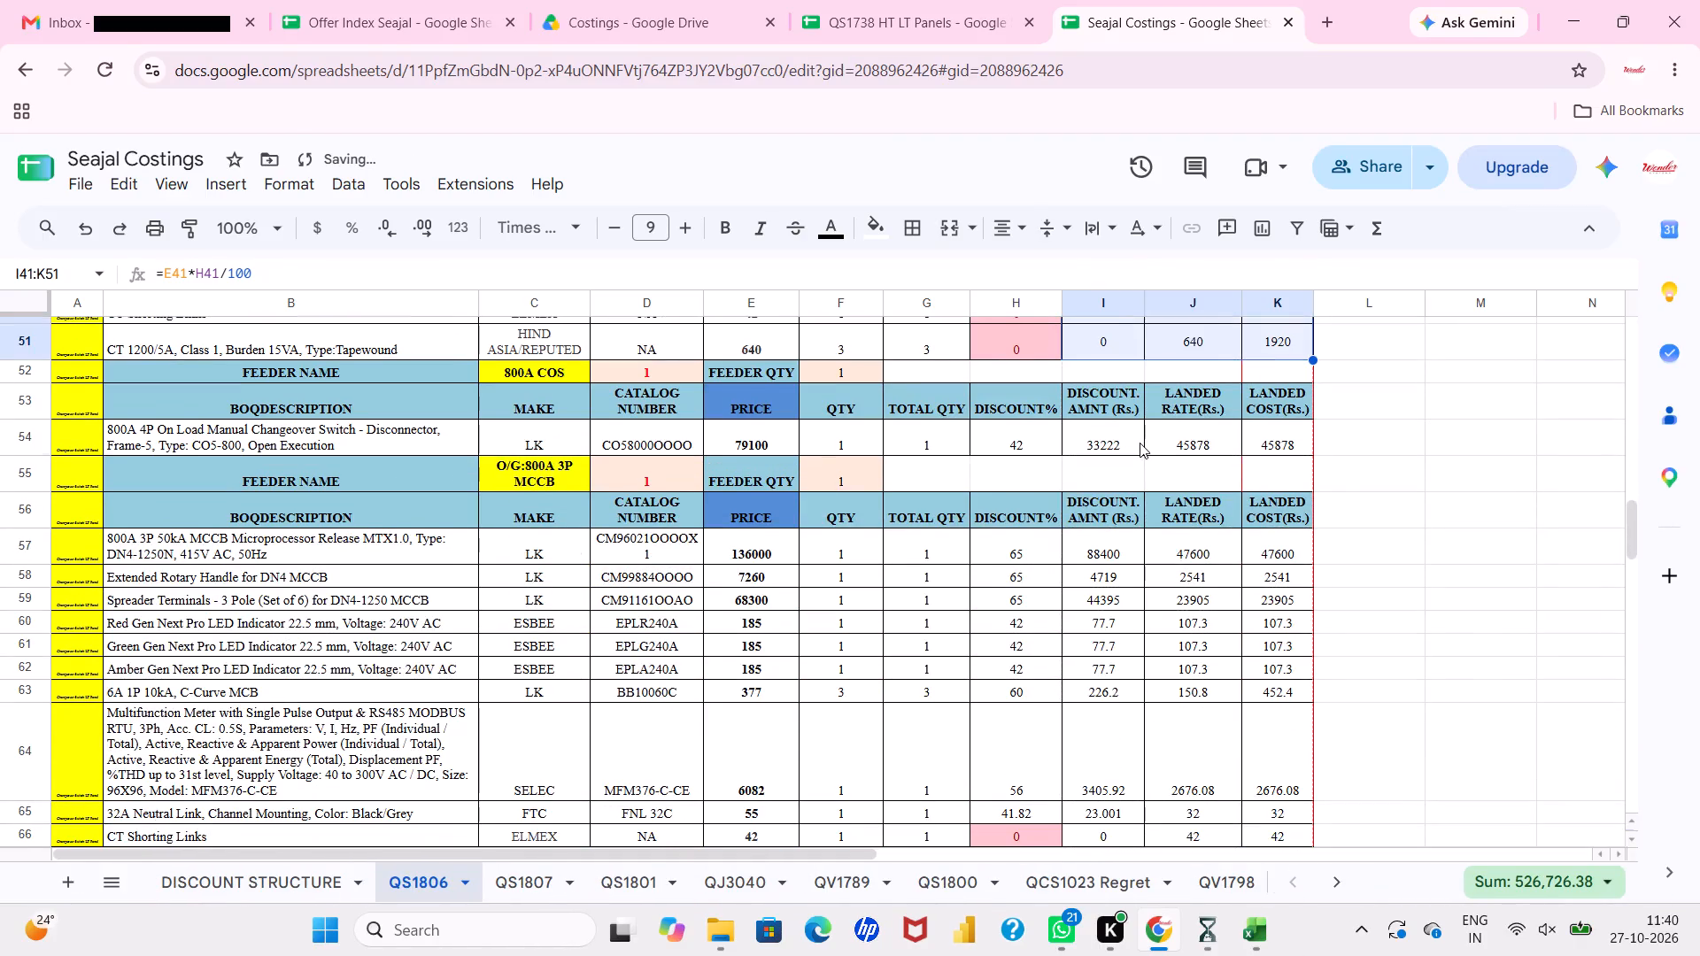
{"action": "left_click", "coordinate": [1140, 443]}
{"action": "key", "text": "ctrl+v"}
Apply the same cost formulas to the 800A MCCB feeder rows I57:K67 and the 800A COS row 70.
{"action": "left_click", "coordinate": [1123, 553]}
{"action": "key", "text": "ctrl+v"}
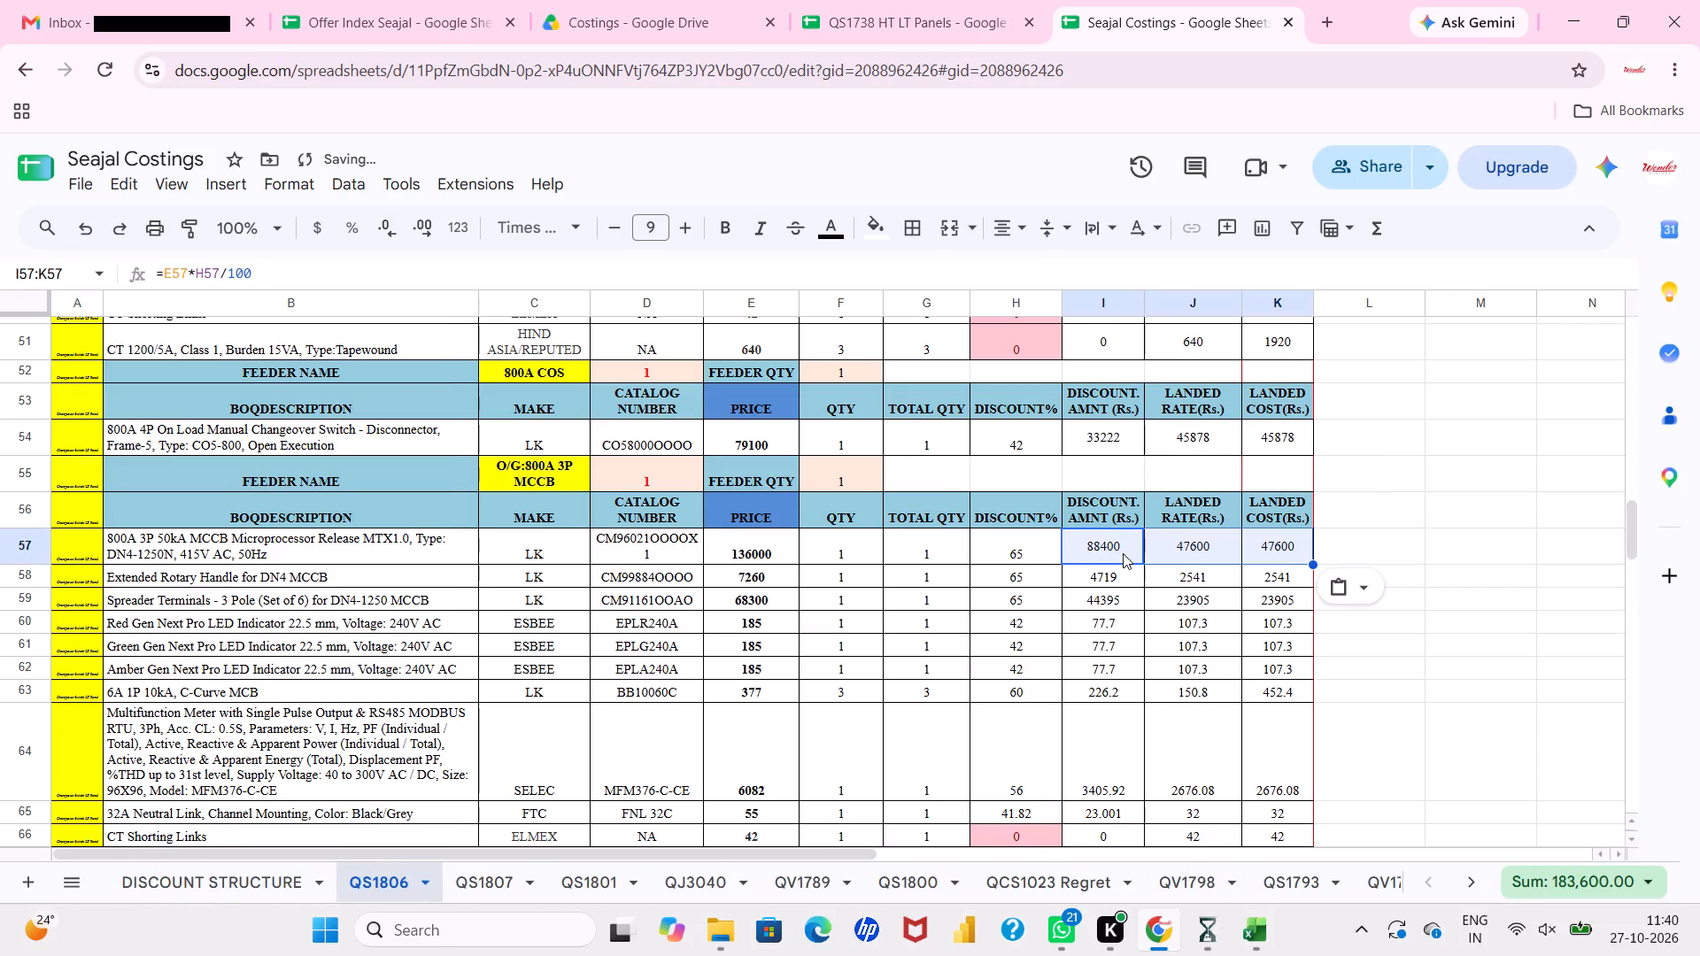
{"action": "left_click_drag", "start_coordinate": [1312, 566], "coordinate": [1302, 898]}
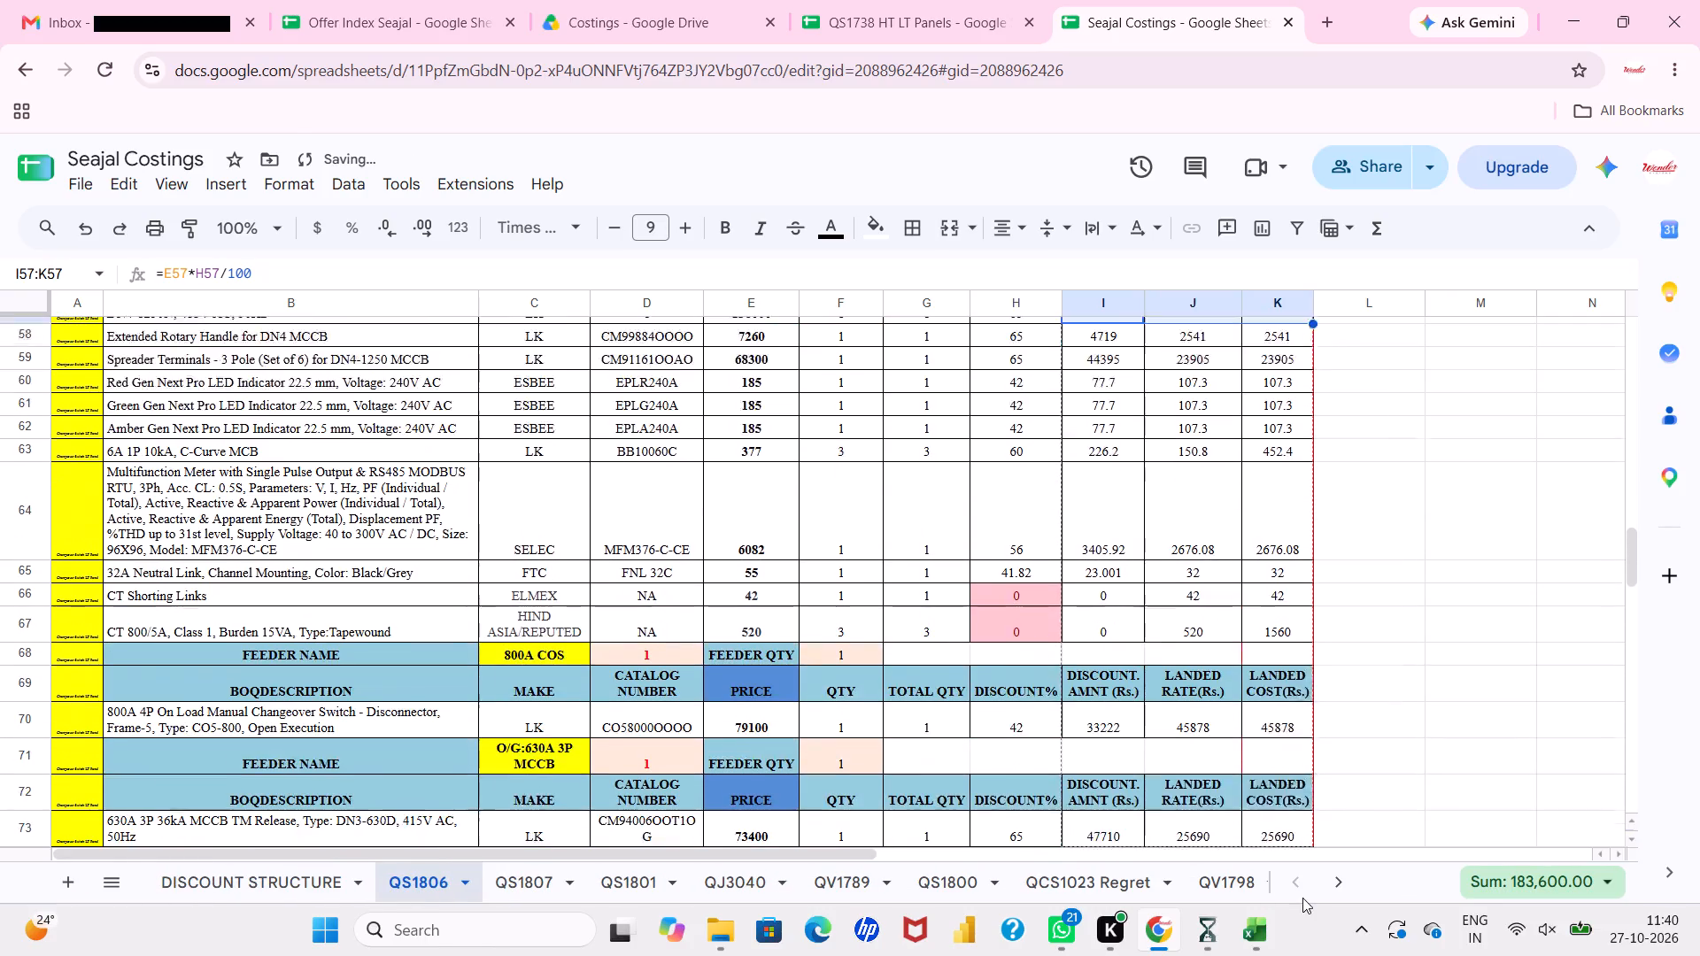
{"action": "left_click_drag", "start_coordinate": [1302, 898], "coordinate": [1284, 540]}
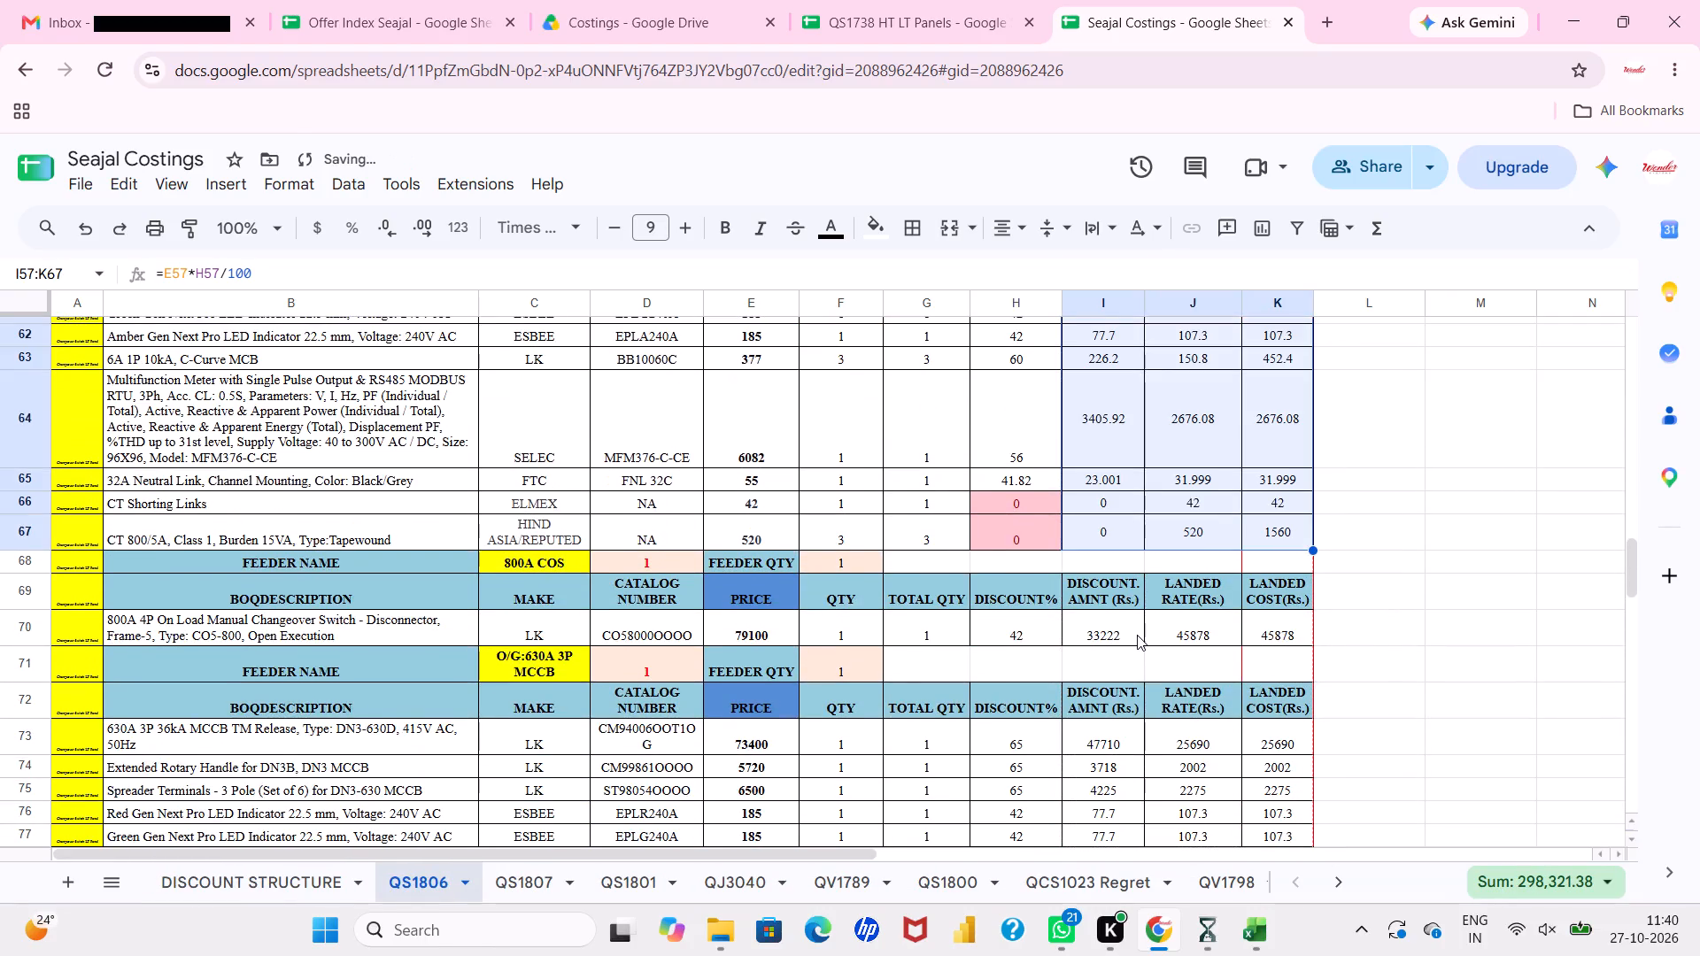
{"action": "left_click", "coordinate": [1137, 635]}
{"action": "key", "text": "ctrl+v"}
Apply the same cost formulas to the 630A MCCB feeder rows I73:K83 and the 630A COS row 86.
{"action": "left_click", "coordinate": [1131, 732]}
{"action": "key", "text": "ctrl+v"}
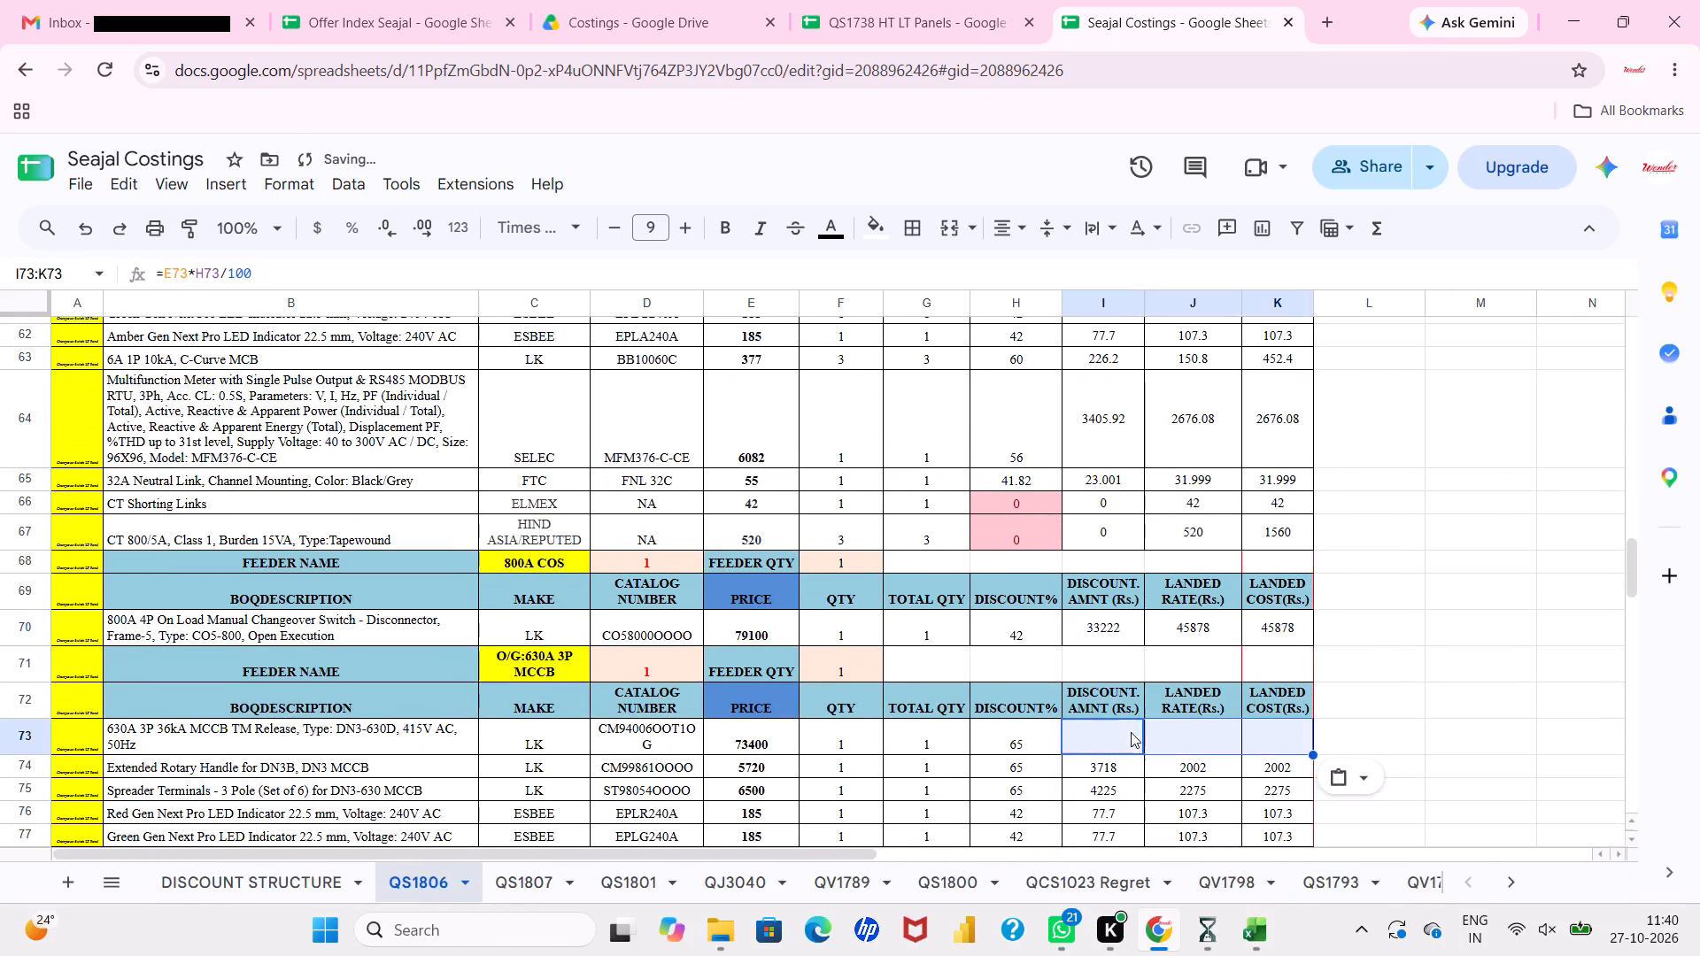
{"action": "scroll", "coordinate": [1131, 732], "scroll_direction": "down", "scroll_amount": 3}
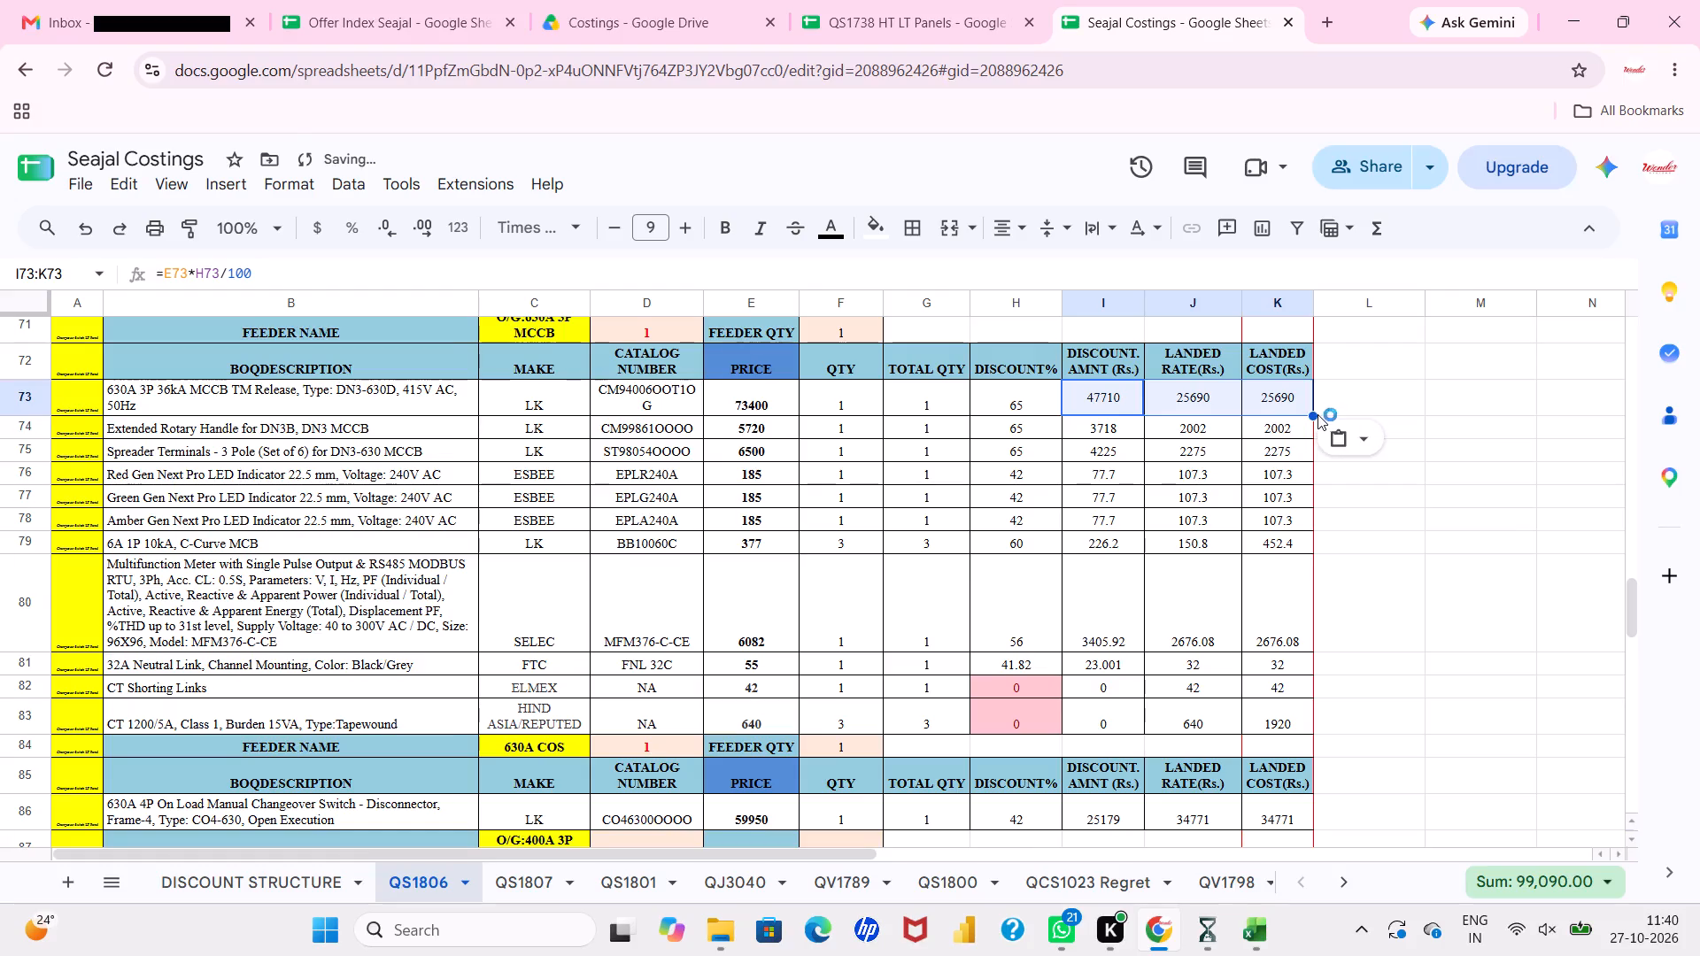
{"action": "left_click_drag", "start_coordinate": [1316, 415], "coordinate": [1284, 723]}
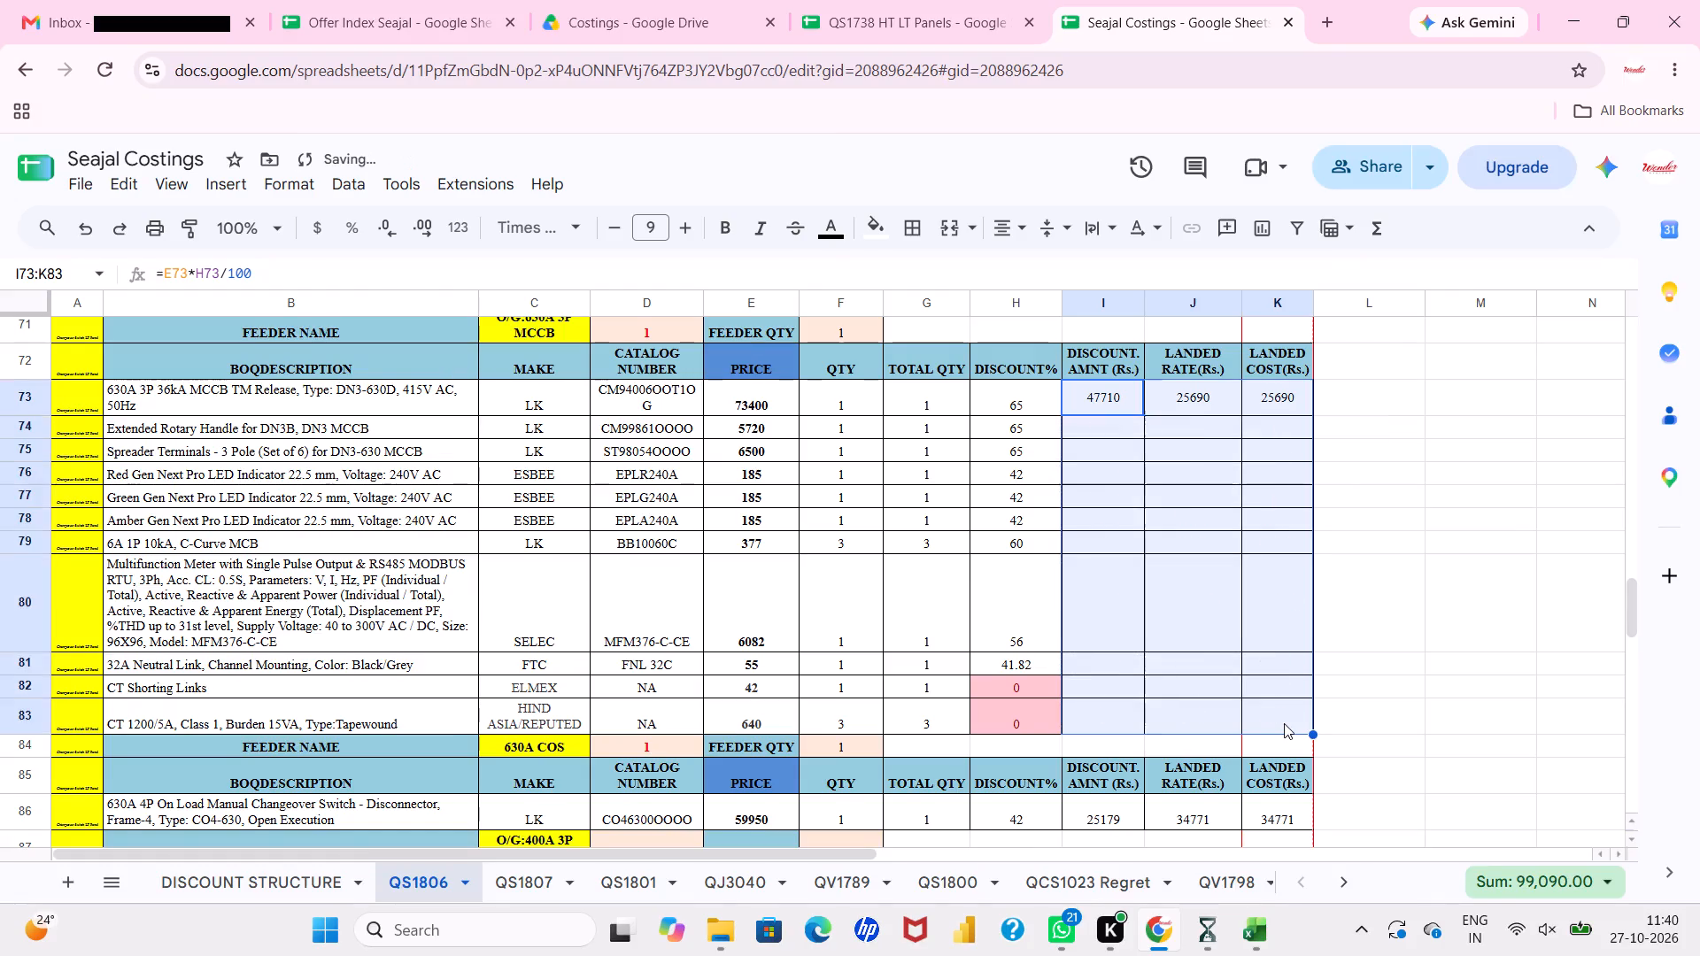
{"action": "scroll", "coordinate": [1284, 723], "scroll_direction": "down", "scroll_amount": 2}
{"action": "left_click", "coordinate": [1114, 548]}
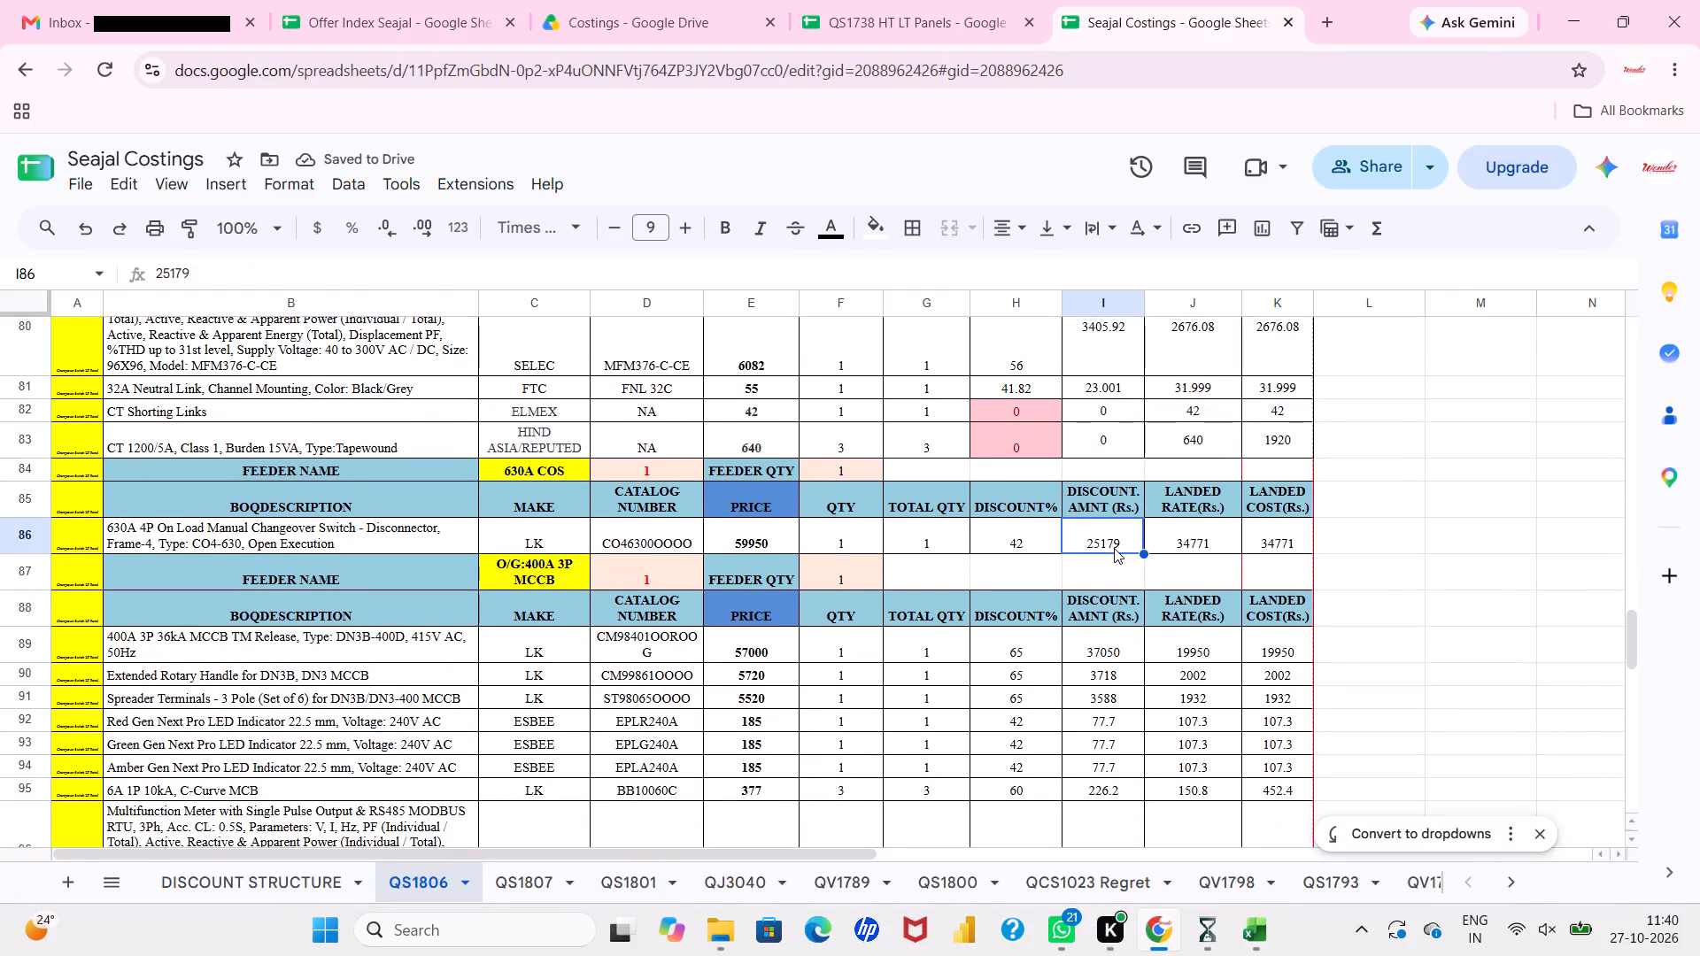
{"action": "key", "text": "ctrl+v"}
Apply the same cost formulas to the 400A MCCB feeder rows I89:K99 and the 400A COS row 102.
{"action": "left_click", "coordinate": [1115, 659]}
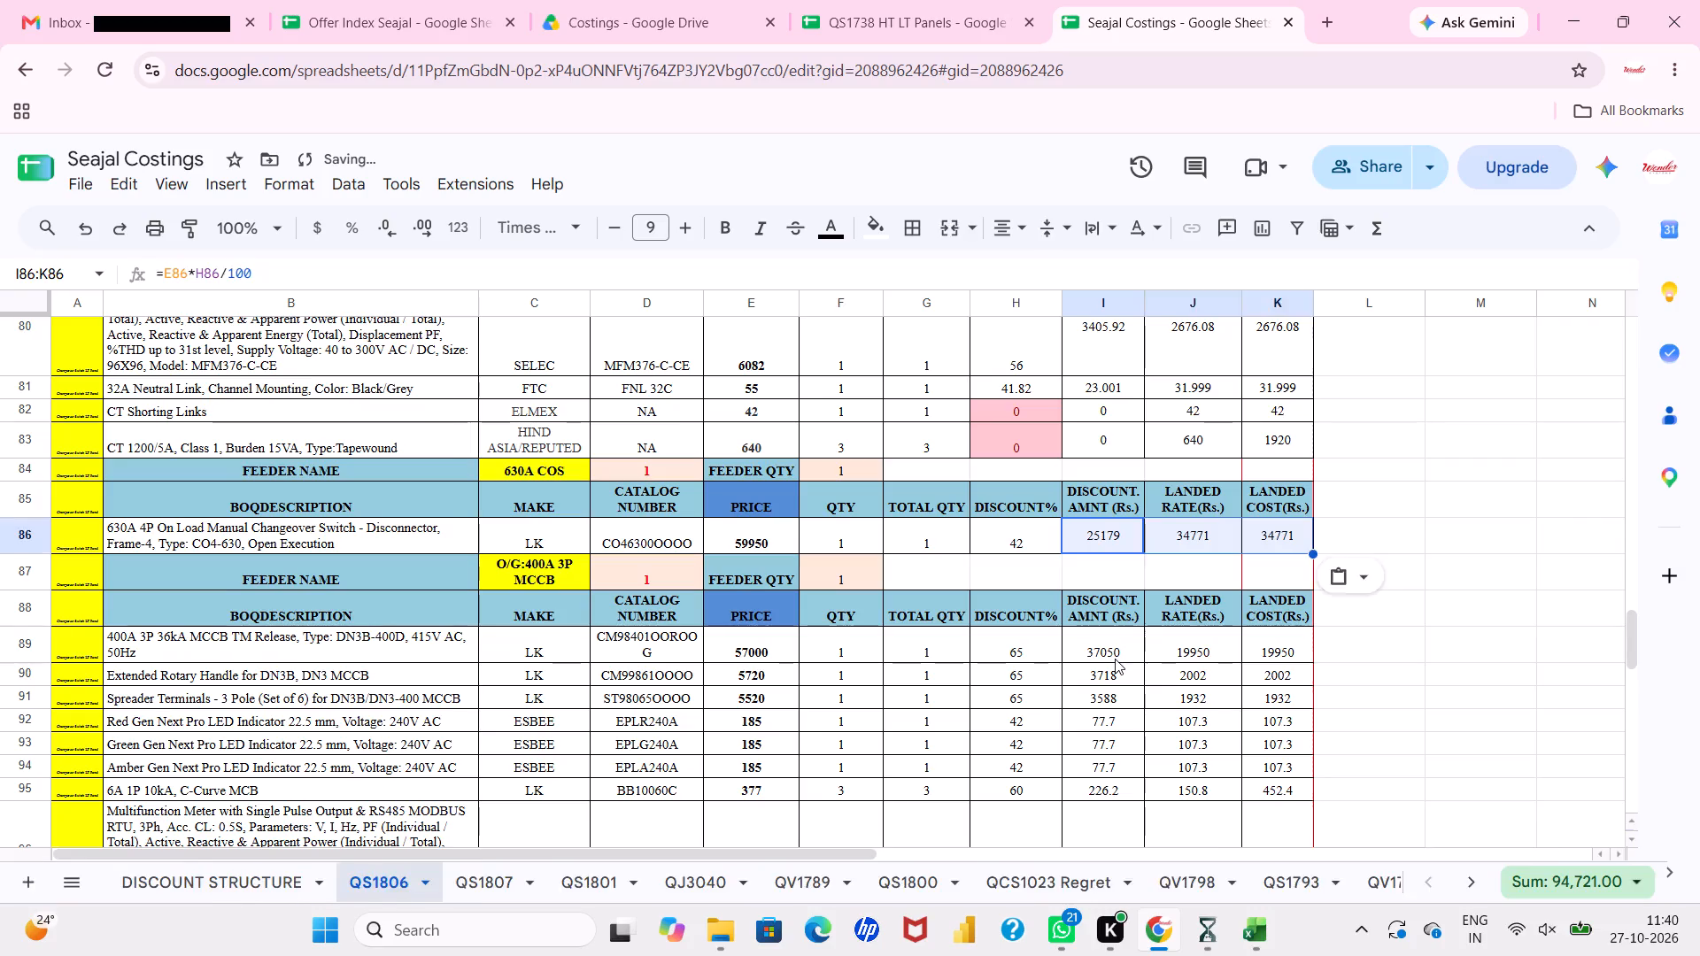
{"action": "key", "text": "ctrl+v"}
{"action": "left_click_drag", "start_coordinate": [1310, 663], "coordinate": [1273, 519]}
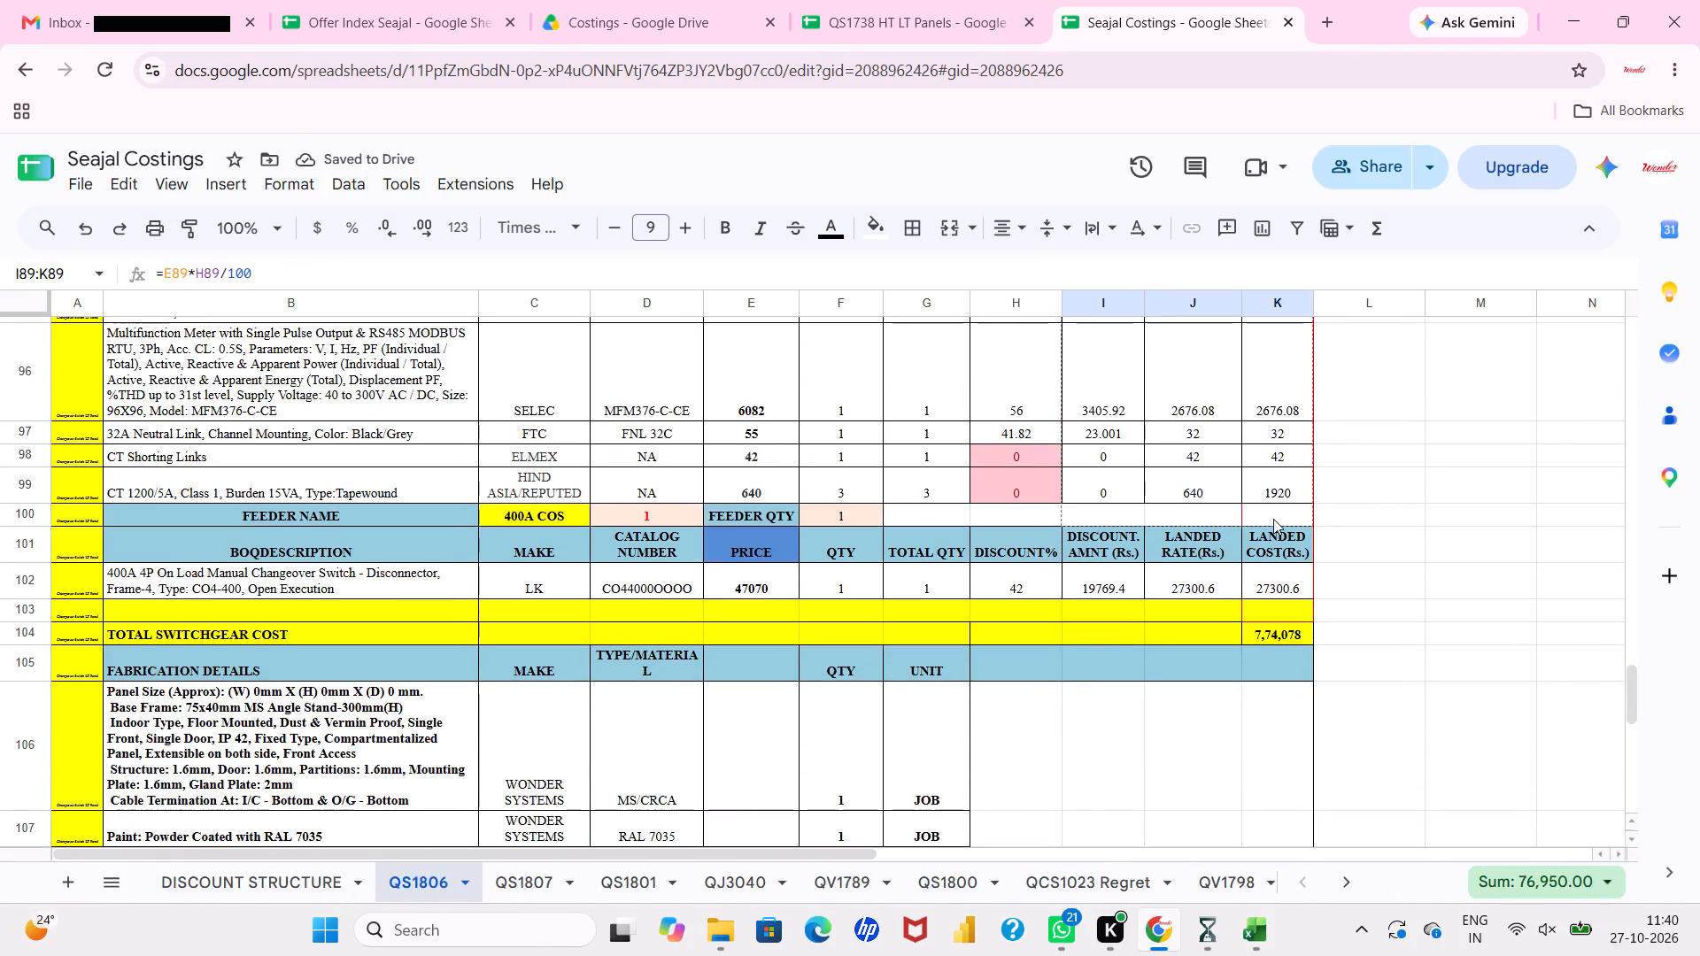
{"action": "left_click_drag", "start_coordinate": [1273, 519], "coordinate": [1279, 501]}
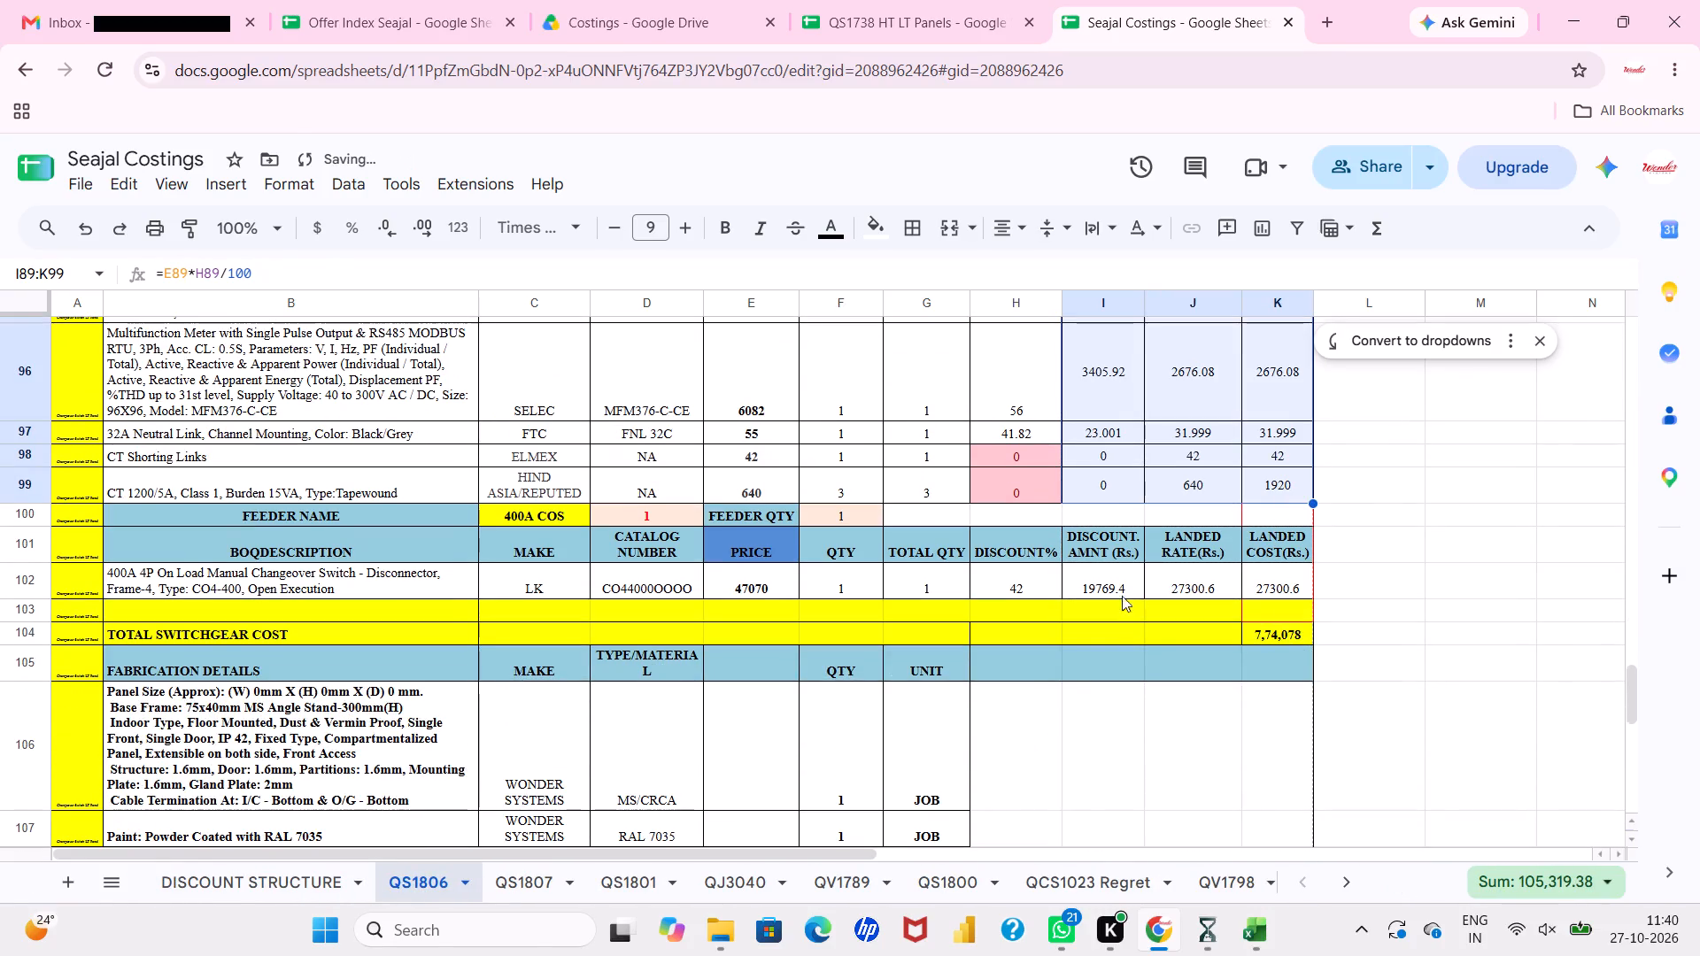
{"action": "left_click", "coordinate": [1118, 589]}
{"action": "key", "text": "ctrl+v"}
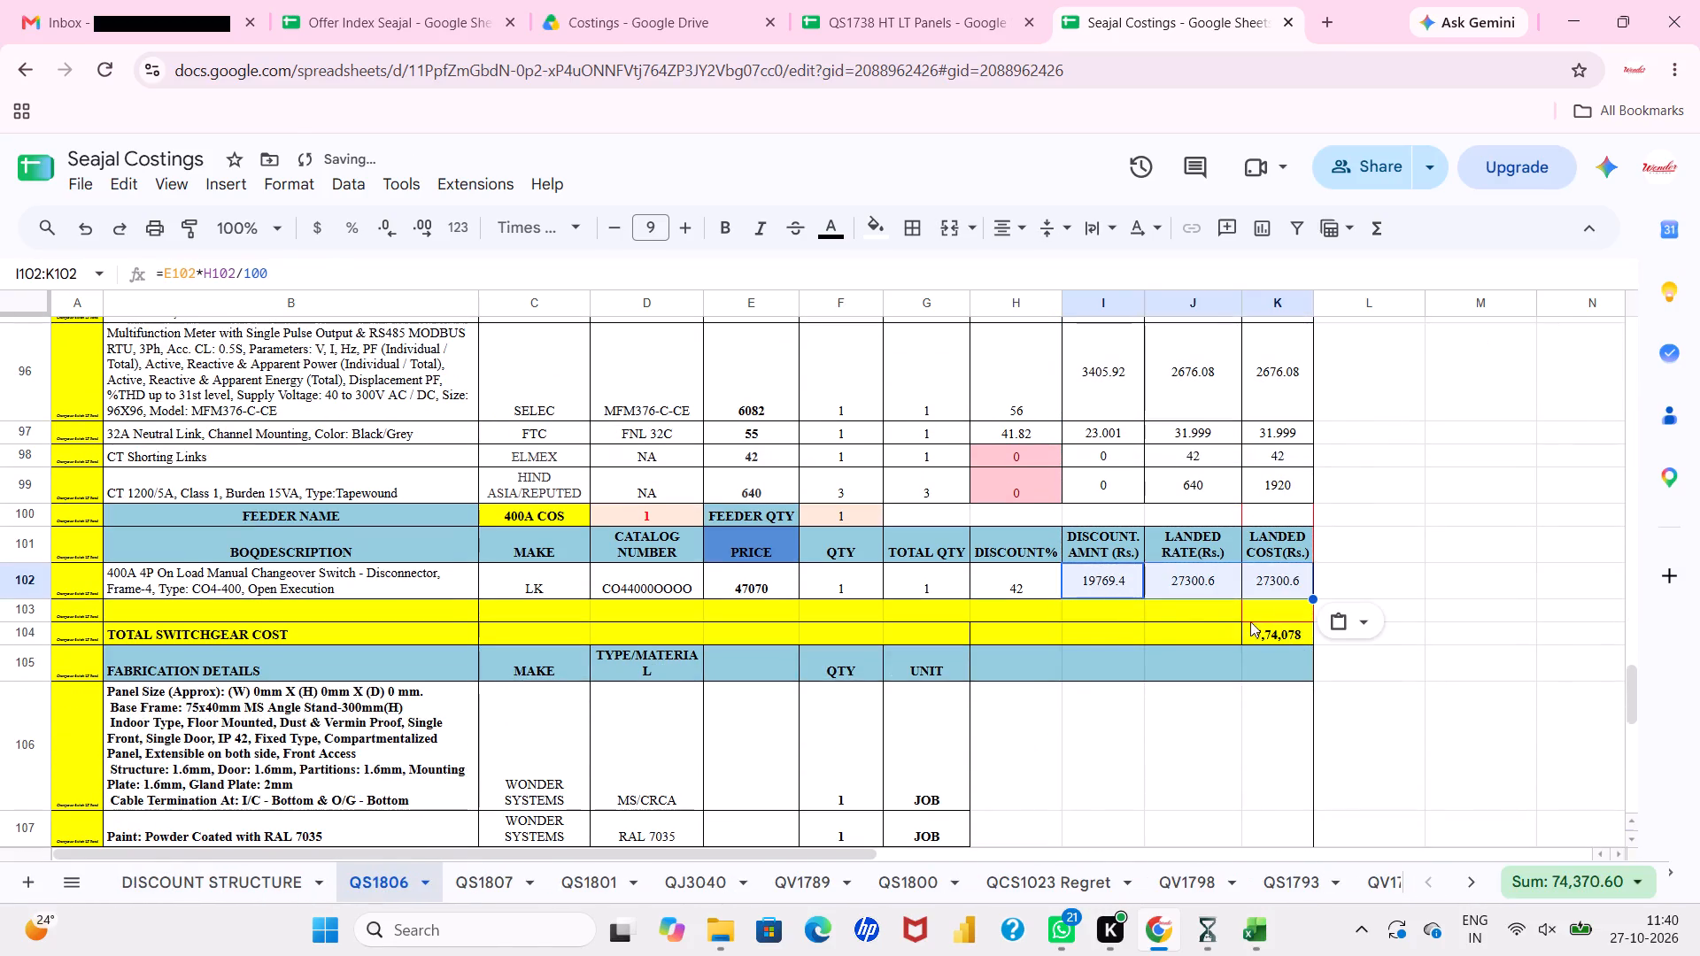
Replace the total switchgear cost in K104 with the formula =sum(K9:K102).
{"action": "left_click", "coordinate": [1271, 628]}
{"action": "type", "text": "=sum("}
{"action": "scroll", "coordinate": [1255, 541], "scroll_direction": "up", "scroll_amount": 6}
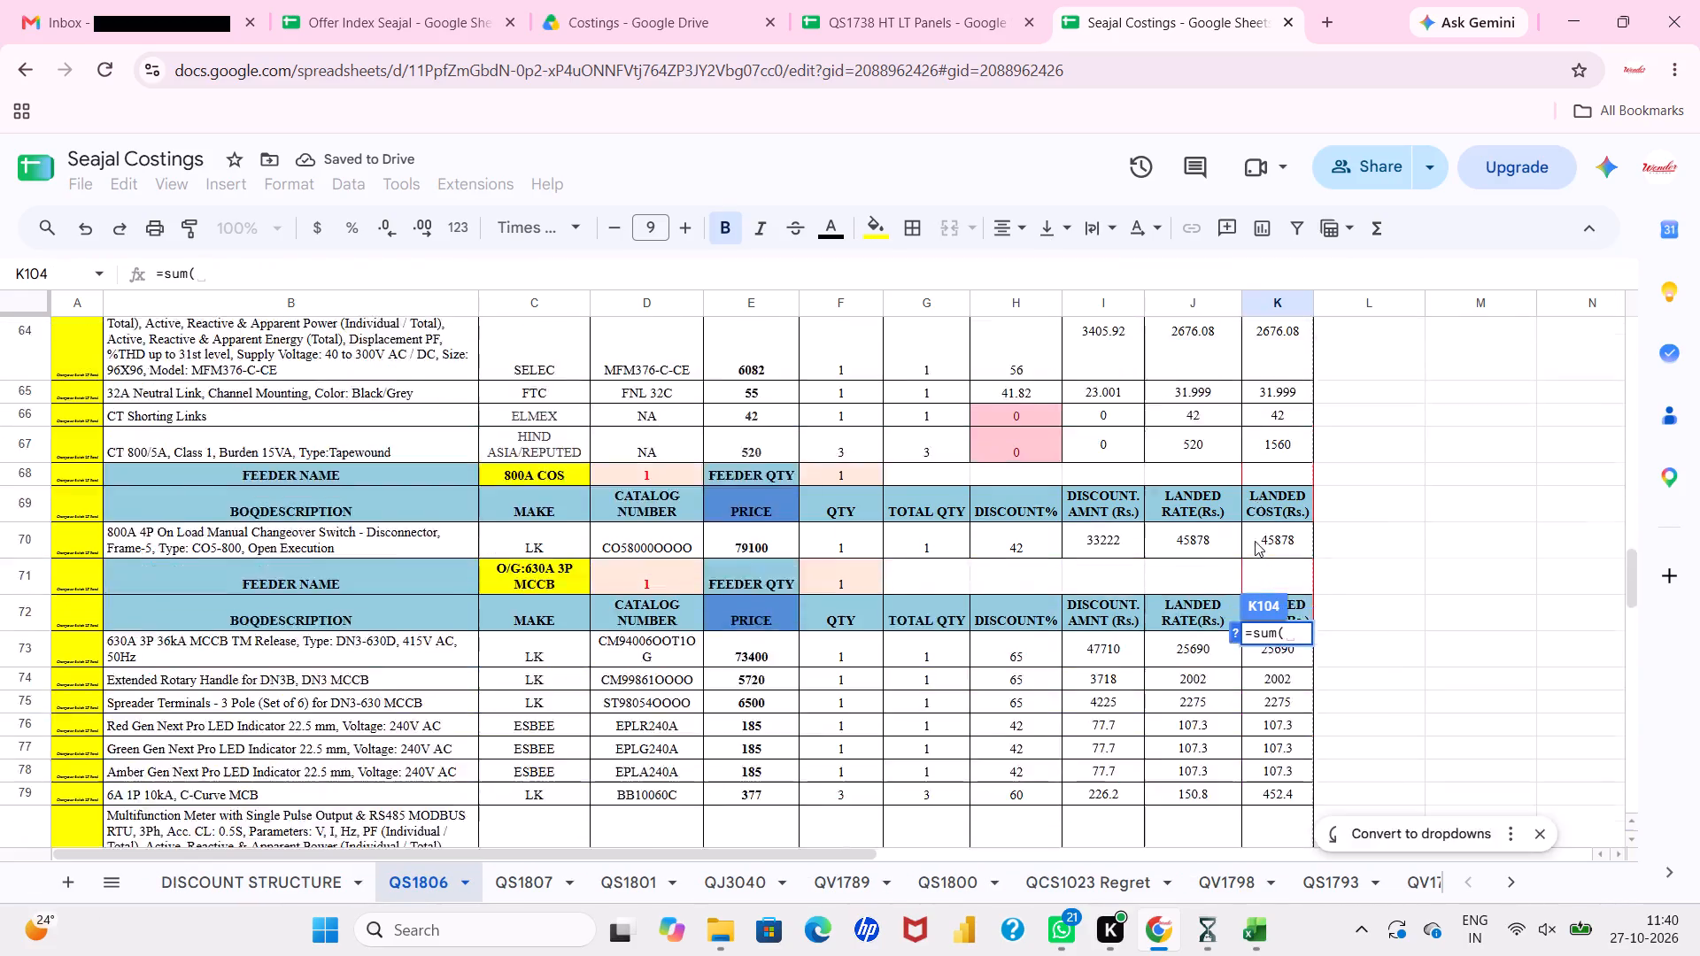
{"action": "scroll", "coordinate": [1255, 541], "scroll_direction": "up", "scroll_amount": 6}
{"action": "left_click_drag", "start_coordinate": [1268, 562], "coordinate": [1268, 955]}
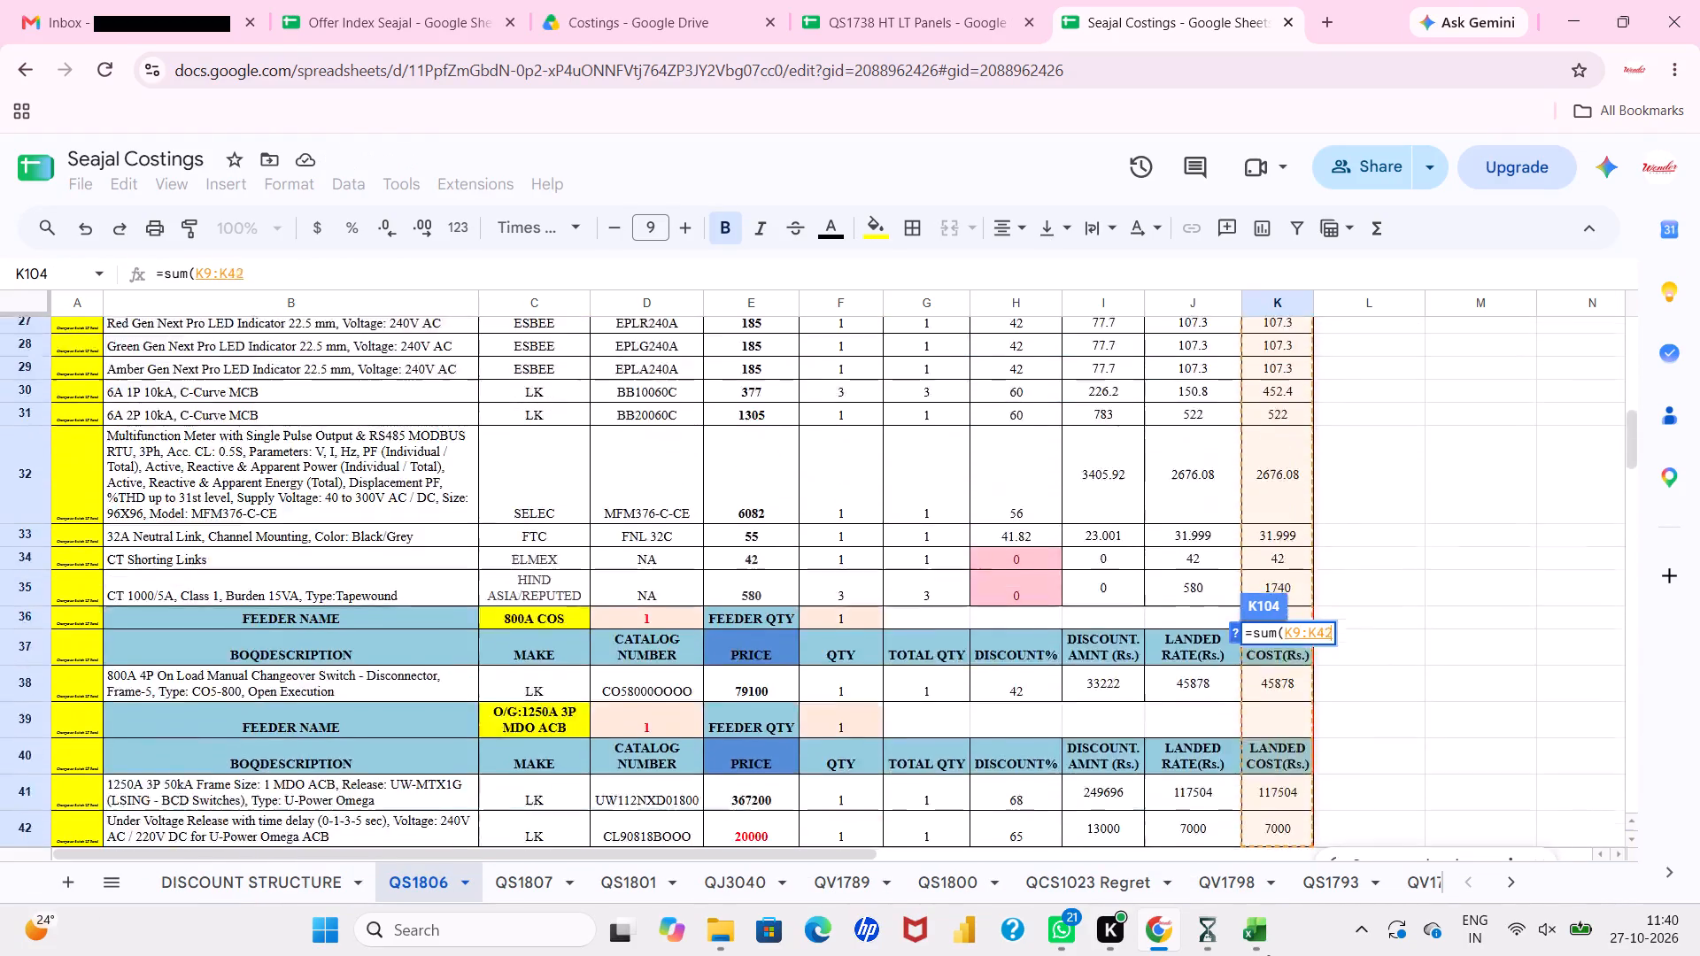
{"action": "left_click_drag", "start_coordinate": [1268, 955], "coordinate": [1274, 922]}
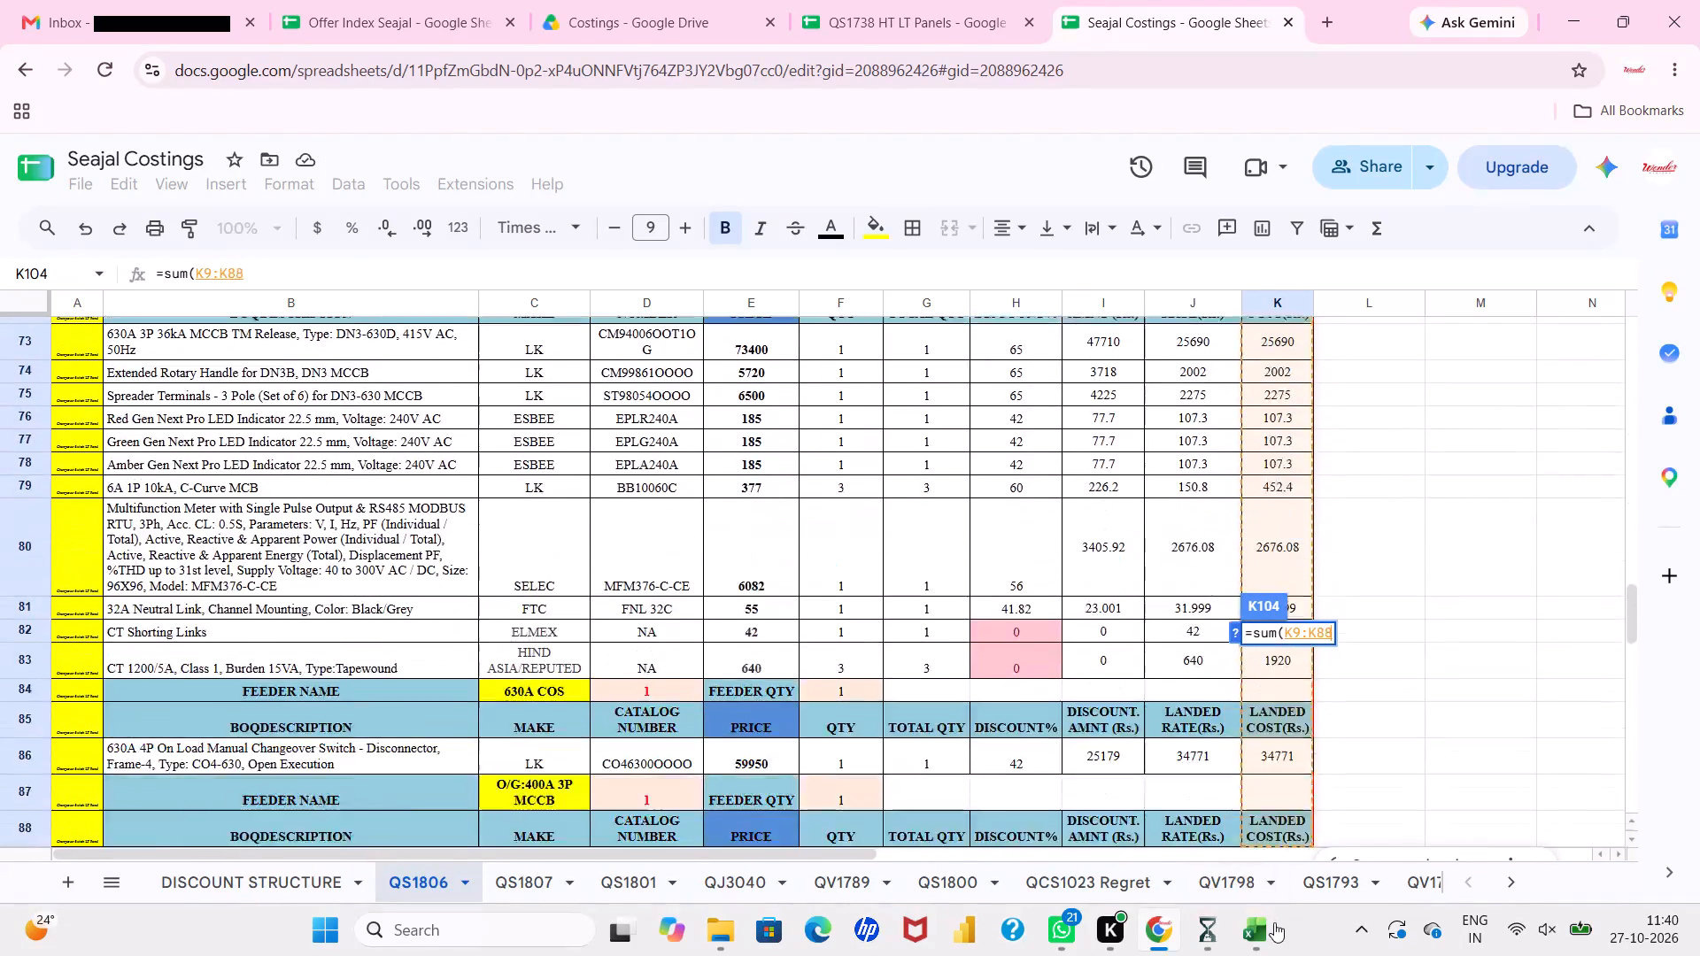
{"action": "left_click_drag", "start_coordinate": [1274, 922], "coordinate": [1269, 752]}
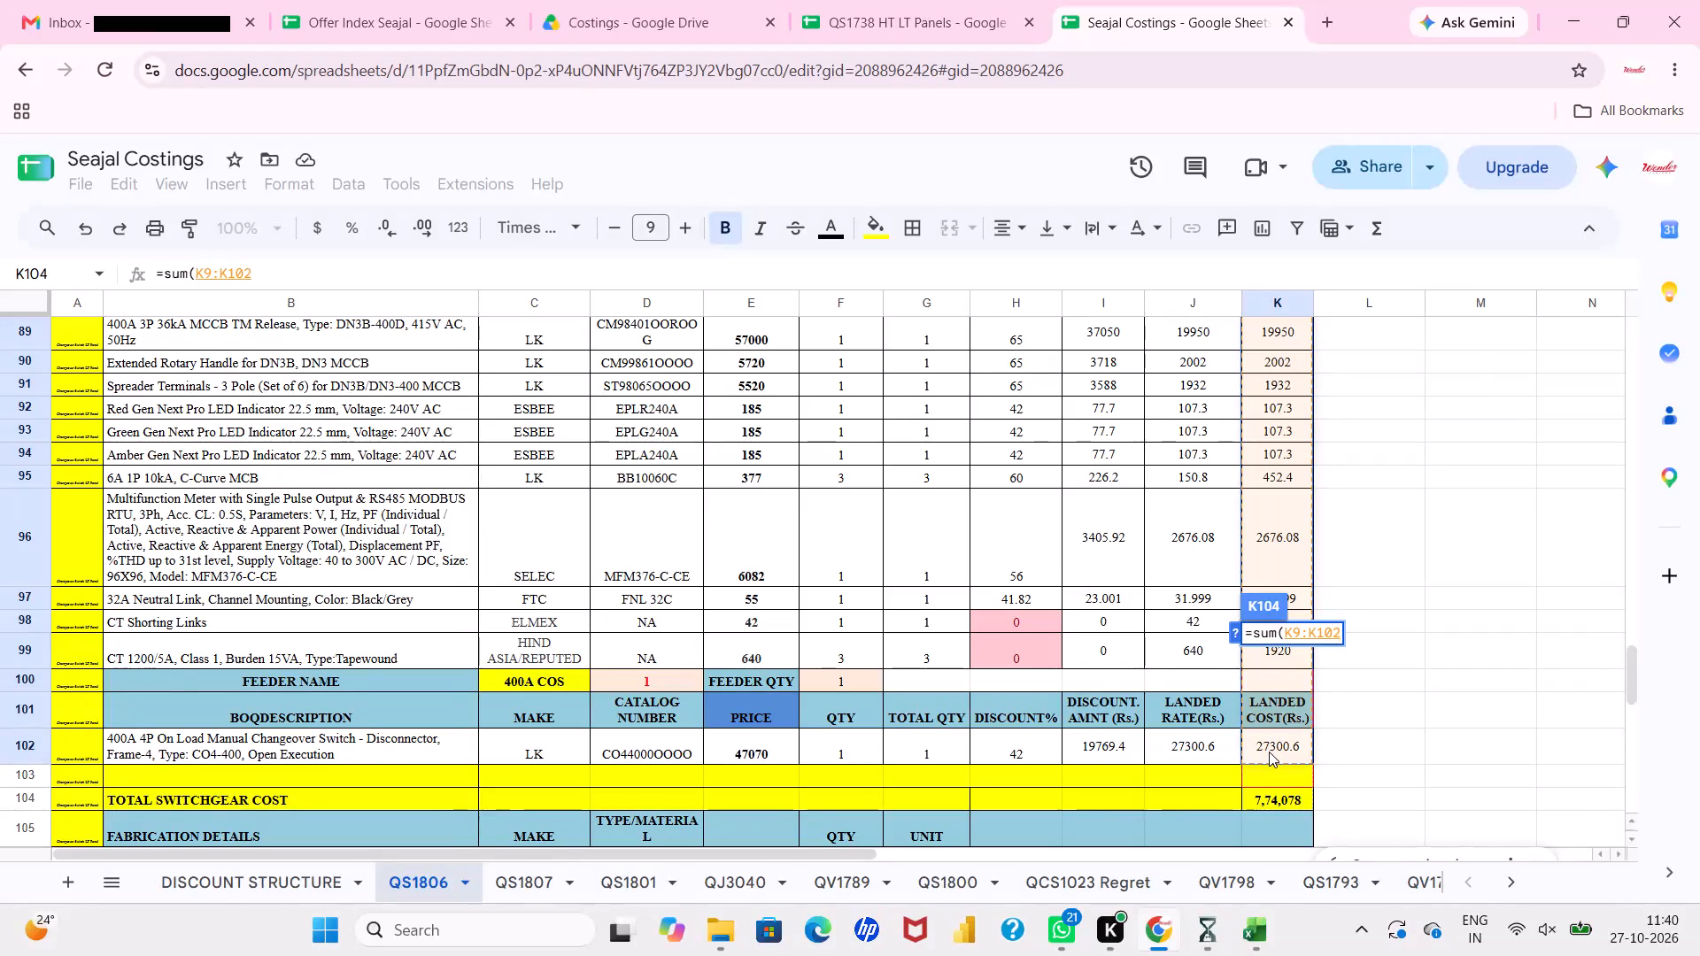
{"action": "key", "text": "shift+parenright"}
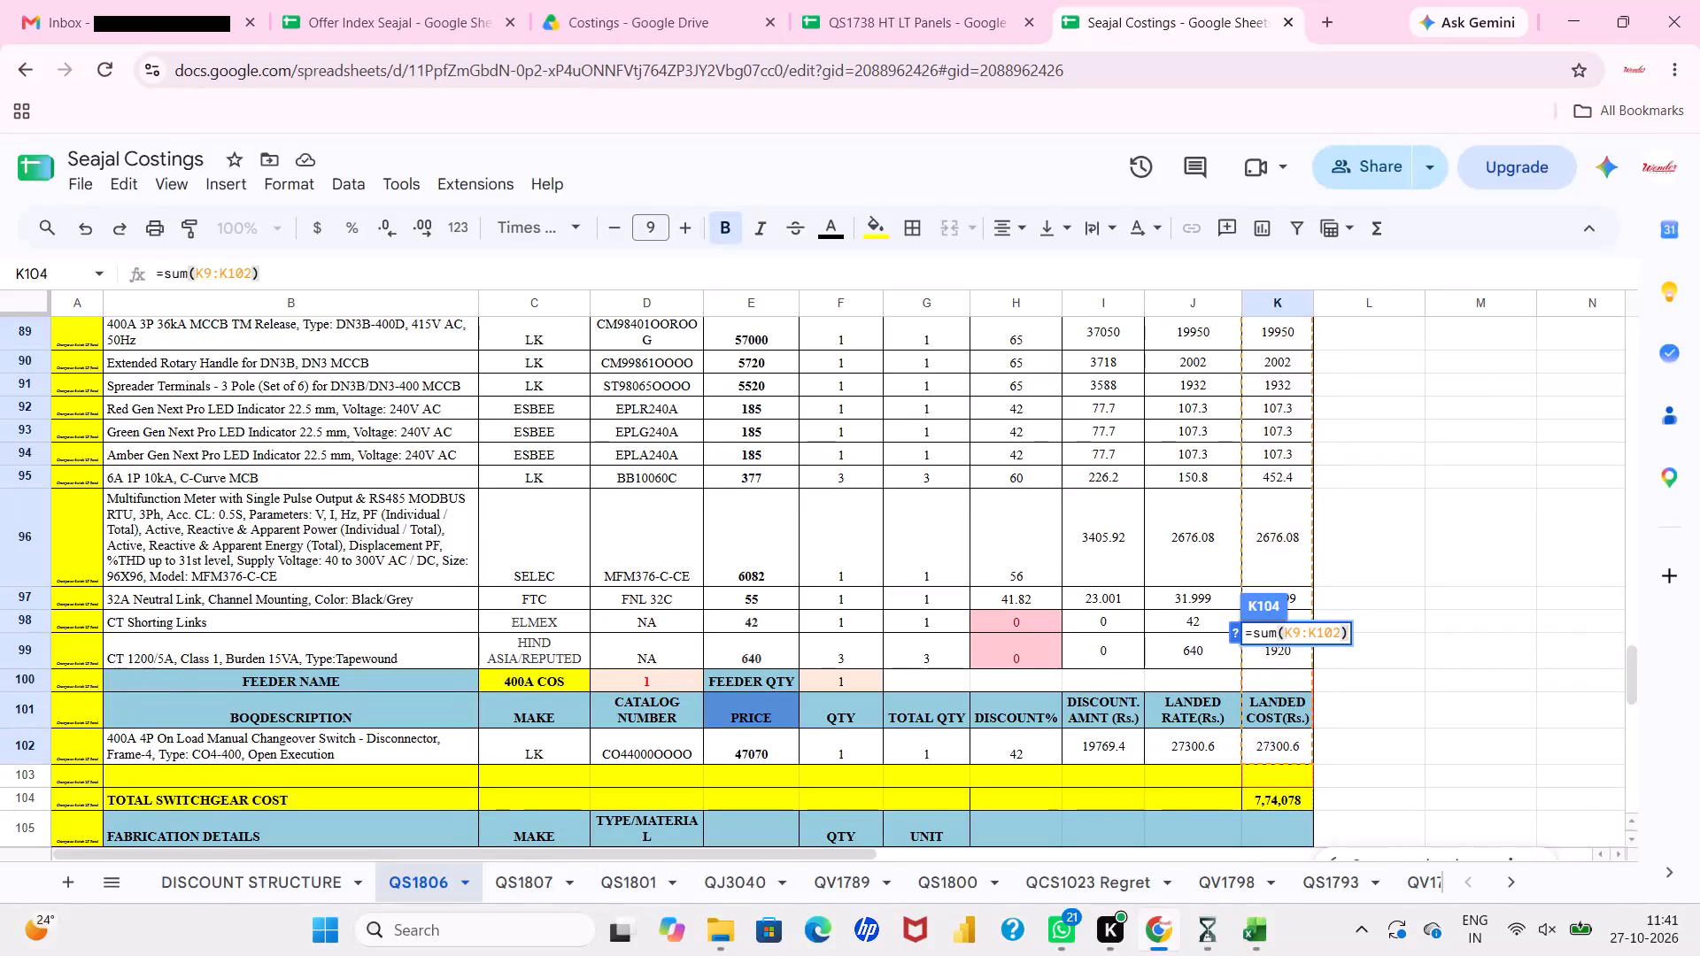
{"action": "key", "text": "Return"}
{"action": "left_click", "coordinate": [1288, 795]}
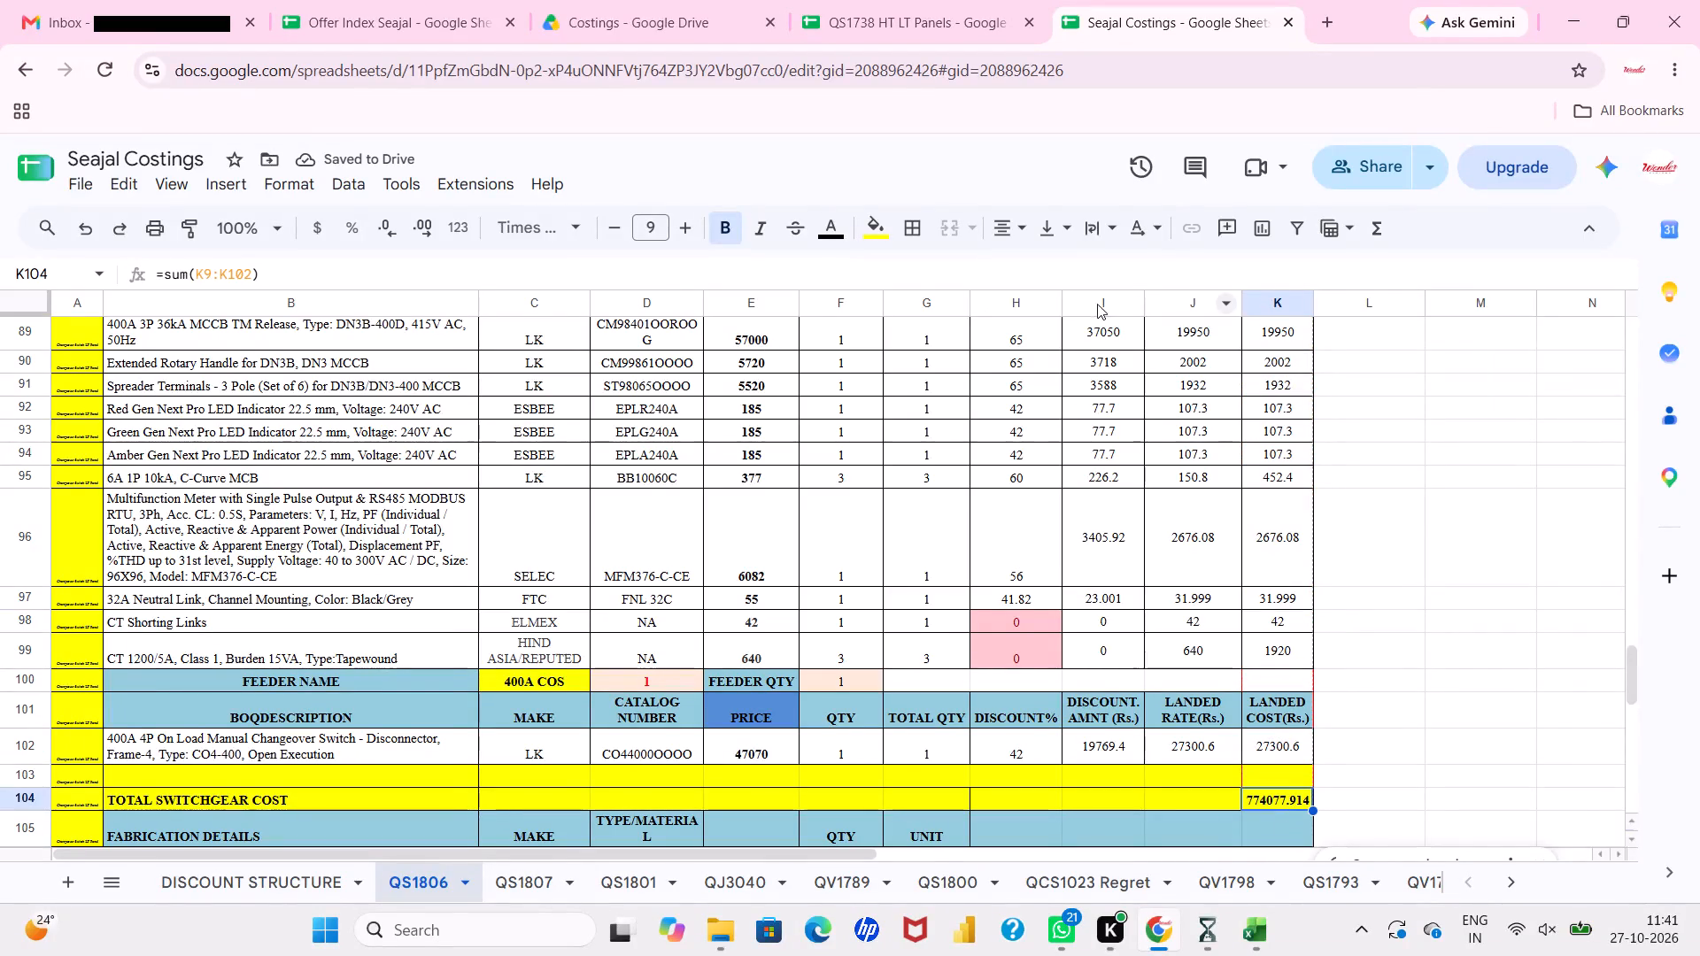
Reduce the decimals in columns I to K so the amounts display as whole numbers.
{"action": "left_click_drag", "start_coordinate": [1083, 306], "coordinate": [1266, 303]}
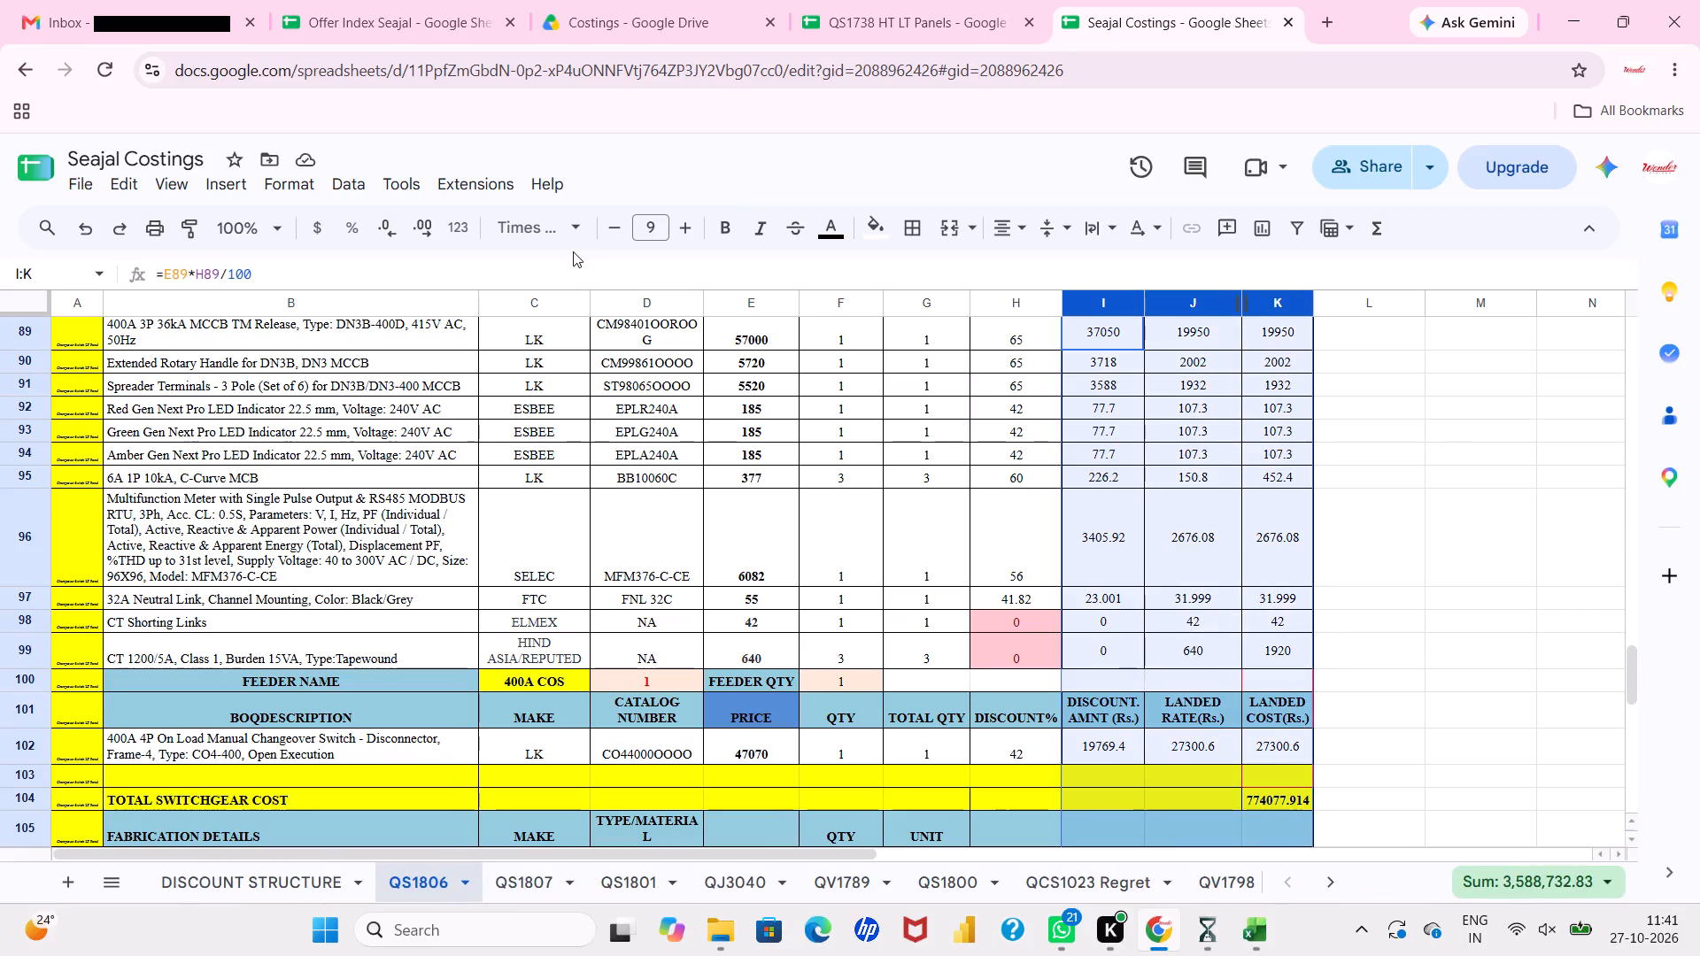
{"action": "left_click", "coordinate": [384, 223]}
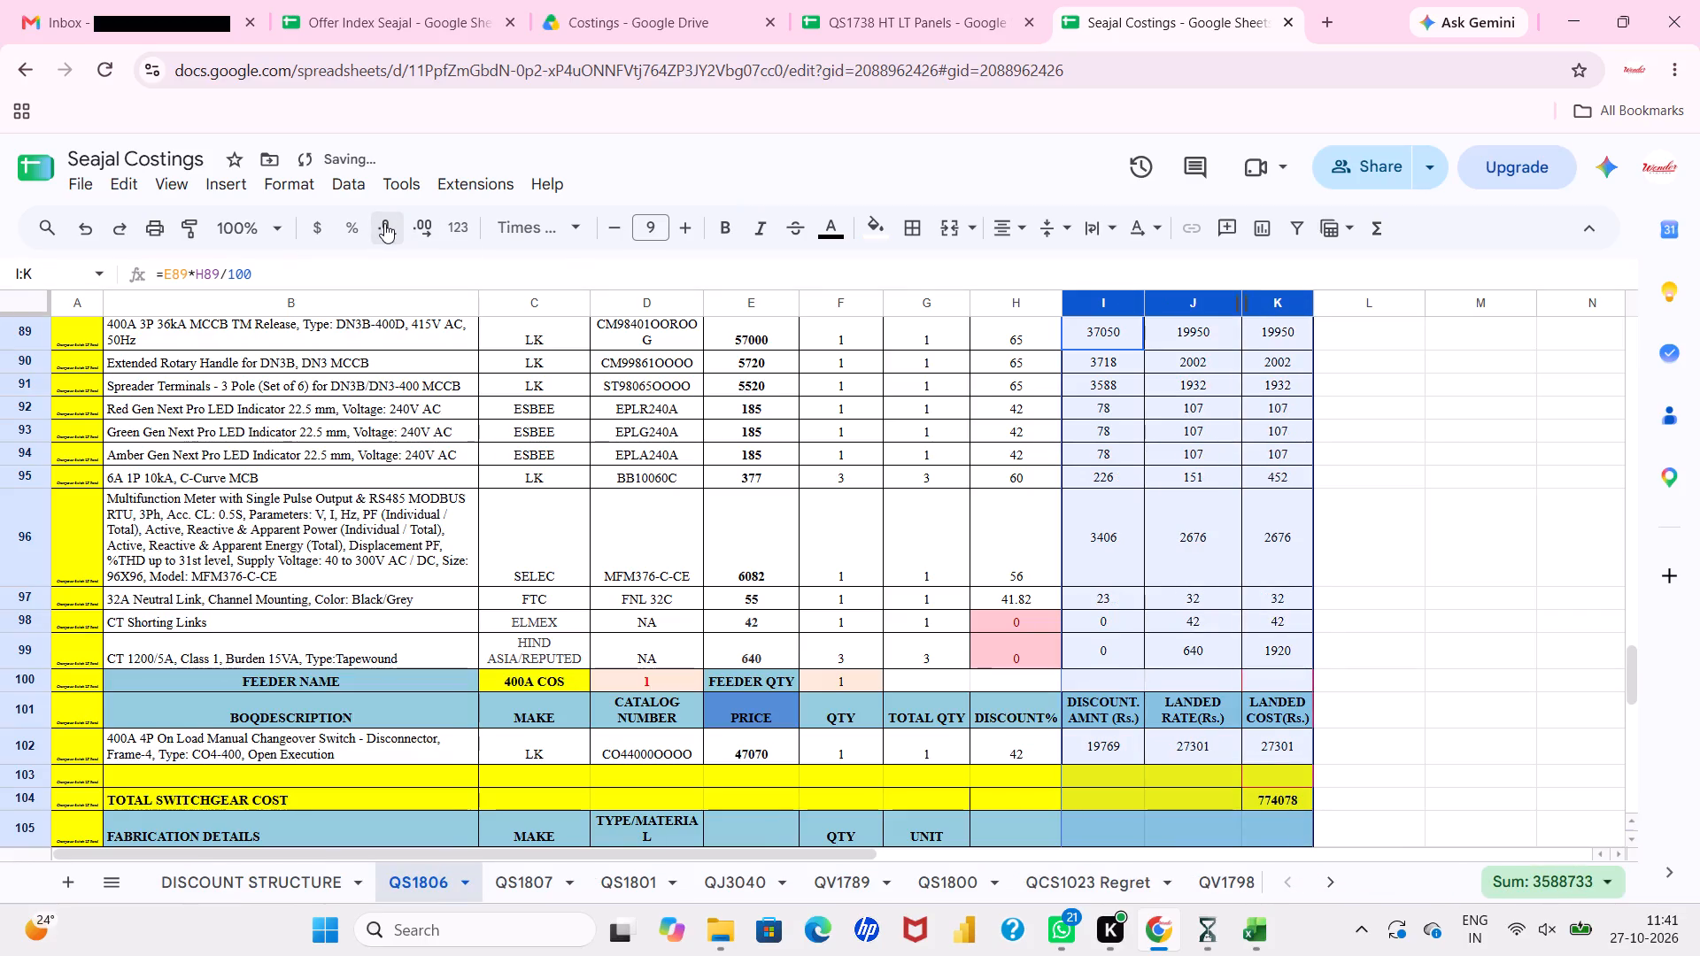
{"action": "left_click", "coordinate": [384, 223]}
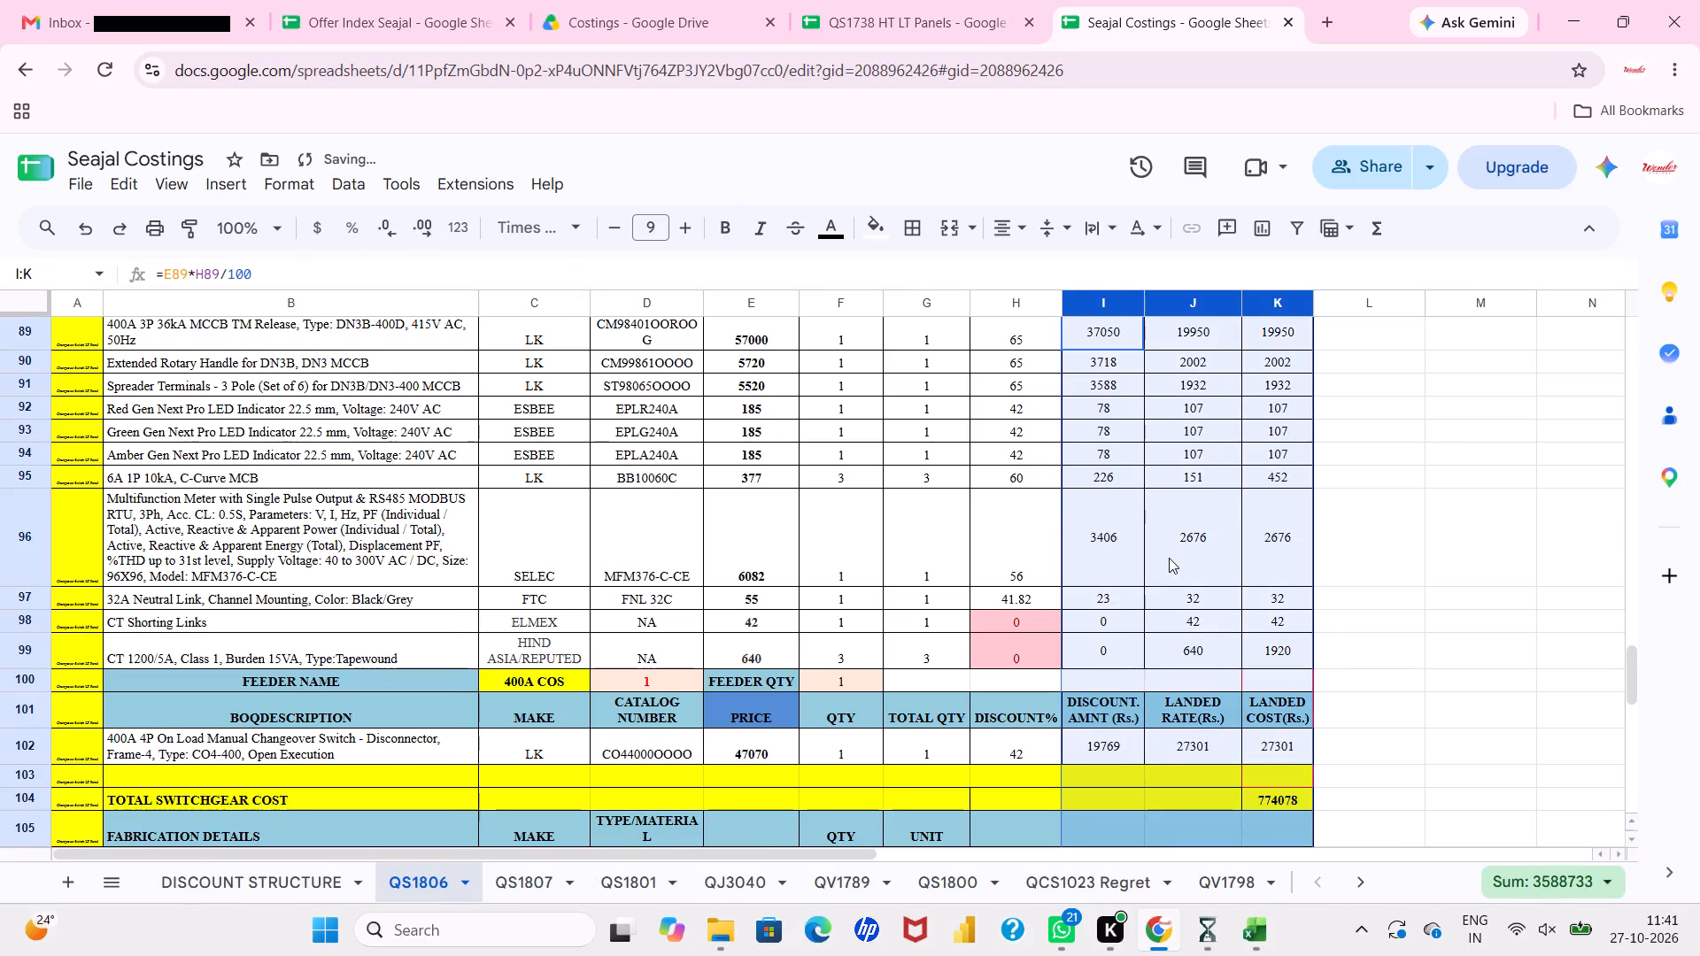
Check the discount amounts, landed rates and landed costs across the feeder sections of QS1806, down to the fabrication details.
{"action": "scroll", "coordinate": [1169, 558], "scroll_direction": "up", "scroll_amount": 3}
{"action": "left_click", "coordinate": [1169, 574]}
{"action": "scroll", "coordinate": [1169, 574], "scroll_direction": "up", "scroll_amount": 2}
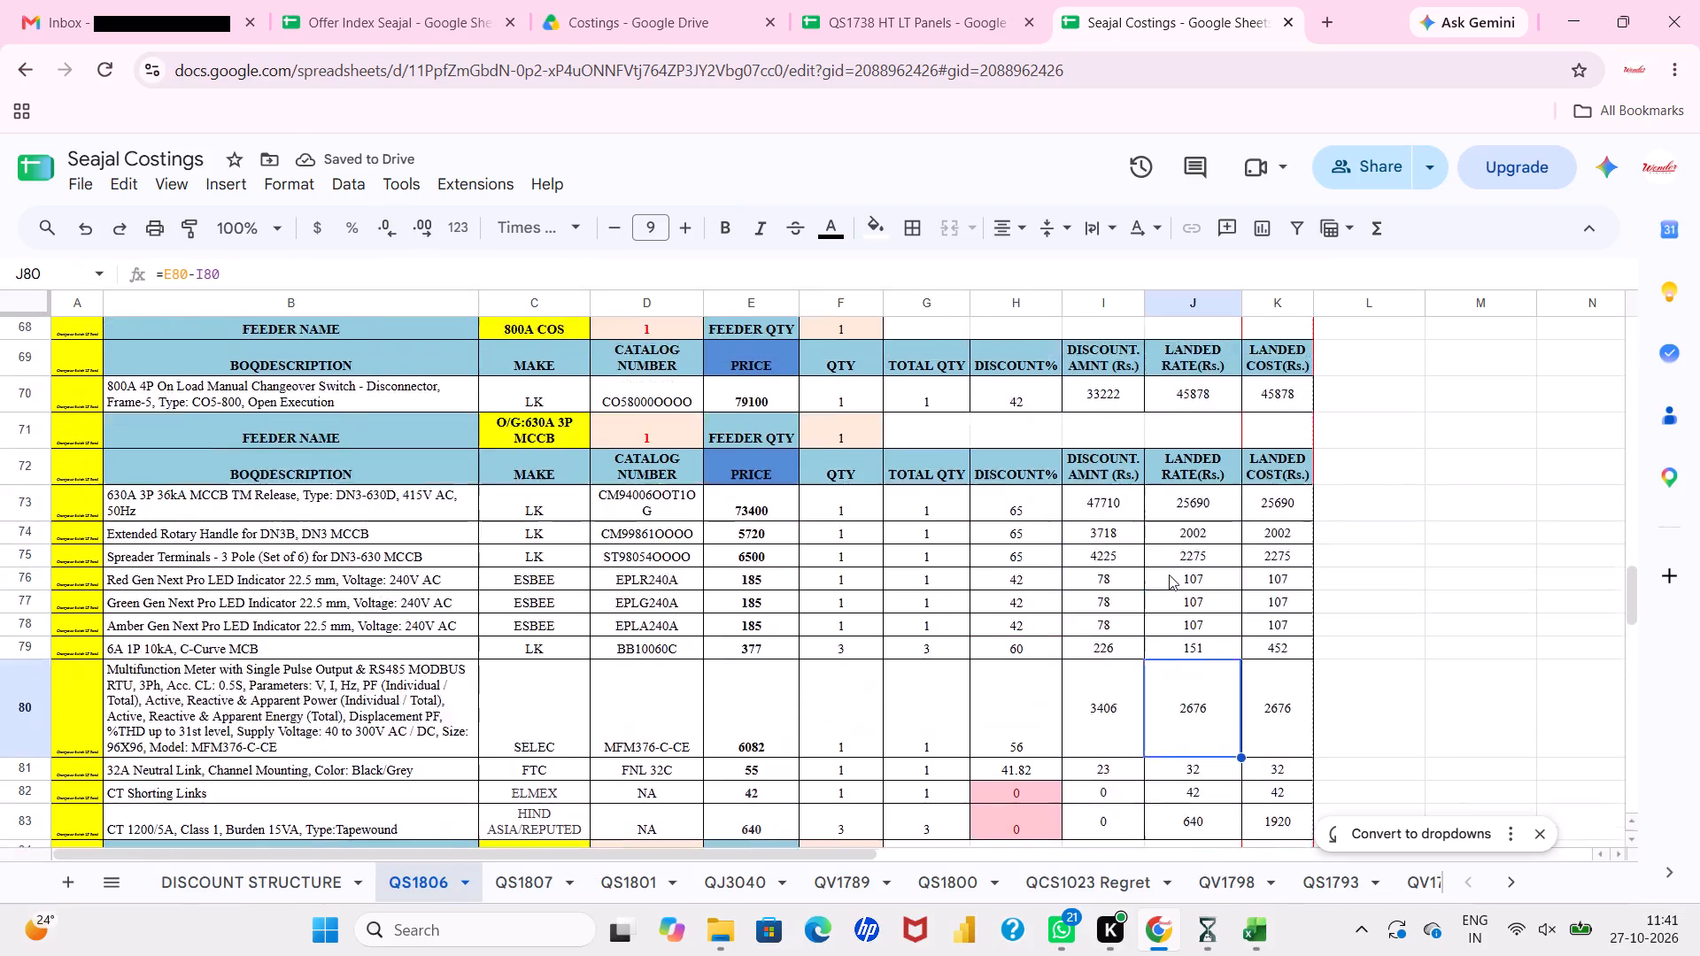
{"action": "scroll", "coordinate": [1169, 574], "scroll_direction": "up", "scroll_amount": 6}
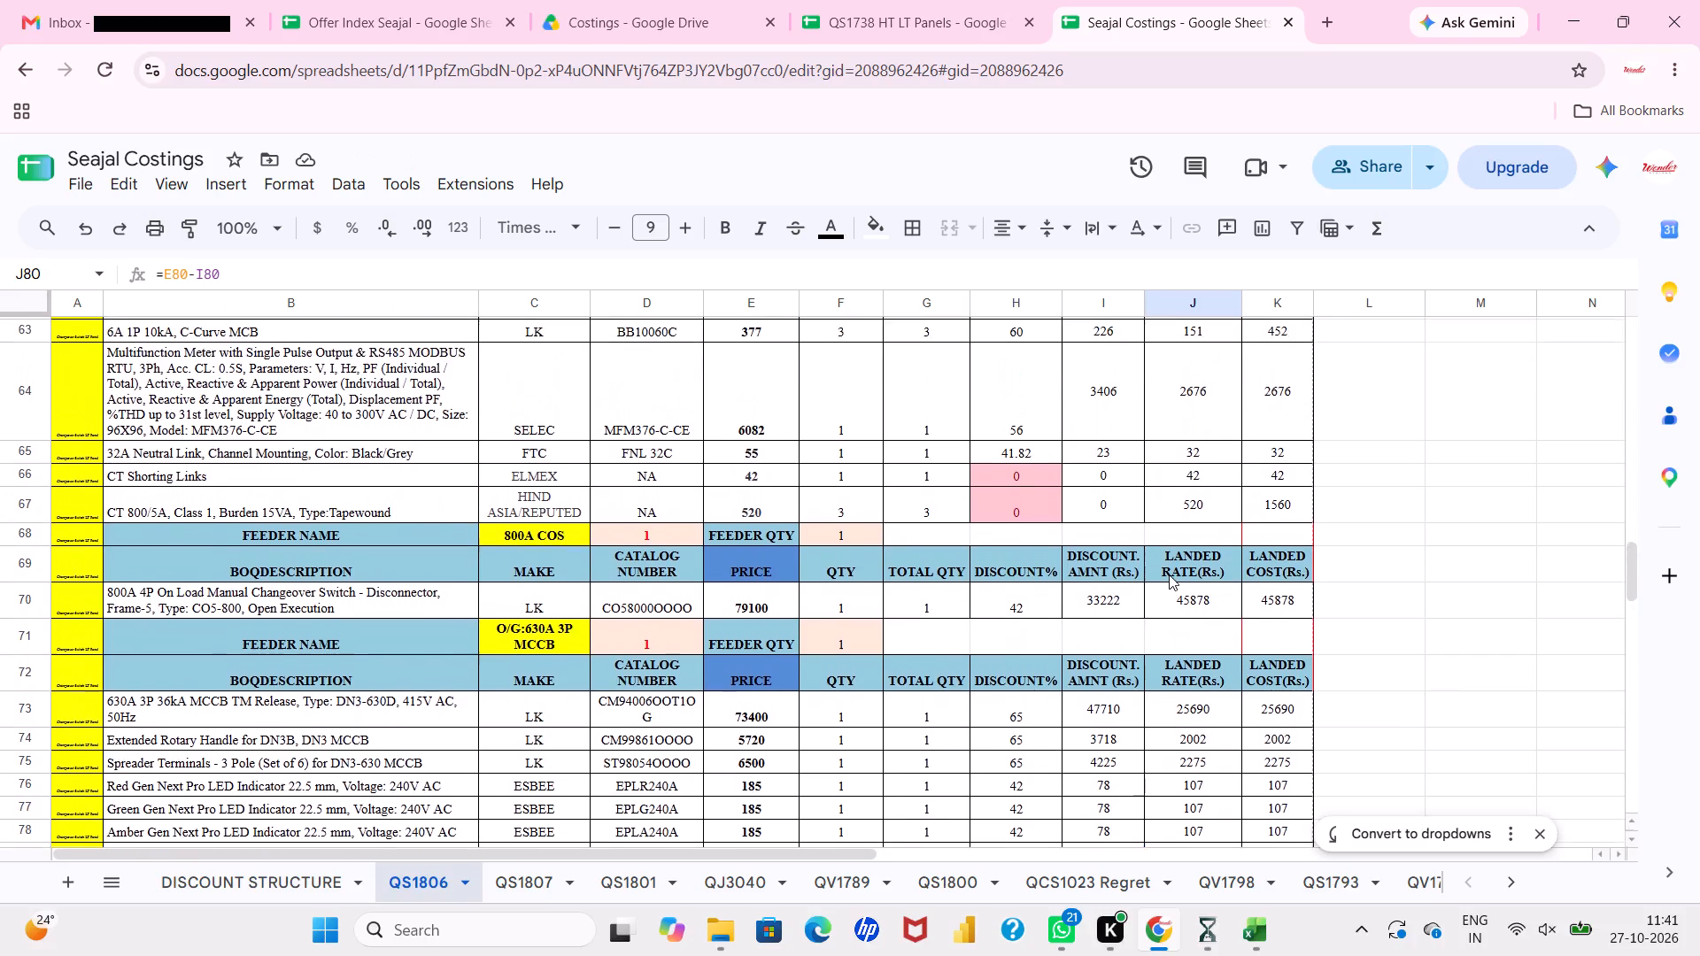
{"action": "scroll", "coordinate": [1169, 574], "scroll_direction": "up", "scroll_amount": 4}
{"action": "scroll", "coordinate": [1169, 574], "scroll_direction": "down", "scroll_amount": 5}
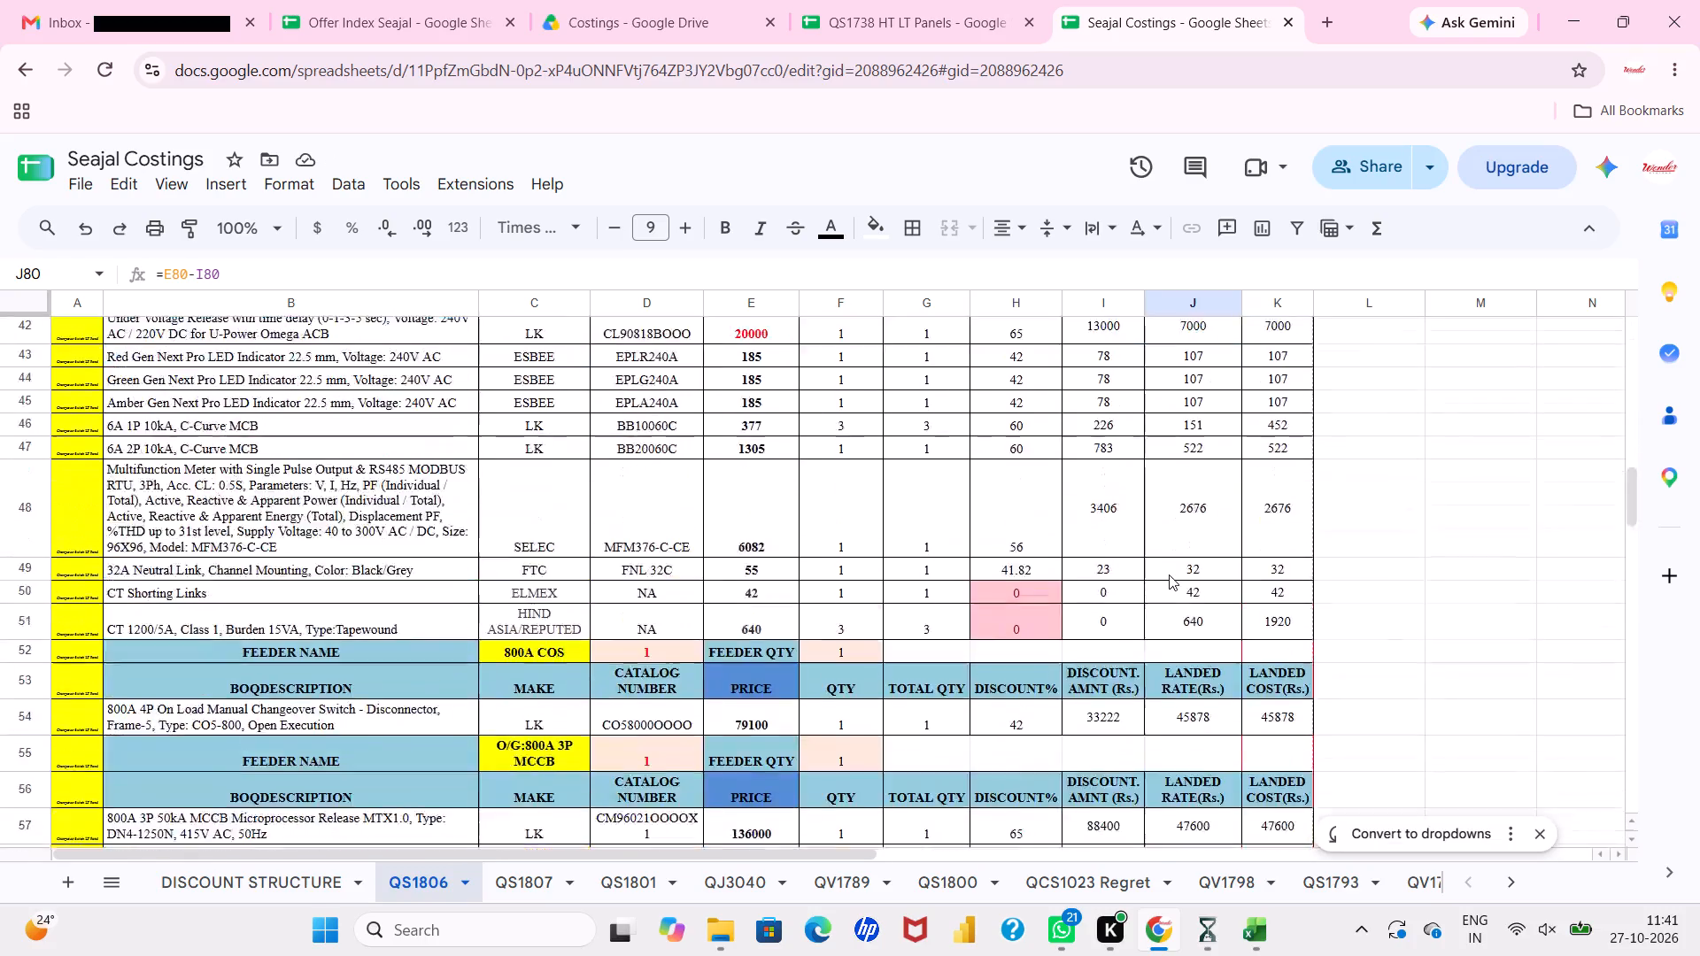
{"action": "scroll", "coordinate": [1169, 574], "scroll_direction": "down", "scroll_amount": 5}
{"action": "scroll", "coordinate": [1169, 574], "scroll_direction": "up", "scroll_amount": 2}
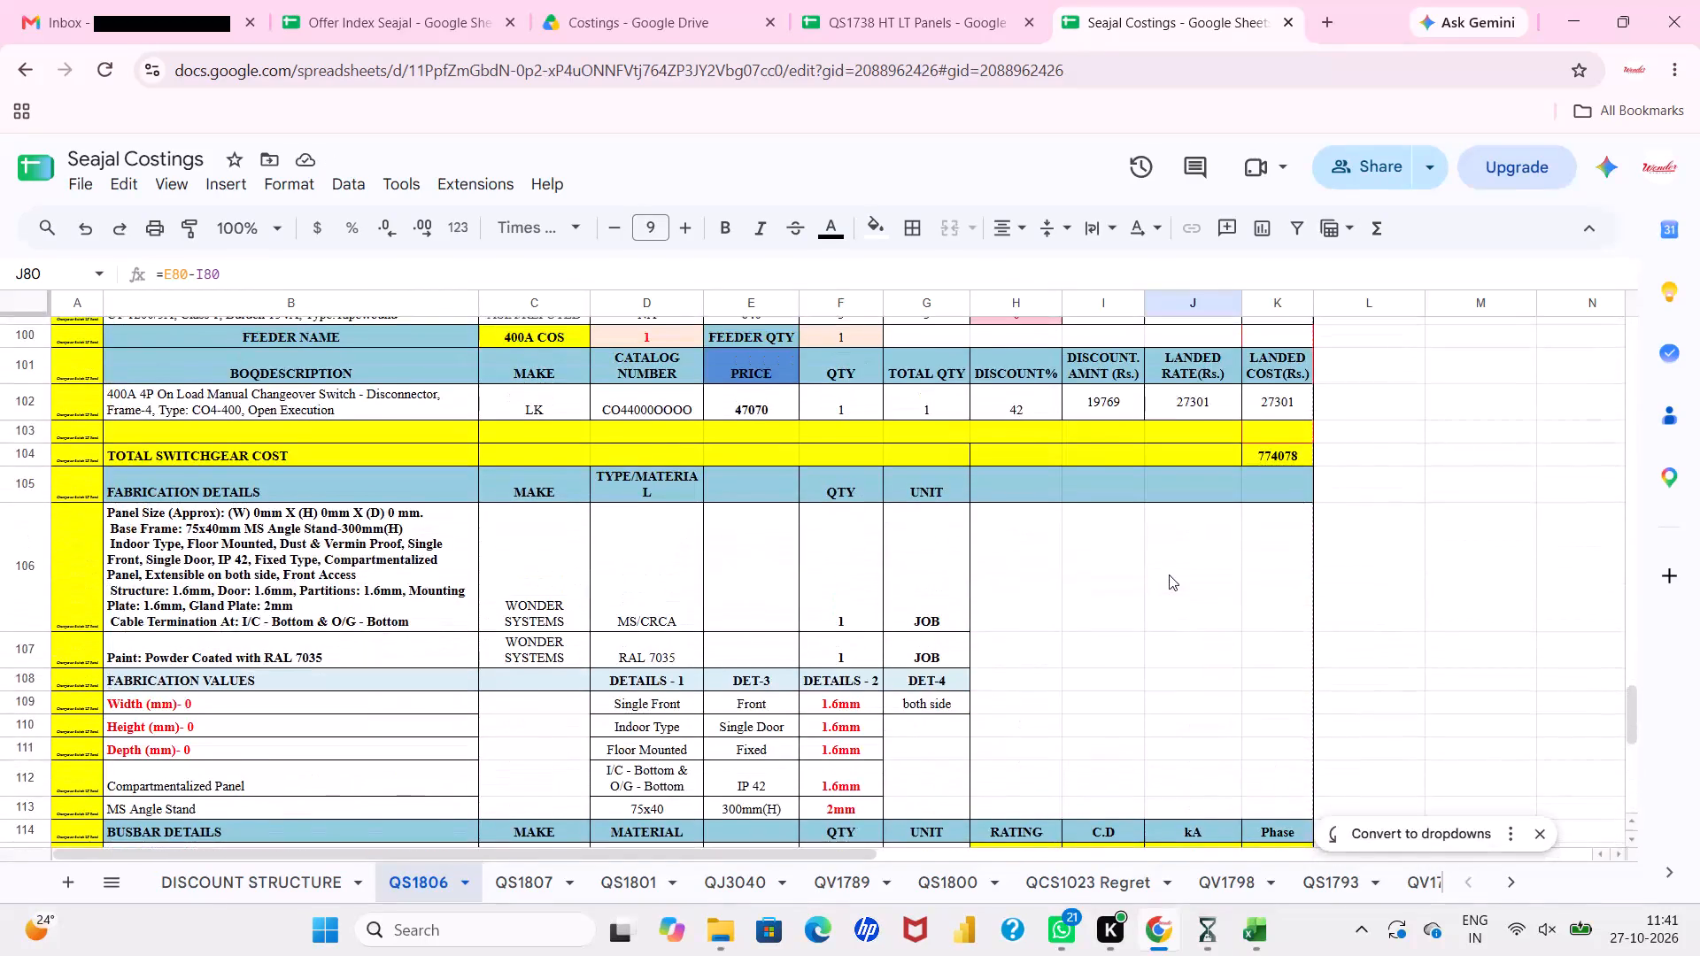
{"action": "left_click", "coordinate": [1210, 549]}
{"action": "scroll", "coordinate": [1210, 549], "scroll_direction": "right", "scroll_amount": 1}
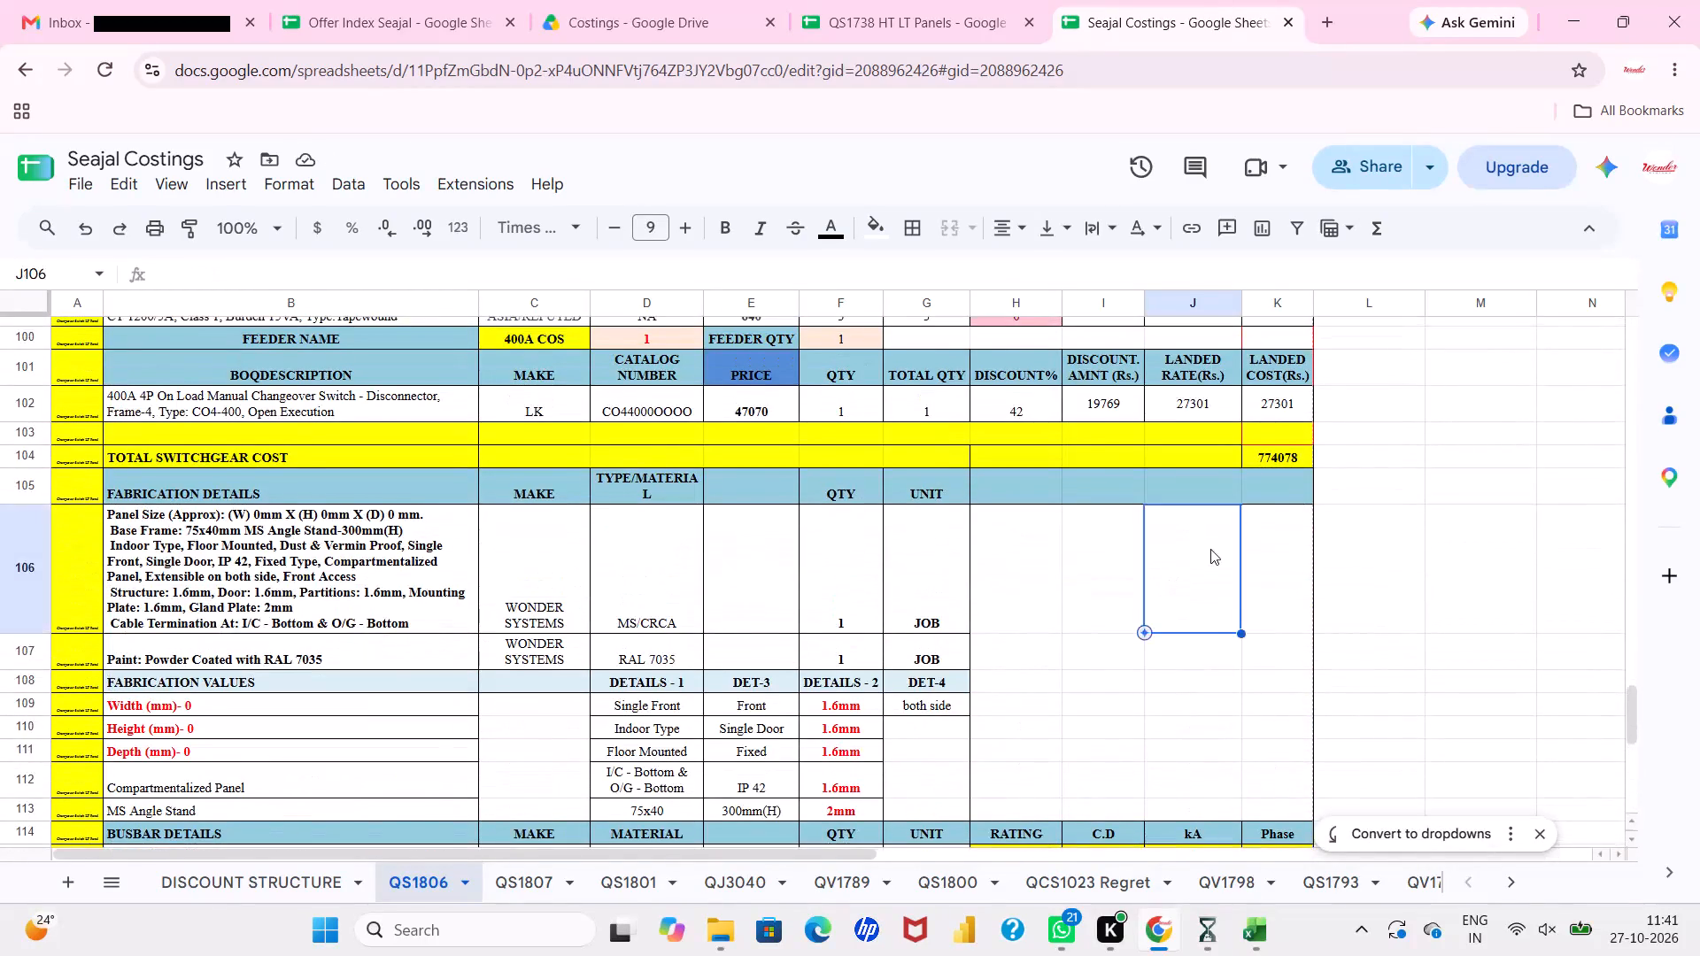
{"action": "scroll", "coordinate": [1210, 549], "scroll_direction": "right", "scroll_amount": 1}
Delete the blank row 103 above the total switchgear cost.
{"action": "scroll", "coordinate": [851, 593], "scroll_direction": "up", "scroll_amount": 1}
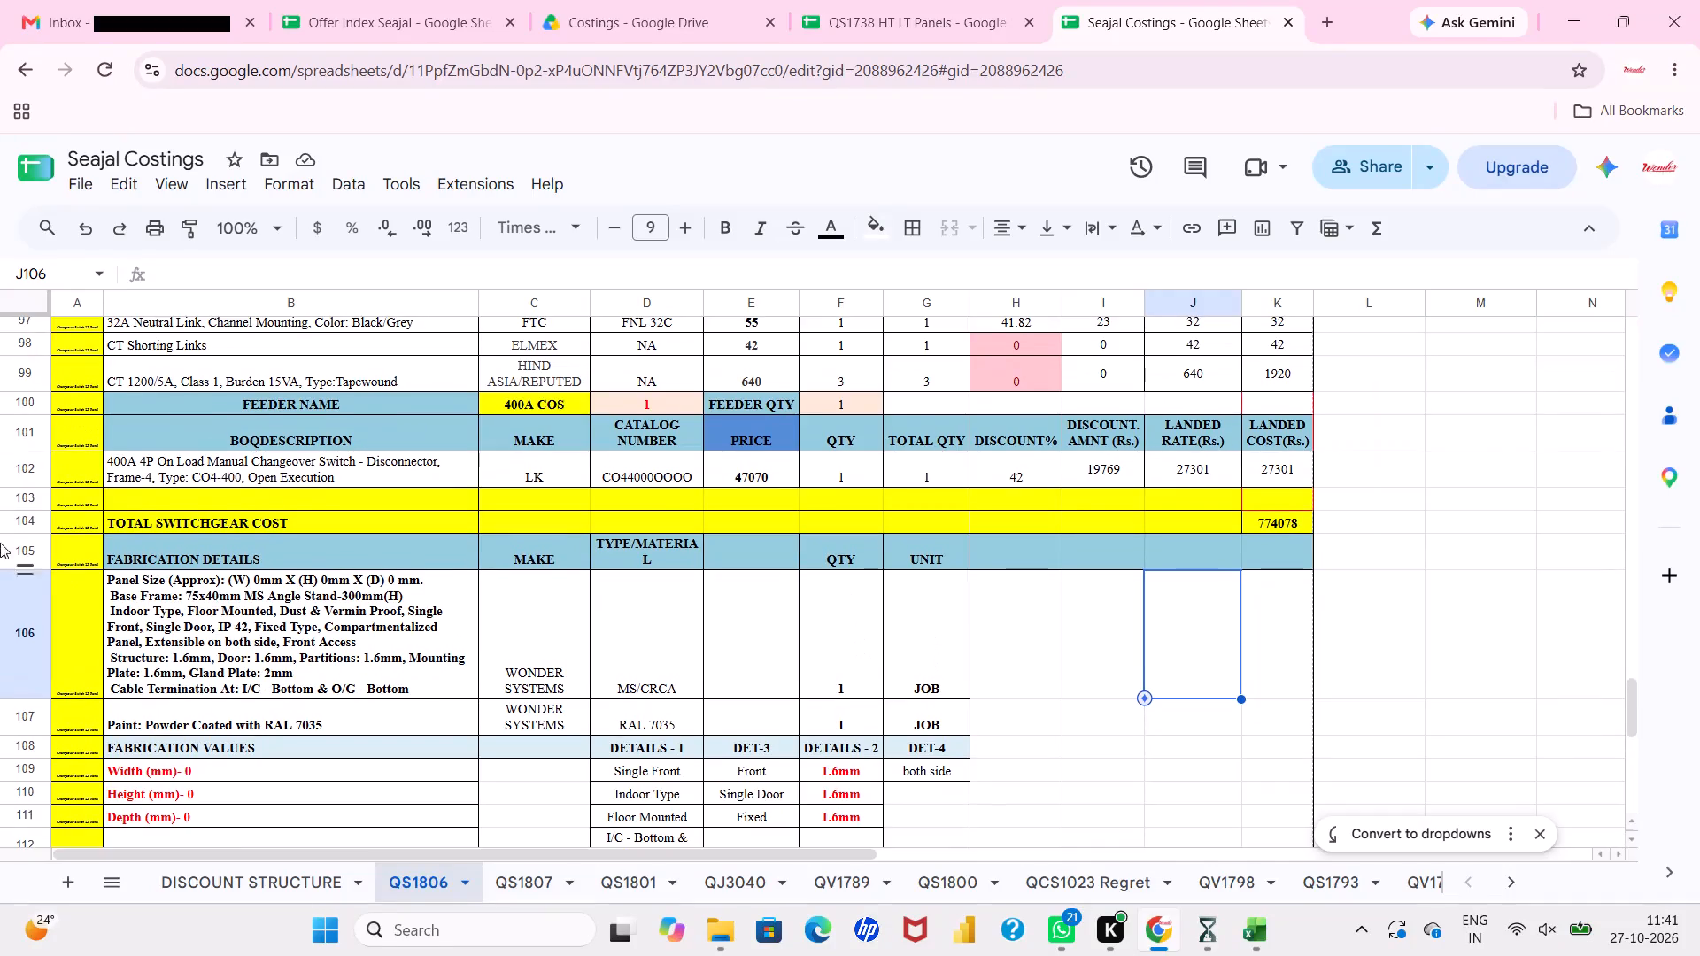
{"action": "left_click", "coordinate": [19, 502]}
{"action": "right_click", "coordinate": [19, 502]}
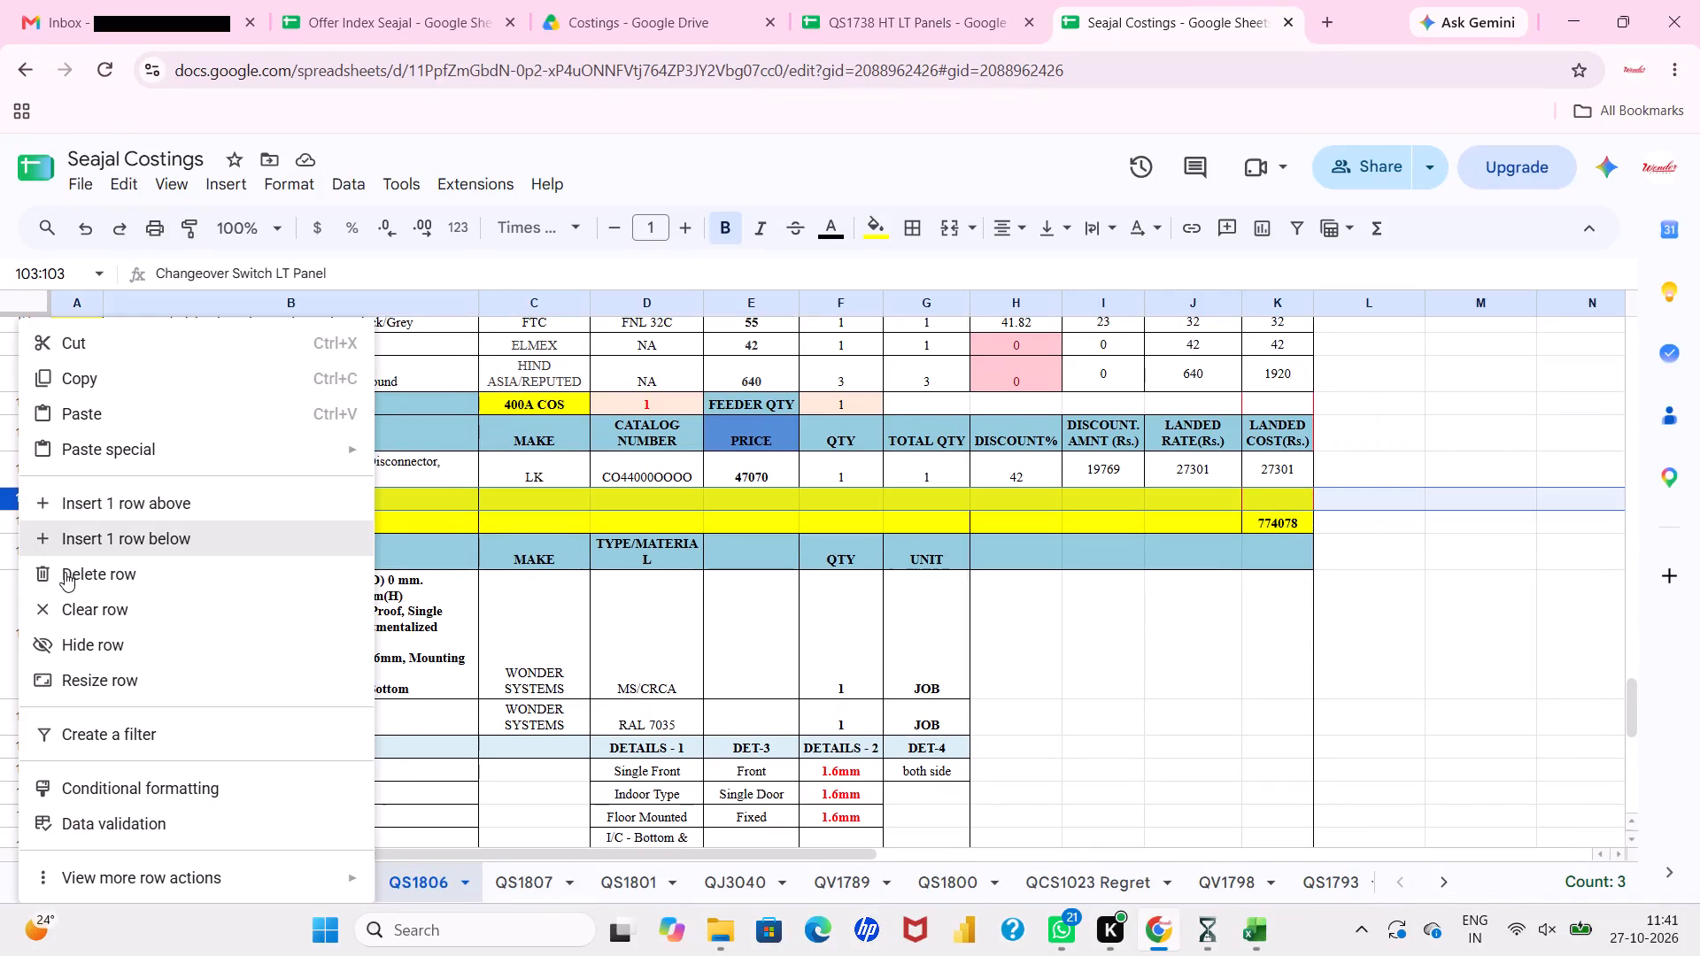
{"action": "left_click", "coordinate": [65, 572]}
{"action": "left_click", "coordinate": [386, 594]}
Copy the price summary block A1:S6 from the QS1807 sheet and return to QS1806.
{"action": "scroll", "coordinate": [386, 594], "scroll_direction": "up", "scroll_amount": 7}
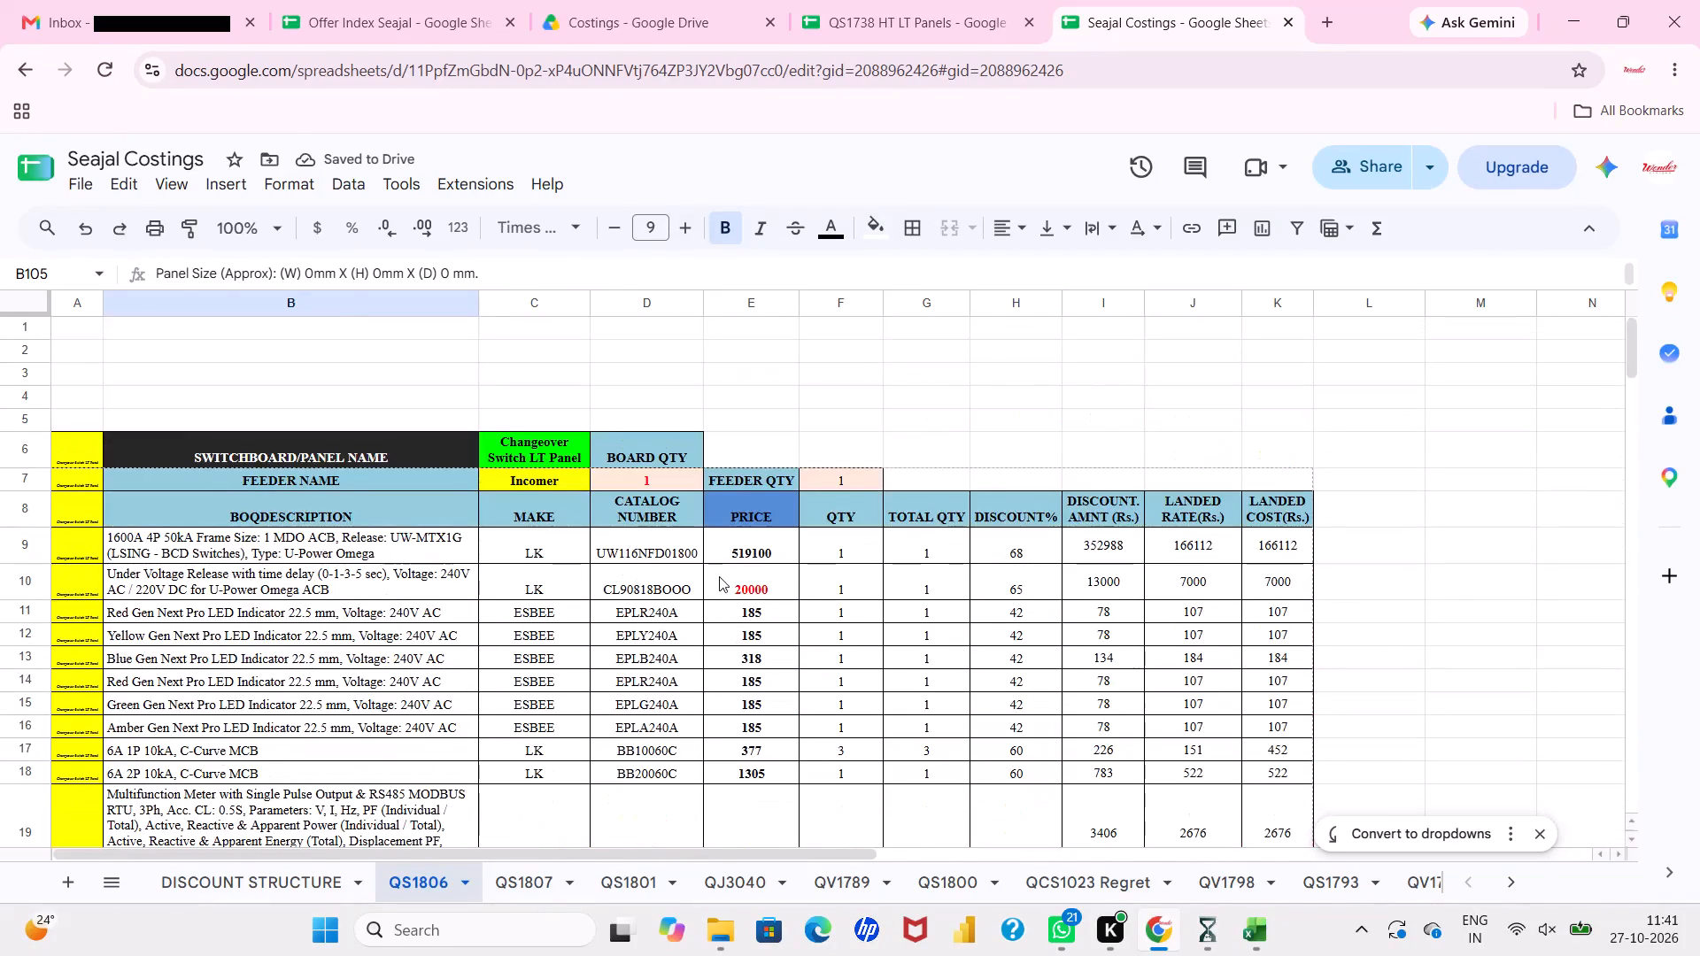
{"action": "left_click", "coordinate": [521, 893]}
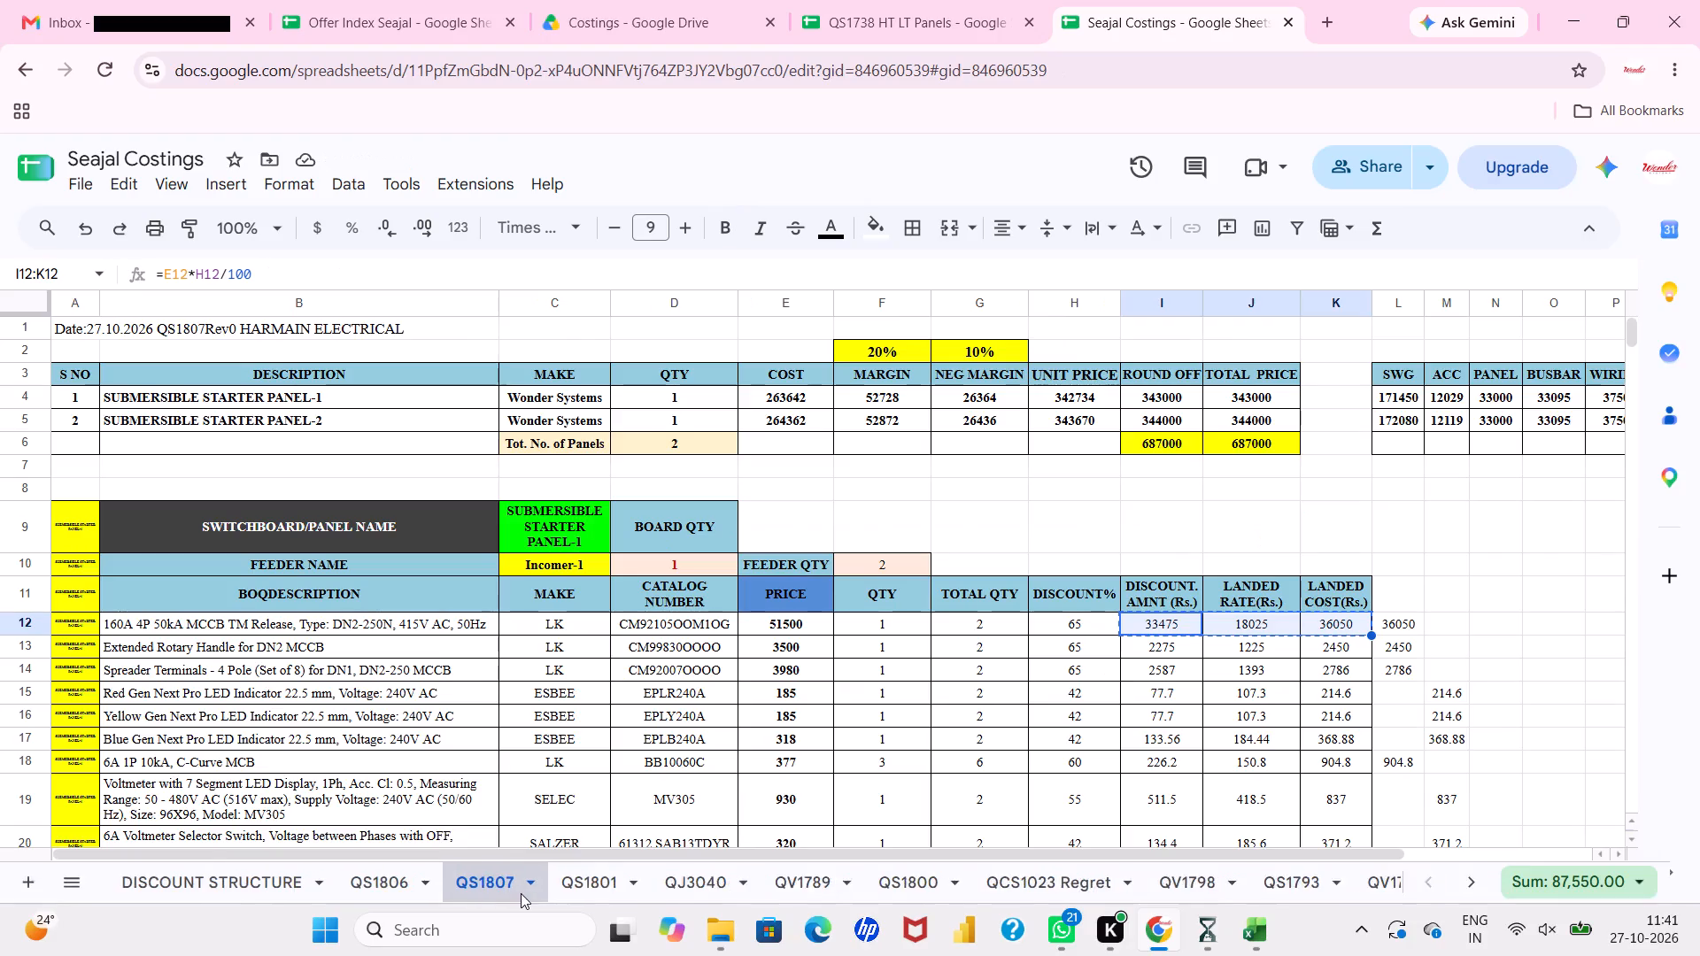
{"action": "scroll", "coordinate": [431, 646], "scroll_direction": "up", "scroll_amount": 1}
{"action": "left_click_drag", "start_coordinate": [73, 335], "coordinate": [342, 336]}
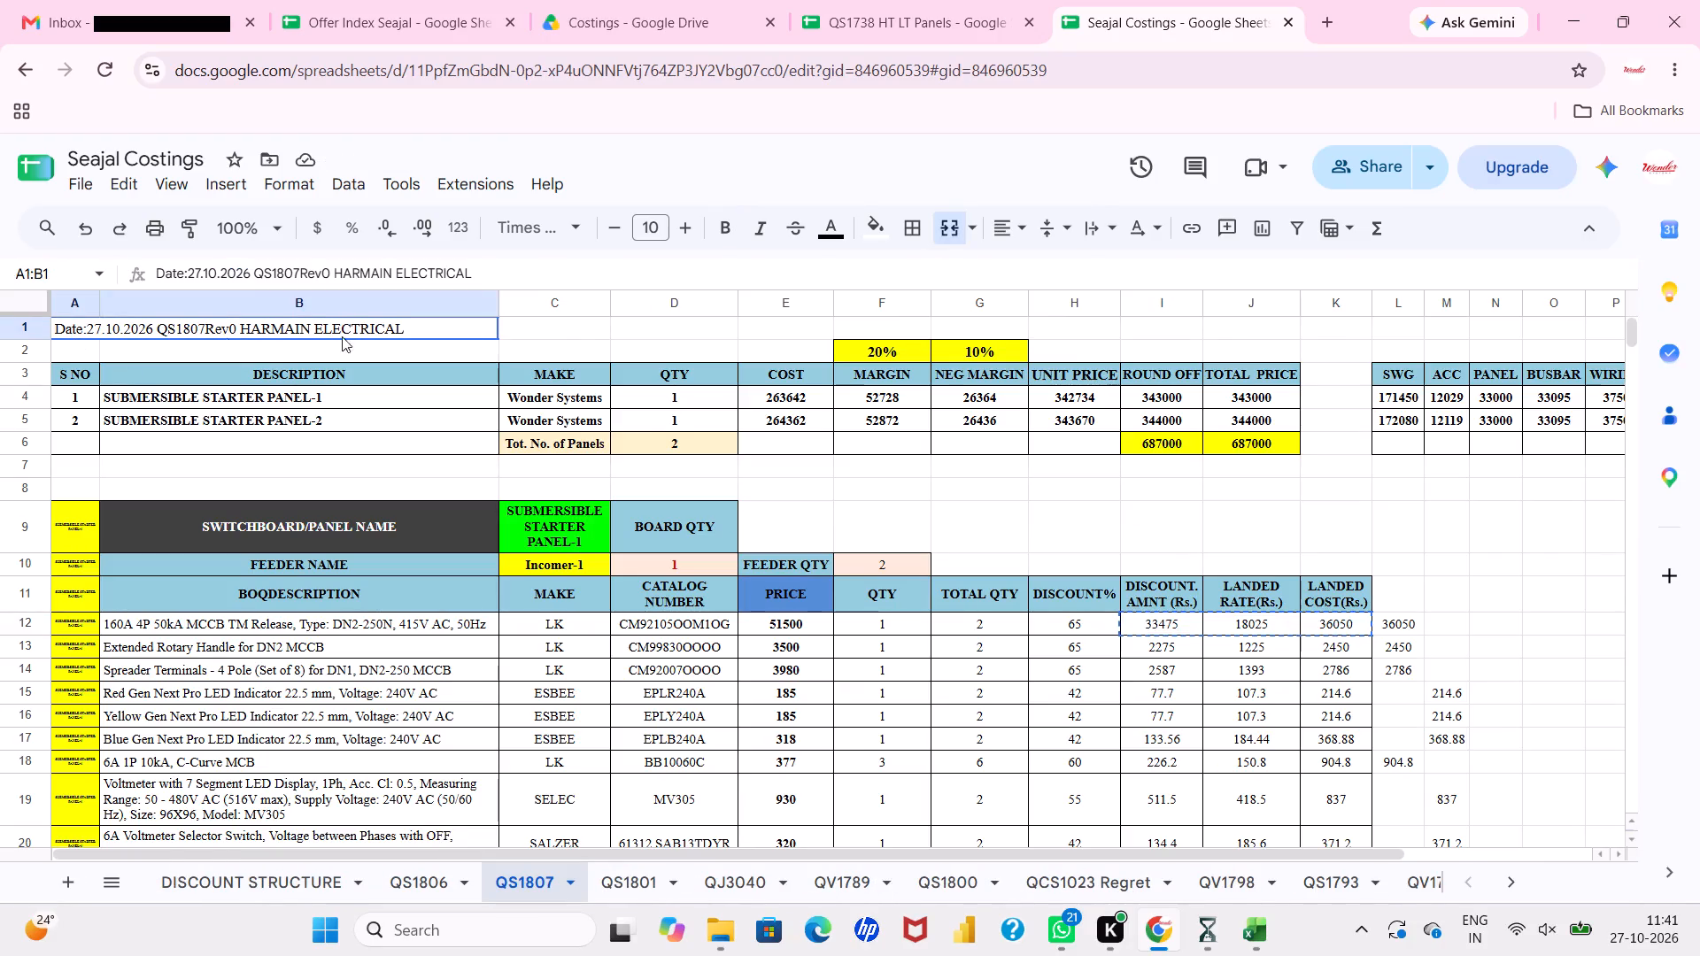
{"action": "left_click_drag", "start_coordinate": [342, 336], "coordinate": [1665, 359]}
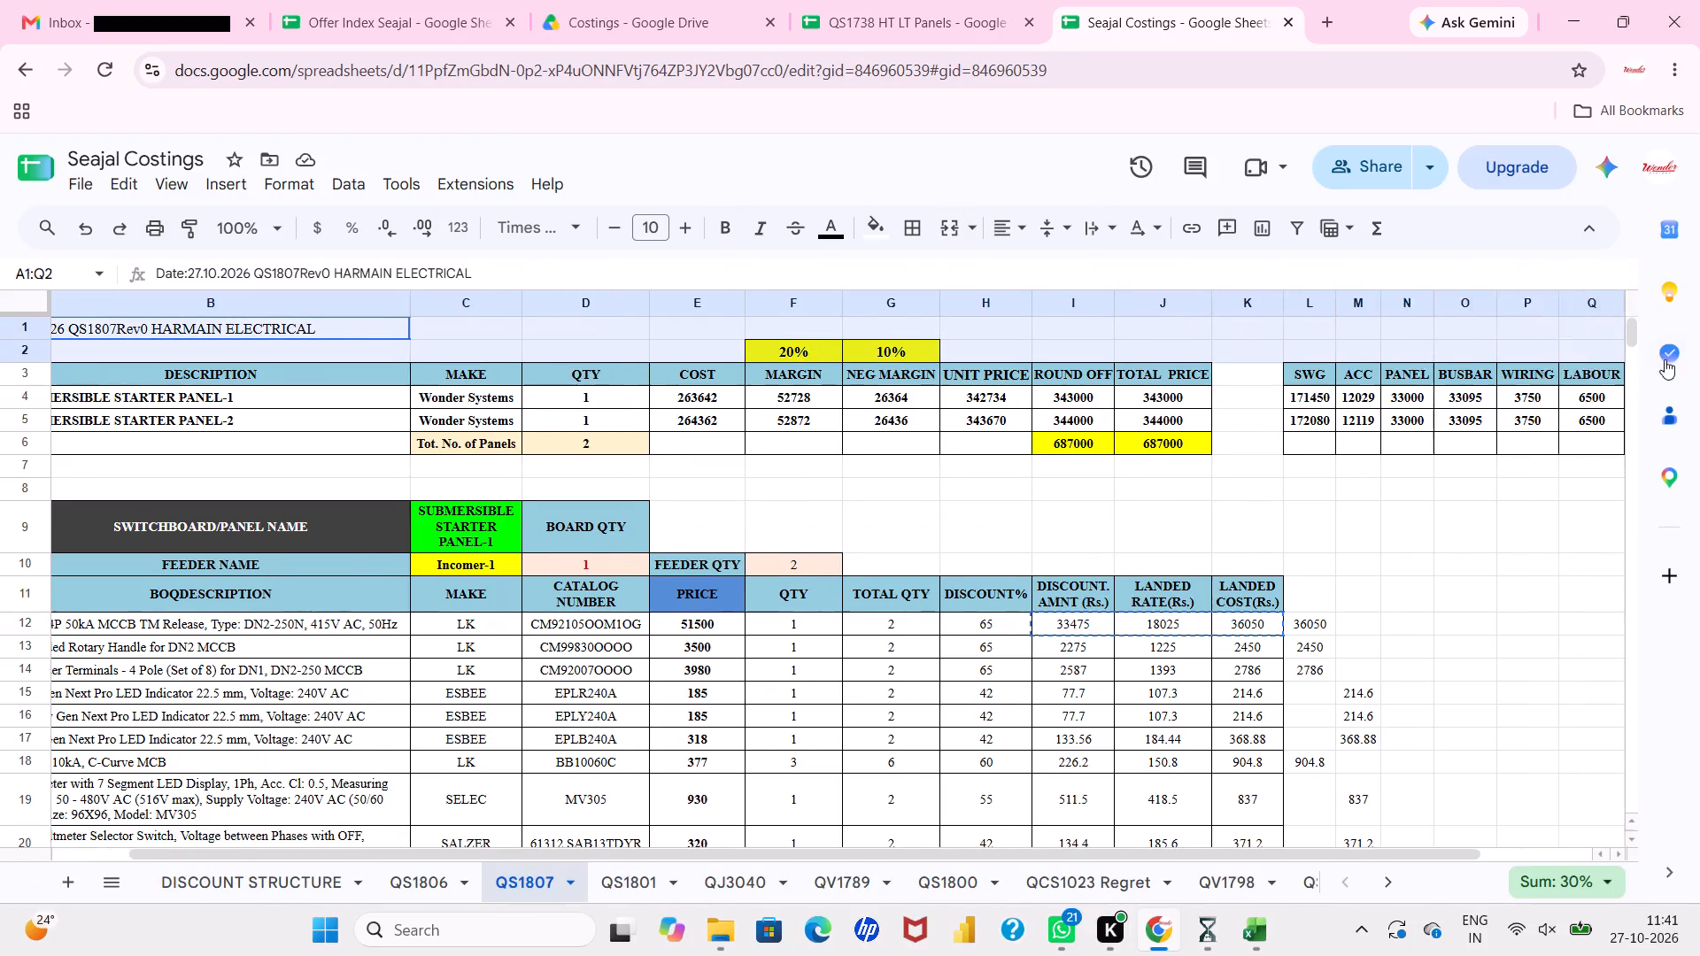
{"action": "left_click_drag", "start_coordinate": [1665, 359], "coordinate": [1601, 455]}
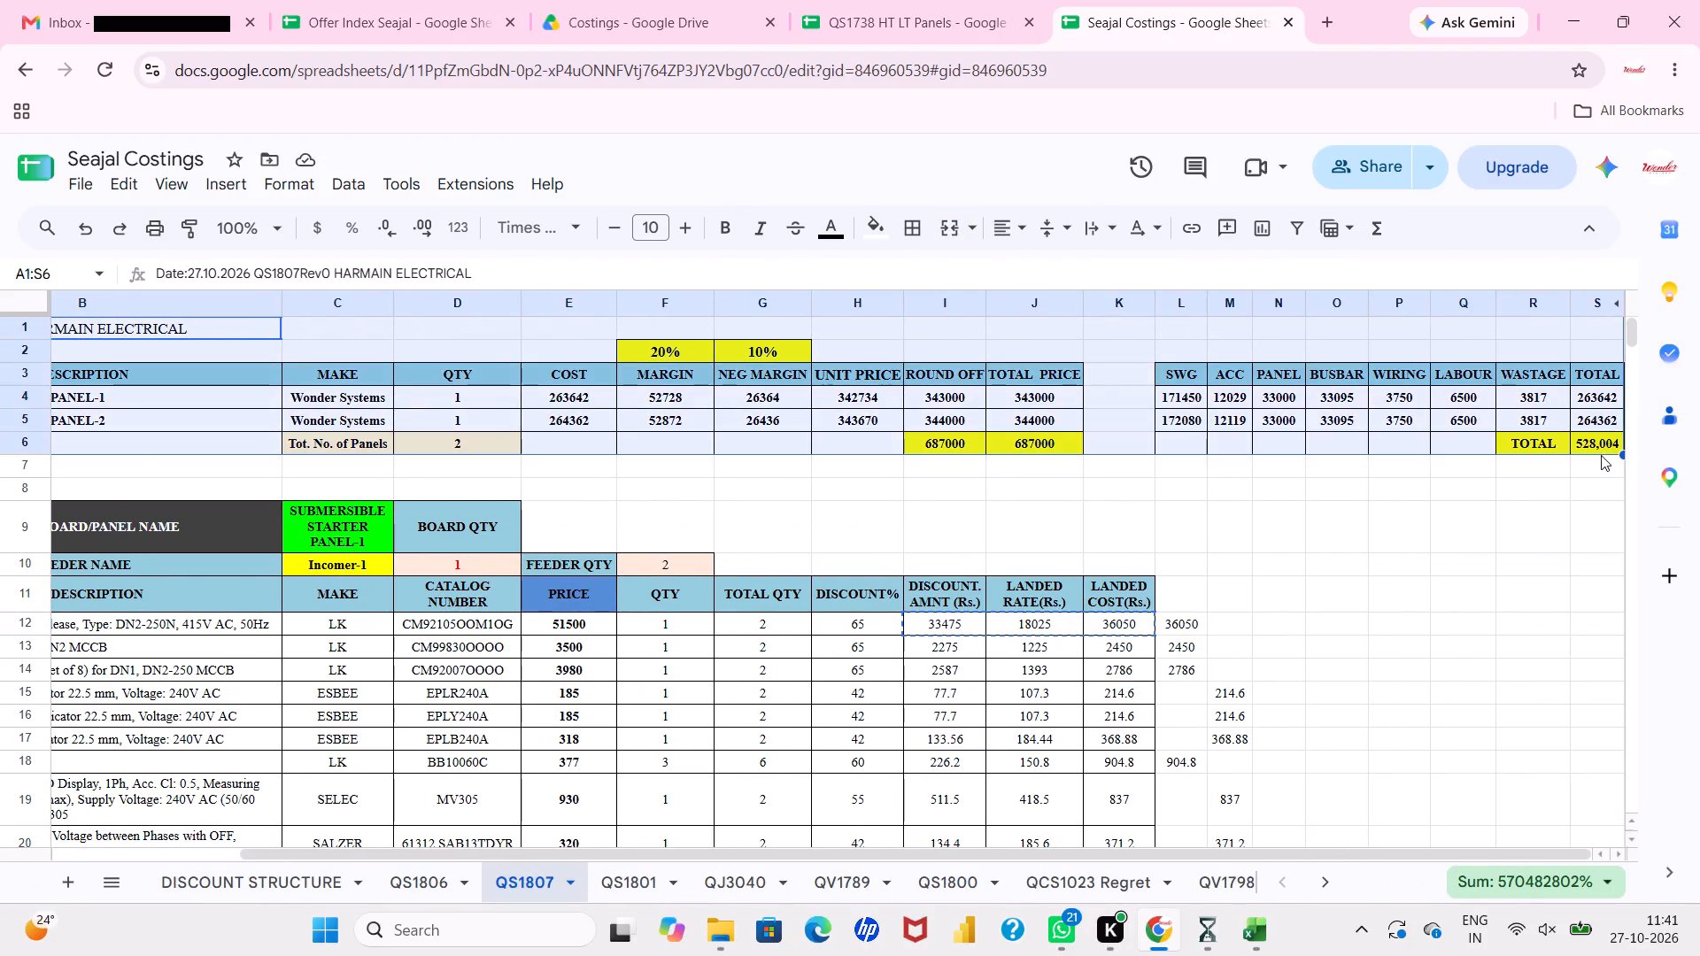
{"action": "key", "text": "ctrl+c"}
{"action": "scroll", "coordinate": [1601, 455], "scroll_direction": "right", "scroll_amount": 3}
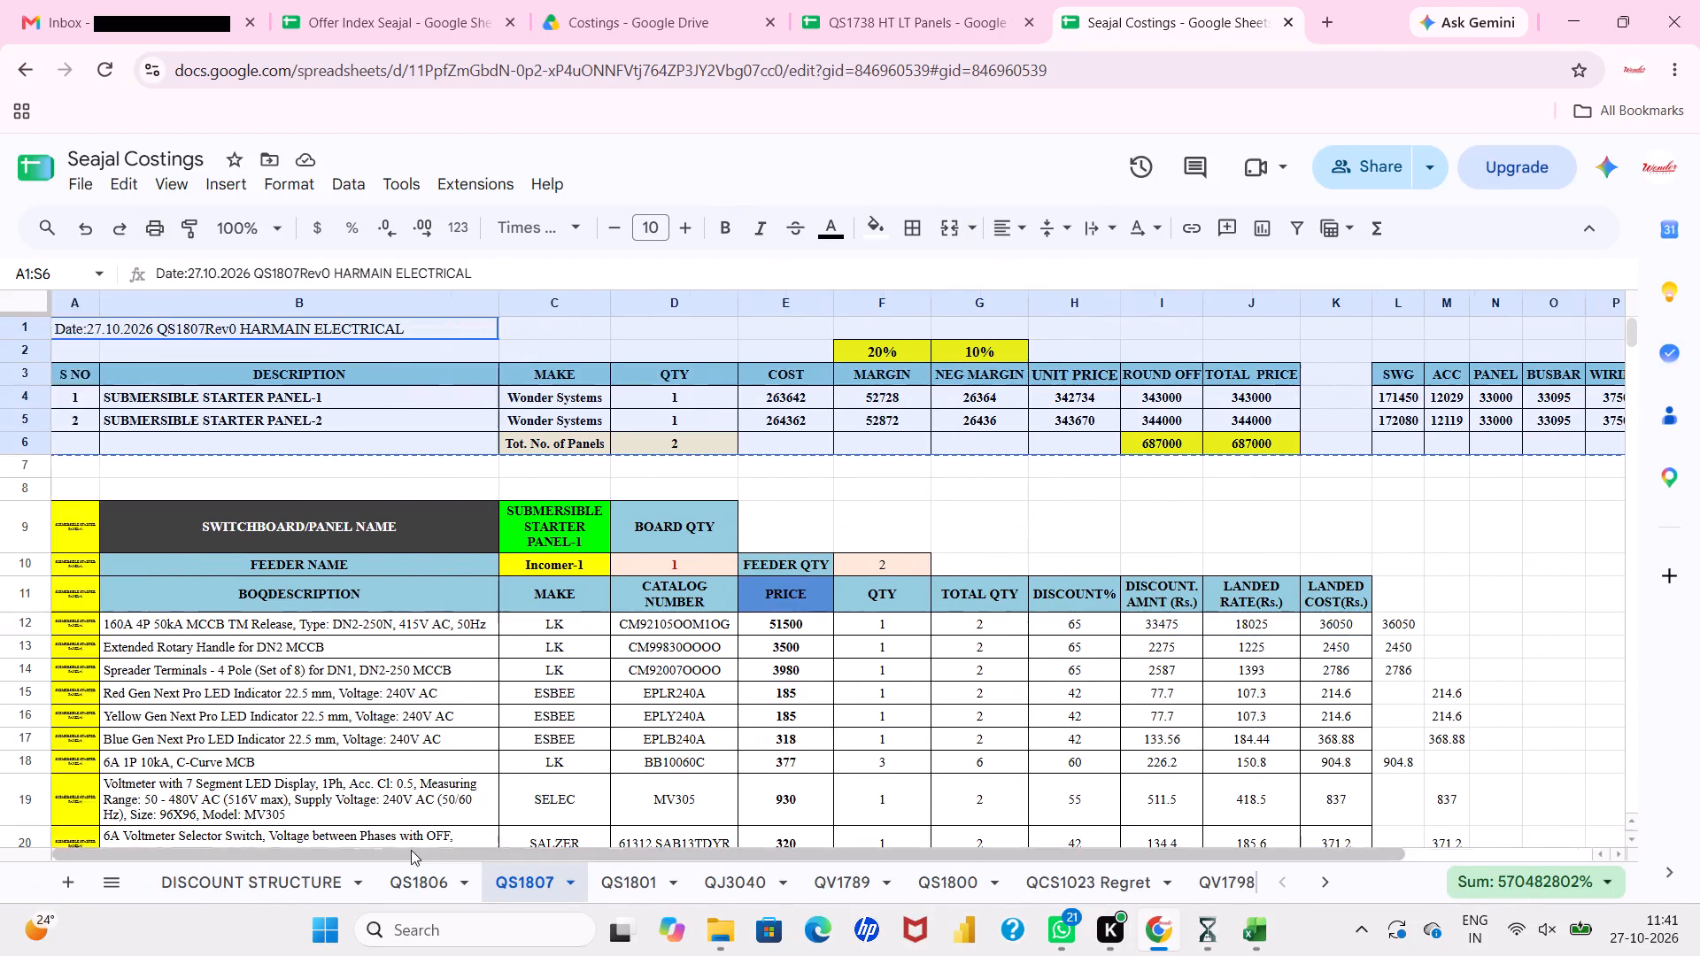
{"action": "left_click", "coordinate": [405, 894]}
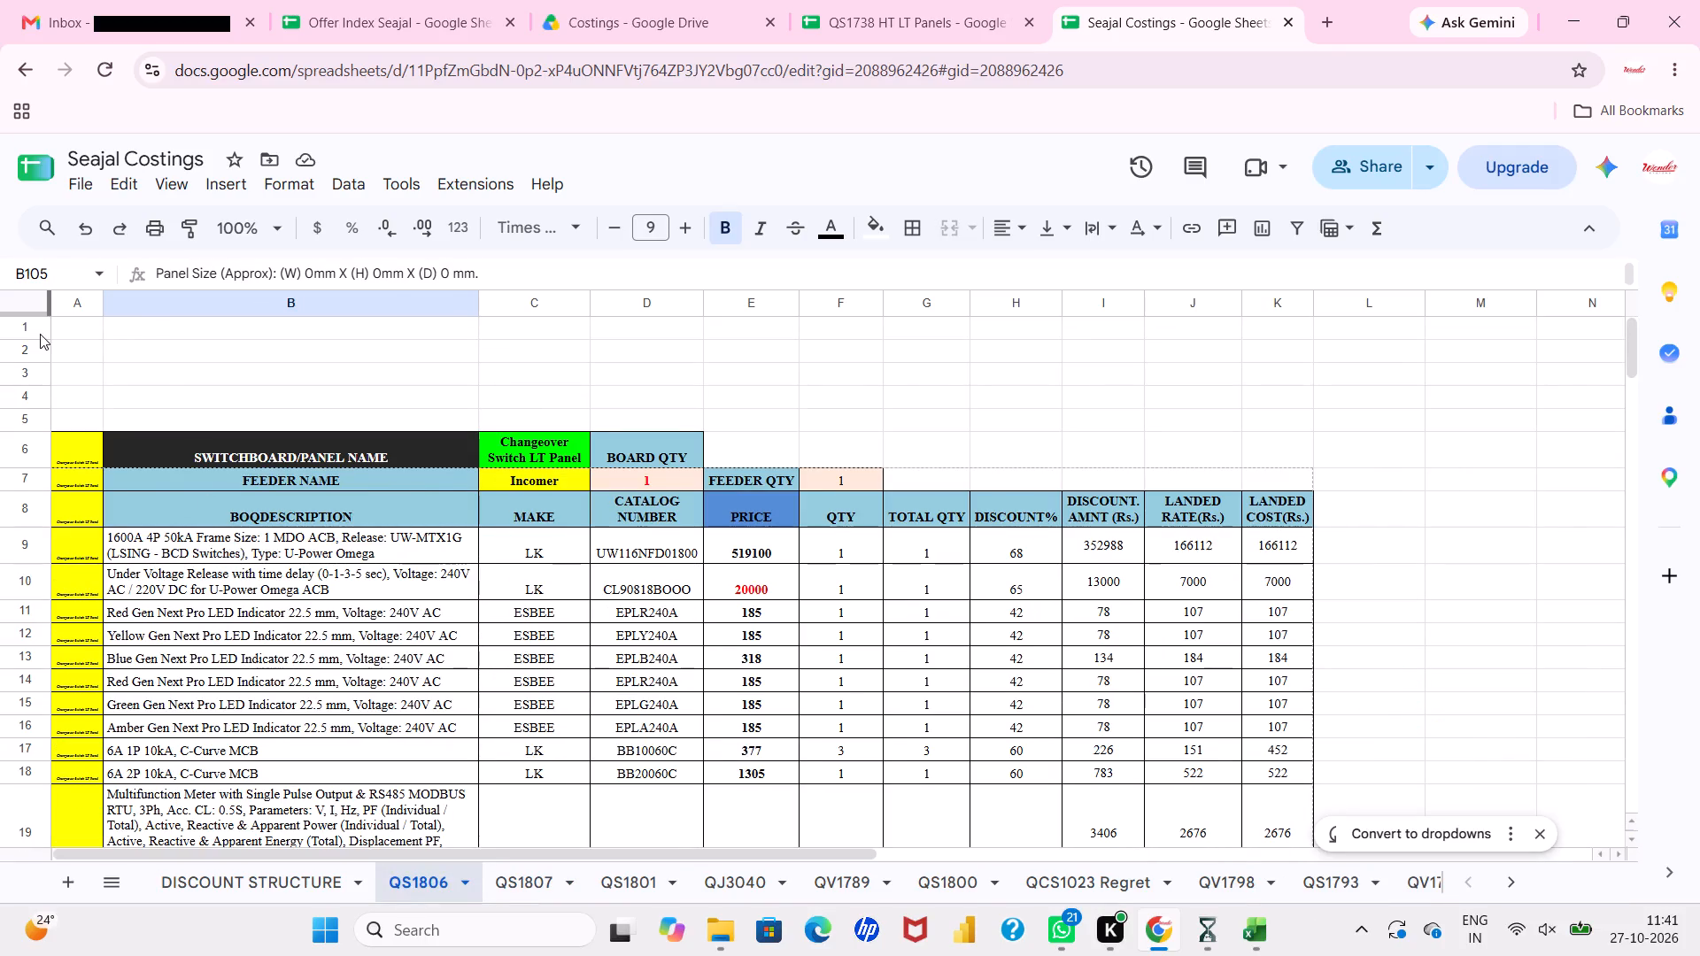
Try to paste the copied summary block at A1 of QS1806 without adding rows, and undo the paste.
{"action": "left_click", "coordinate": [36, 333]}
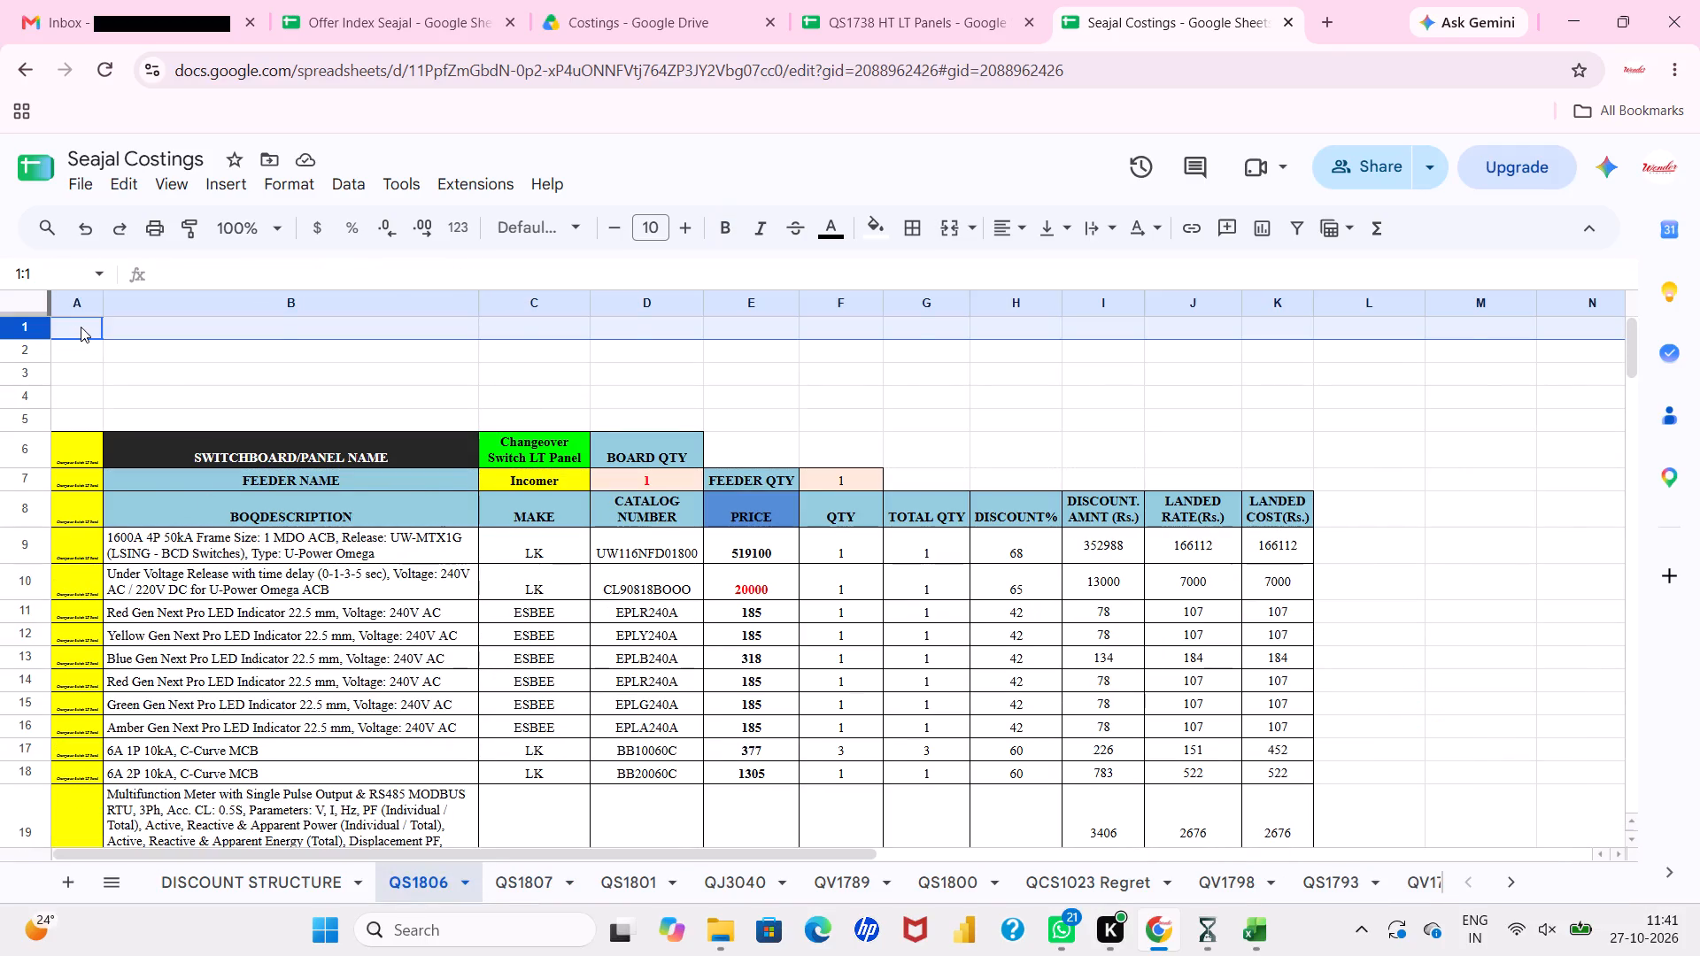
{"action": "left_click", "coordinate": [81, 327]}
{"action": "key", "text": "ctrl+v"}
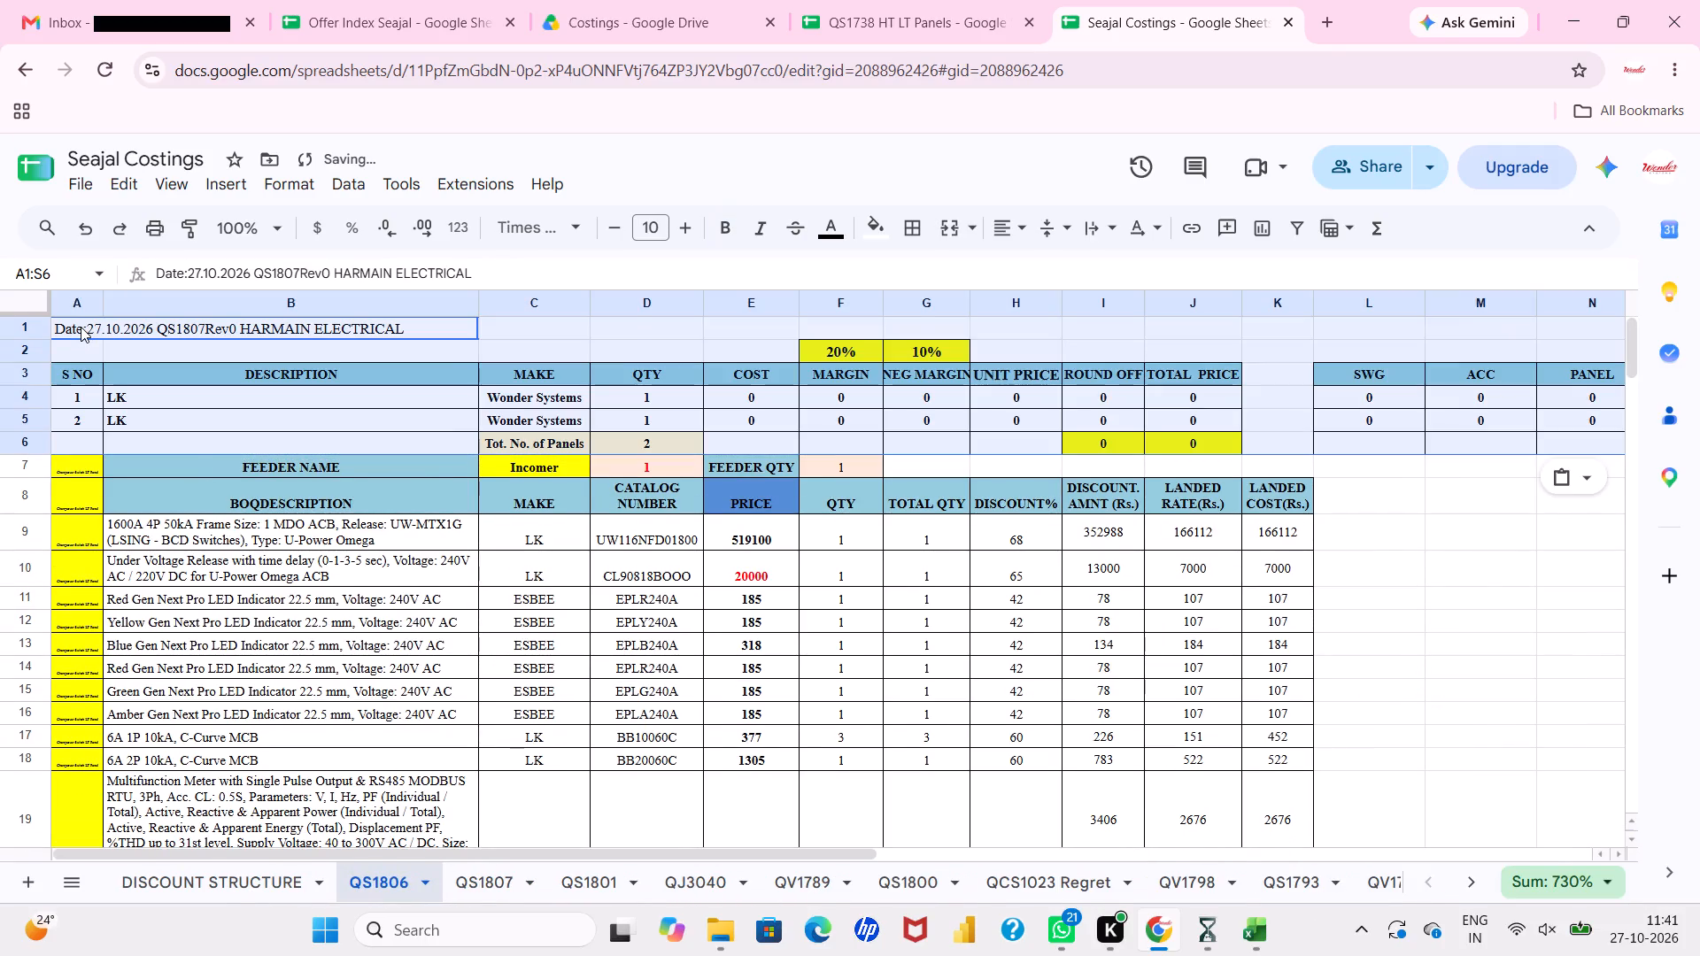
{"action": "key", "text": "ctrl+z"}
Insert four rows above row 1 of QS1806 and paste the copied summary block at A1.
{"action": "left_click_drag", "start_coordinate": [42, 328], "coordinate": [38, 409]}
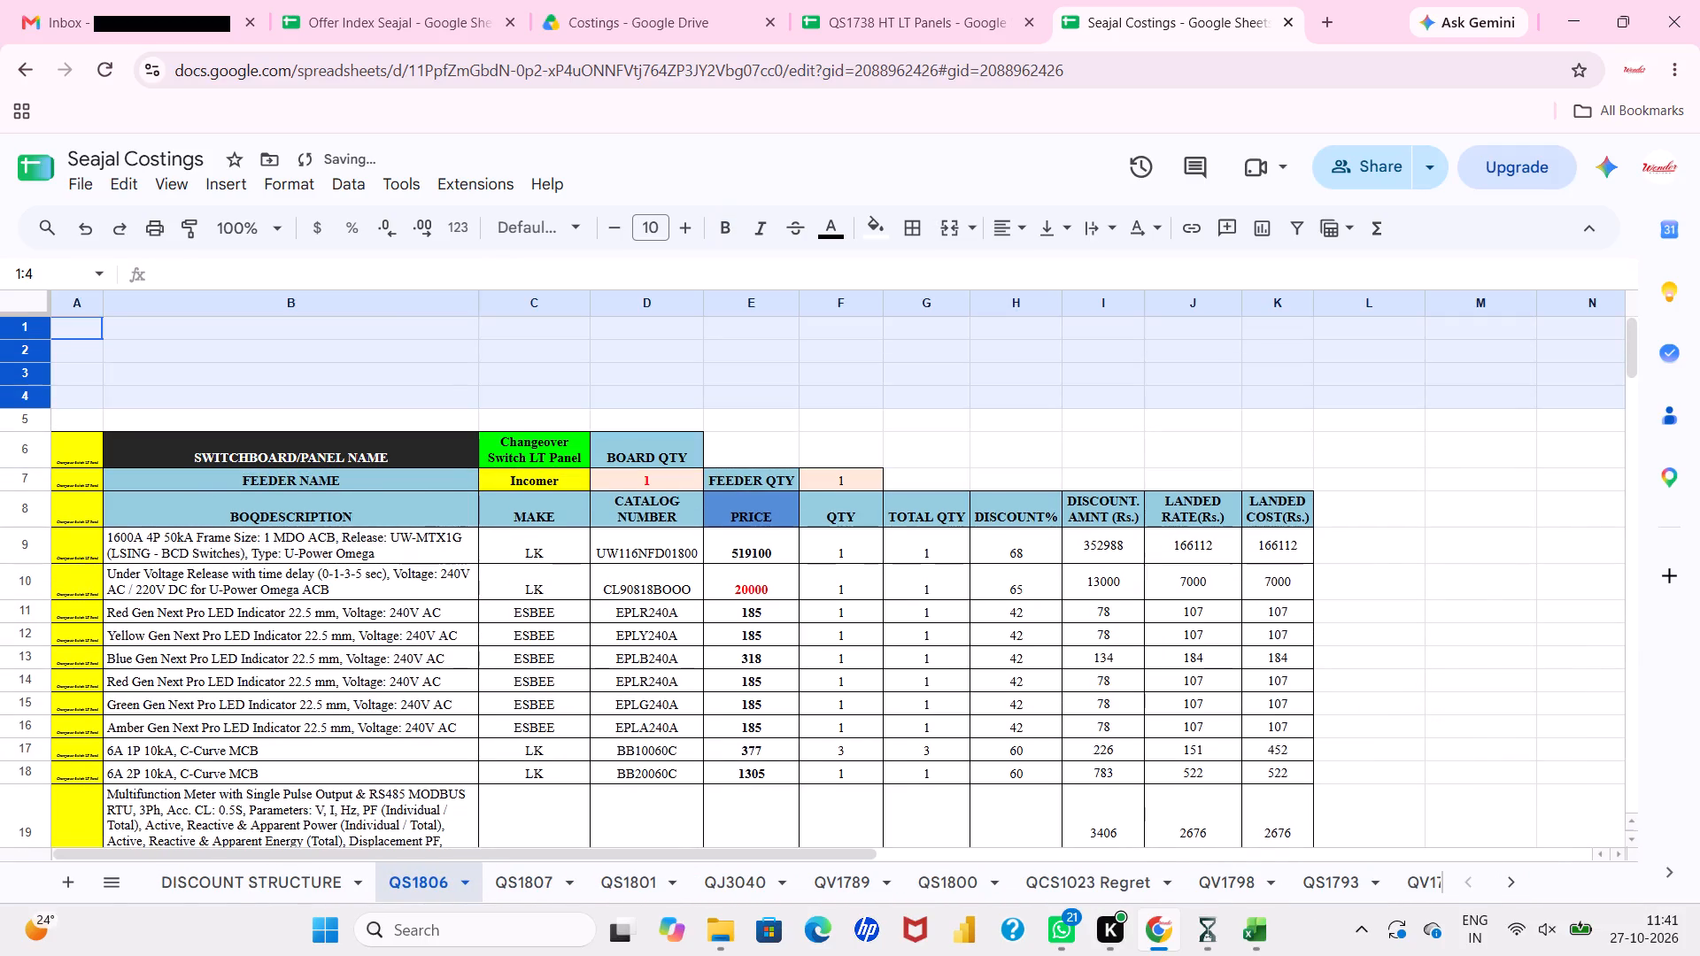
{"action": "left_click_drag", "start_coordinate": [38, 409], "coordinate": [38, 410]}
{"action": "right_click", "coordinate": [38, 410]}
{"action": "left_click", "coordinate": [129, 492]}
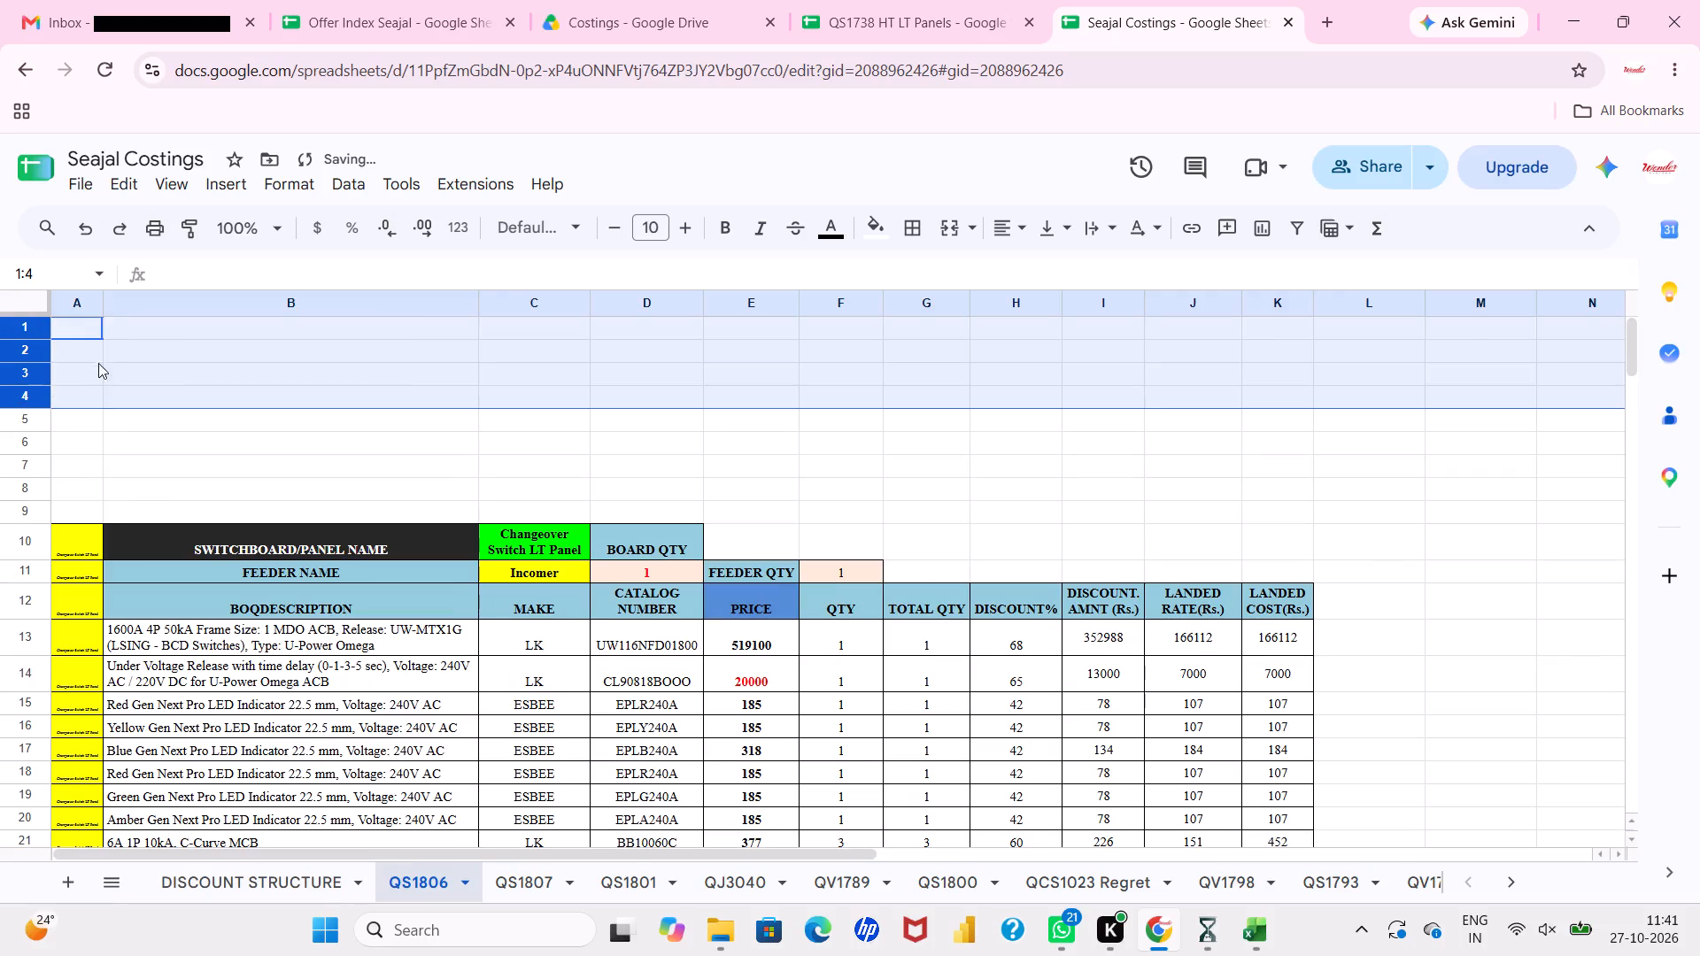
{"action": "left_click", "coordinate": [93, 335]}
{"action": "key", "text": "ctrl+v"}
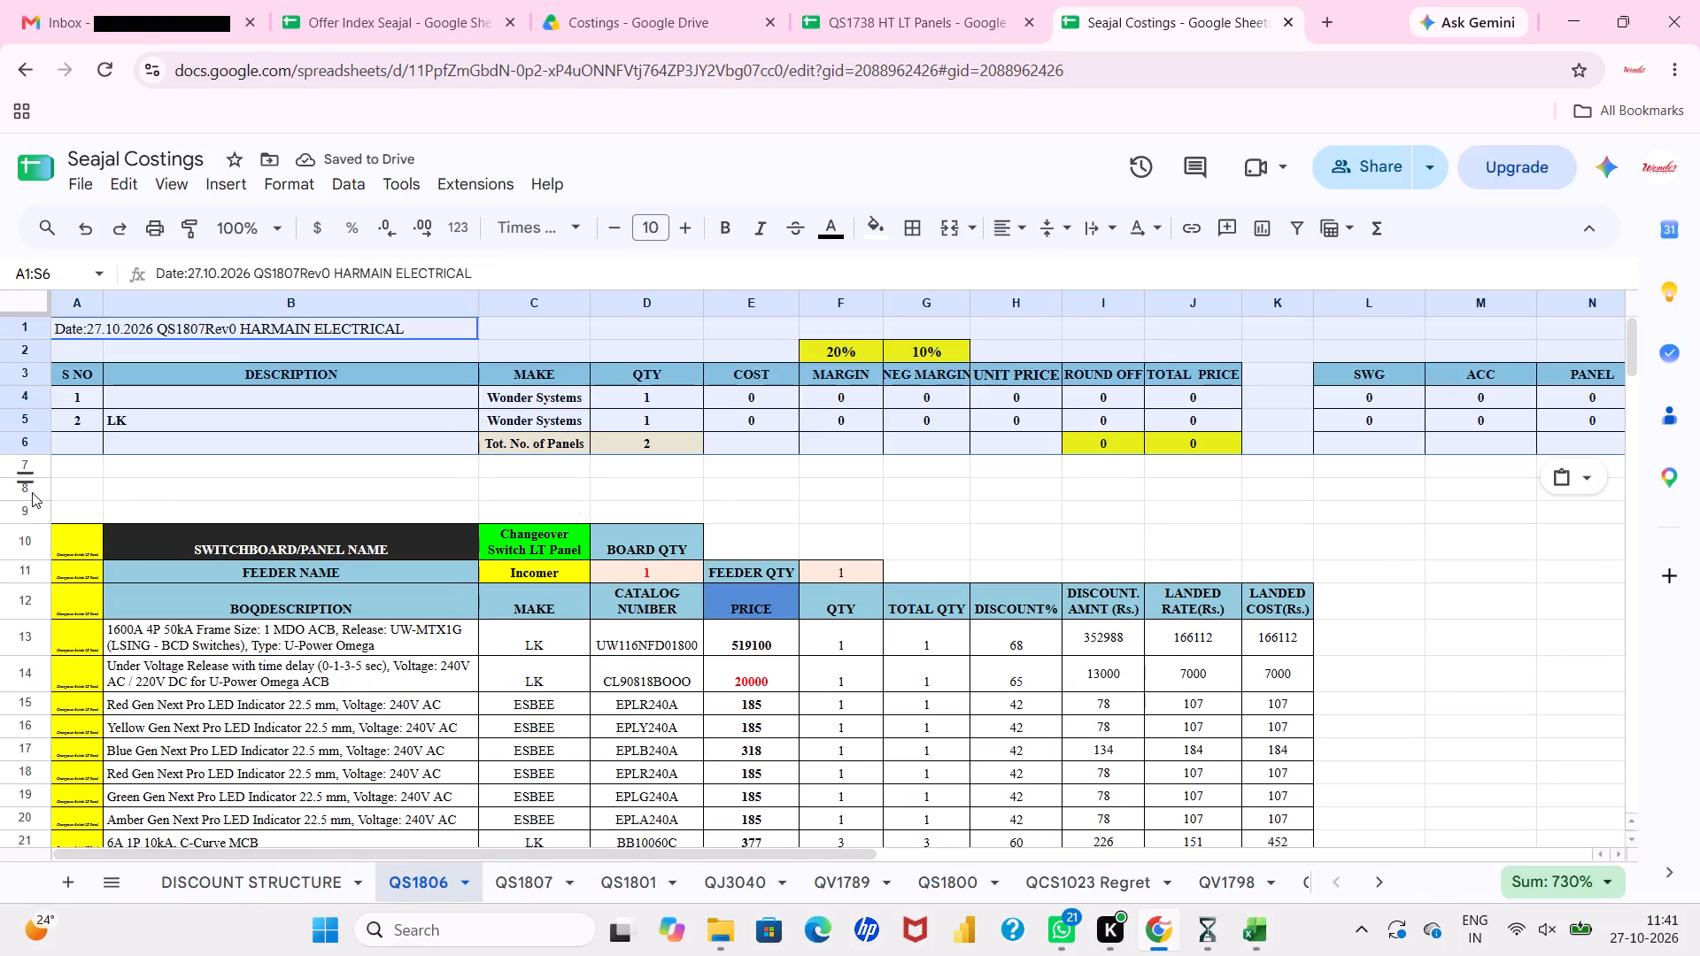
Delete two surplus blank rows at row 8, between the pasted summary and the switchboard name header.
{"action": "left_click", "coordinate": [33, 495]}
{"action": "right_click", "coordinate": [33, 495]}
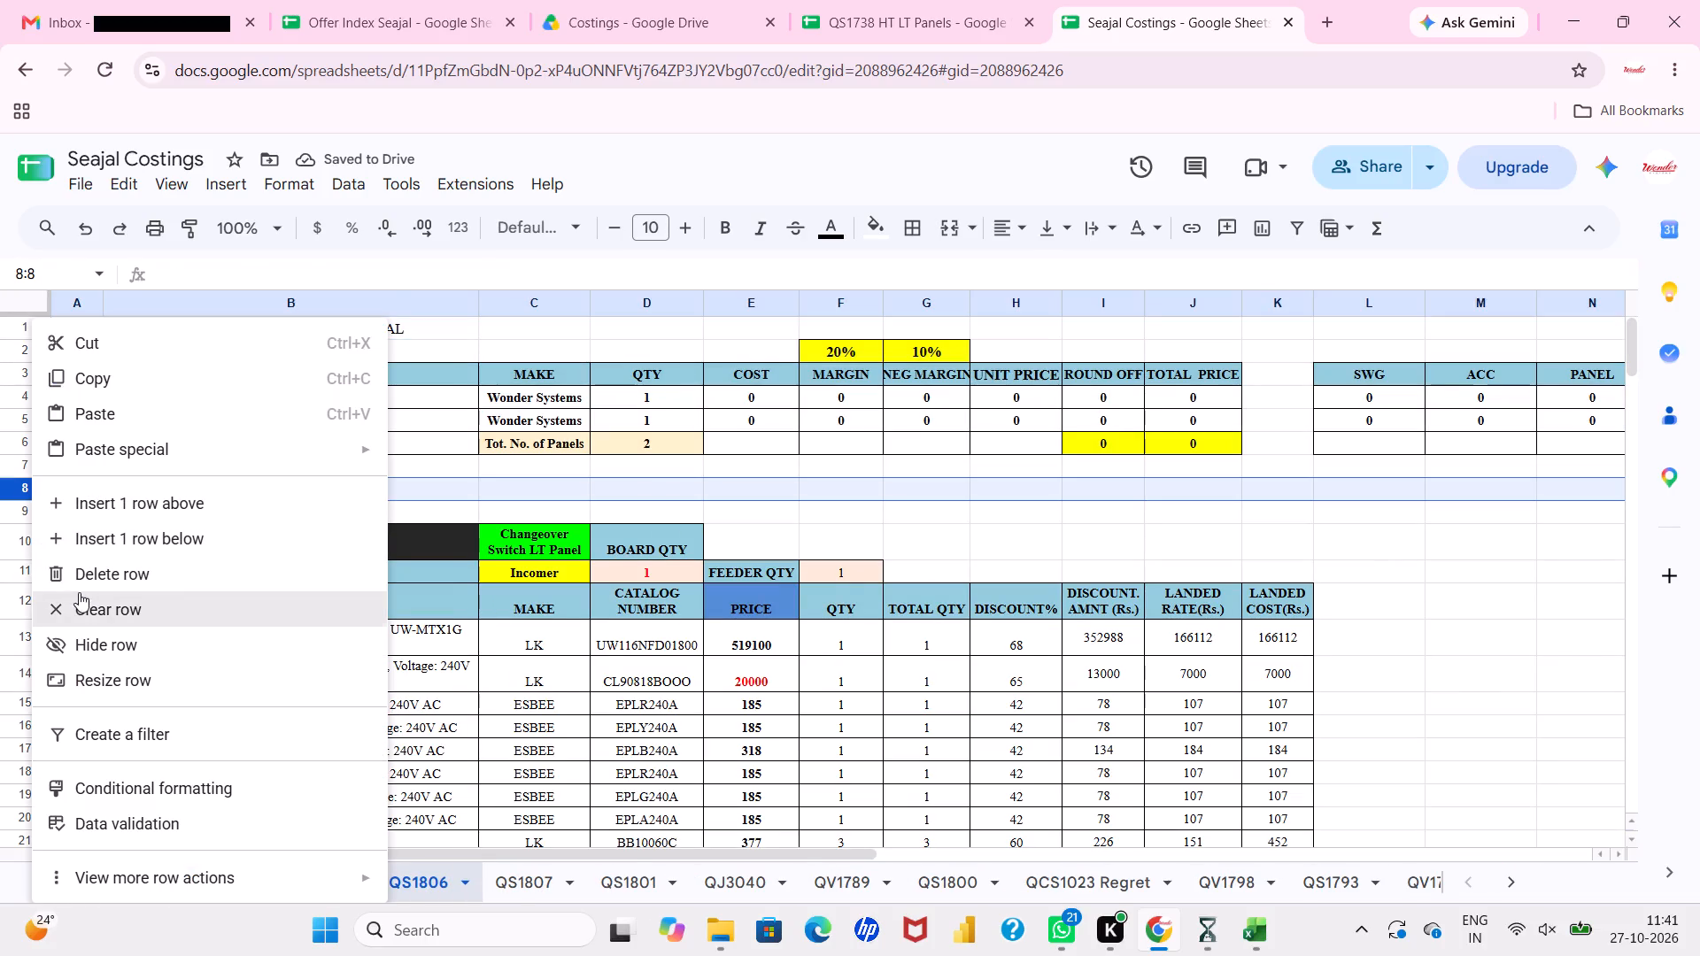
{"action": "left_click", "coordinate": [82, 572]}
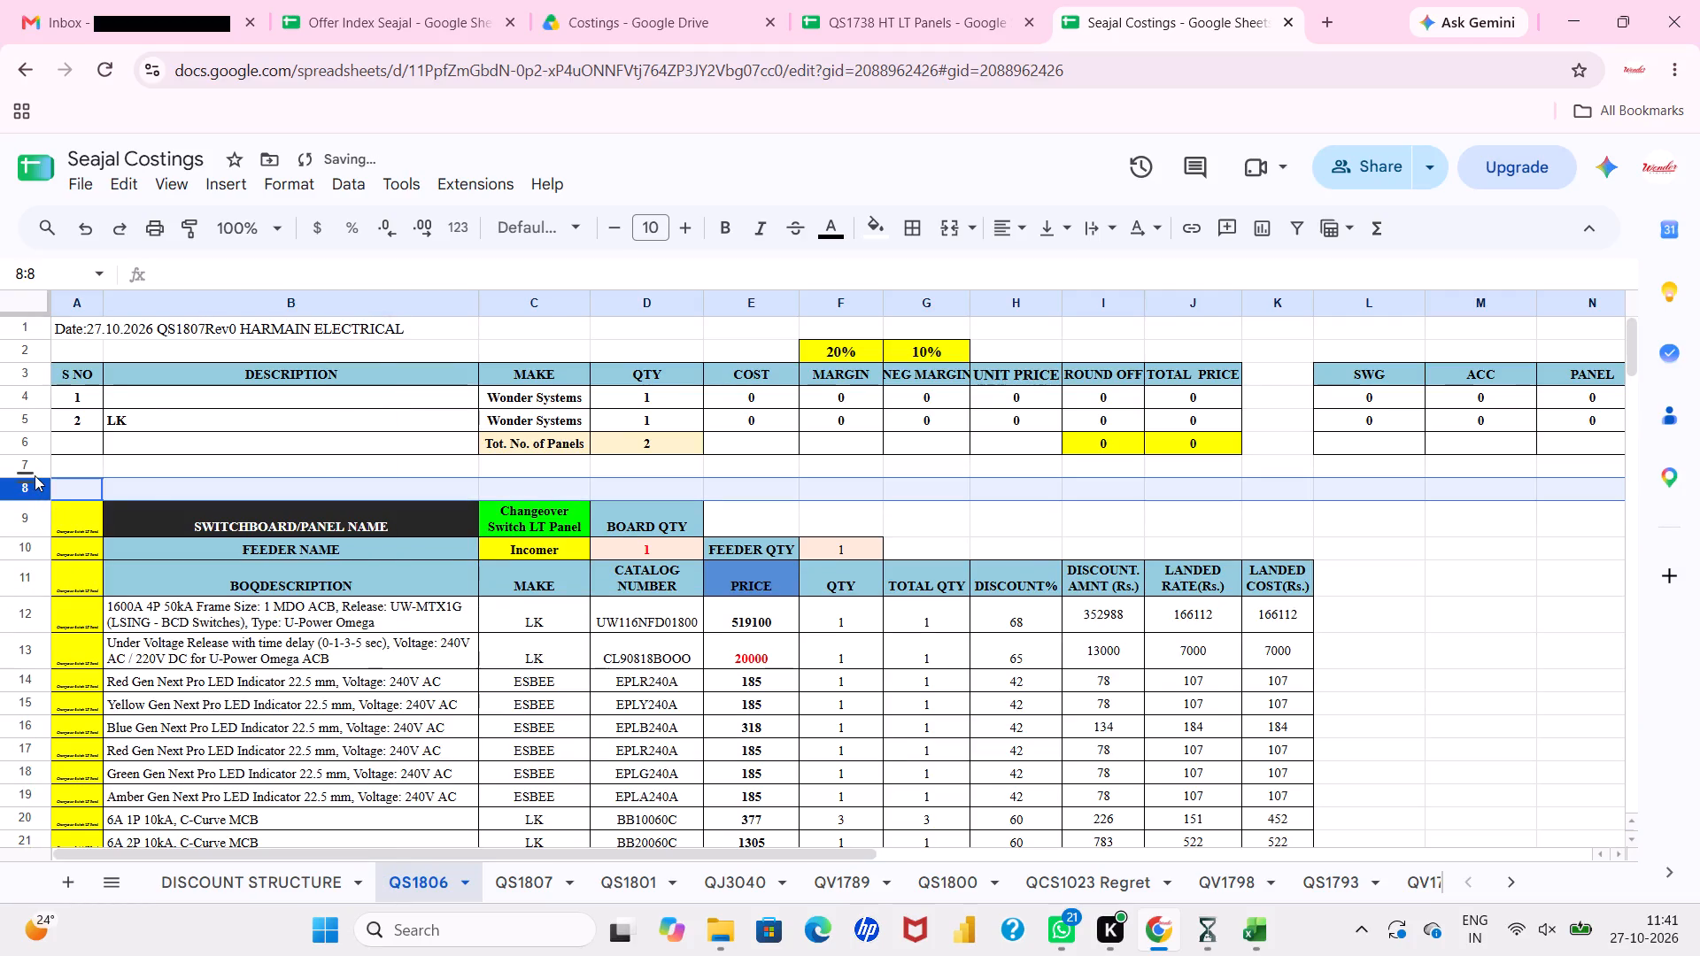
{"action": "left_click", "coordinate": [199, 515]}
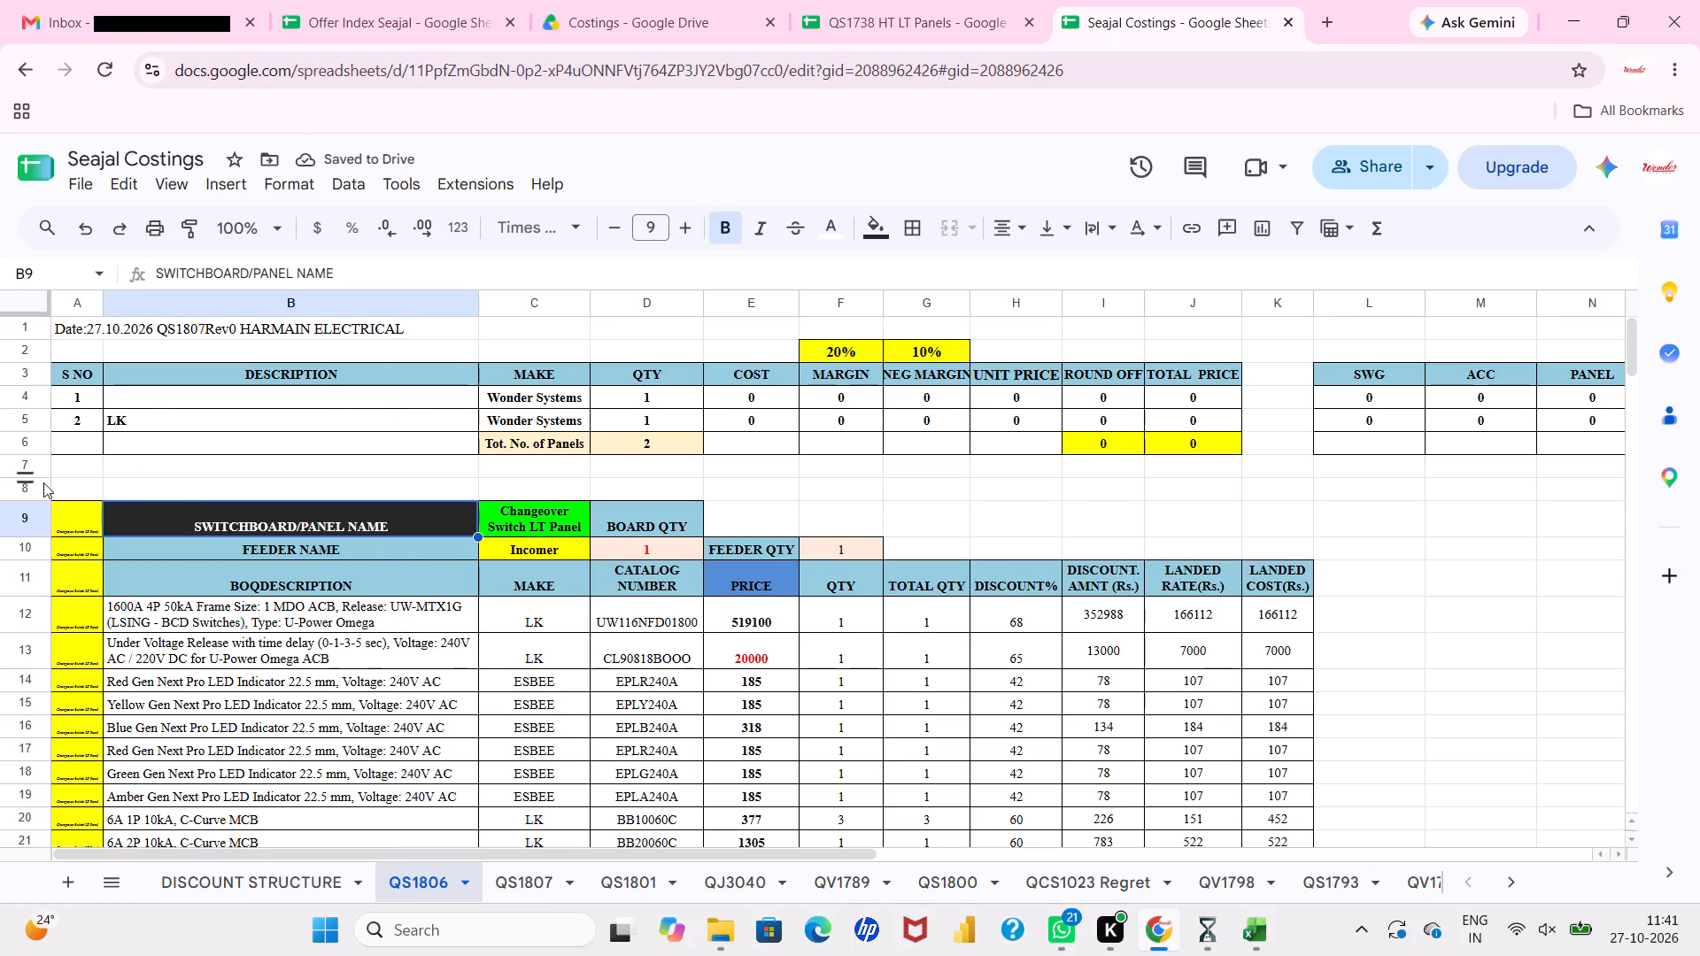
{"action": "left_click", "coordinate": [40, 486]}
{"action": "right_click", "coordinate": [40, 486]}
{"action": "left_click", "coordinate": [102, 568]}
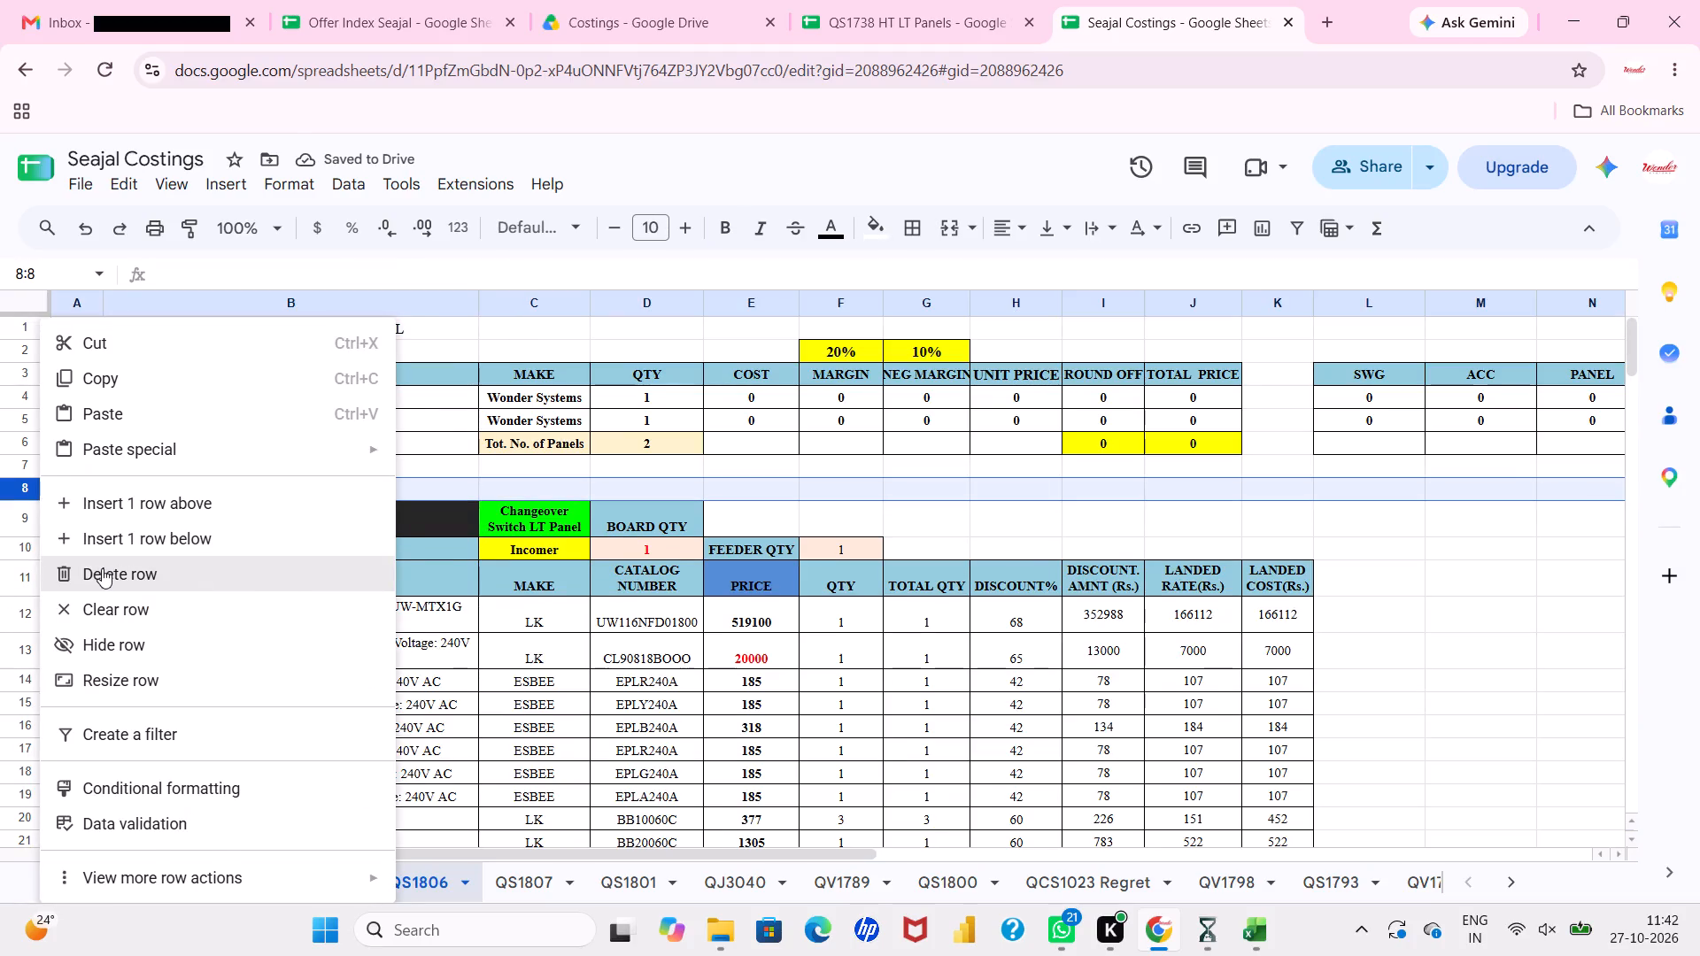
Link the first summary description in B4 to the panel name in C8 with the formula =C8.
{"action": "left_click", "coordinate": [197, 402]}
{"action": "key", "text": "equal"}
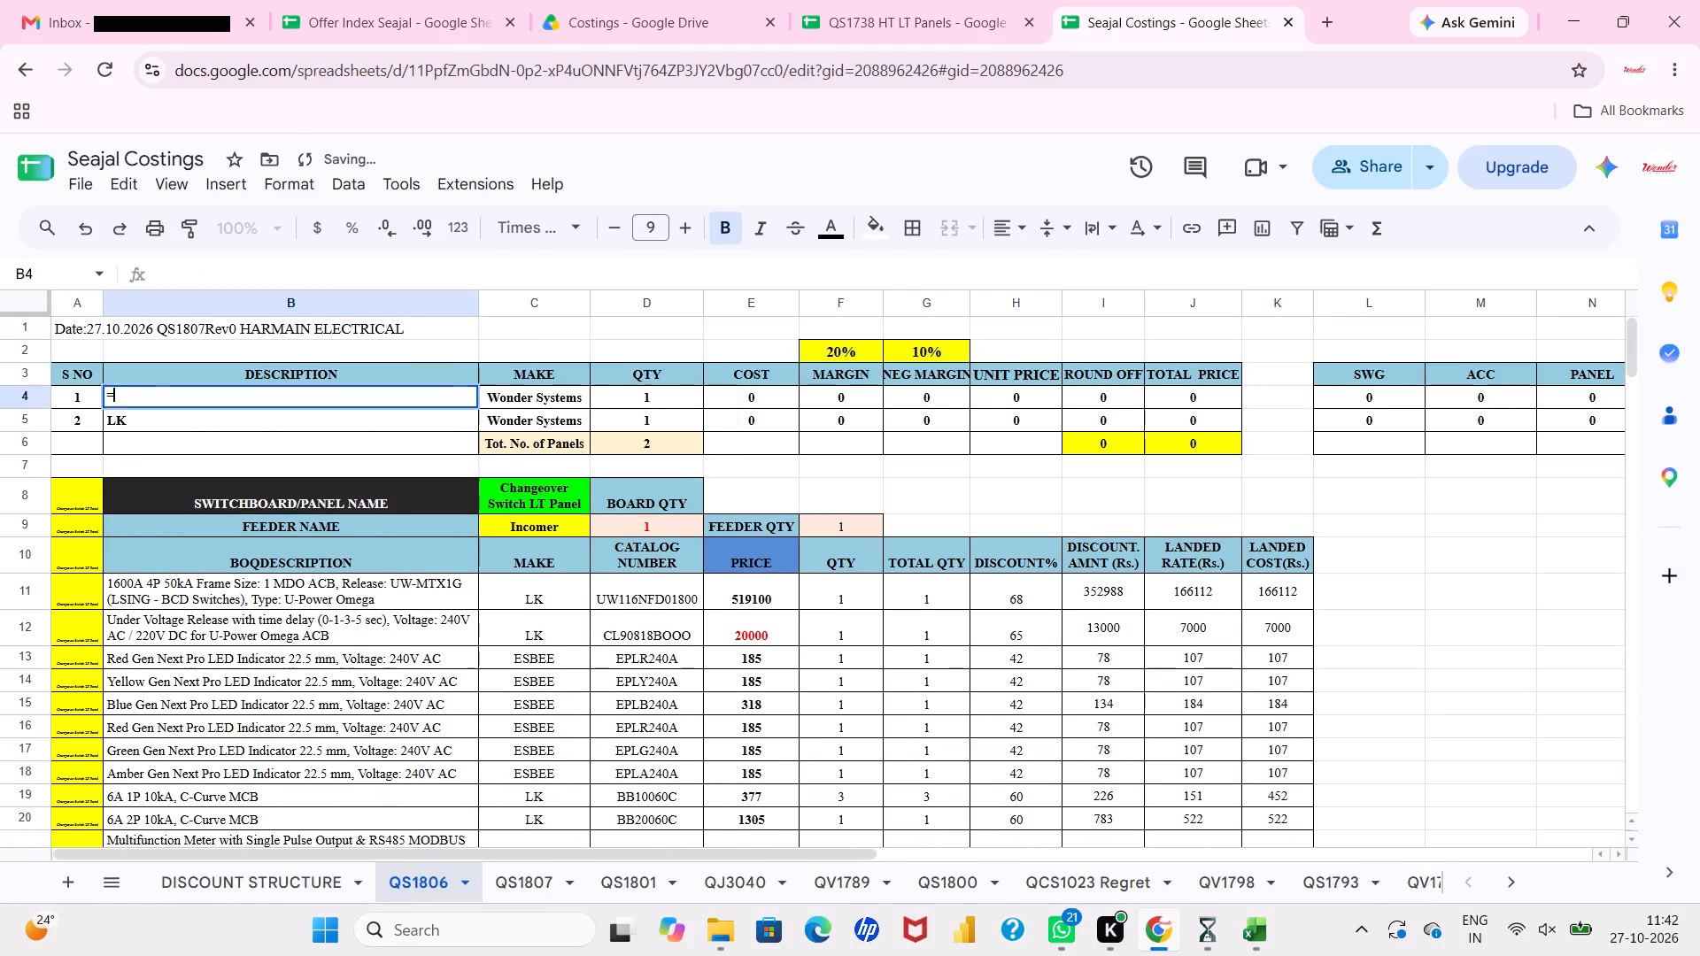
{"action": "left_click", "coordinate": [564, 492]}
{"action": "key", "text": "Return"}
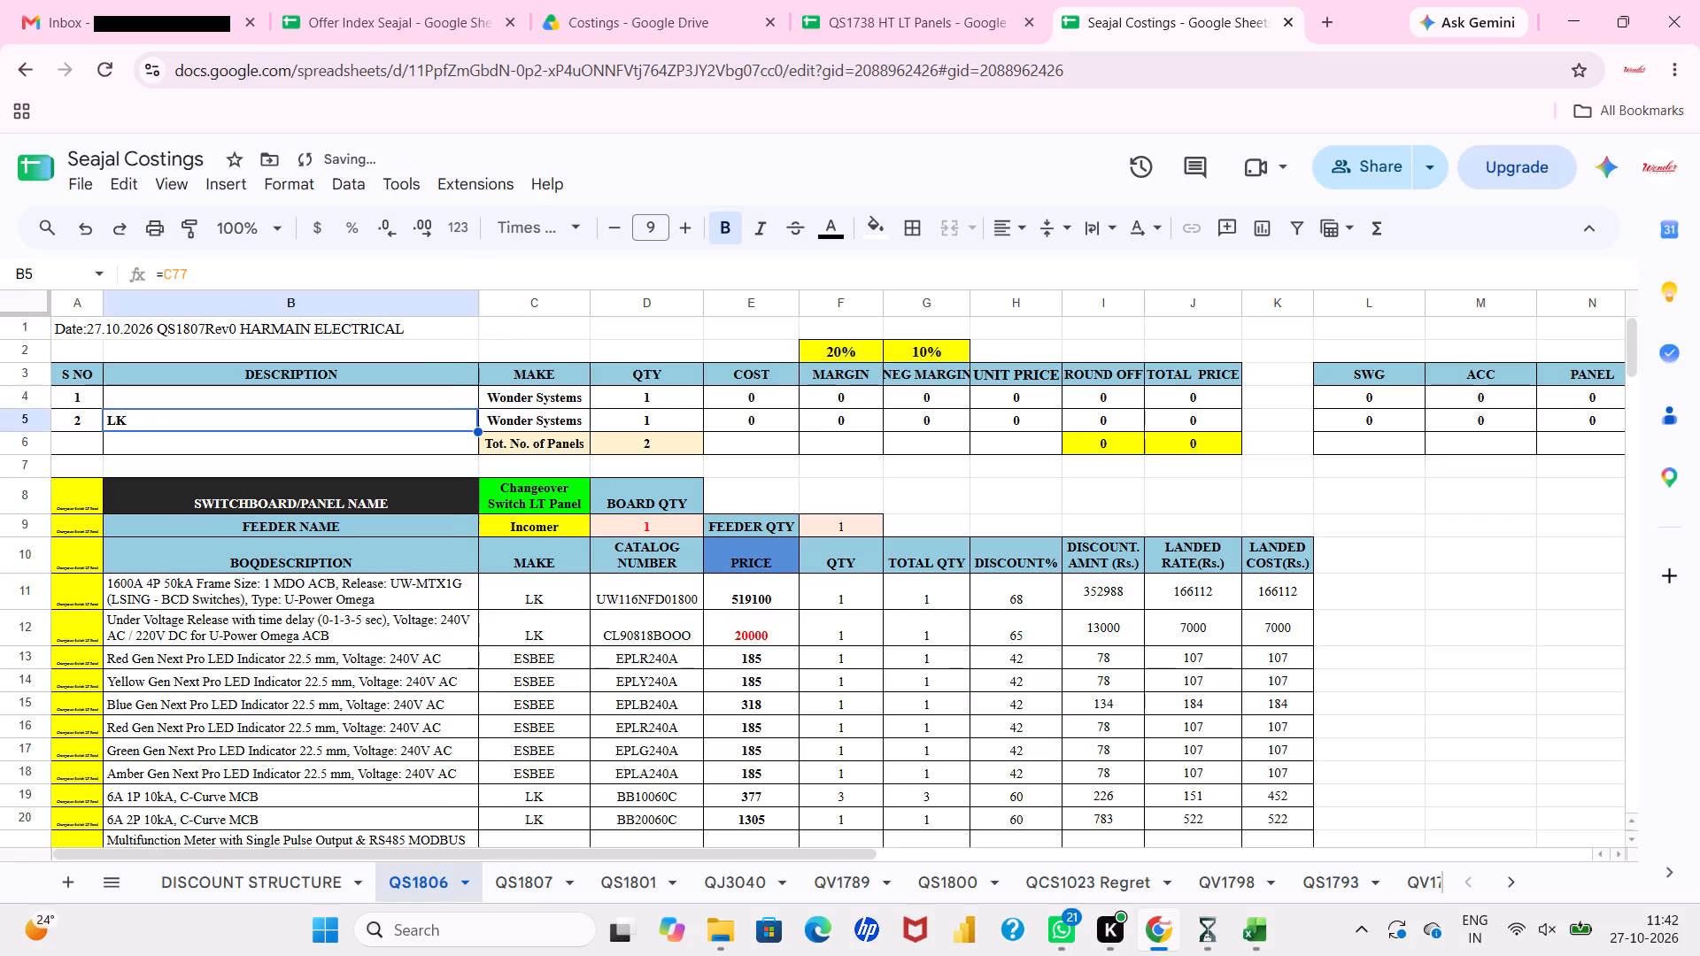
Delete row 5, the second panel's line, from the price summary.
{"action": "left_click", "coordinate": [42, 420]}
{"action": "right_click", "coordinate": [42, 420]}
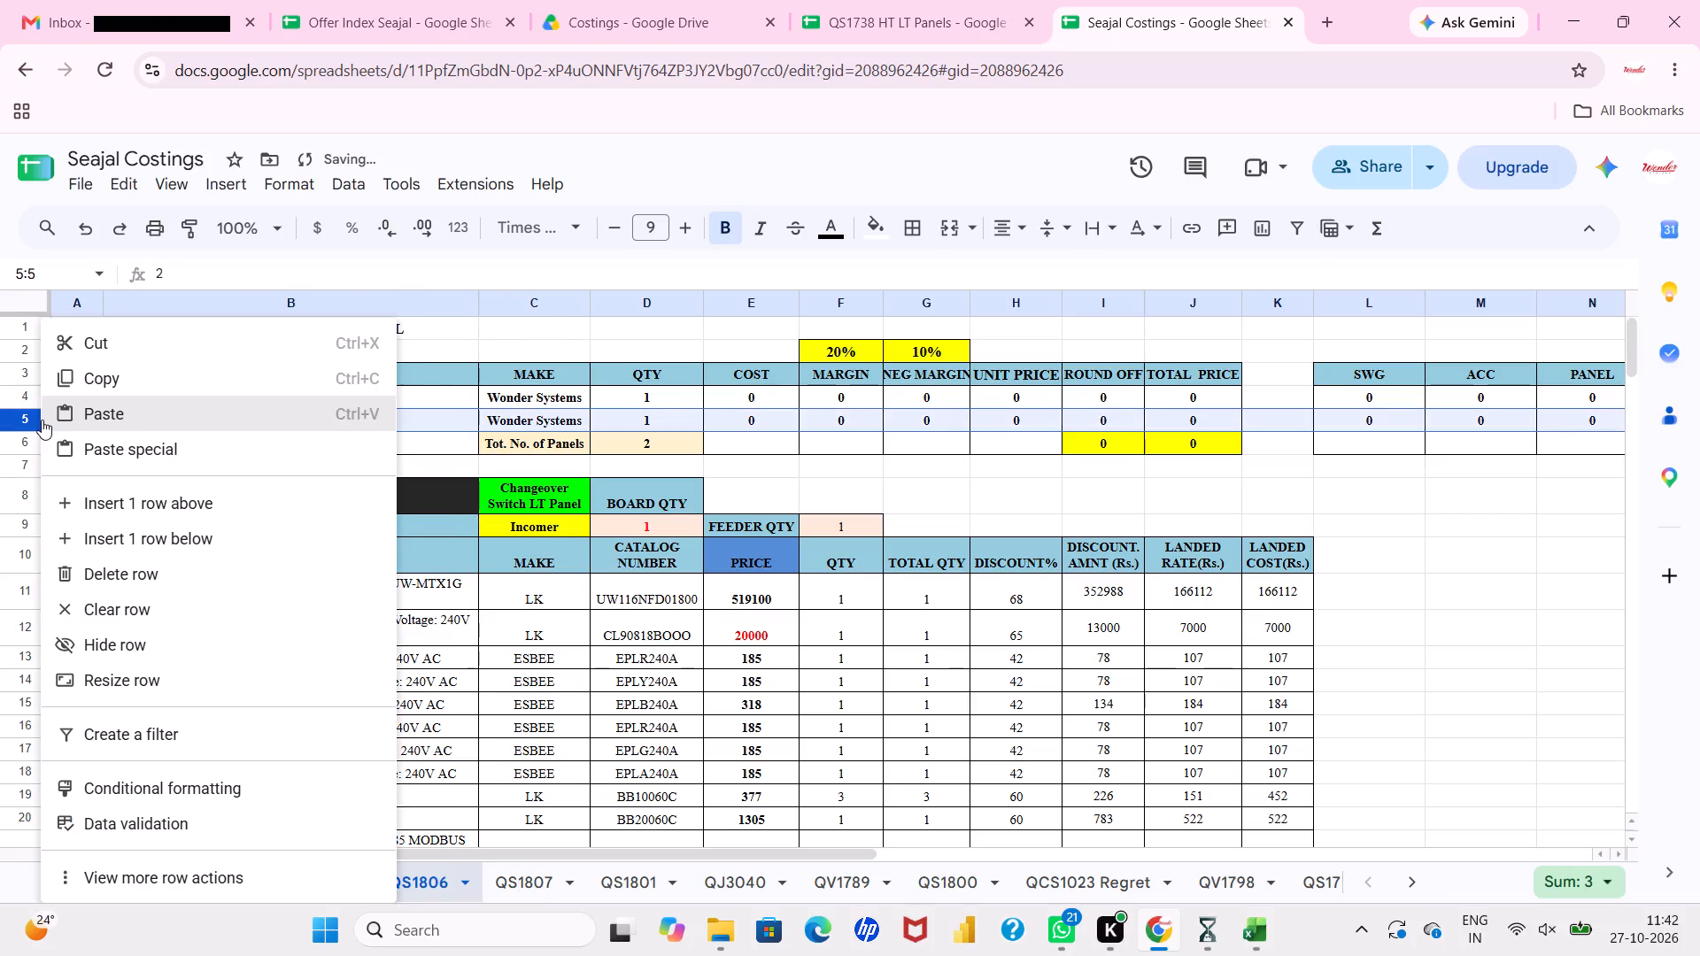
{"action": "left_click", "coordinate": [121, 567]}
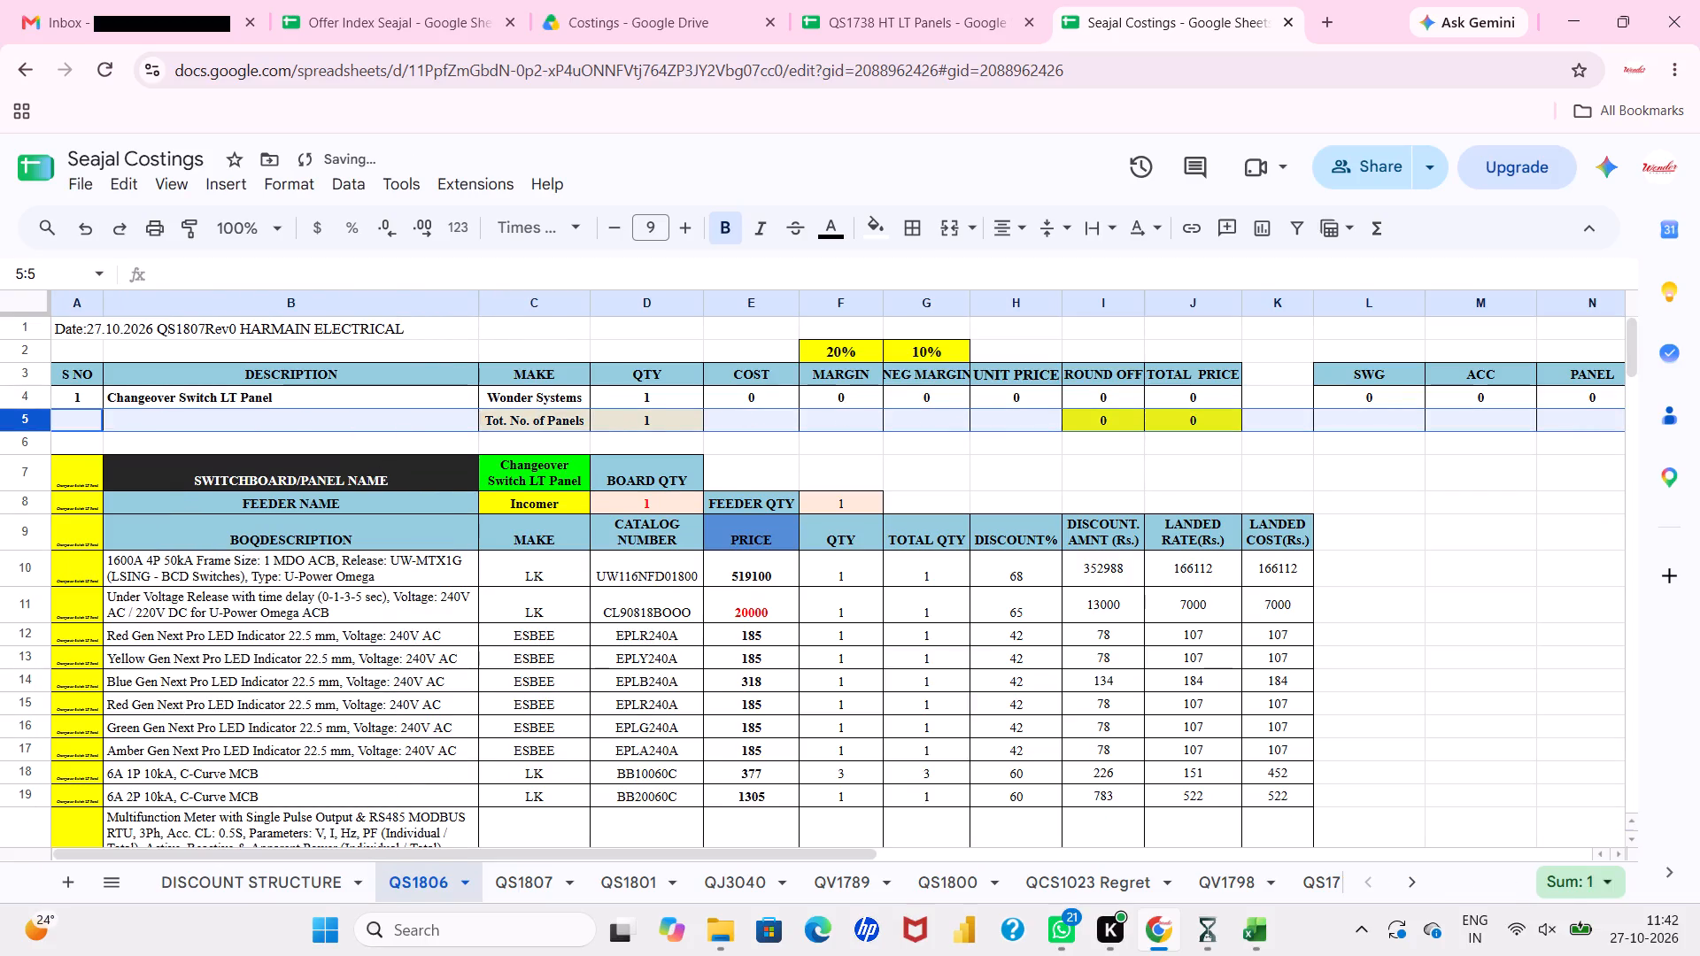
Create a filter over the BOM range B9:K104, from the incomer's header row to the total switchgear cost.
{"action": "left_click", "coordinate": [745, 397]}
{"action": "scroll", "coordinate": [745, 397], "scroll_direction": "left", "scroll_amount": 3}
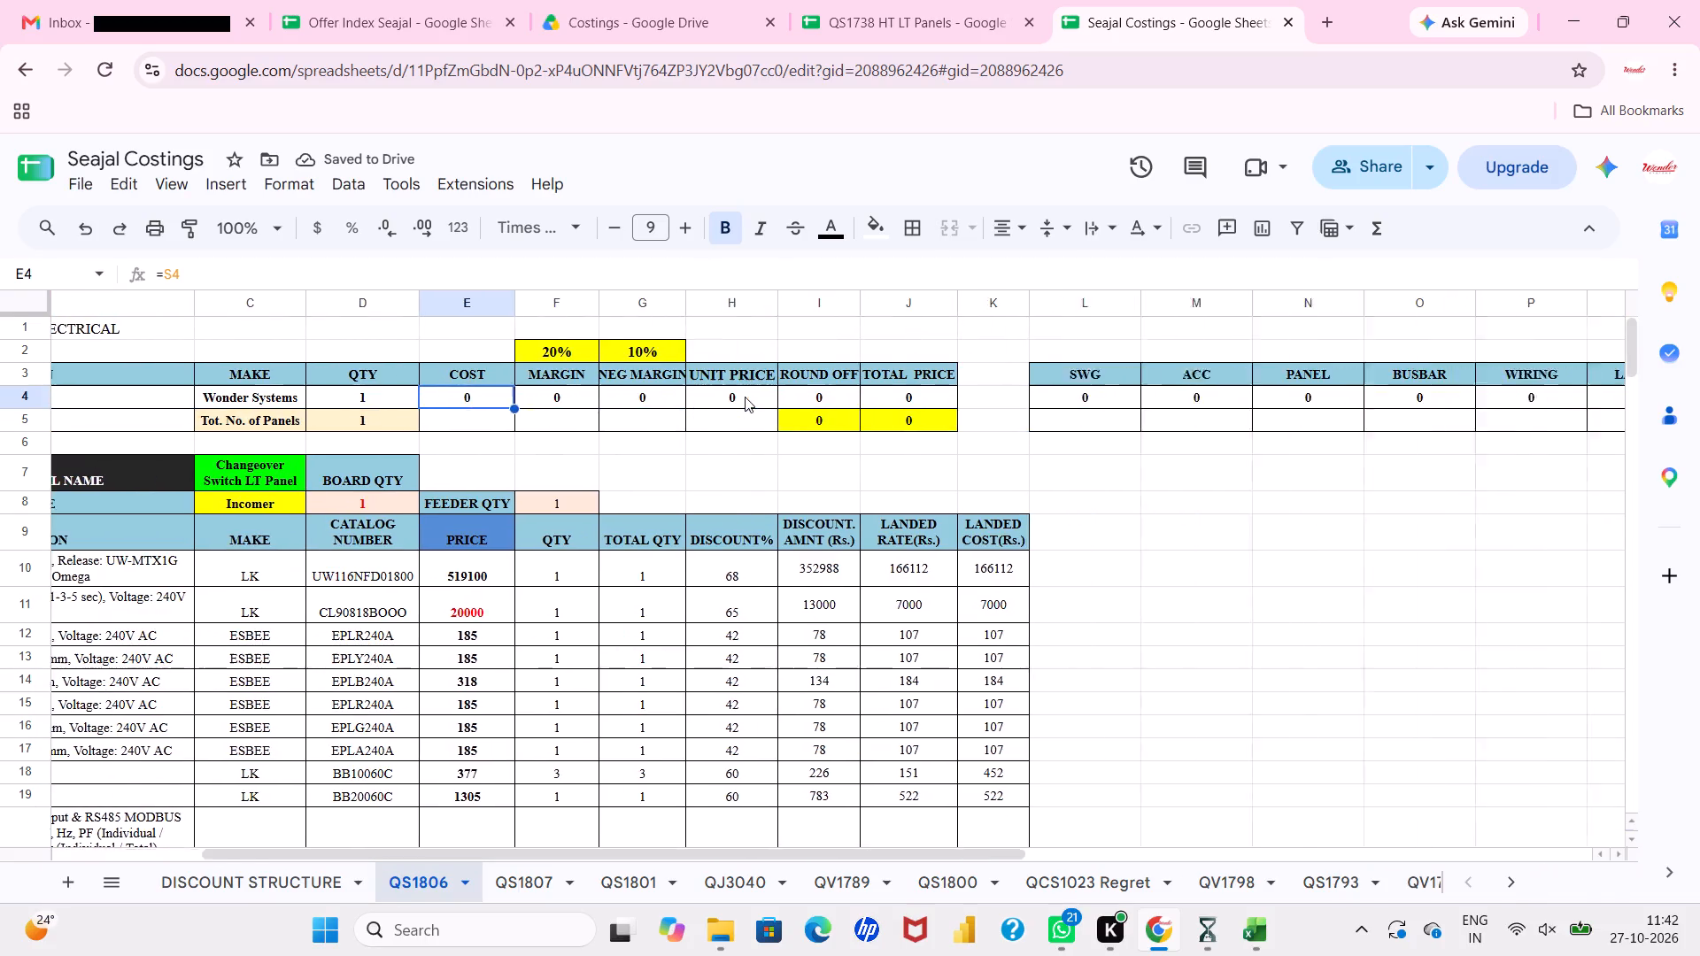
{"action": "scroll", "coordinate": [745, 397], "scroll_direction": "right", "scroll_amount": 1}
{"action": "left_click_drag", "start_coordinate": [297, 540], "coordinate": [917, 639]}
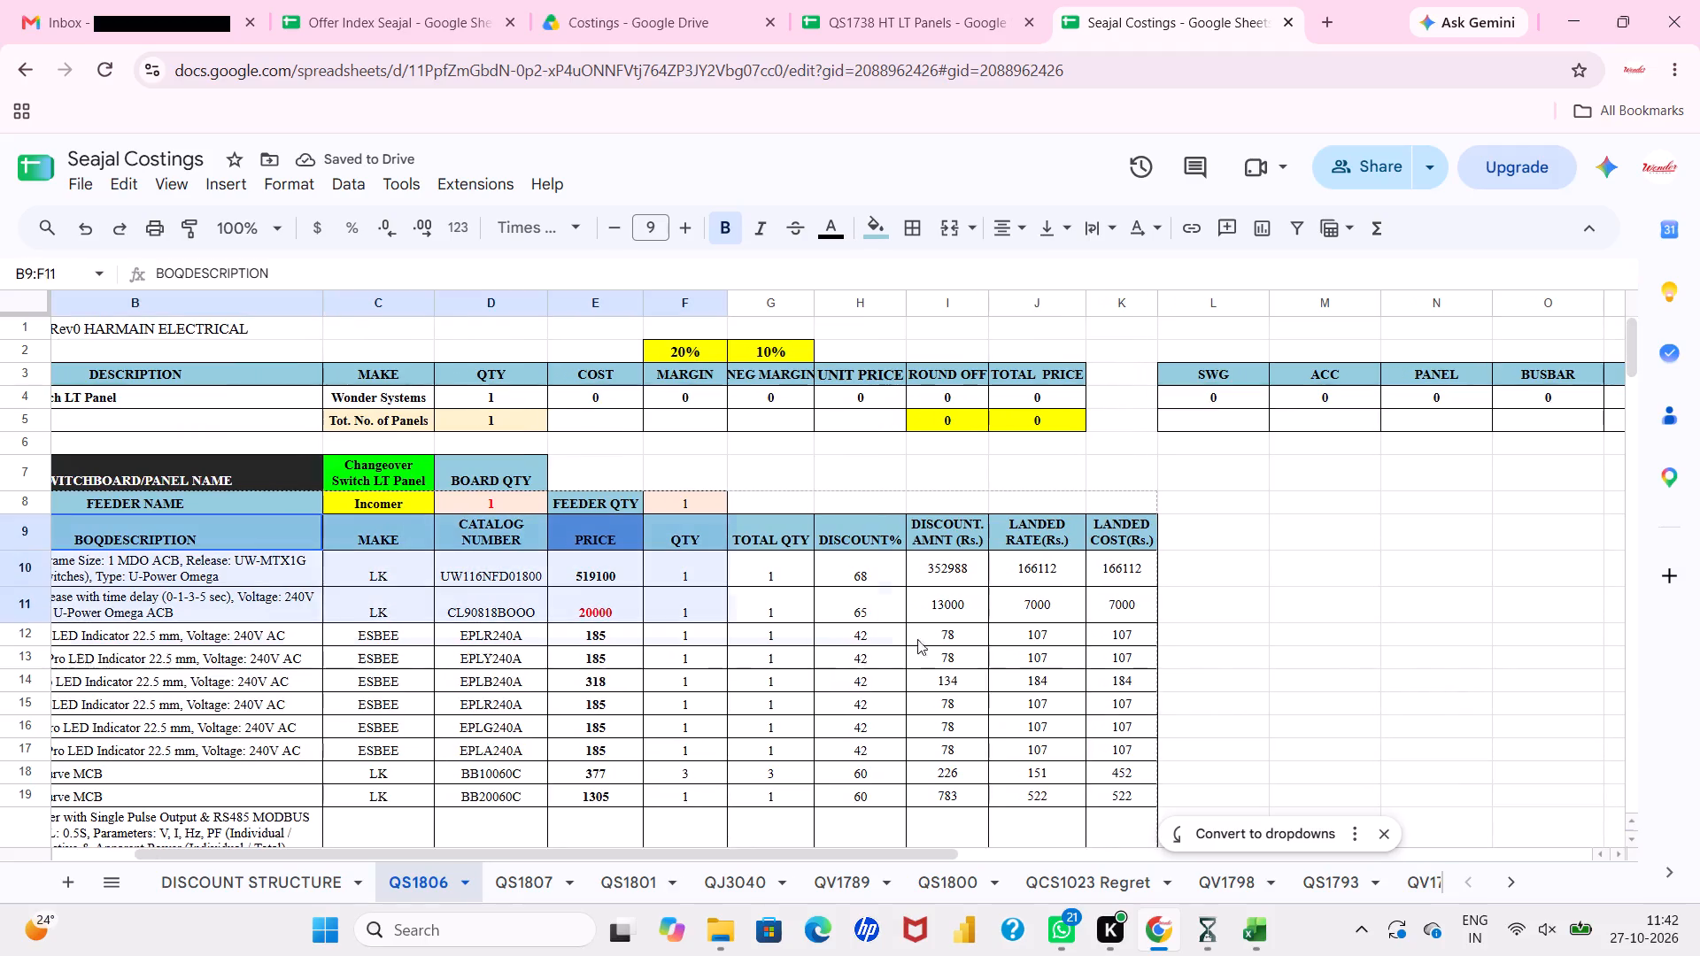
{"action": "left_click_drag", "start_coordinate": [917, 639], "coordinate": [1138, 955]}
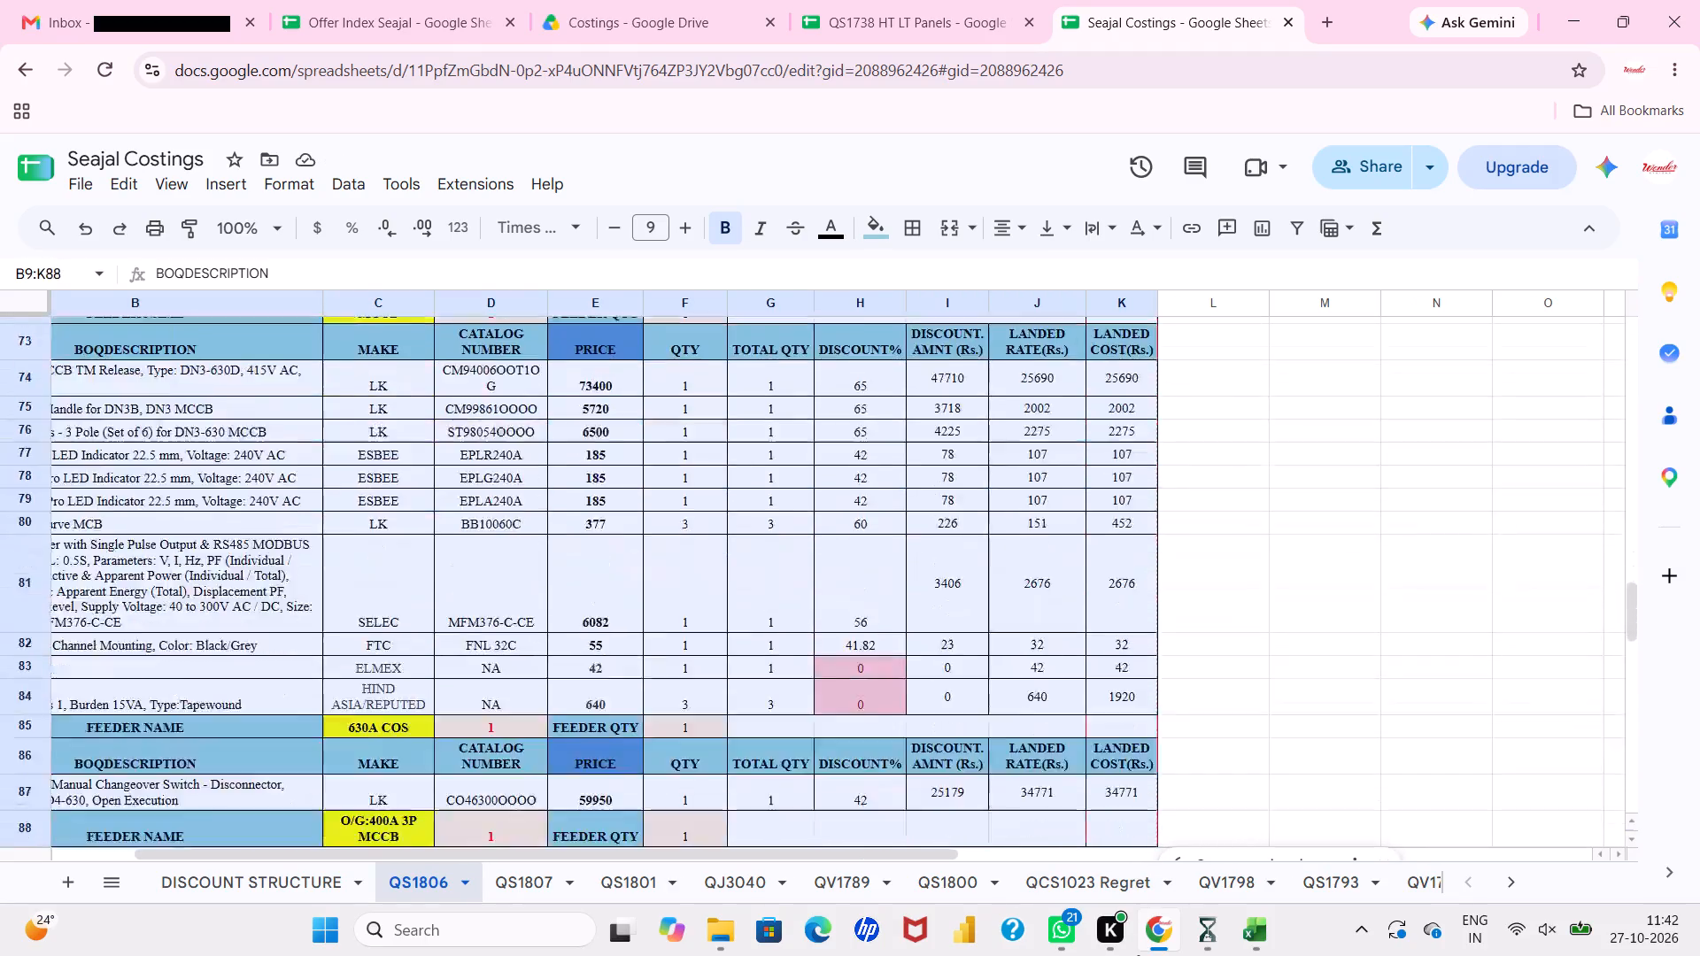
{"action": "left_click_drag", "start_coordinate": [1138, 955], "coordinate": [1137, 361]}
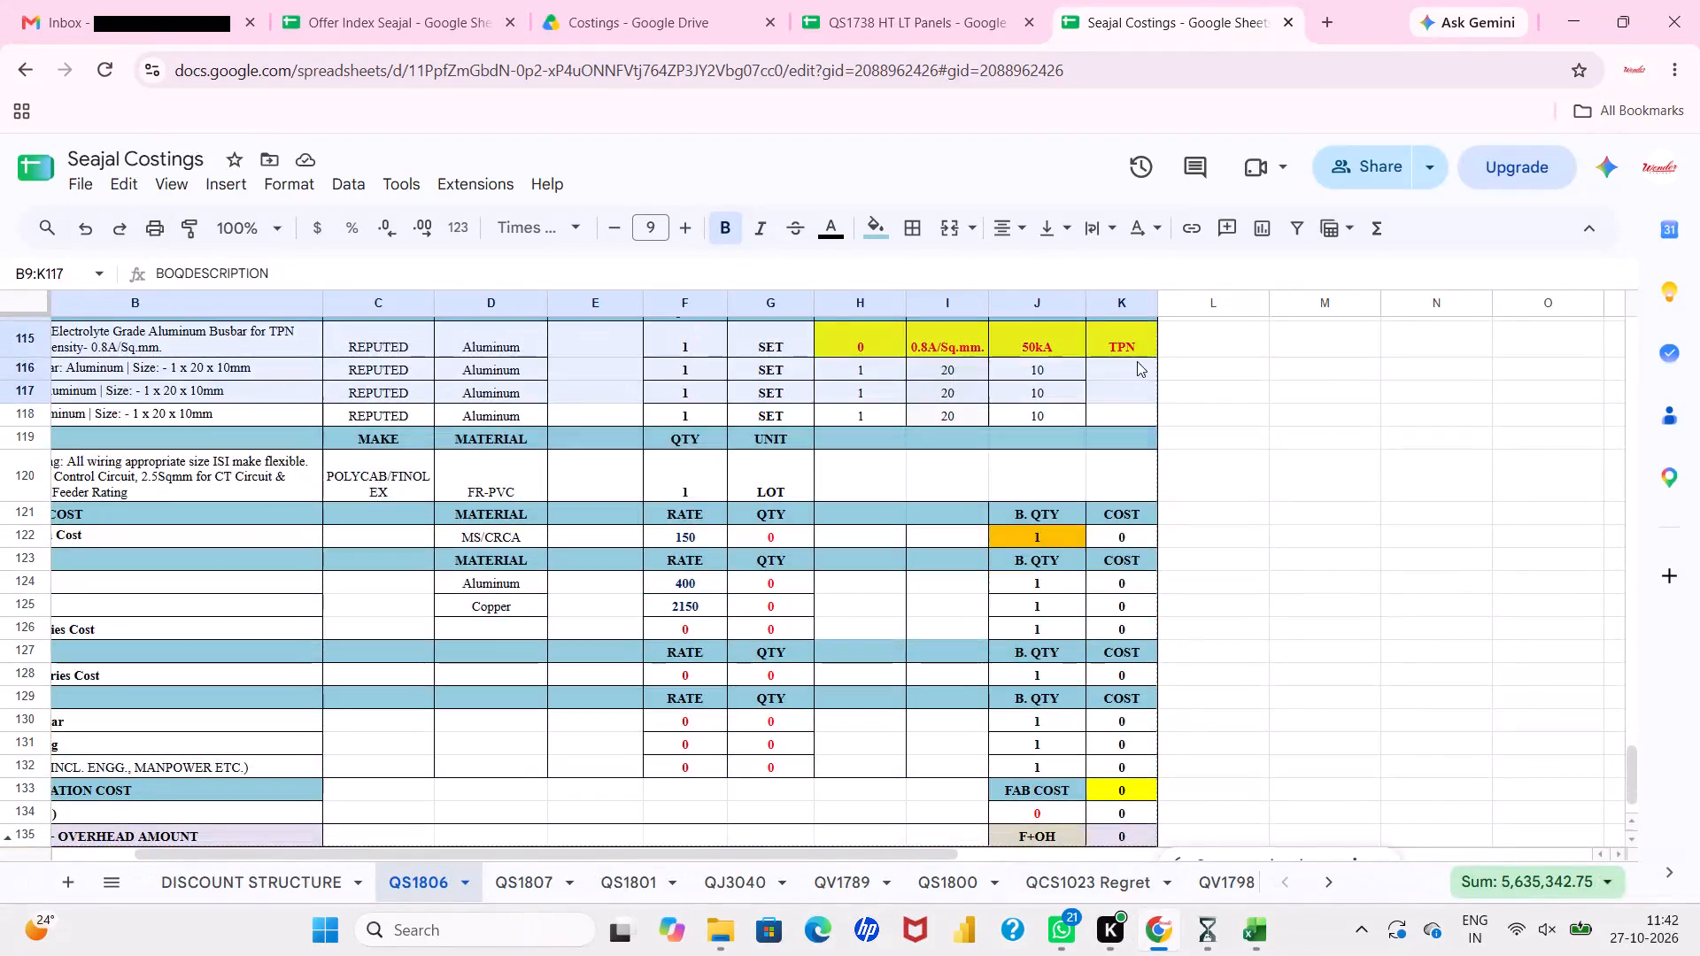
{"action": "left_click_drag", "start_coordinate": [1137, 361], "coordinate": [1131, 898]}
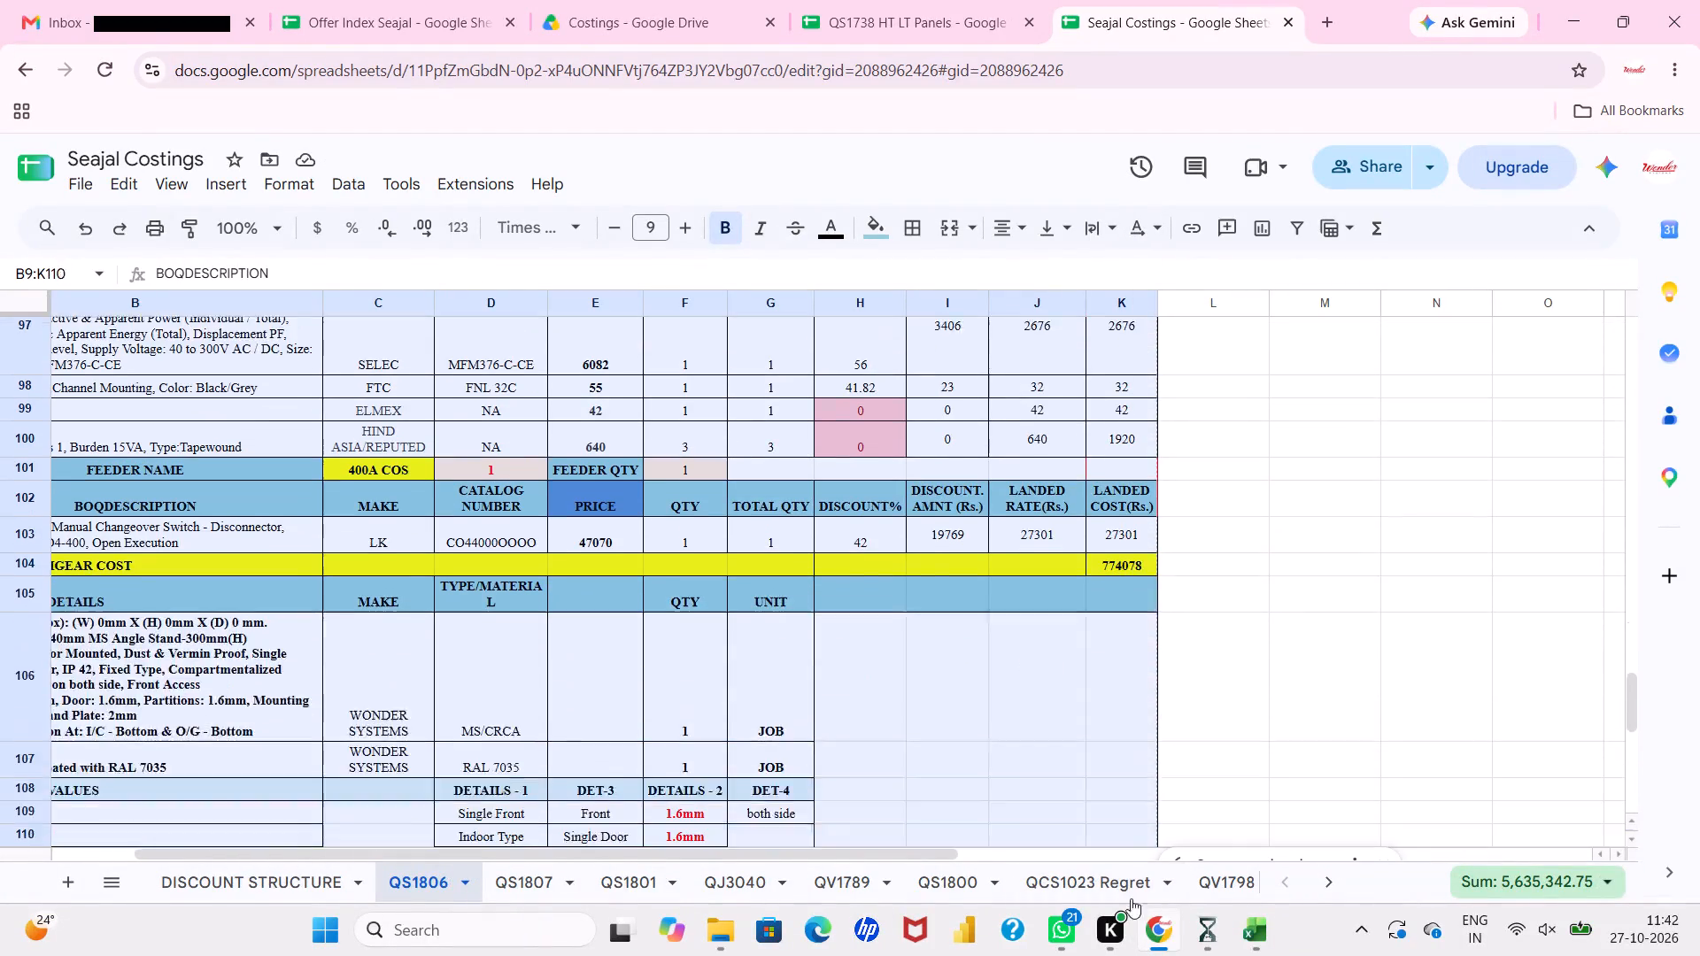
{"action": "left_click_drag", "start_coordinate": [1131, 898], "coordinate": [1140, 542]}
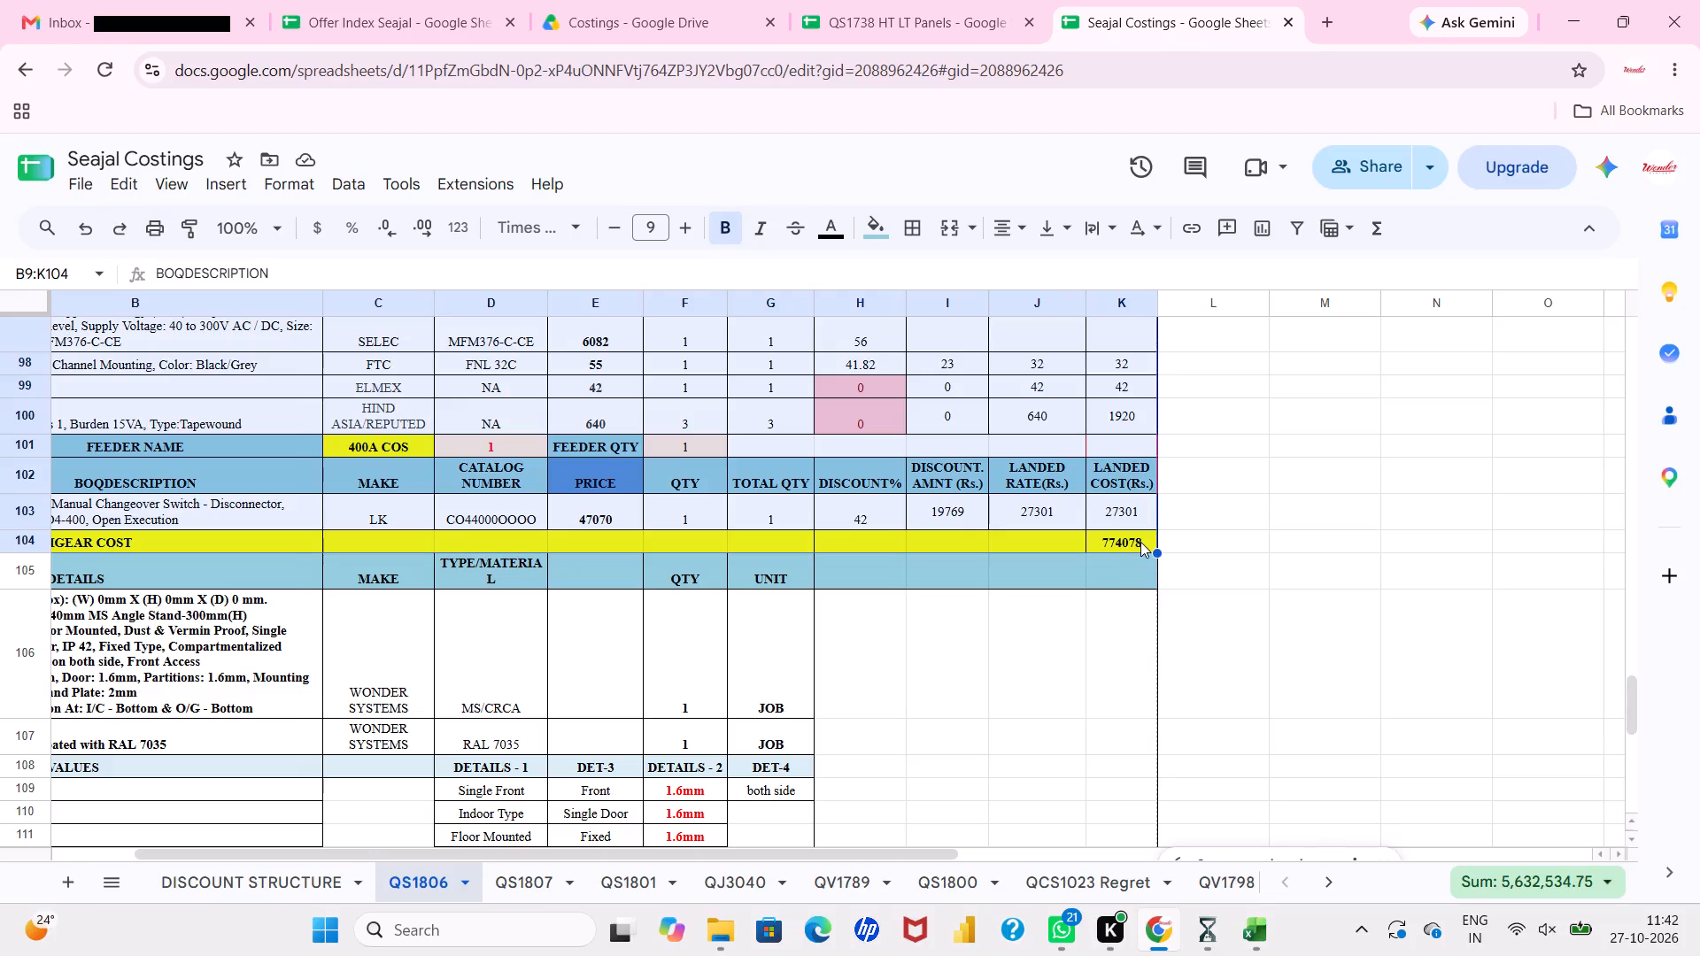
{"action": "left_click", "coordinate": [1289, 231]}
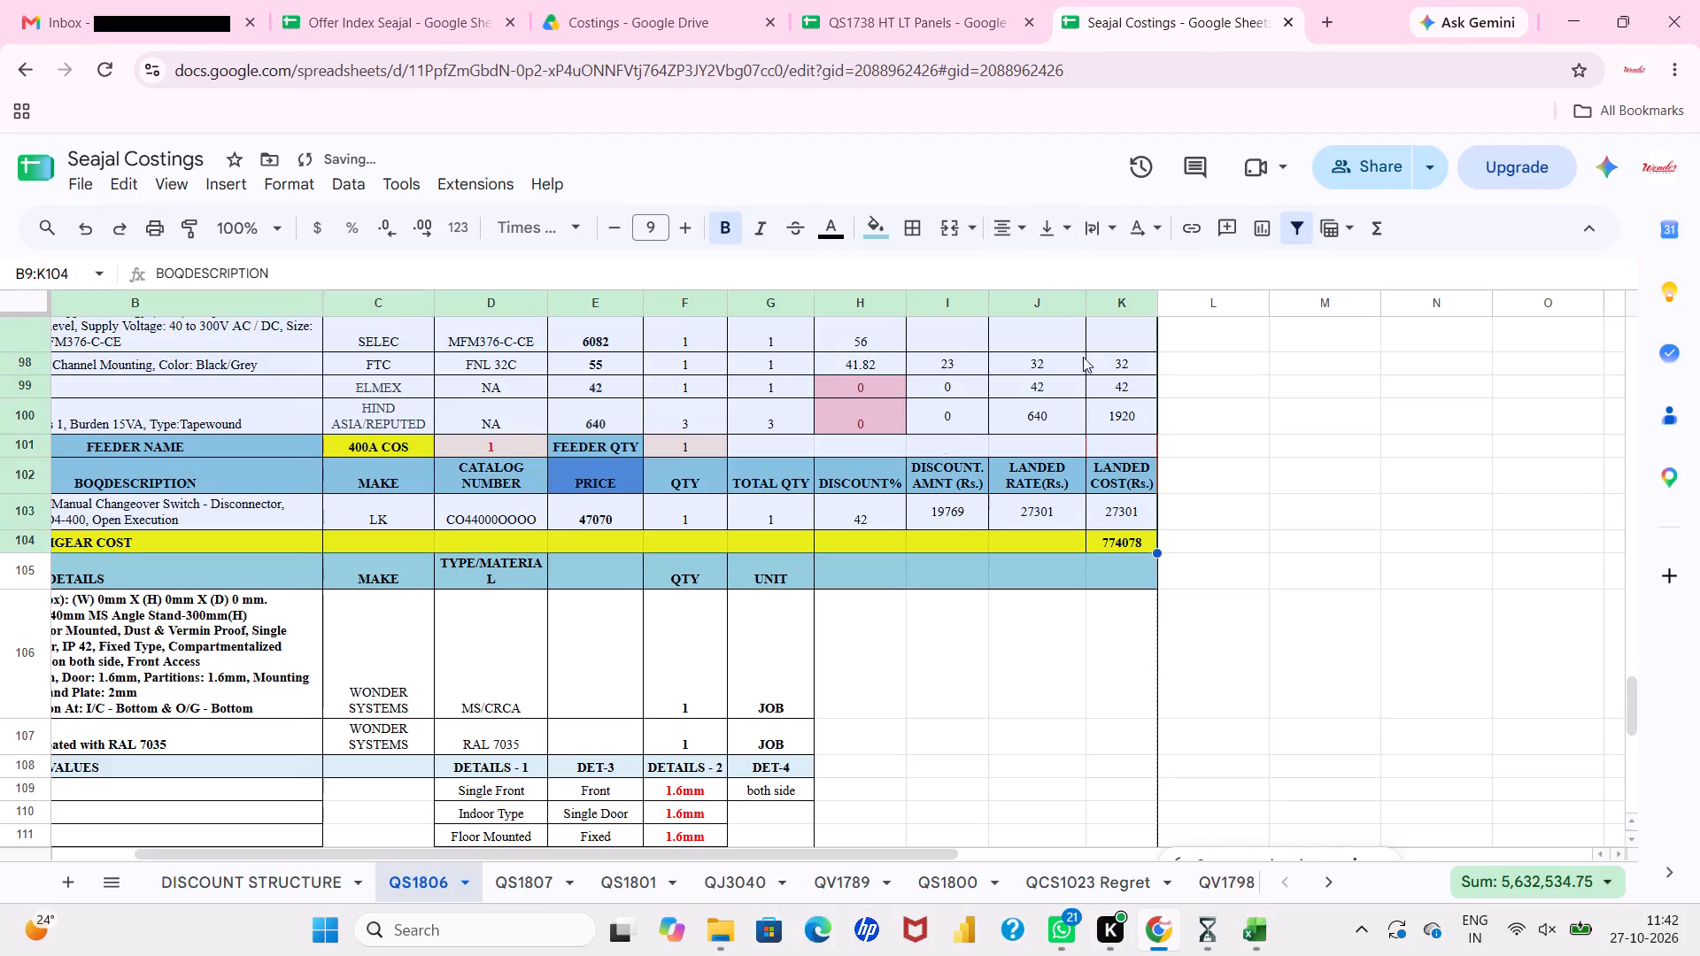
{"action": "scroll", "coordinate": [939, 437], "scroll_direction": "up", "scroll_amount": 17}
{"action": "scroll", "coordinate": [939, 437], "scroll_direction": "right", "scroll_amount": 5}
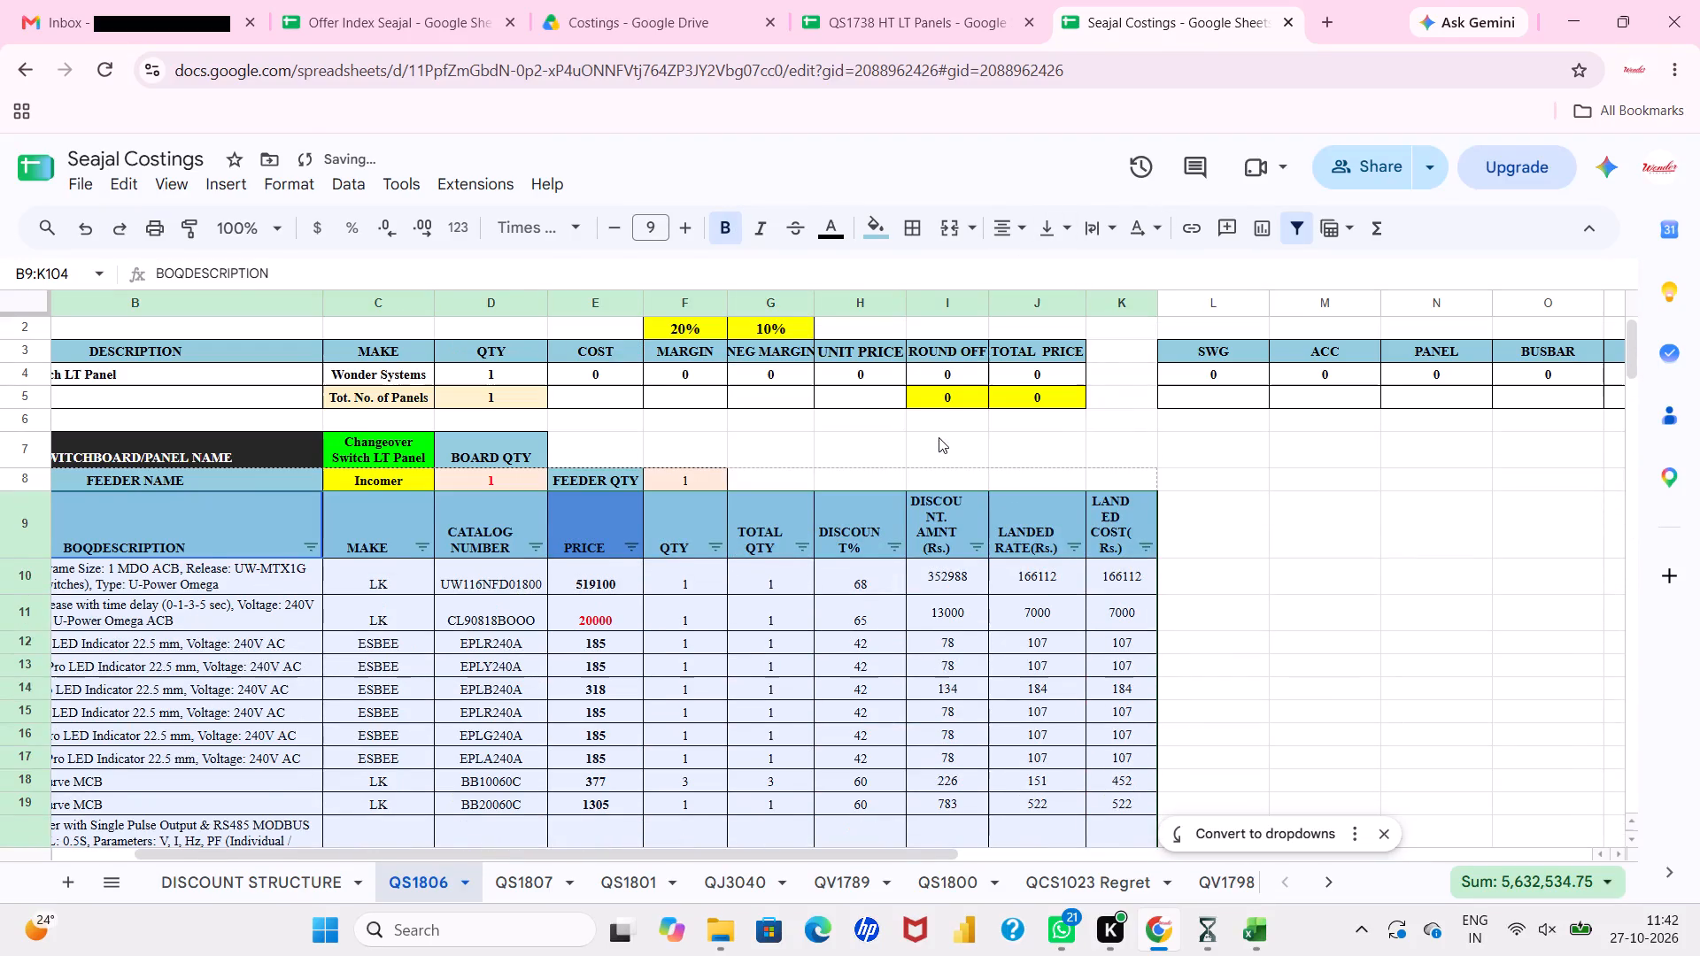
Filter the BOM's MAKE column to display only the LK items.
{"action": "scroll", "coordinate": [724, 509], "scroll_direction": "right", "scroll_amount": 3}
{"action": "left_click", "coordinate": [590, 575]}
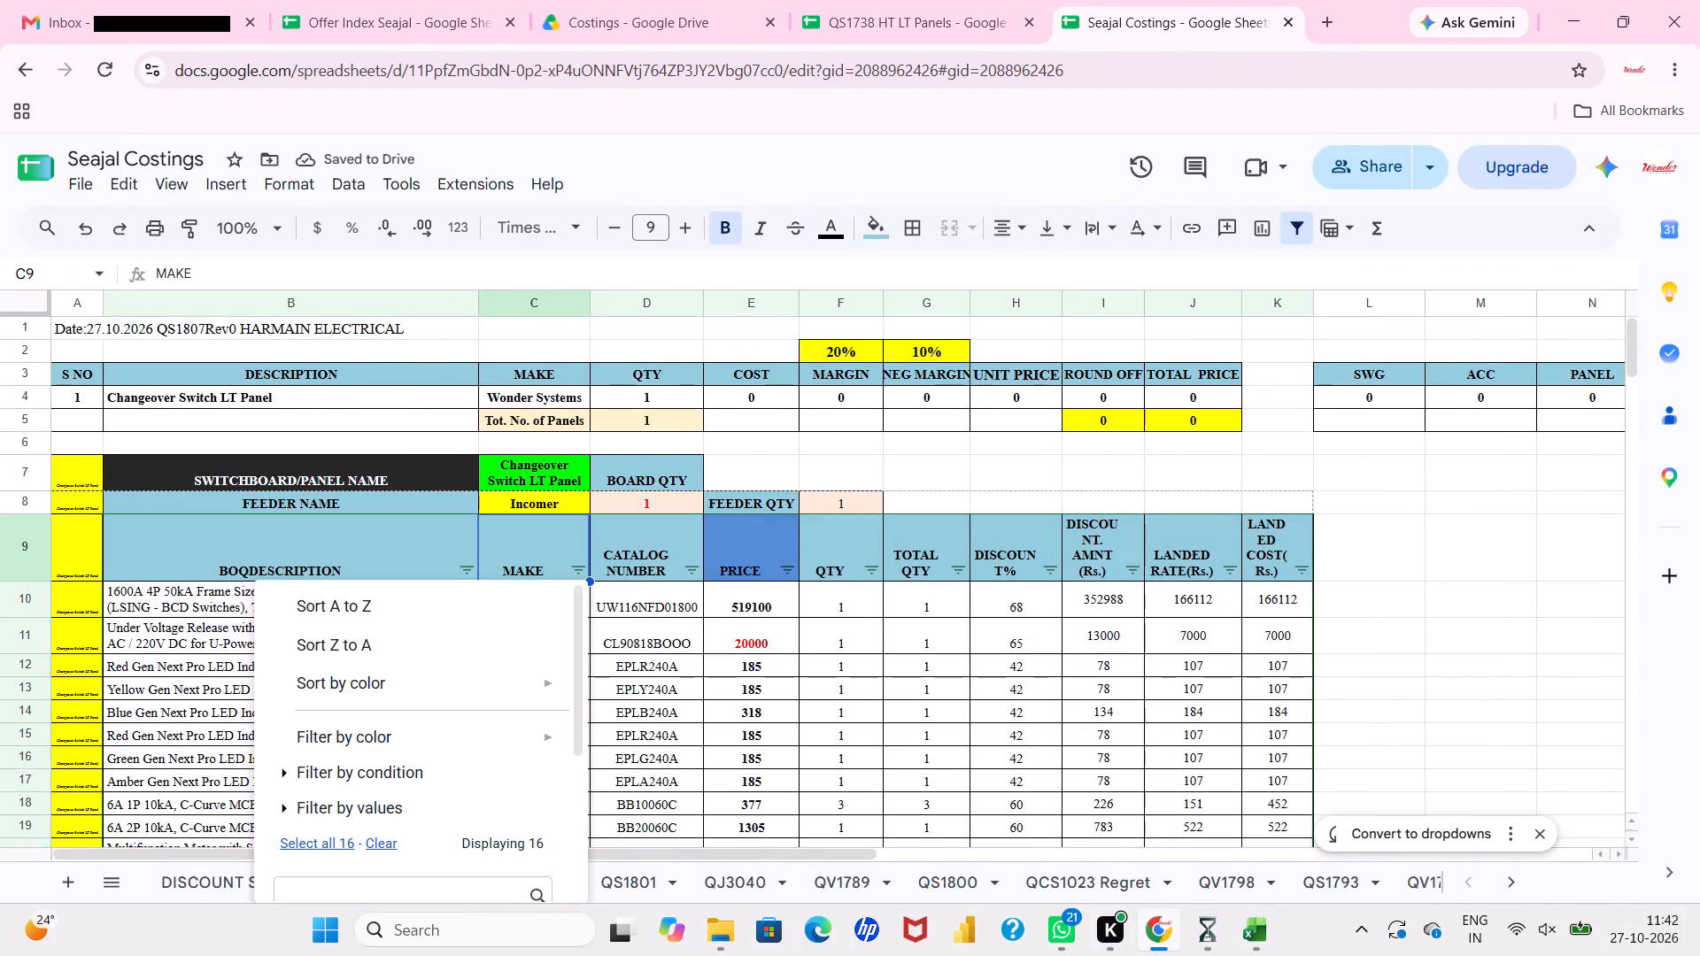
{"action": "scroll", "coordinate": [467, 579], "scroll_direction": "down", "scroll_amount": 3}
{"action": "scroll", "coordinate": [506, 532], "scroll_direction": "up", "scroll_amount": 2}
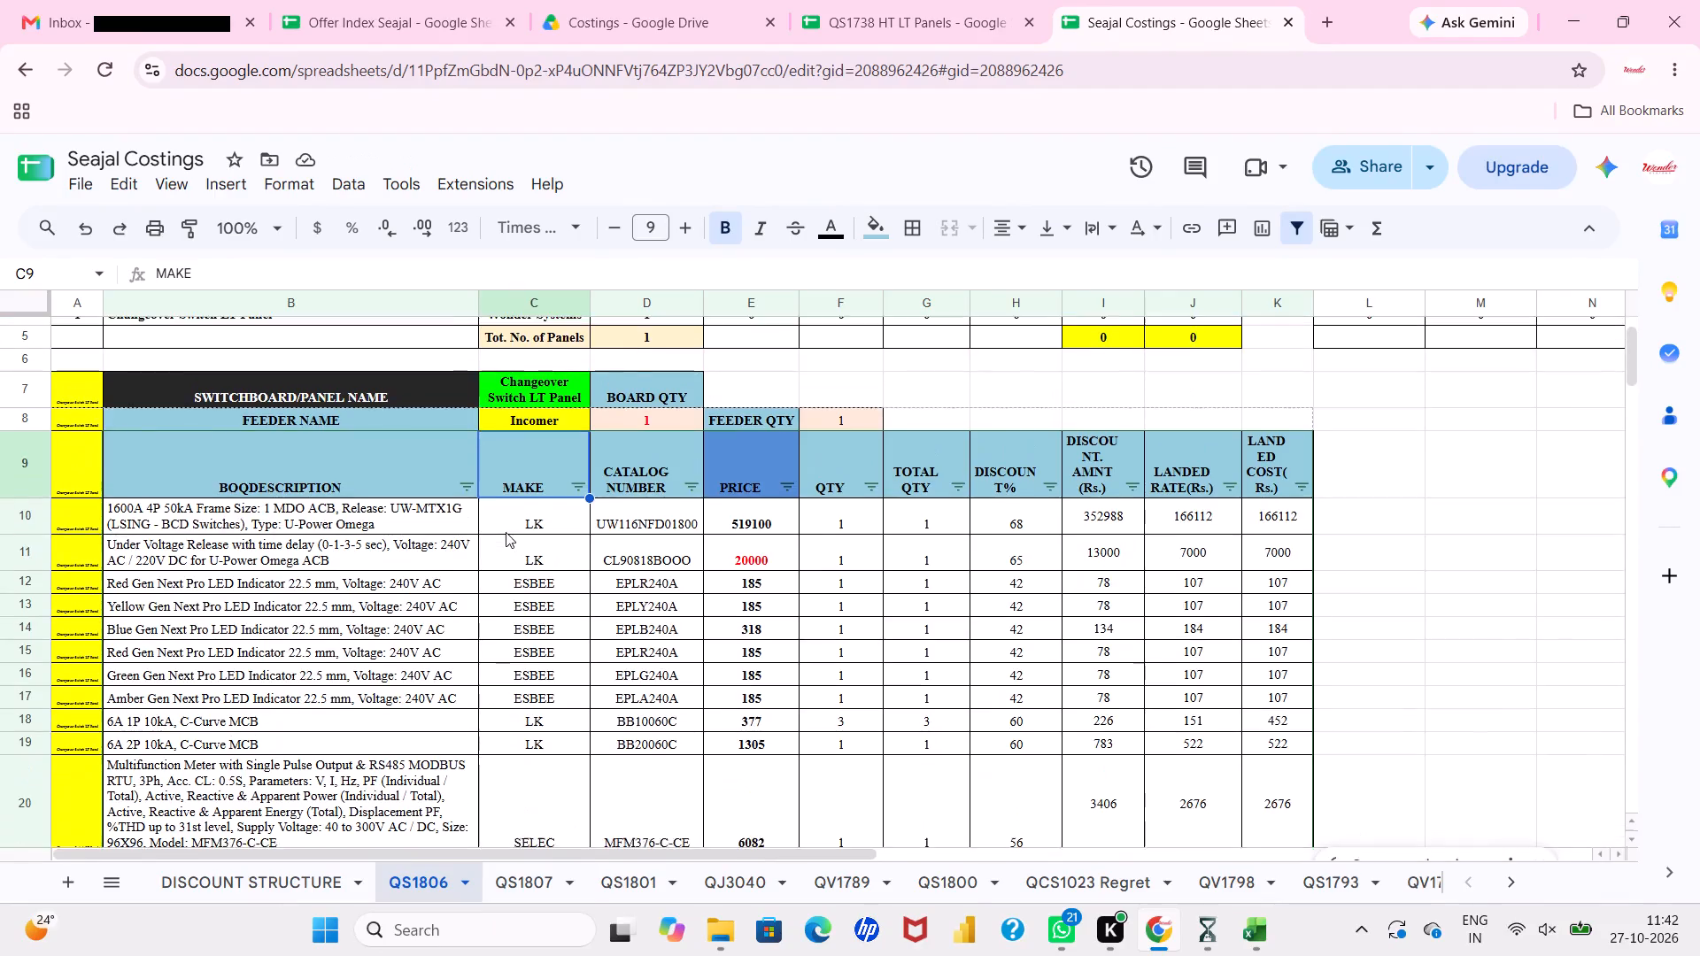
{"action": "left_click", "coordinate": [579, 483]}
{"action": "scroll", "coordinate": [473, 691], "scroll_direction": "down", "scroll_amount": 1}
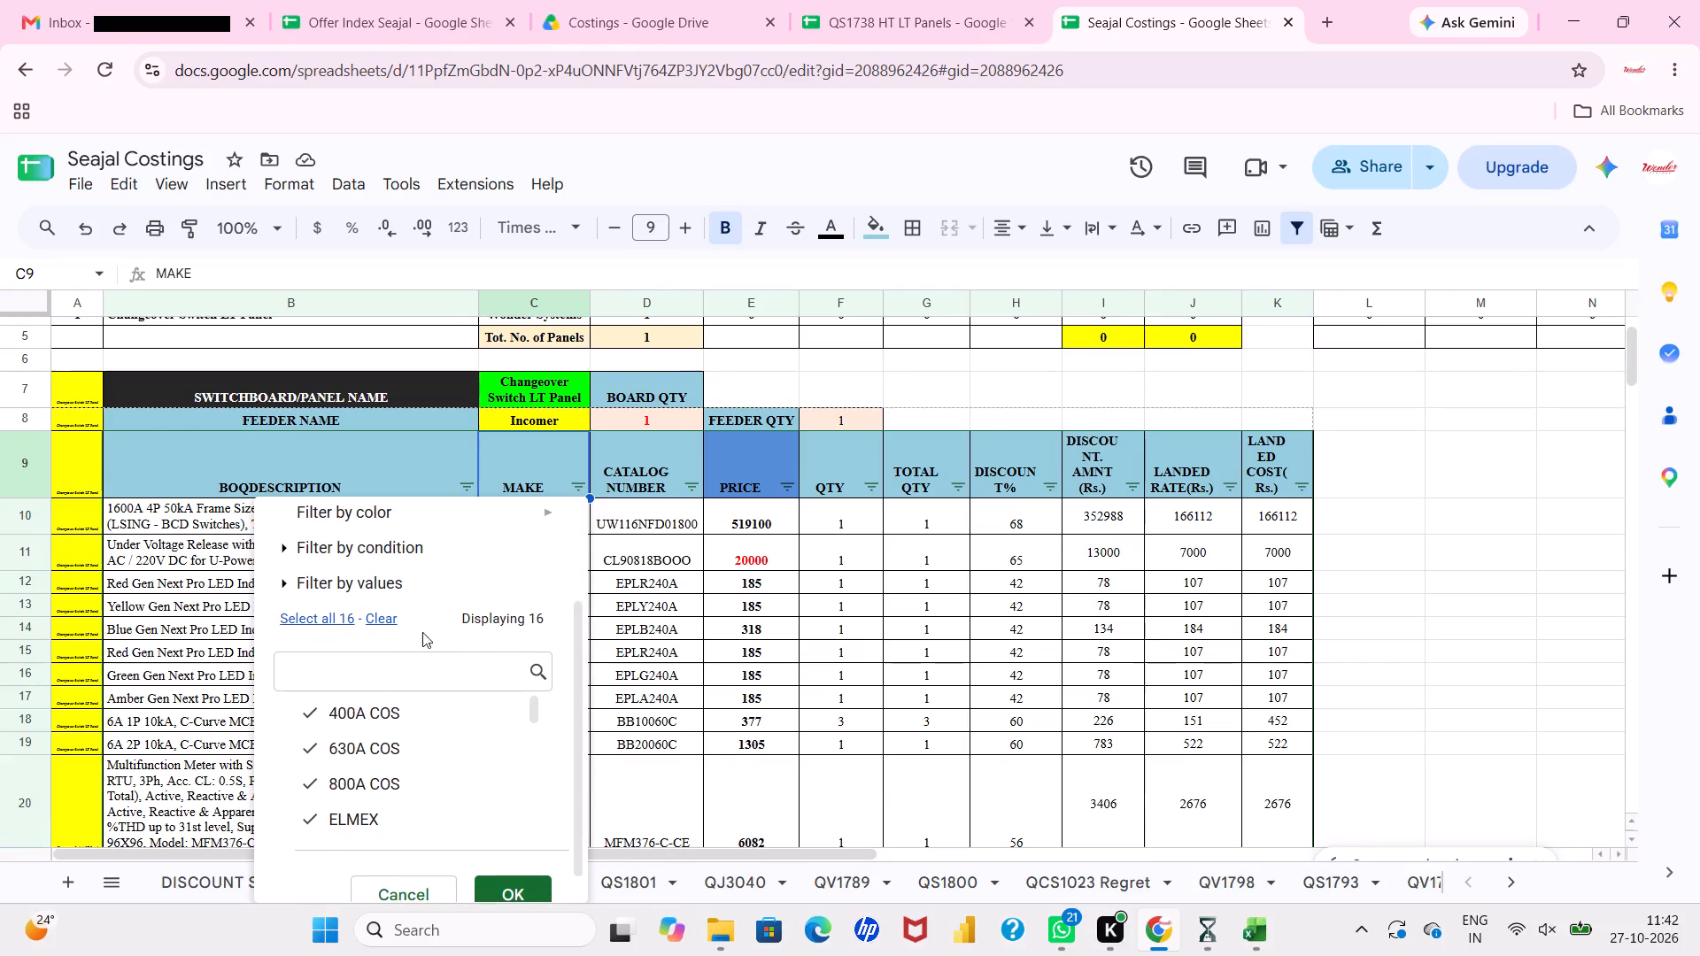
{"action": "left_click", "coordinate": [387, 614]}
{"action": "left_click", "coordinate": [384, 665]}
{"action": "type", "text": "lk"}
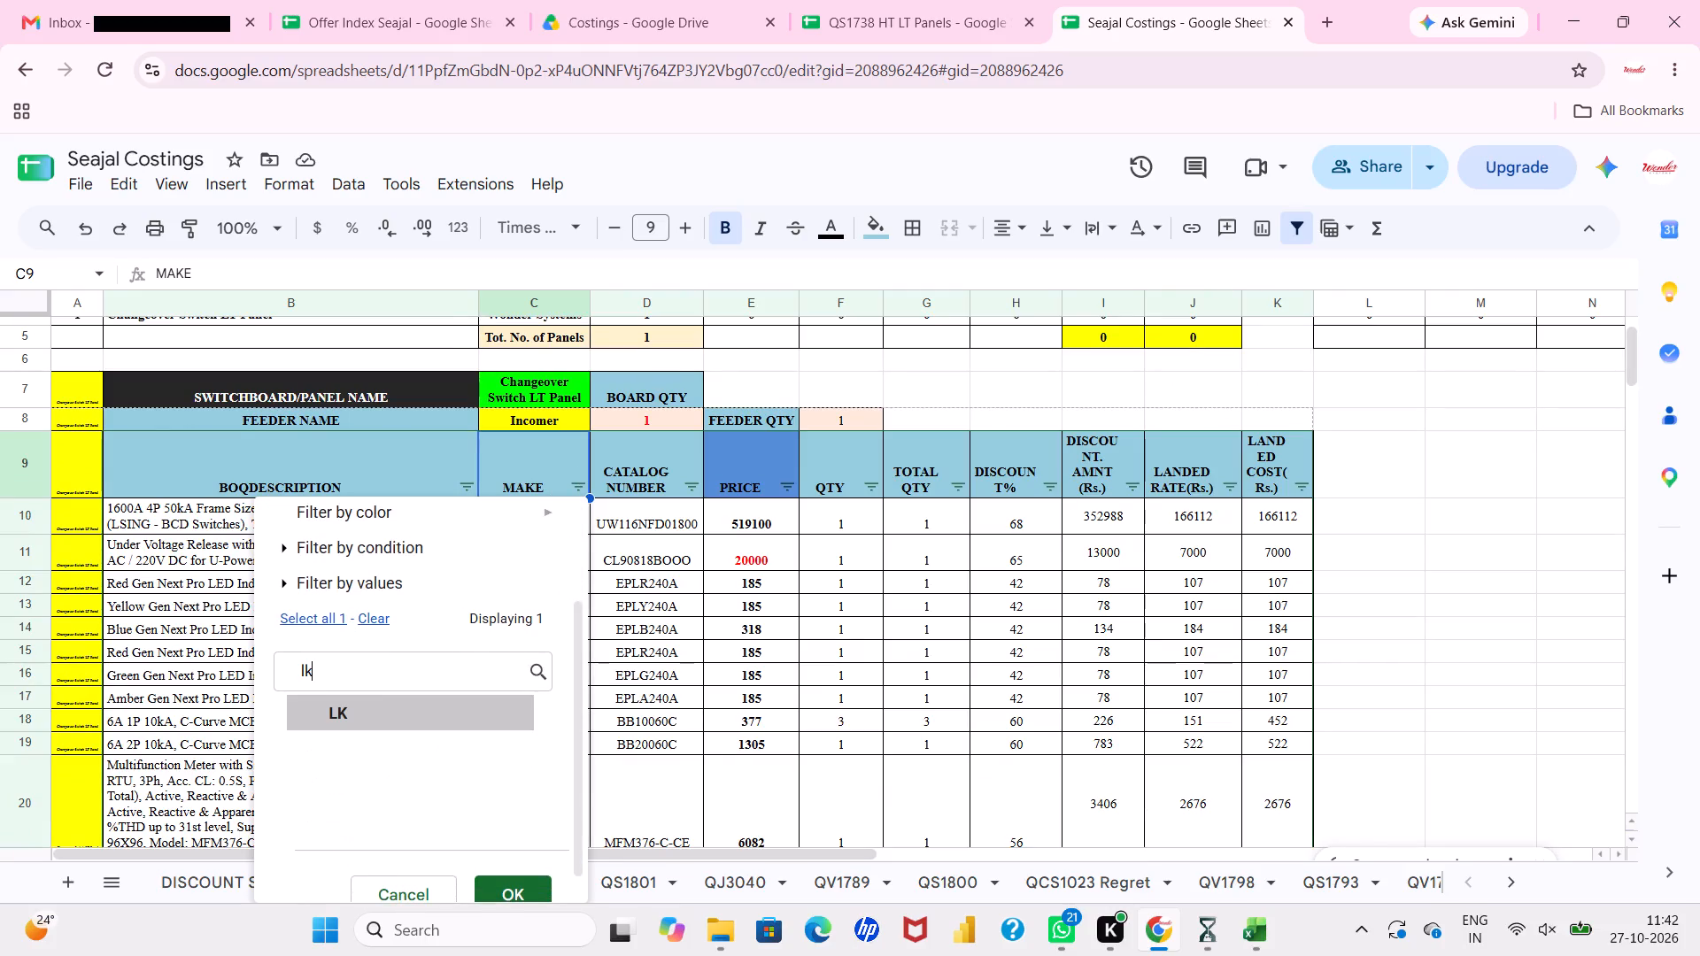
{"action": "left_click", "coordinate": [380, 710]}
{"action": "scroll", "coordinate": [380, 710], "scroll_direction": "down", "scroll_amount": 1}
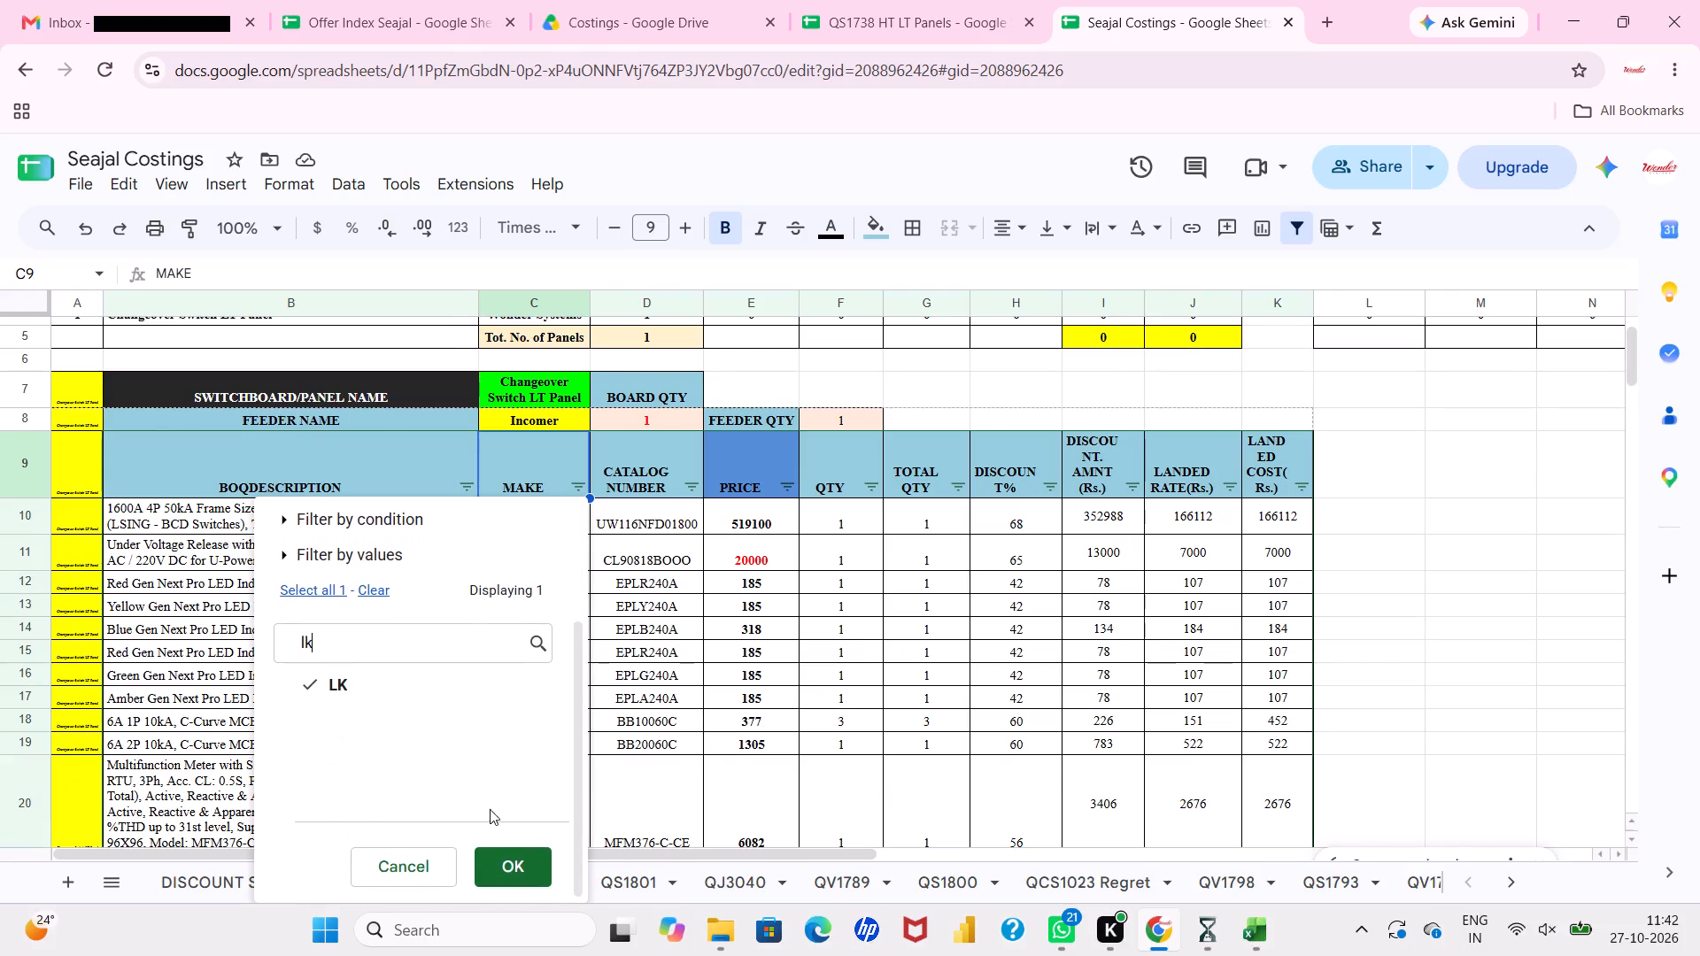
{"action": "left_click", "coordinate": [500, 853]}
Link L10 to the landed cost with the formula =K10 and accept the suggested autofill down column L for the filtered rows.
{"action": "scroll", "coordinate": [719, 739], "scroll_direction": "left", "scroll_amount": 2}
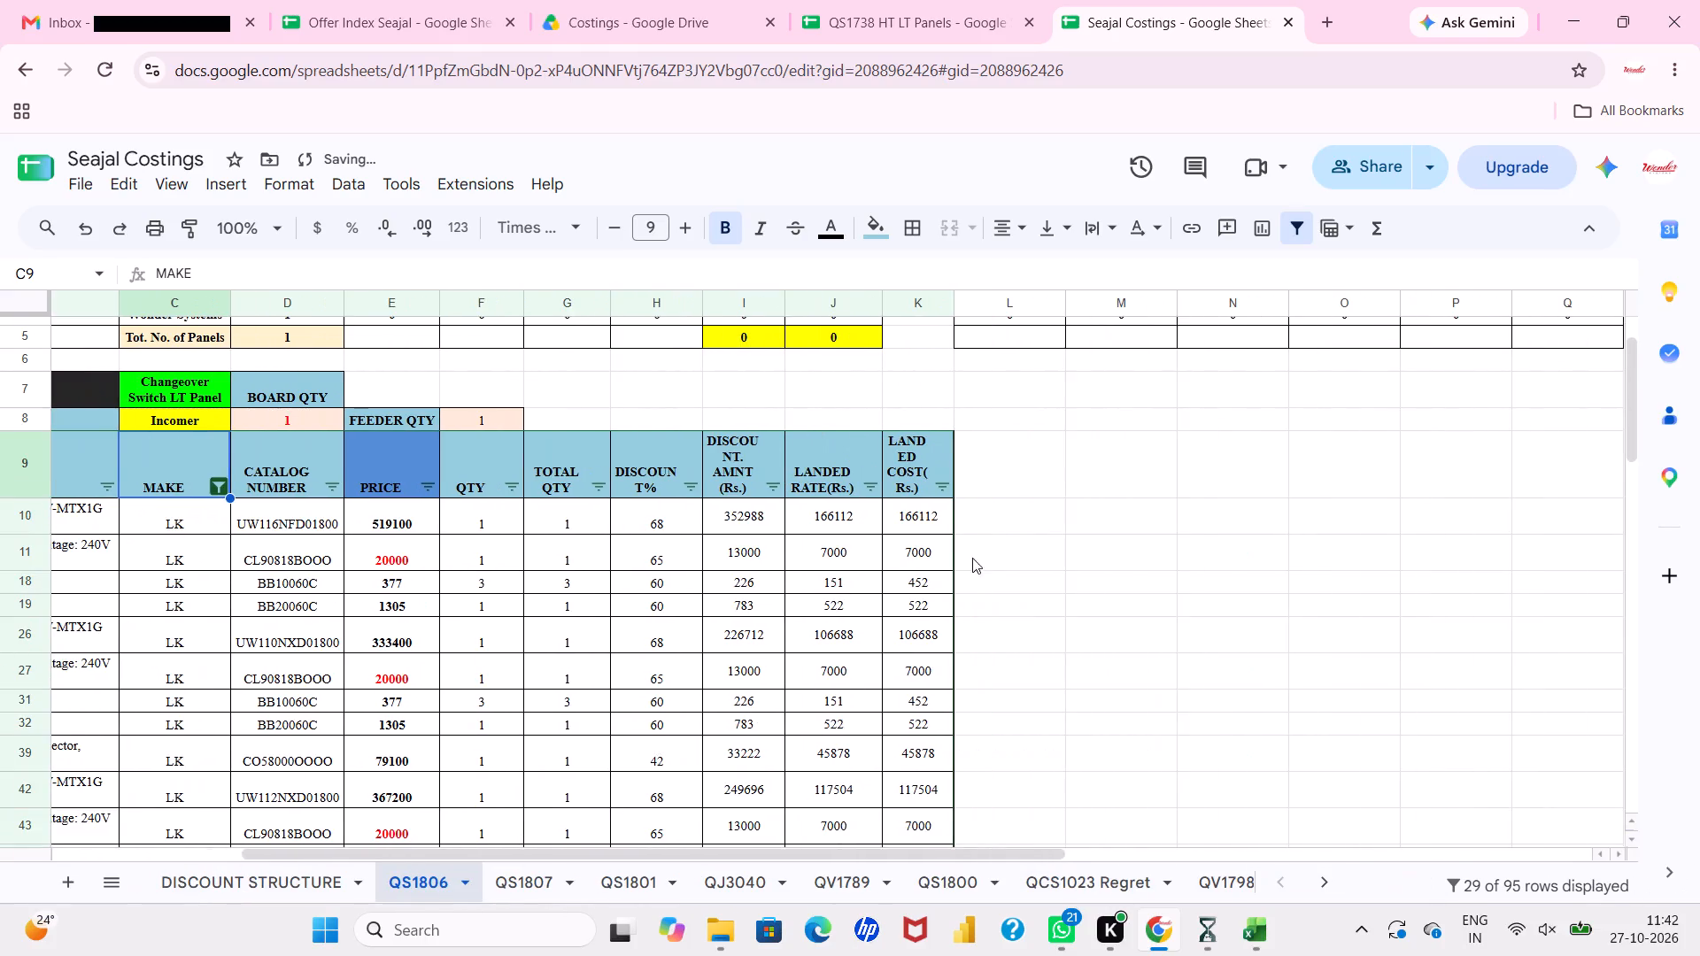
{"action": "left_click", "coordinate": [995, 530]}
{"action": "key", "text": "equal"}
{"action": "key", "text": "Left"}
{"action": "key", "text": "Return"}
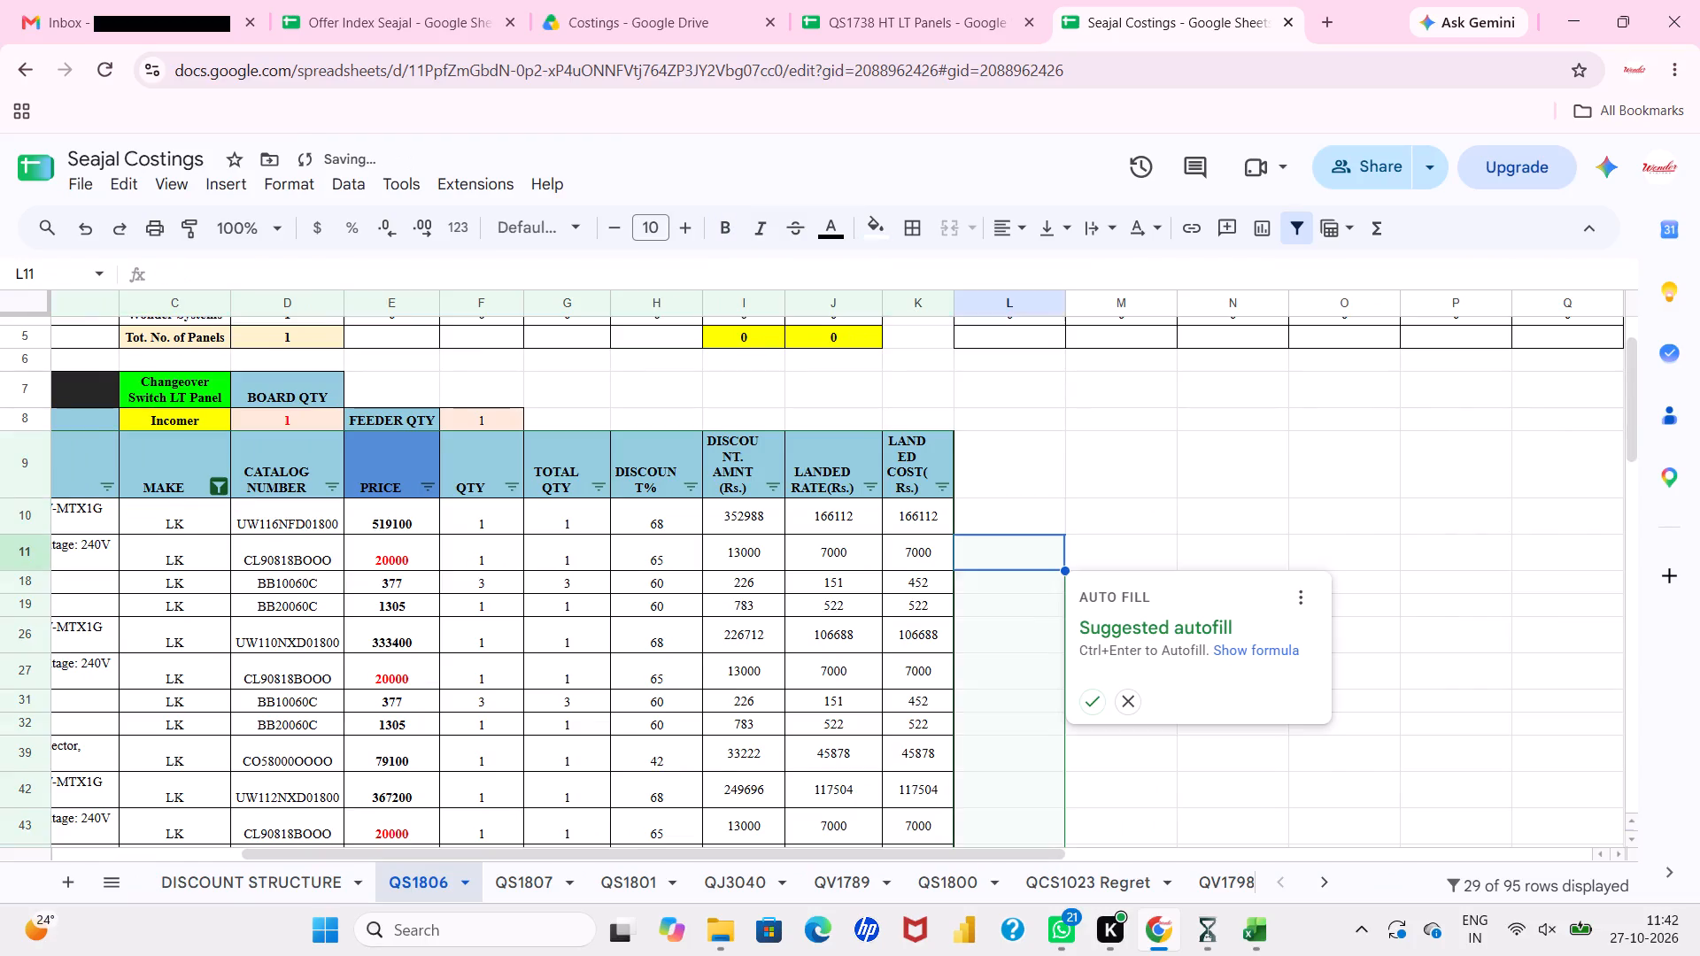
{"action": "left_click", "coordinate": [1088, 699]}
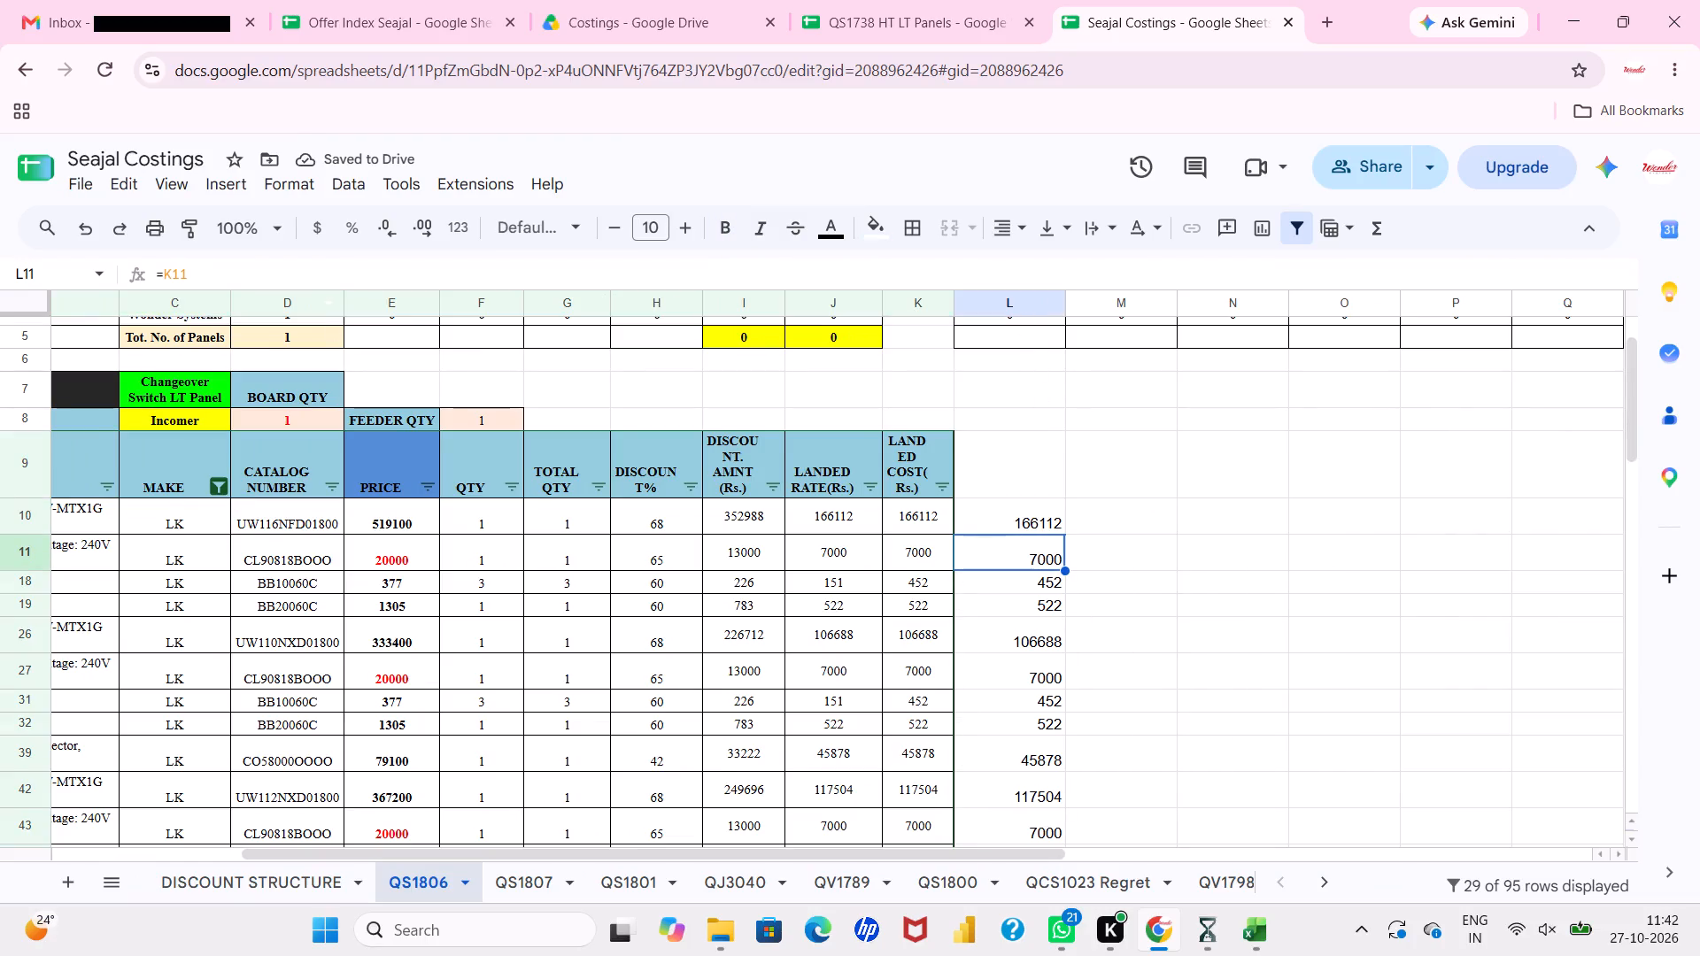
Set the font of the entire QS1806 sheet to Times New Roman.
{"action": "left_click", "coordinate": [39, 306]}
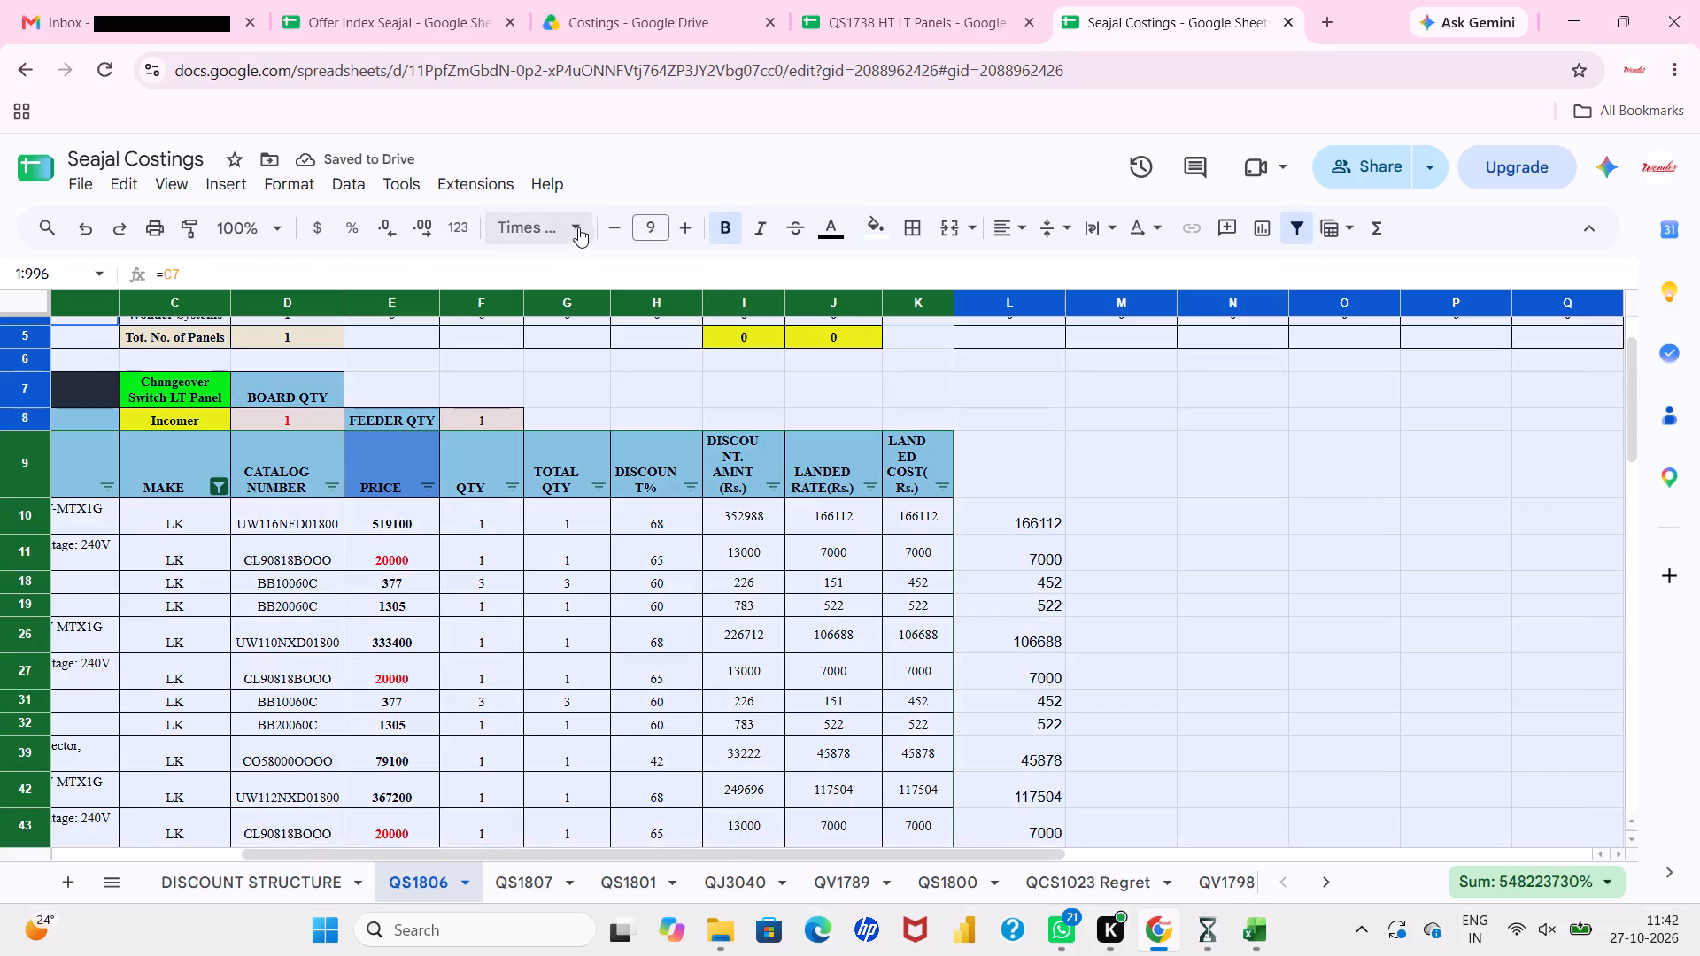
{"action": "left_click", "coordinate": [576, 230]}
{"action": "left_click", "coordinate": [596, 445]}
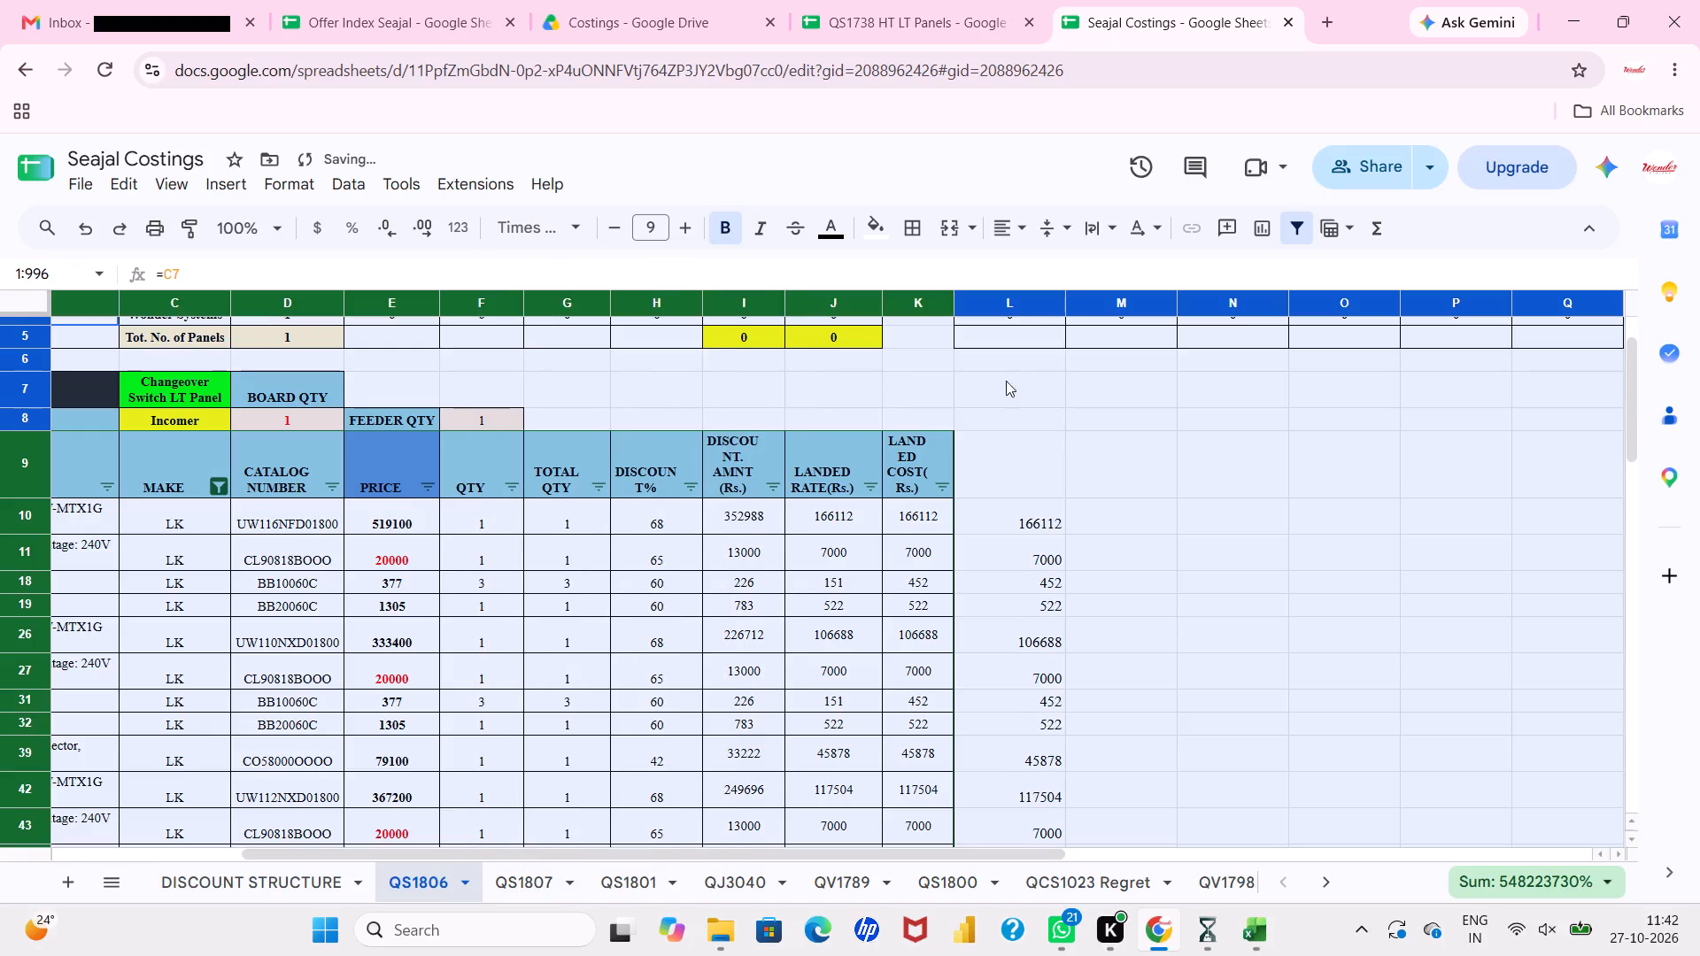
Select the whole of column L, the SWG column.
{"action": "left_click", "coordinate": [1013, 305]}
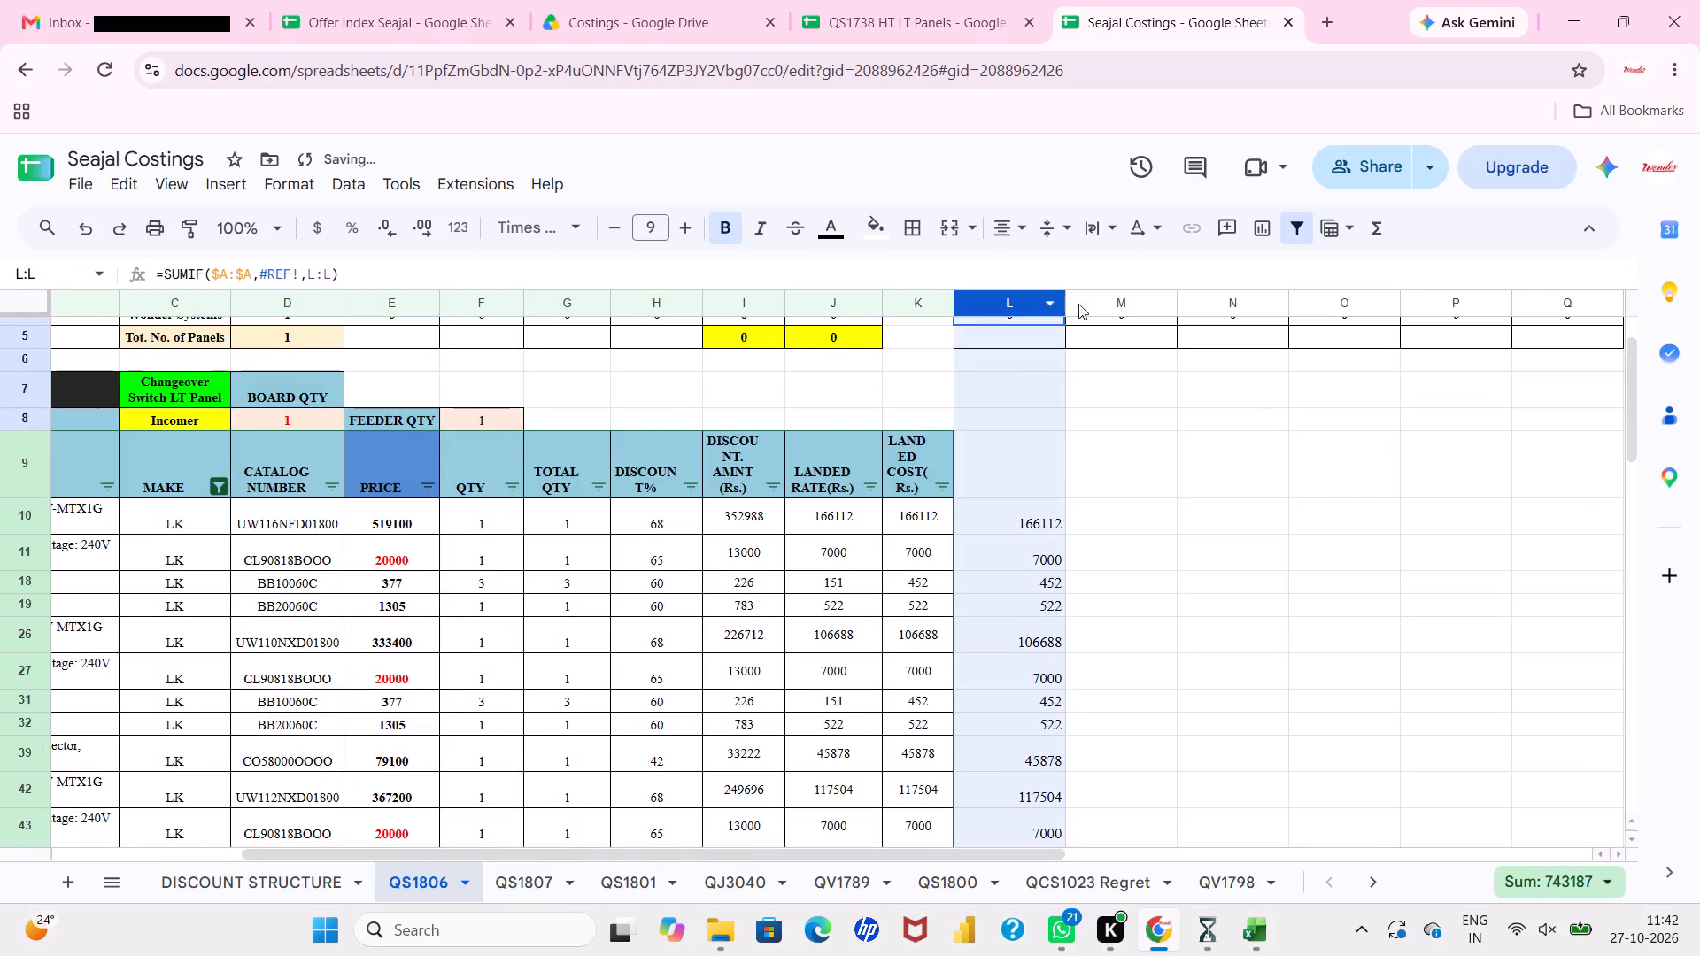